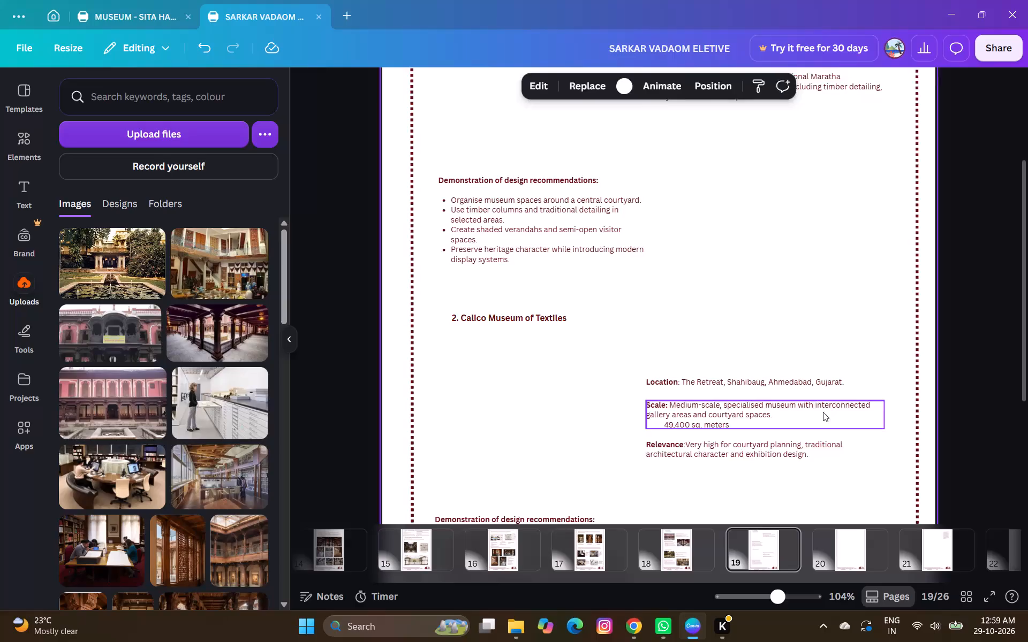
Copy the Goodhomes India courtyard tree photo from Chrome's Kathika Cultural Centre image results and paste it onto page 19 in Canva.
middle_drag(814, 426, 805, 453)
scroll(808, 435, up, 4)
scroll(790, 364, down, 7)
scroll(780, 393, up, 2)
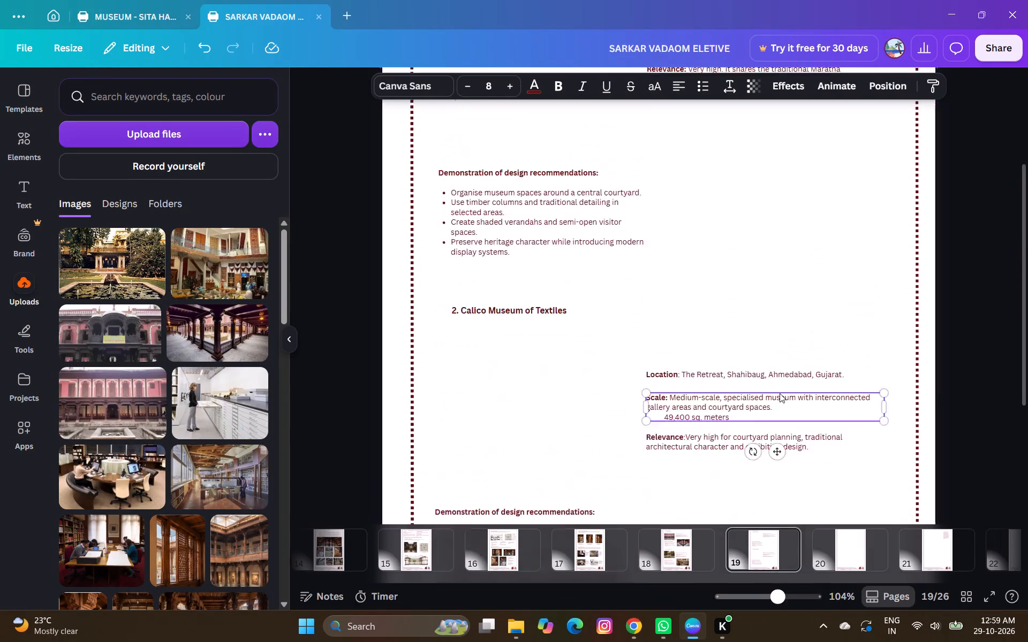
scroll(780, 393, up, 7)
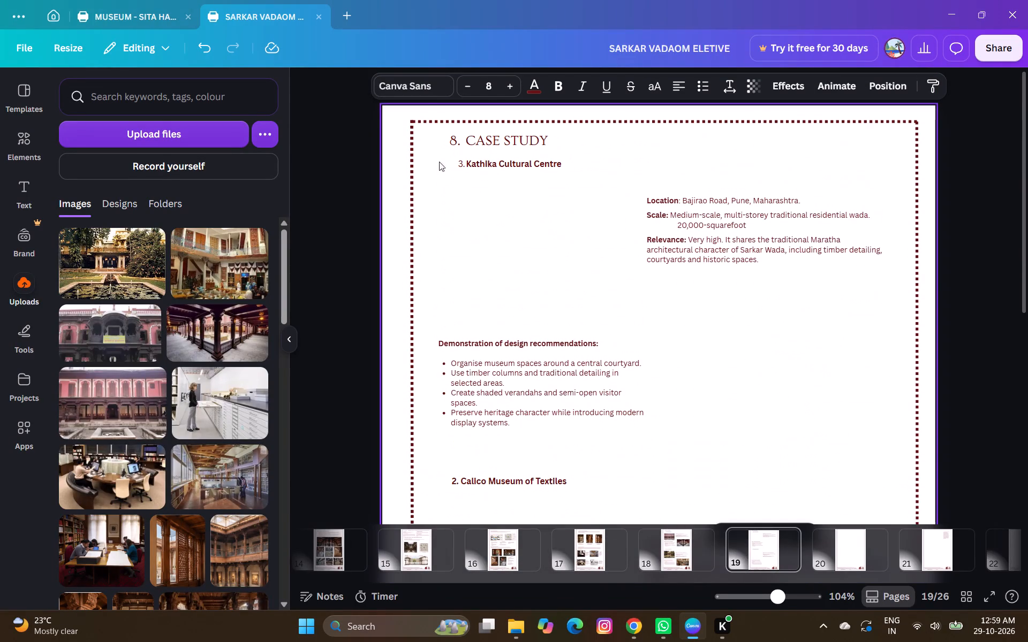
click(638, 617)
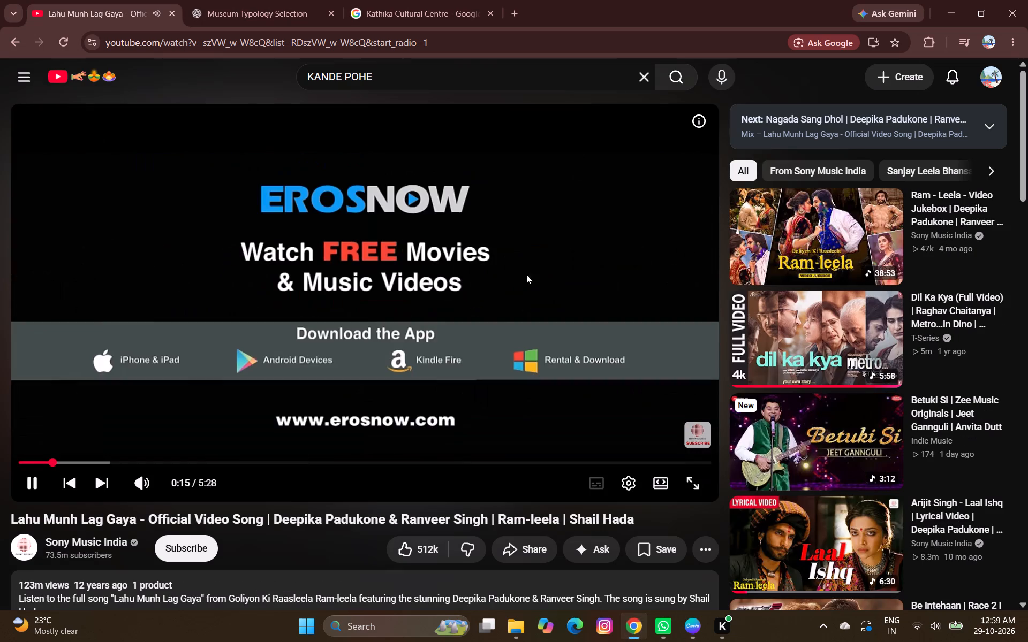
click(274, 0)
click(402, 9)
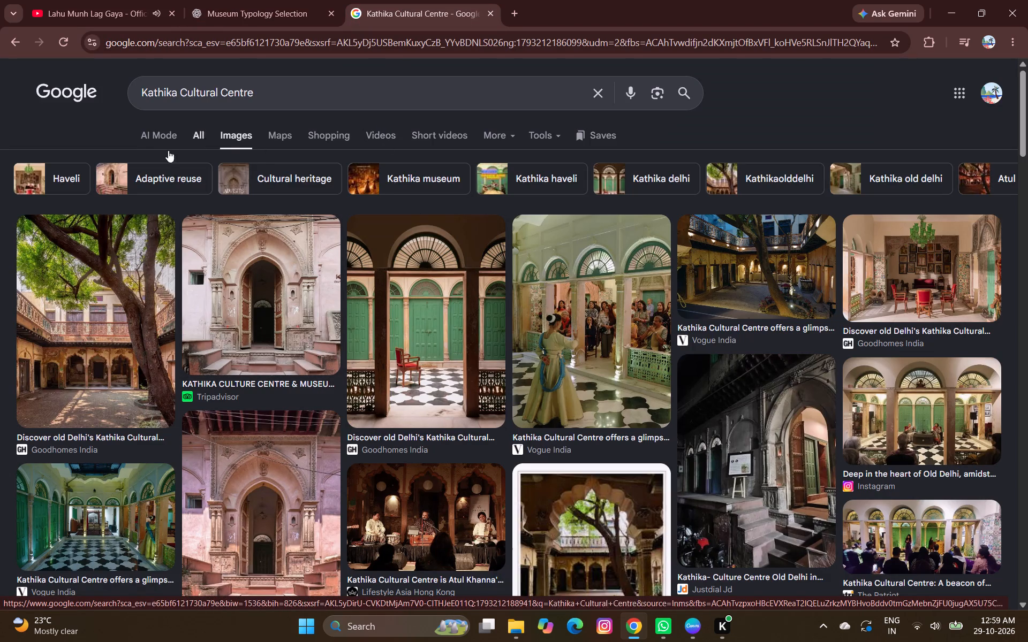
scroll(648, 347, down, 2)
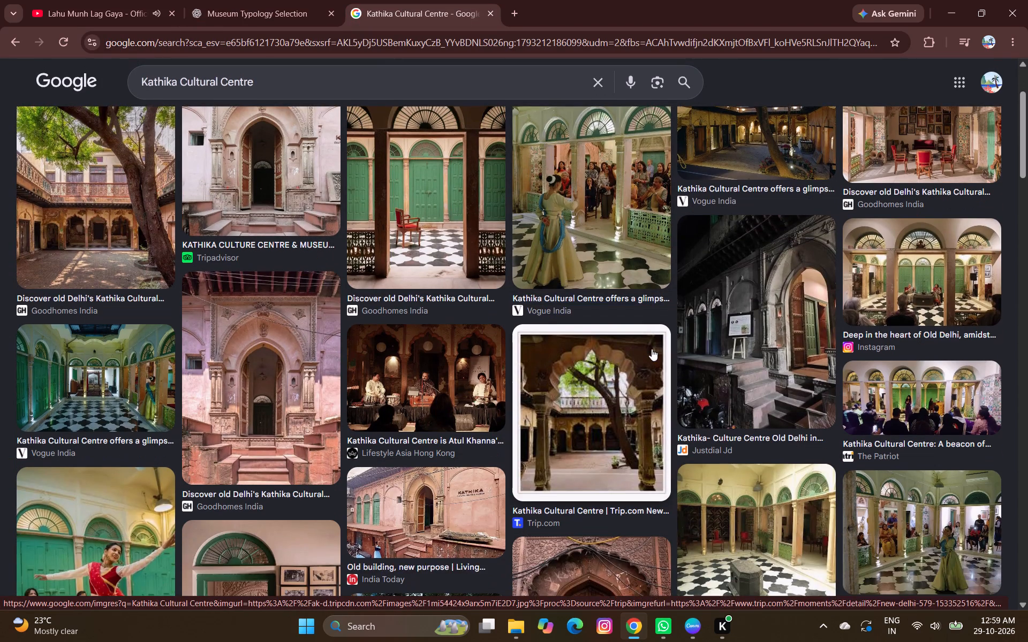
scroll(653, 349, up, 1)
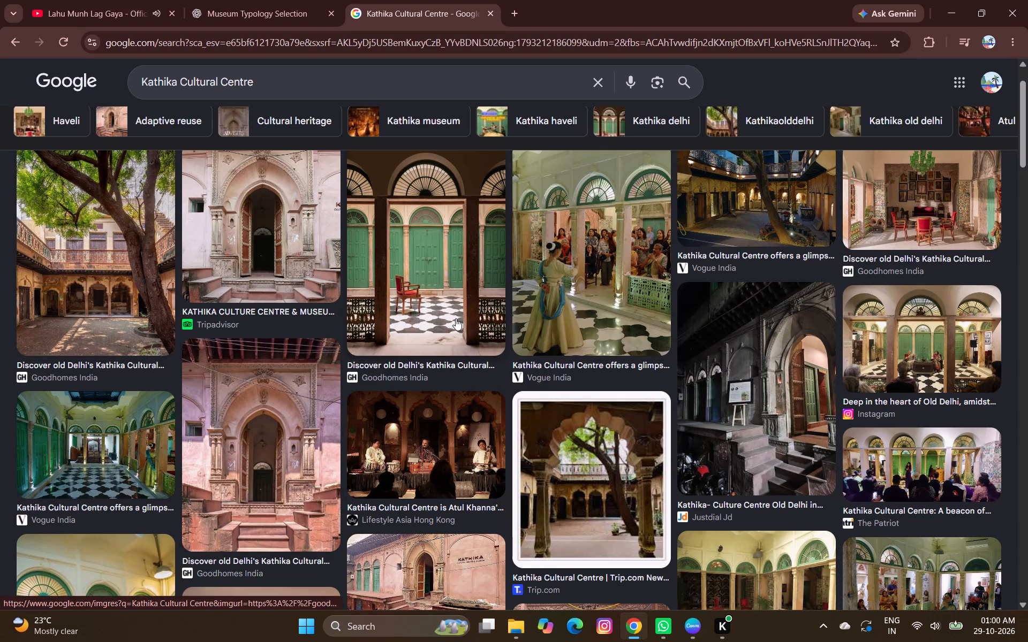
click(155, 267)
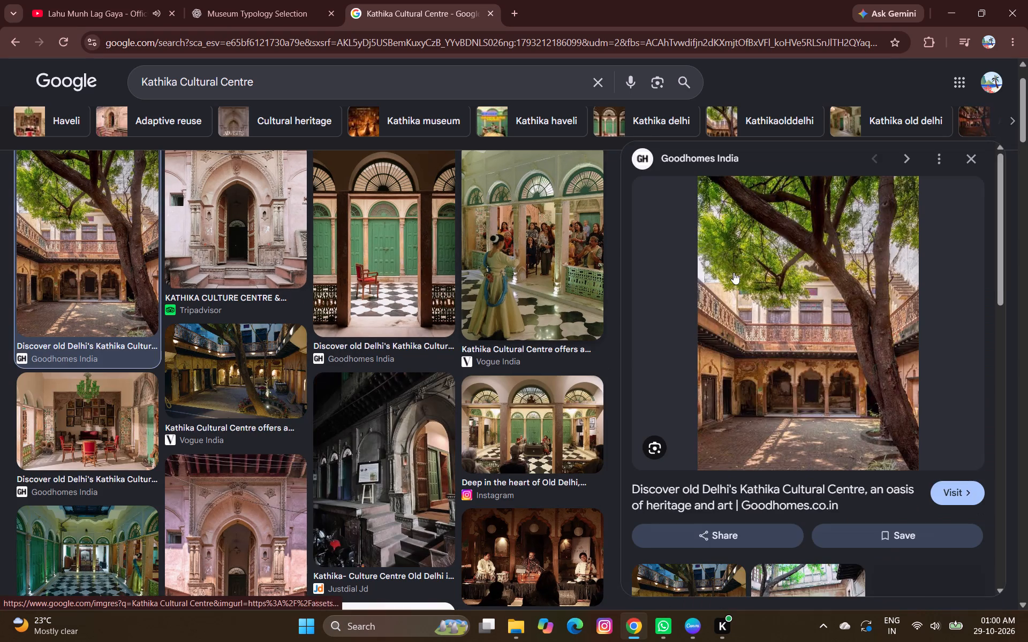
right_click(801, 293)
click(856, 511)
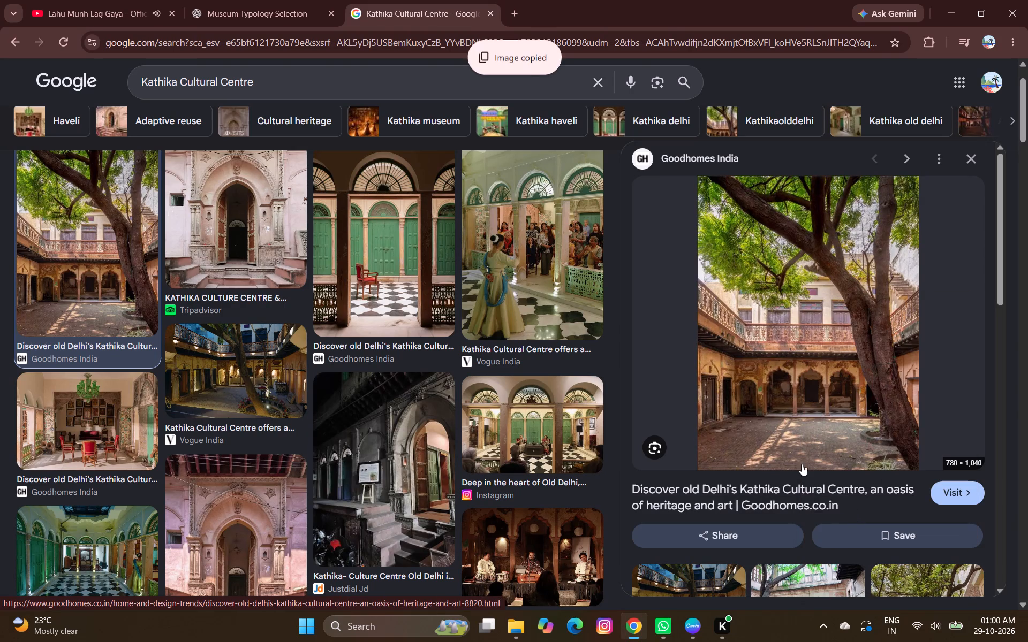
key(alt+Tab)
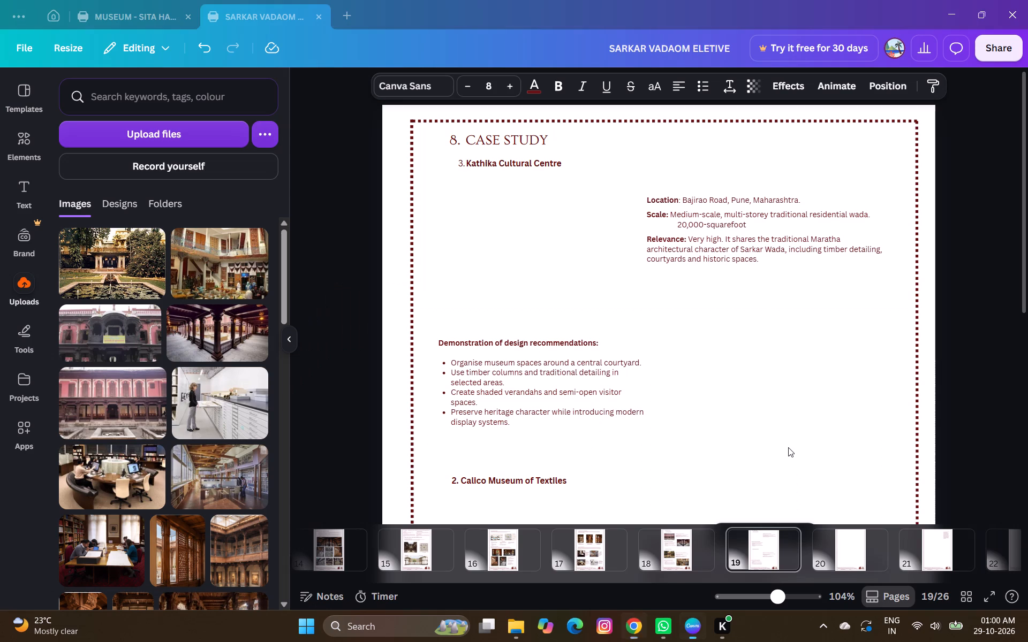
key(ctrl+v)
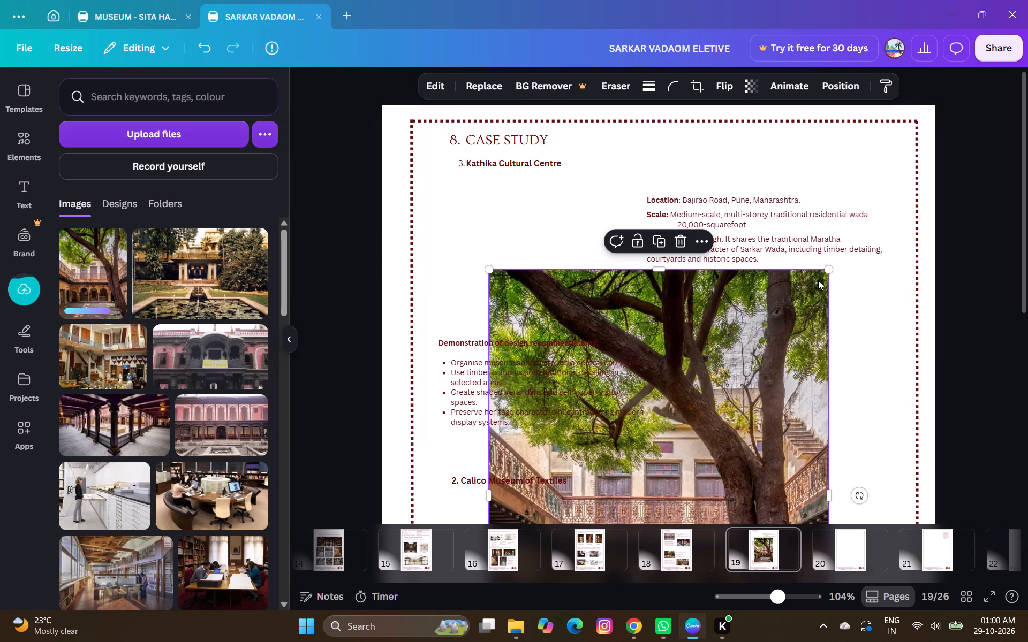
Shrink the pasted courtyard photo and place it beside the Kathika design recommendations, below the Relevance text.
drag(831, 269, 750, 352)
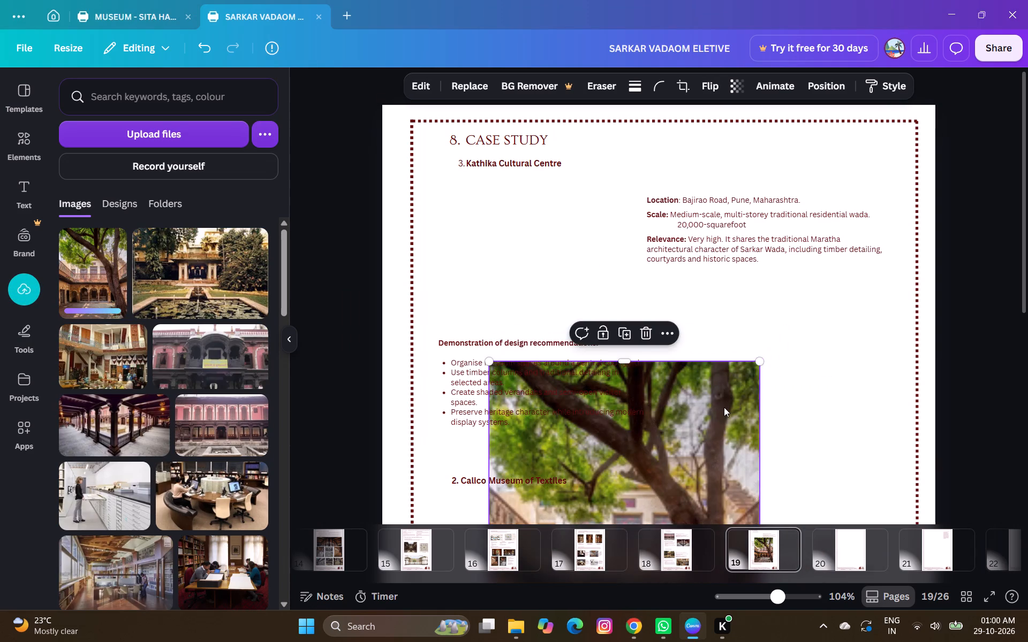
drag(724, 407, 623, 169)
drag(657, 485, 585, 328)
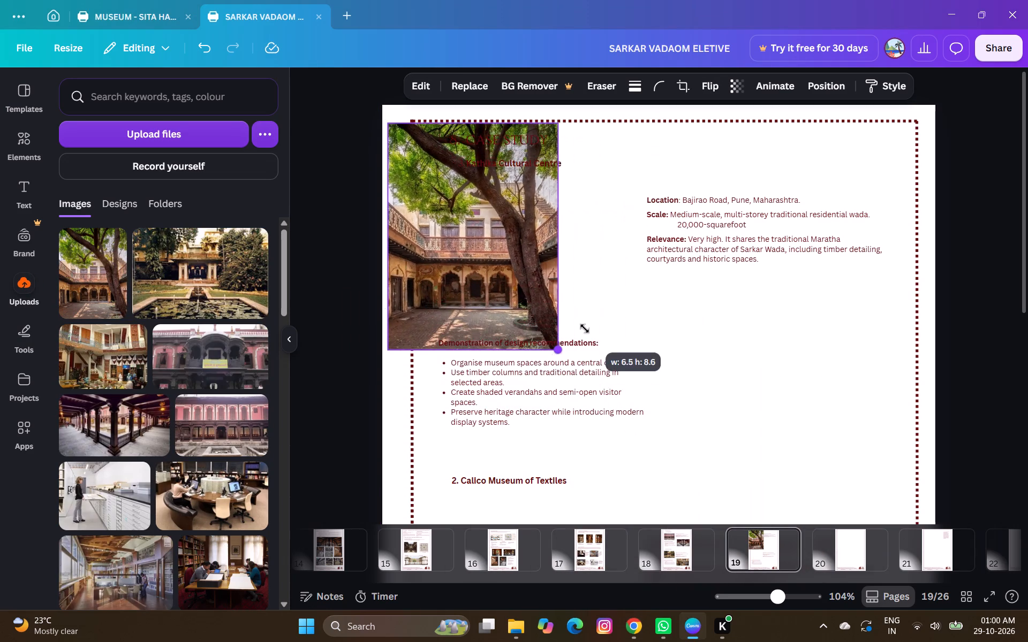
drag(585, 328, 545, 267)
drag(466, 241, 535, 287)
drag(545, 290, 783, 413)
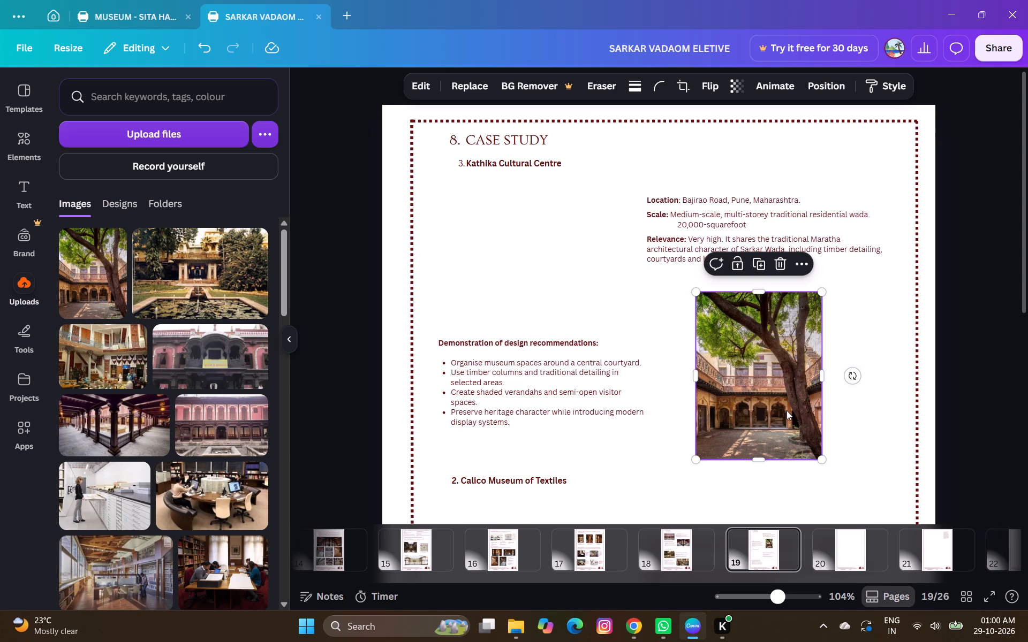
Copy the Tripadvisor courtyard tree photo from Chrome's Kathika Cultural Centre image results and paste it onto page 19 in Canva.
click(636, 629)
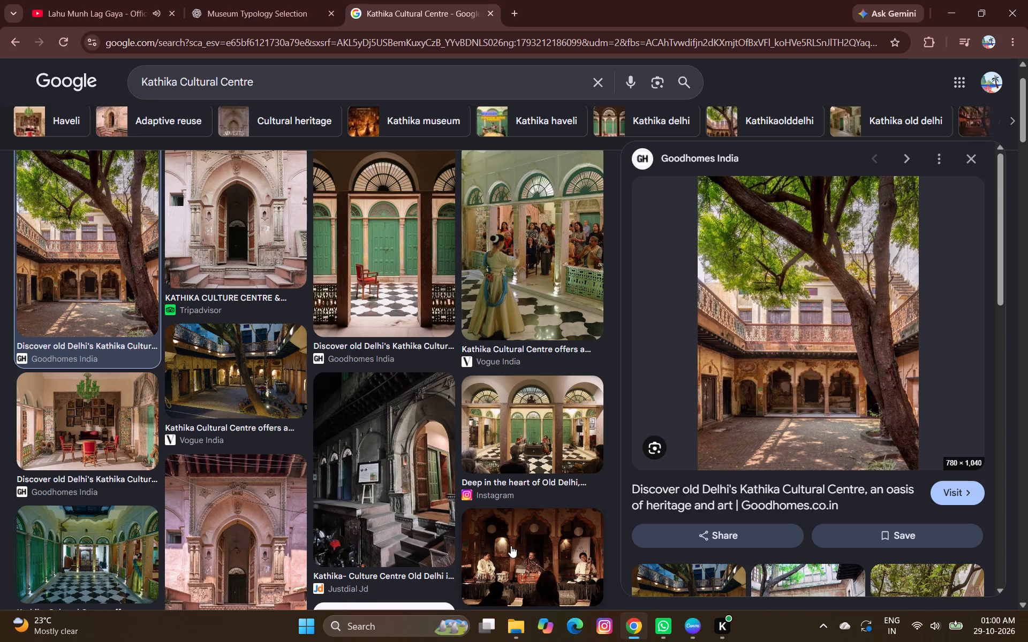
scroll(458, 386, down, 1)
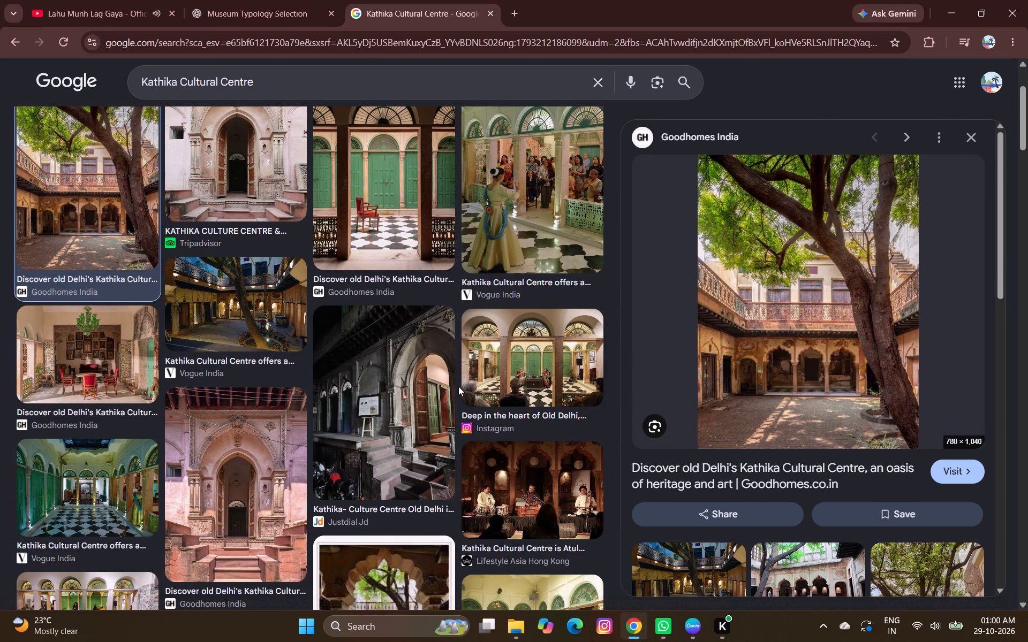
scroll(459, 386, down, 1)
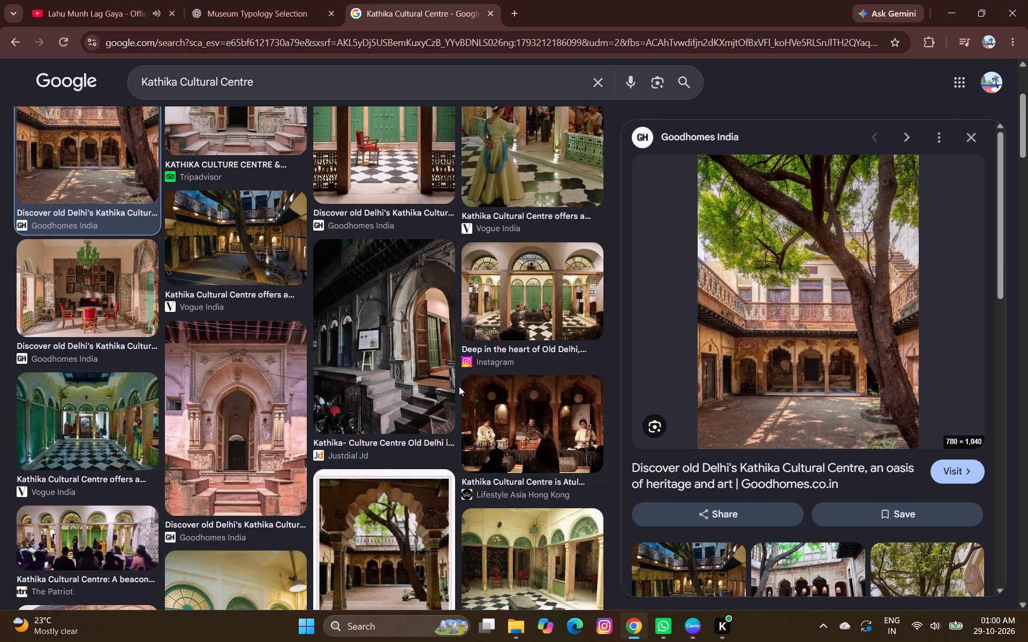
scroll(459, 386, down, 5)
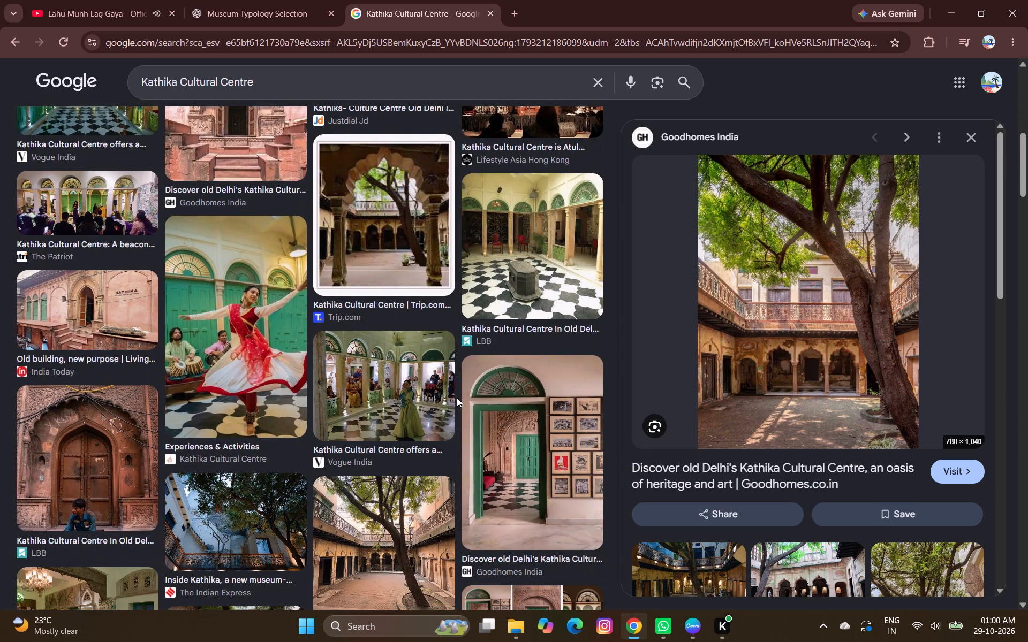
click(975, 141)
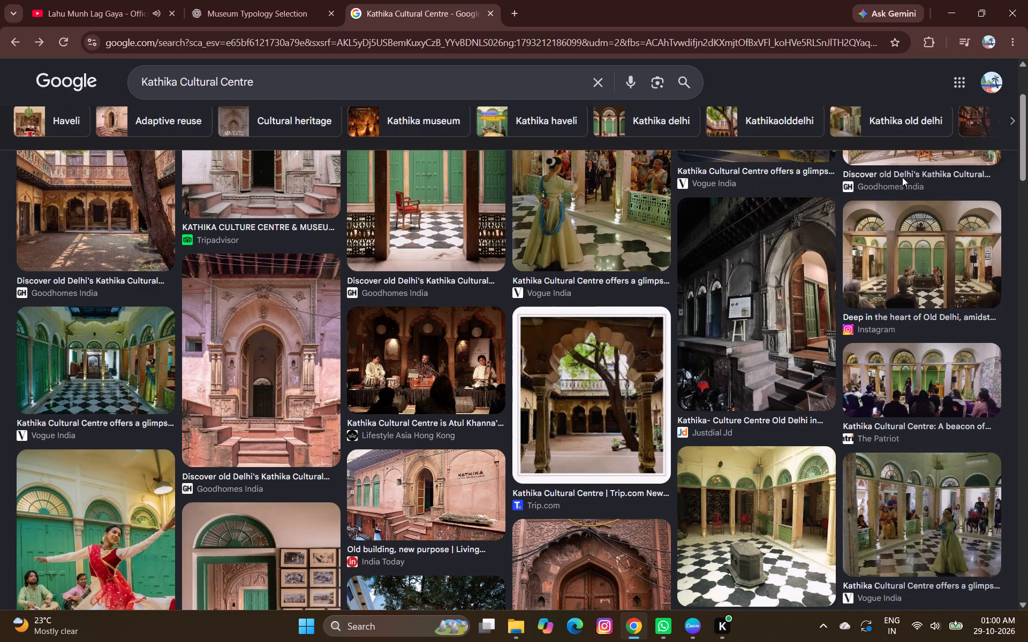
scroll(493, 406, down, 5)
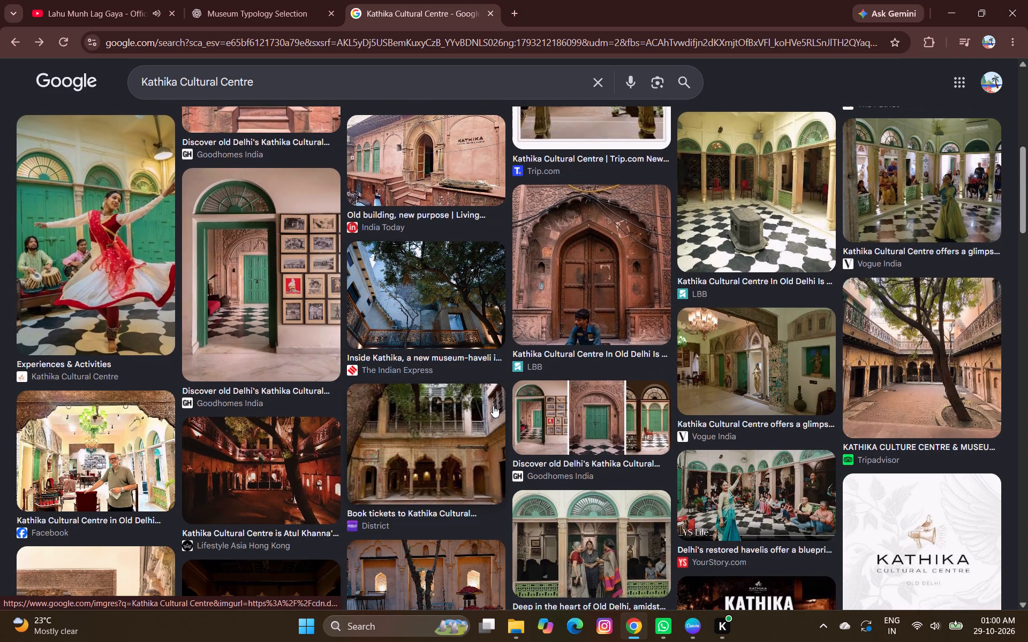
scroll(498, 414, down, 2)
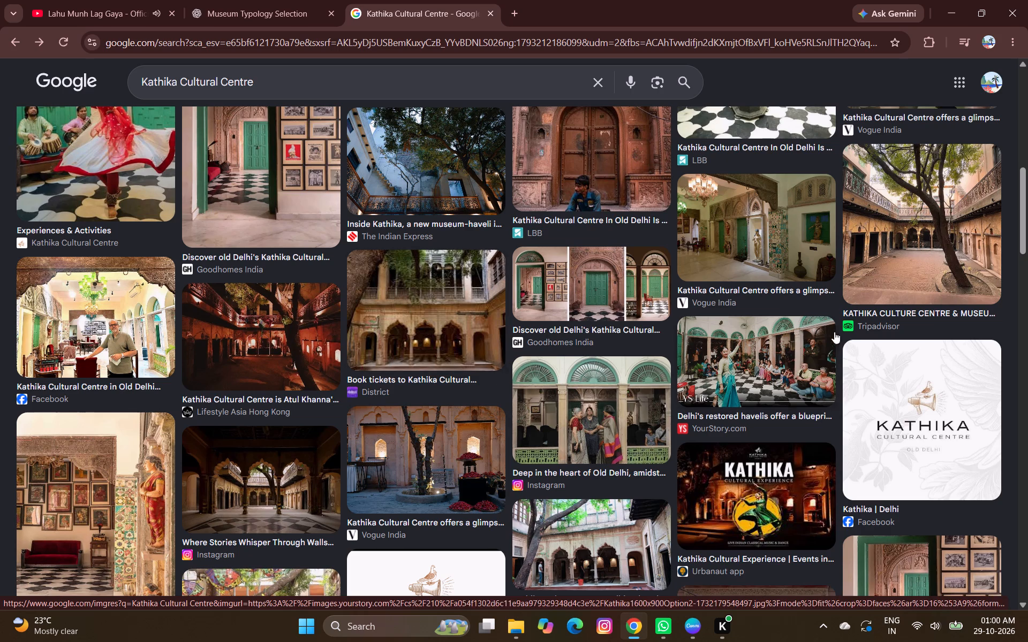
click(888, 248)
right_click(856, 261)
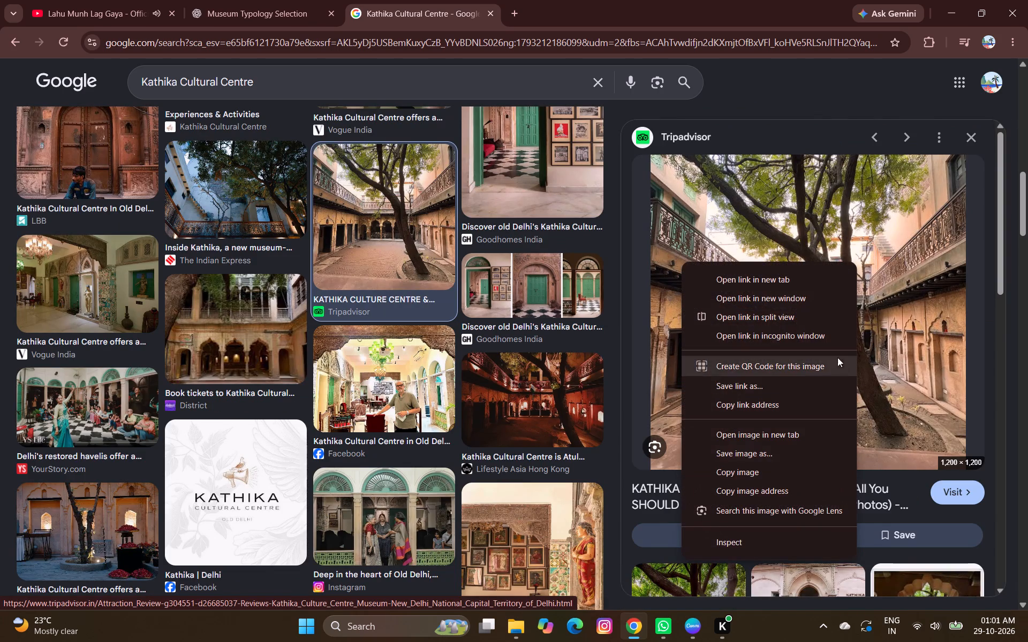
click(752, 475)
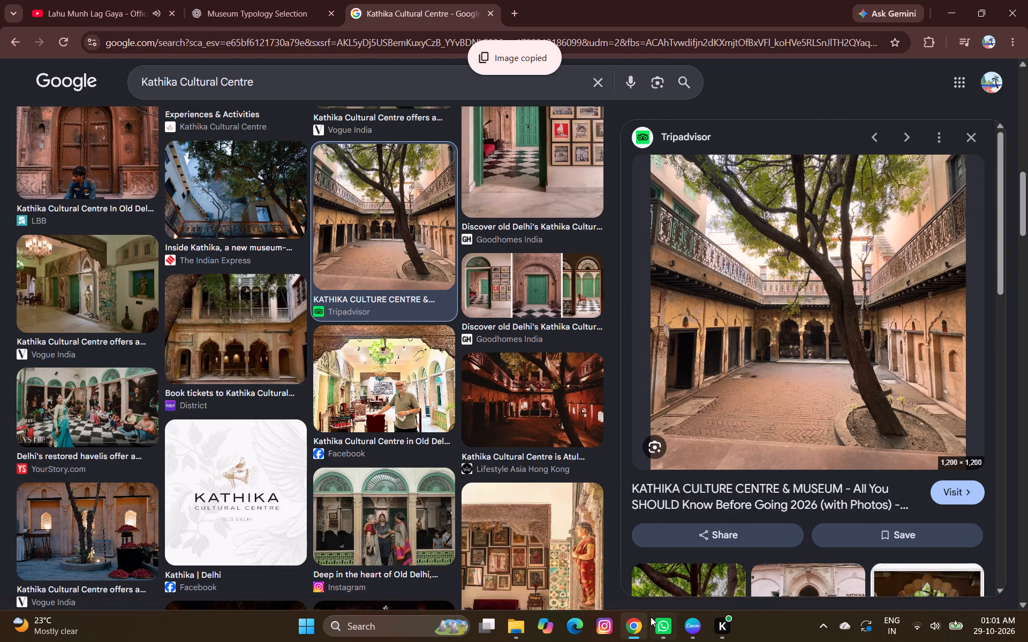
key(alt+Tab)
key(ctrl+v)
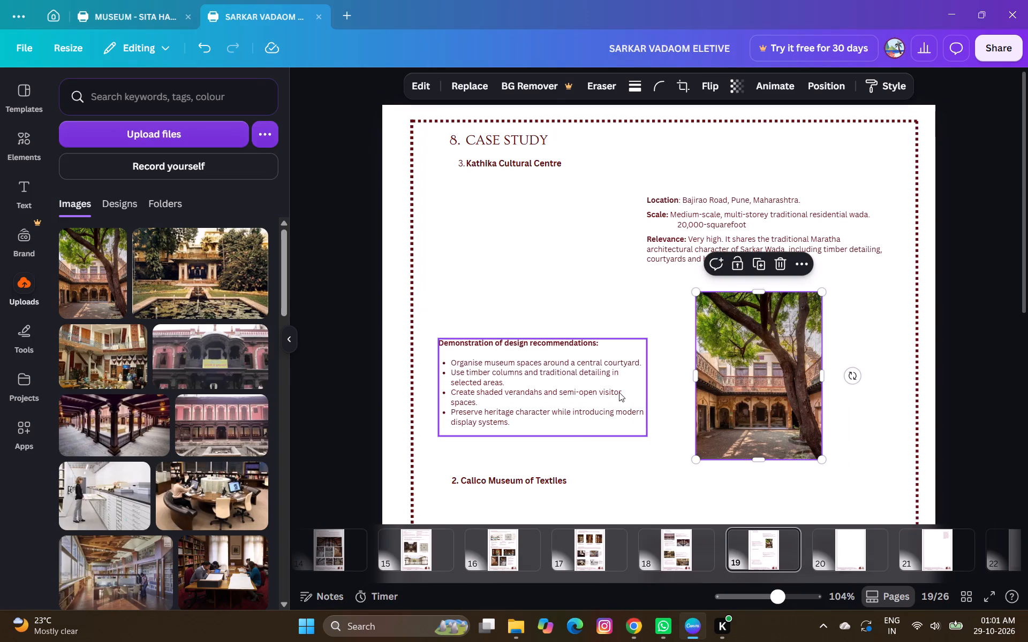
Shrink the pasted Tripadvisor courtyard photo and move it up over the Kathika Cultural Centre heading, beside the Location text.
drag(847, 310, 743, 474)
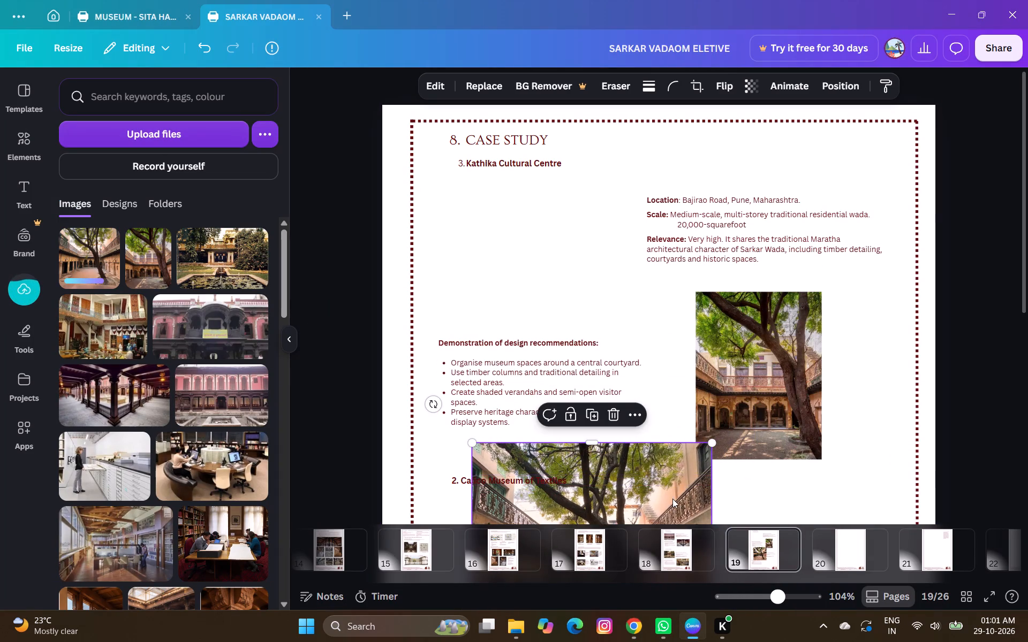
drag(672, 499, 612, 200)
Delete the Goodhomes India courtyard tree photo below the Relevance text.
click(754, 365)
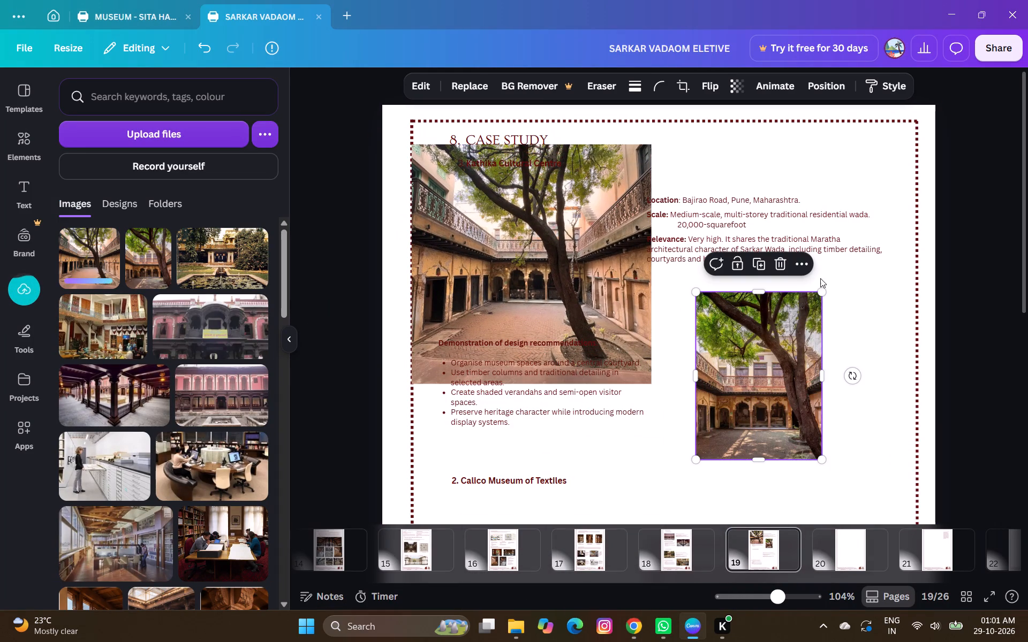
click(785, 263)
Copy the Instagram photo of the arched courtyard with checkered floor from Chrome's Kathika image results and paste it onto page 19 in Canva.
key(alt+Tab)
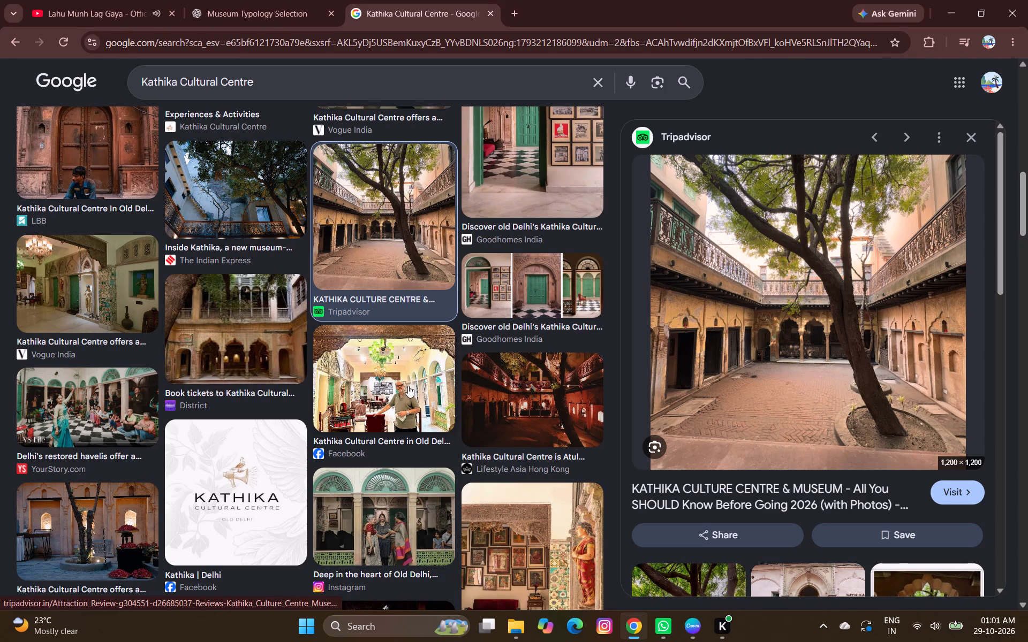
click(973, 135)
click(317, 481)
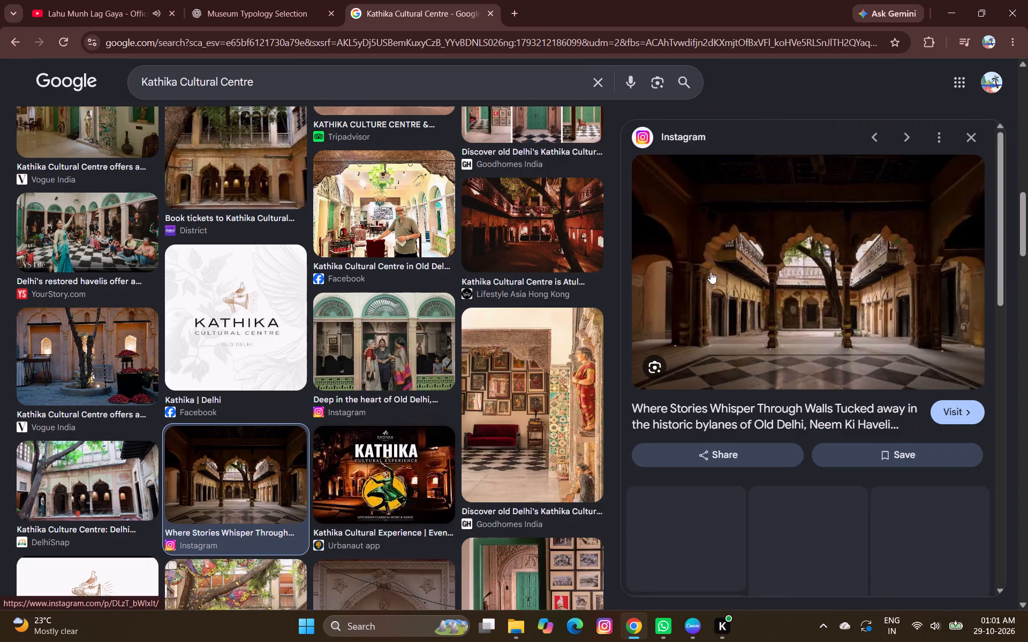
right_click(790, 285)
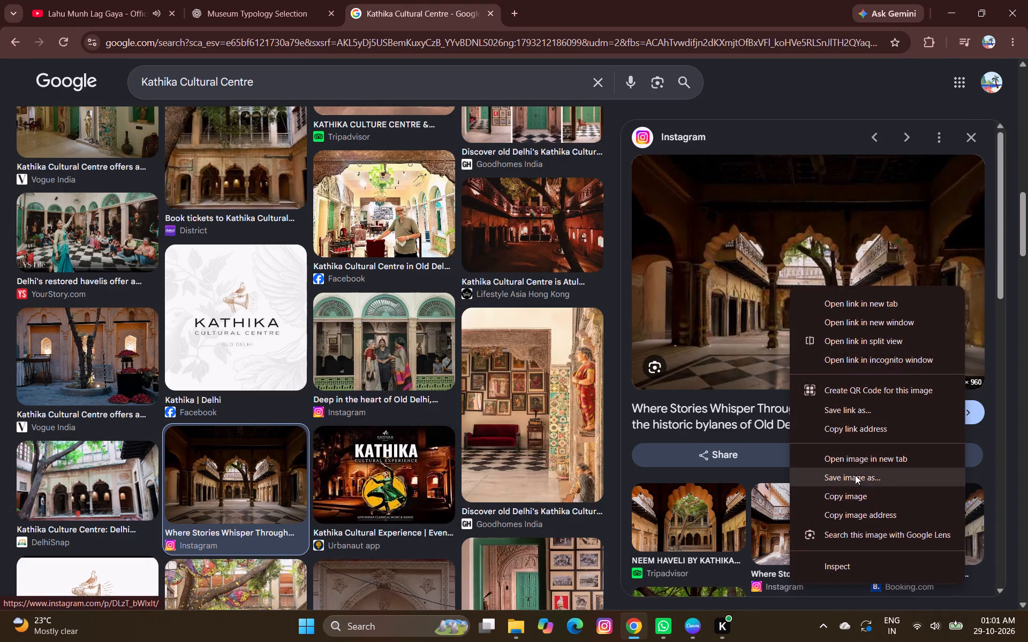
scroll(953, 240, down, 4)
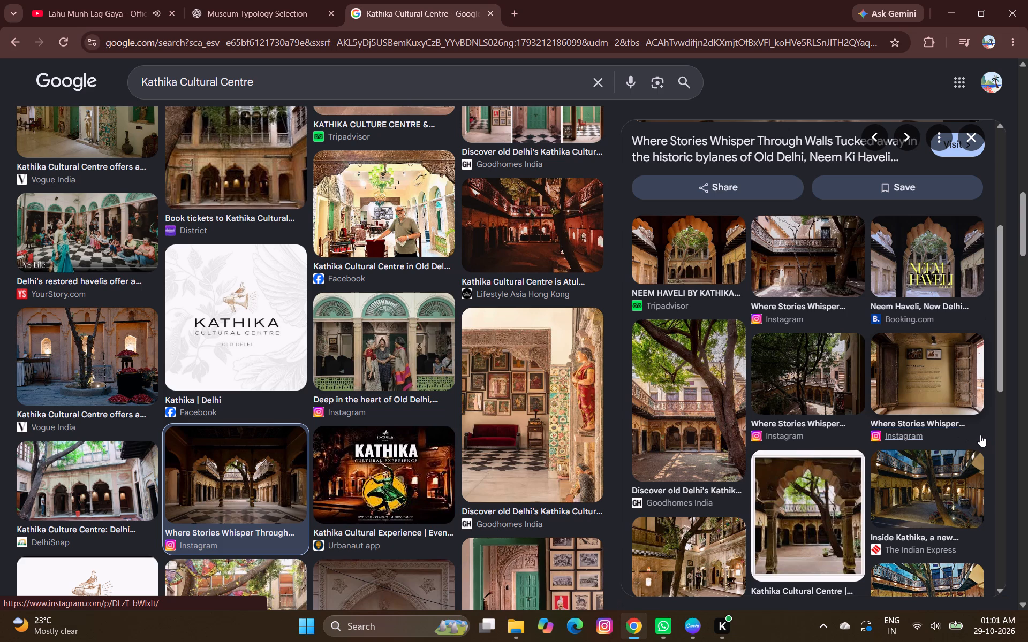
scroll(976, 434, down, 4)
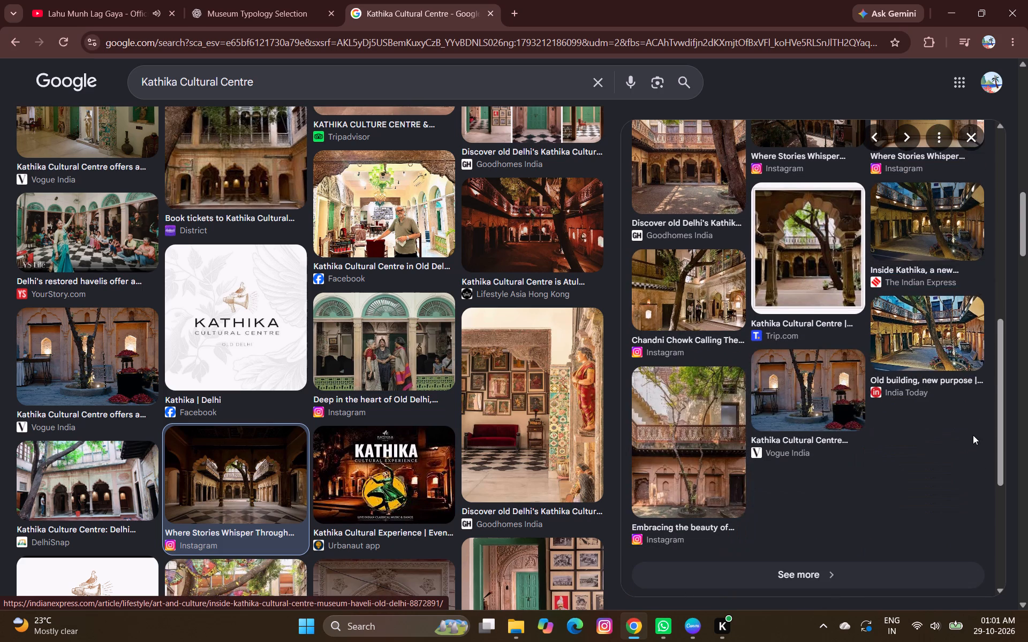
scroll(973, 435, up, 4)
scroll(740, 331, up, 5)
right_click(750, 312)
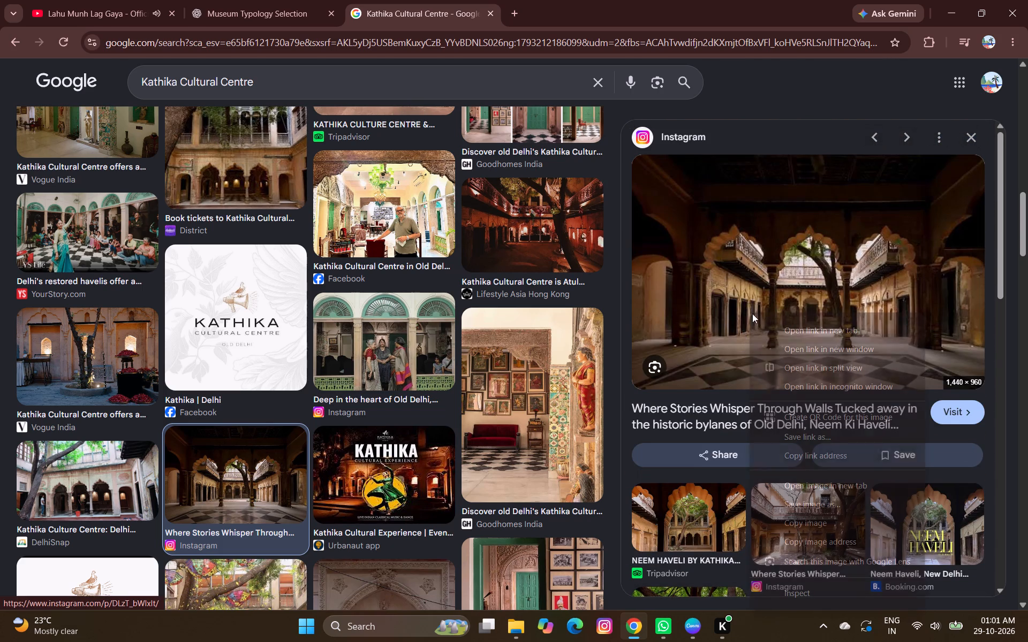
click(819, 517)
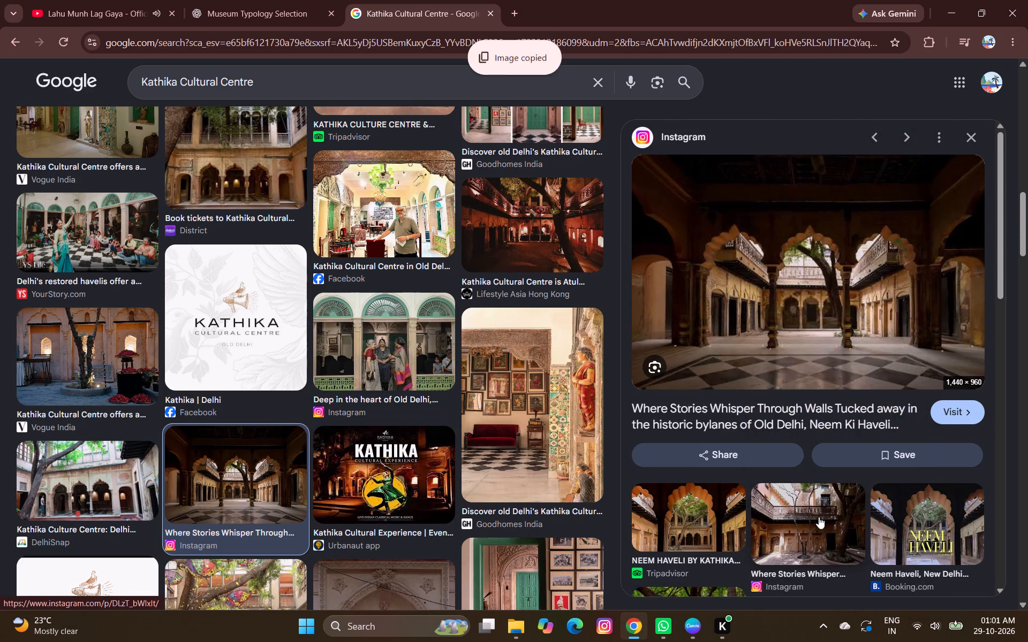
key(alt+Tab)
key(ctrl+v)
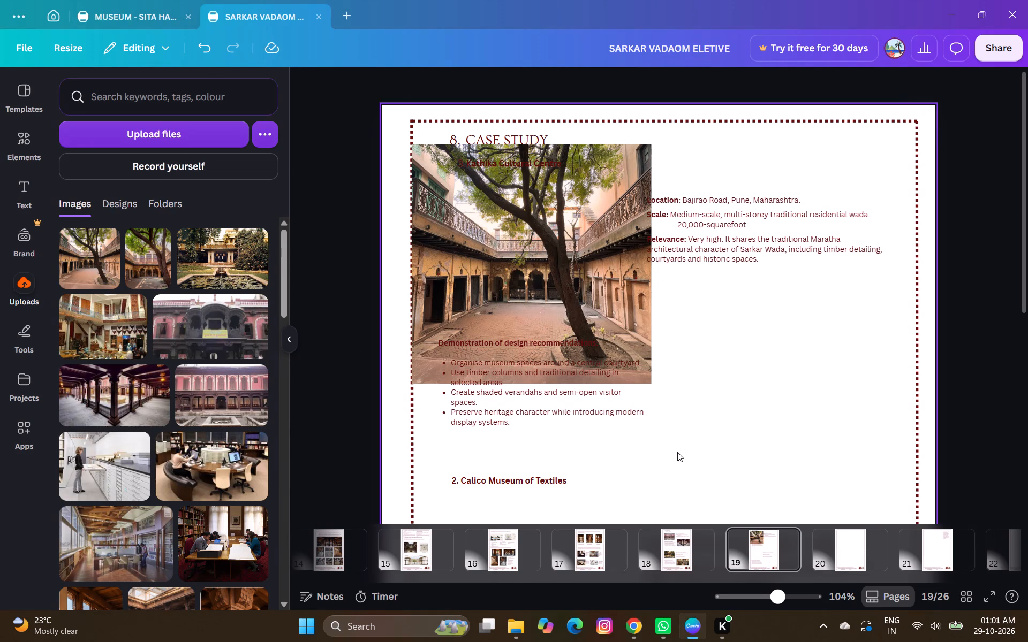
Shrink the pasted arched courtyard photo and place it beside the design recommendations, below the Relevance text.
drag(818, 395, 716, 480)
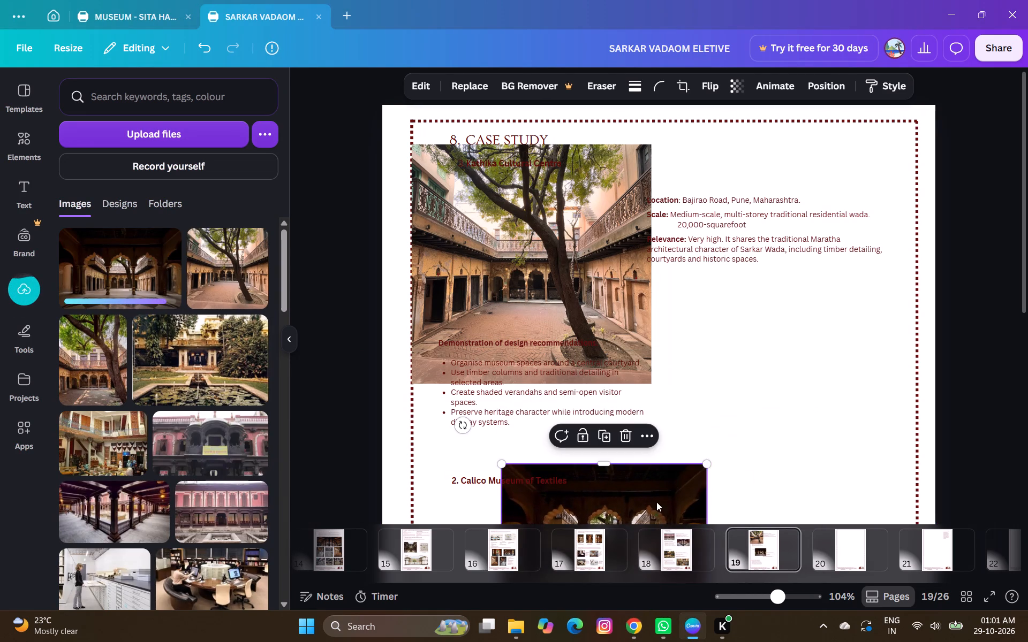
drag(656, 504, 851, 353)
Resize the Tripadvisor courtyard tree photo to fit between the Kathika Cultural Centre heading and the design recommendations, aligned near the text's left edge.
click(627, 313)
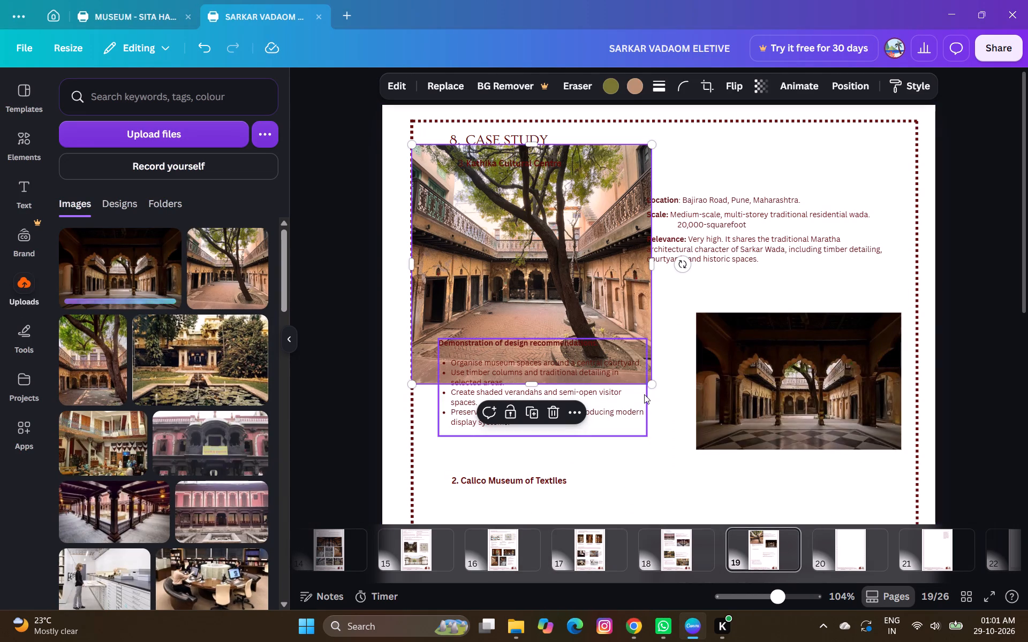
drag(651, 387, 535, 253)
drag(494, 221, 539, 265)
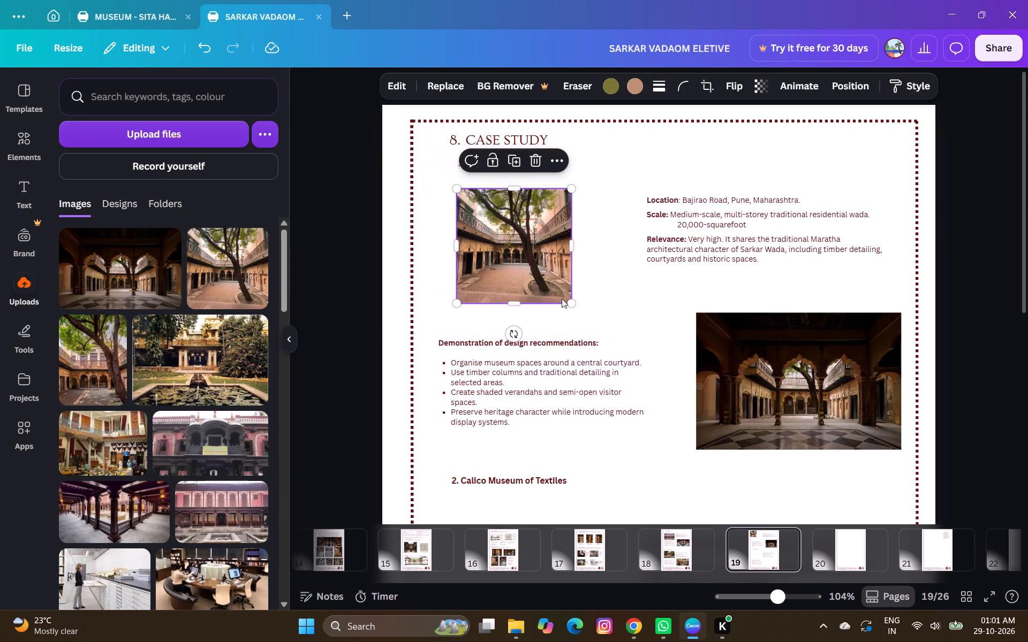
drag(568, 305, 609, 323)
drag(538, 288, 525, 280)
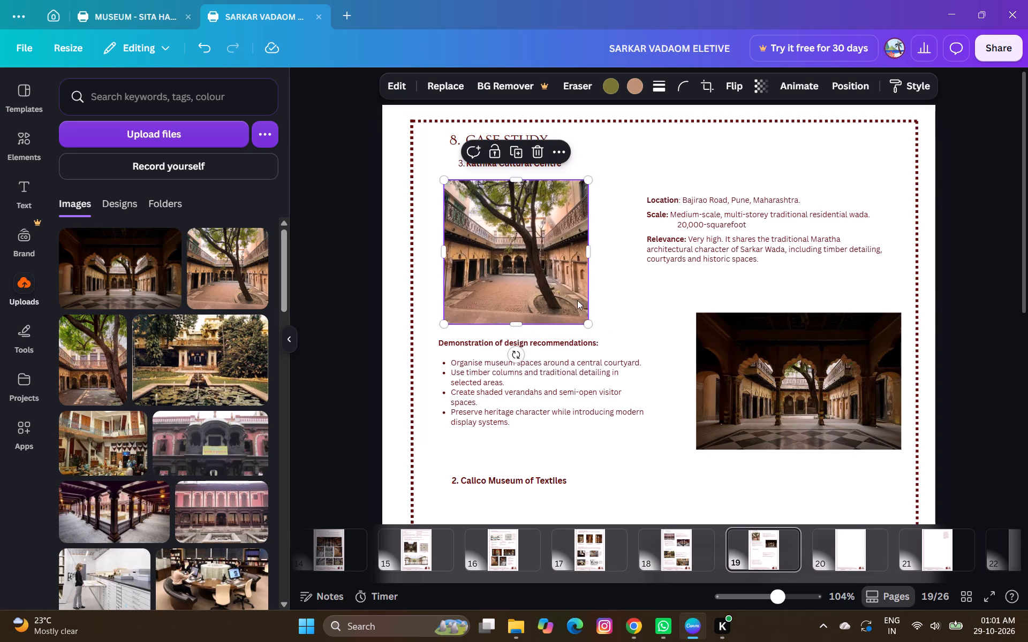
click(642, 297)
Nudge the arched courtyard photo slightly closer to the design recommendations text.
drag(773, 378, 760, 379)
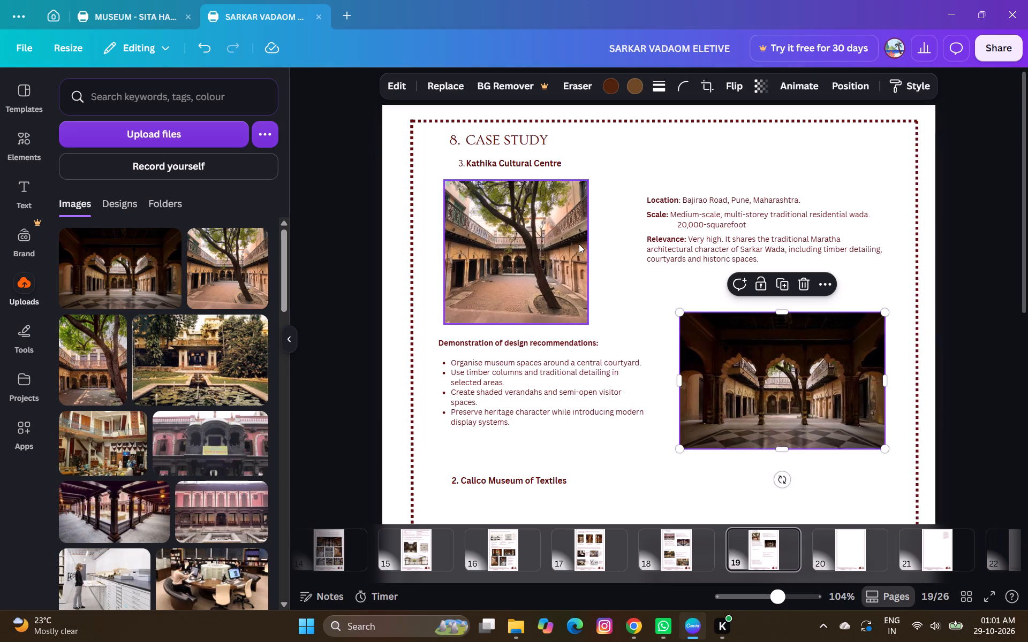
Swap the two Kathika photos, putting the dark arcade photo under the heading and the courtyard tree photo beside the design recommendations.
drag(558, 244, 646, 284)
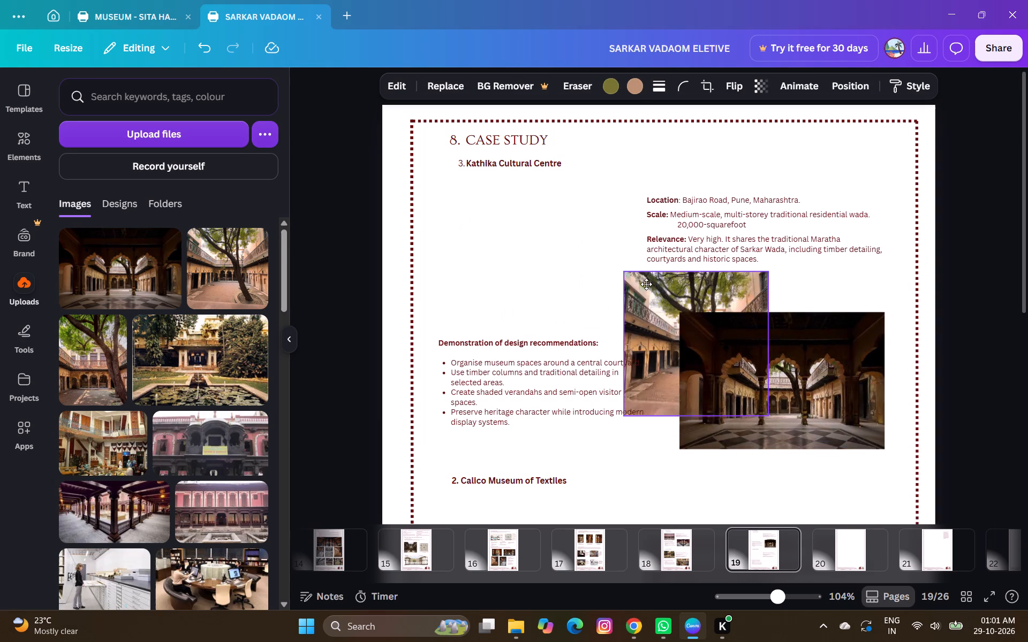
drag(646, 284, 859, 378)
drag(729, 389, 495, 252)
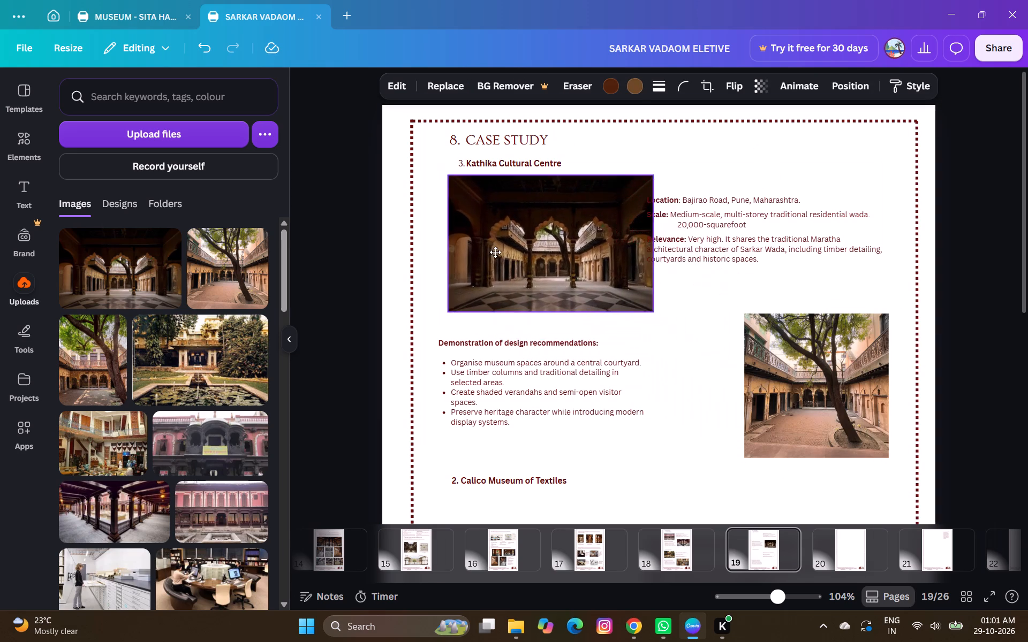
drag(495, 252, 493, 252)
Scale down the arcade photo and align it with the recommendations text's left edge, between the Kathika heading and the recommendations.
drag(645, 313, 579, 290)
drag(579, 291, 610, 301)
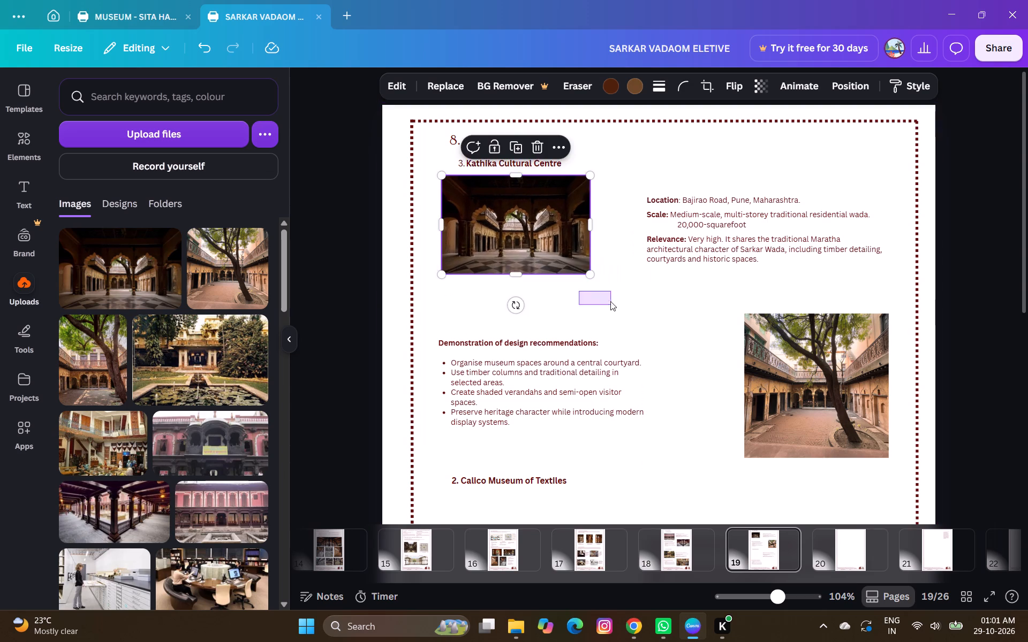
drag(610, 301, 611, 303)
click(587, 272)
drag(590, 274, 618, 284)
drag(563, 213, 556, 230)
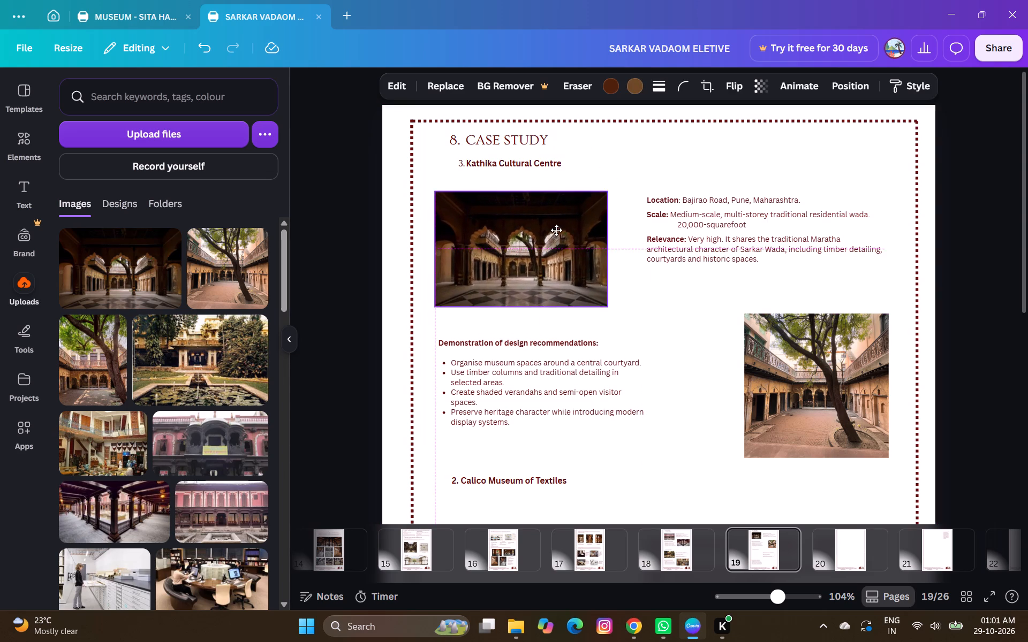
drag(556, 230, 556, 229)
drag(608, 308, 617, 311)
click(581, 264)
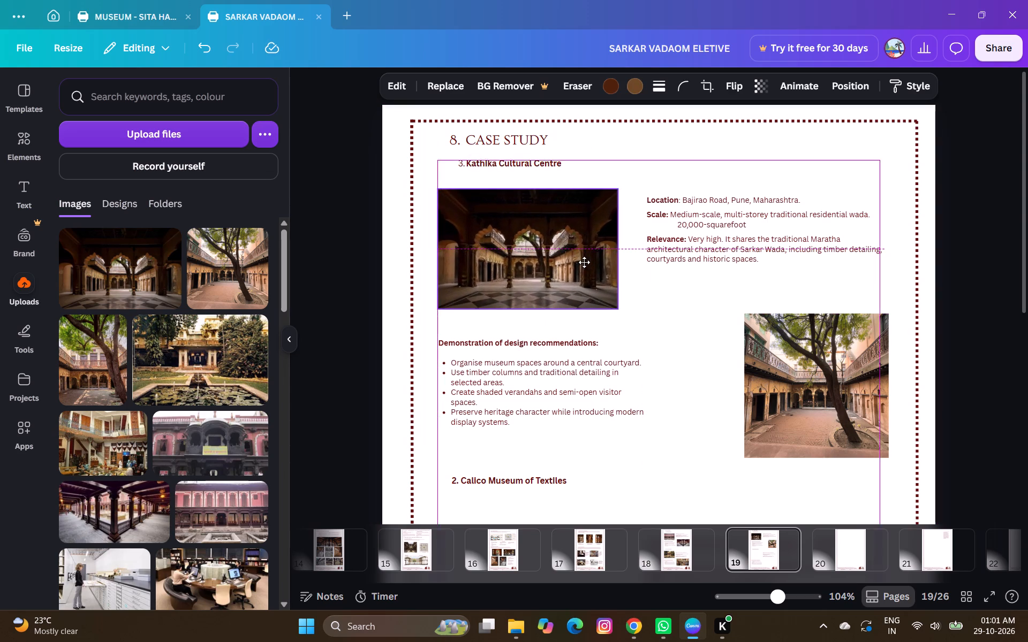
Enlarge the courtyard tree photo slightly and reposition it centrally below the Relevance text, clear of the page border.
click(760, 379)
drag(787, 396, 759, 391)
click(863, 456)
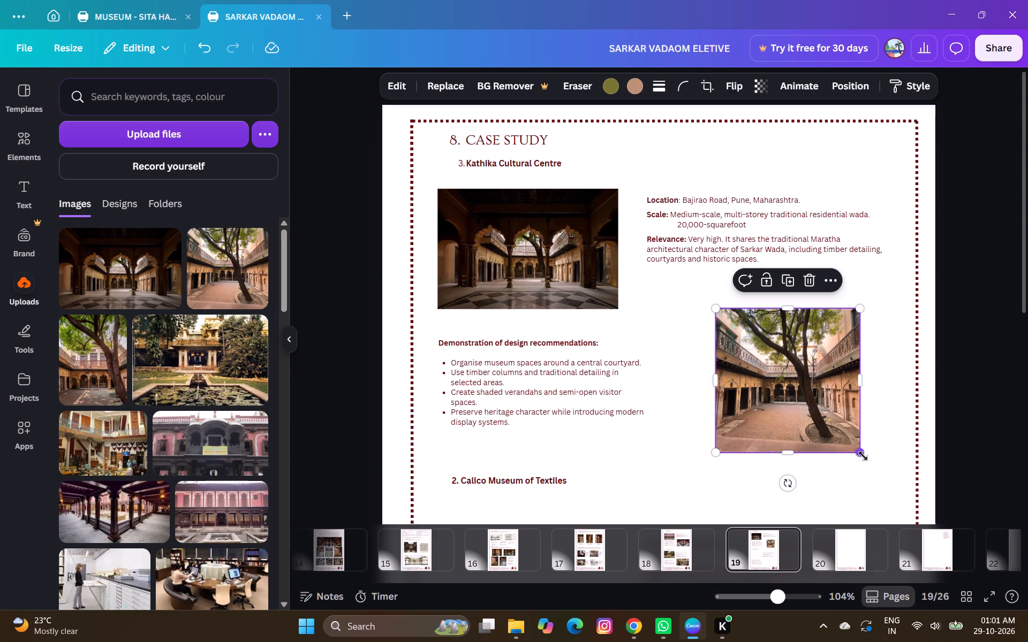
drag(863, 456, 872, 462)
drag(802, 395, 788, 394)
click(995, 384)
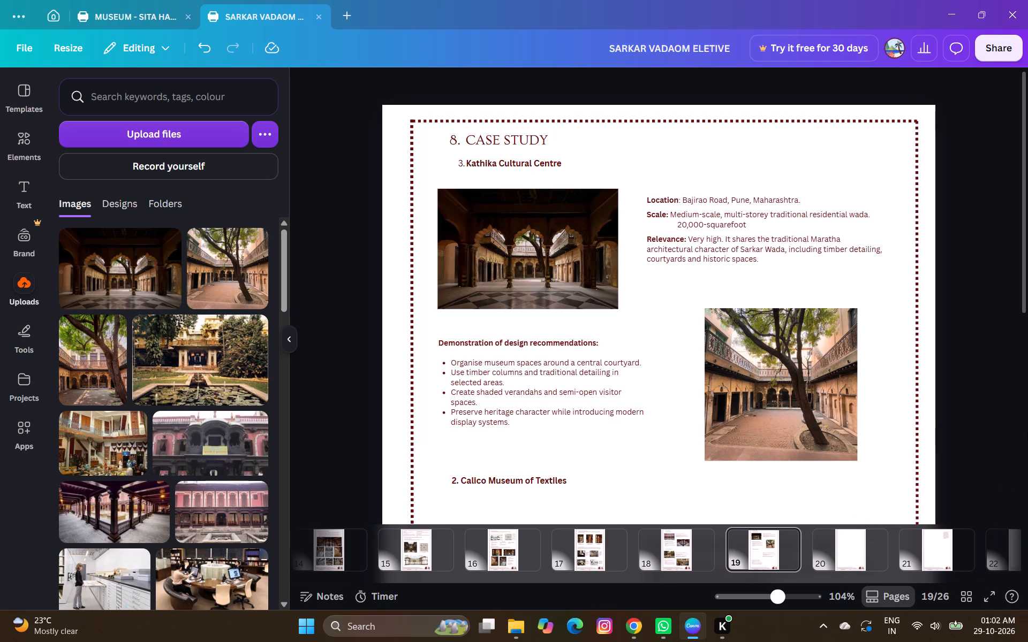
click(966, 370)
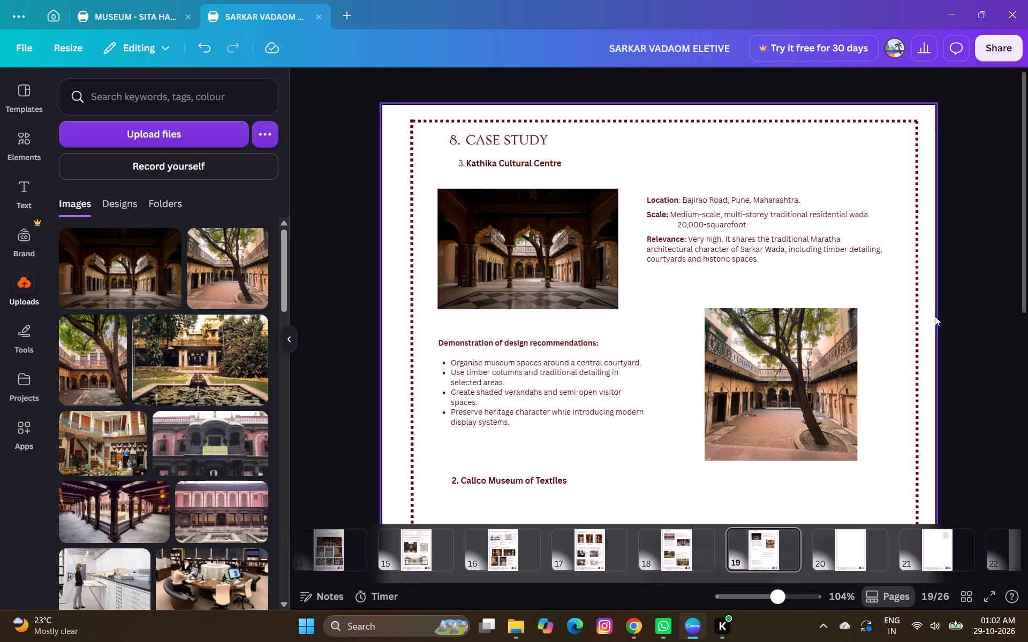
click(644, 625)
click(283, 18)
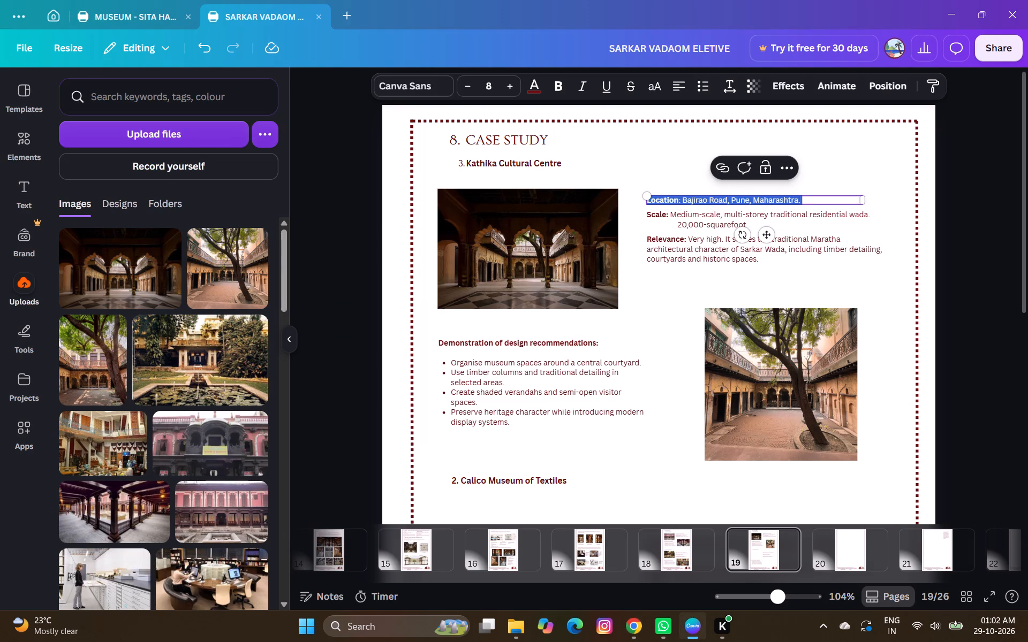
click(810, 198)
drag(810, 198, 689, 200)
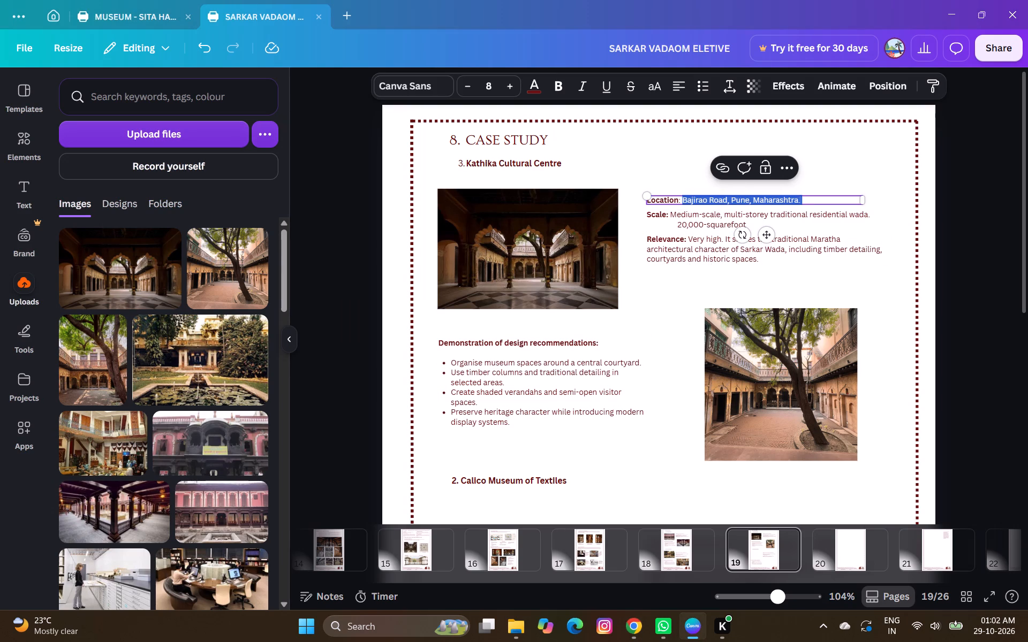
key(ctrl+v)
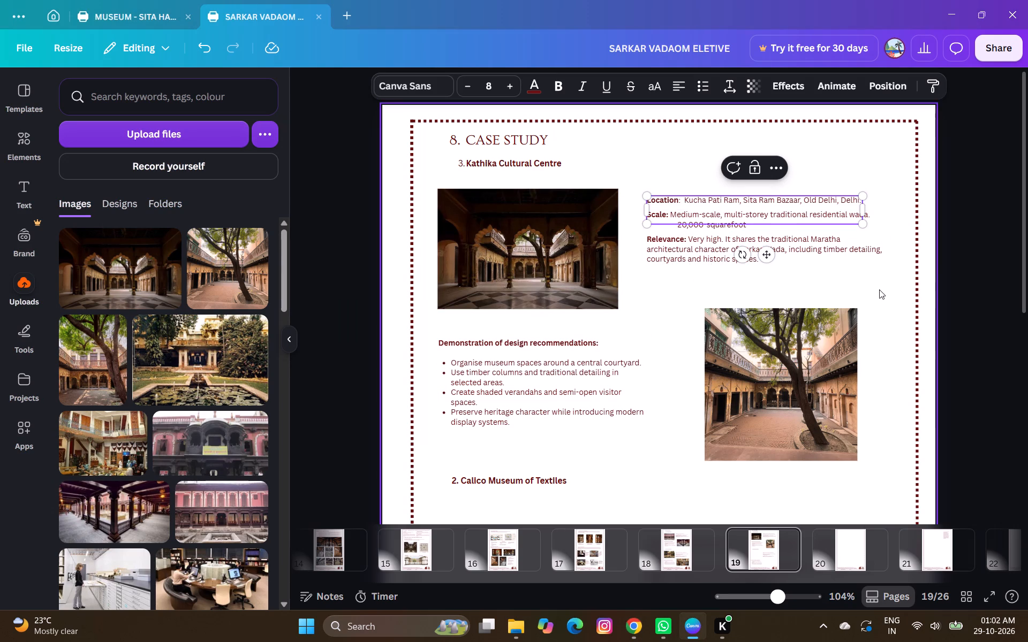
click(976, 242)
Append "Gujarat" to the "2. Calico Museum of Textiles" heading on page 18.
scroll(588, 430, up, 7)
scroll(588, 430, down, 6)
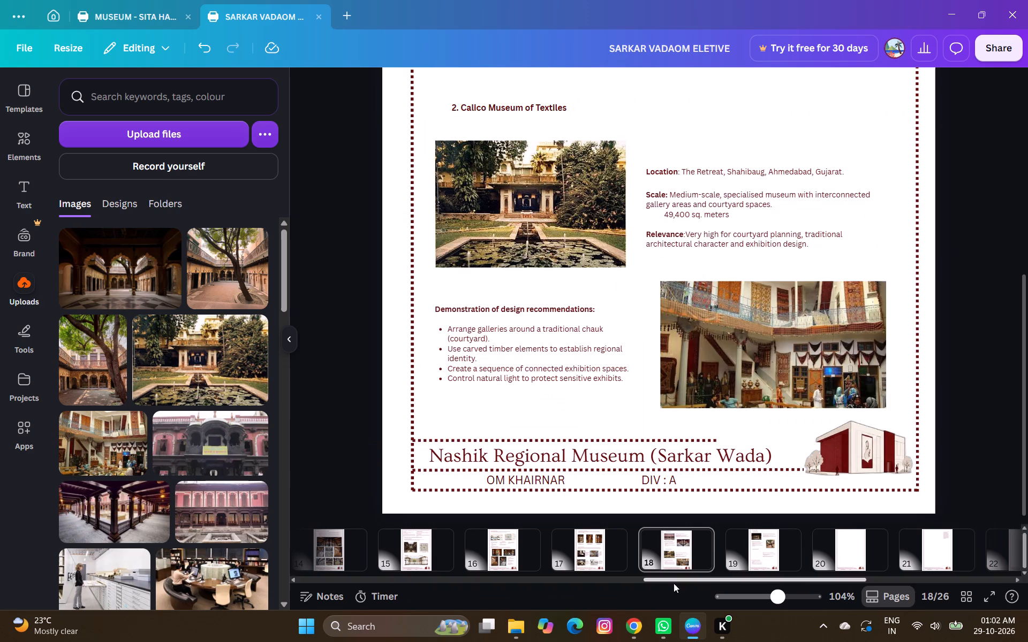
click(599, 554)
click(704, 551)
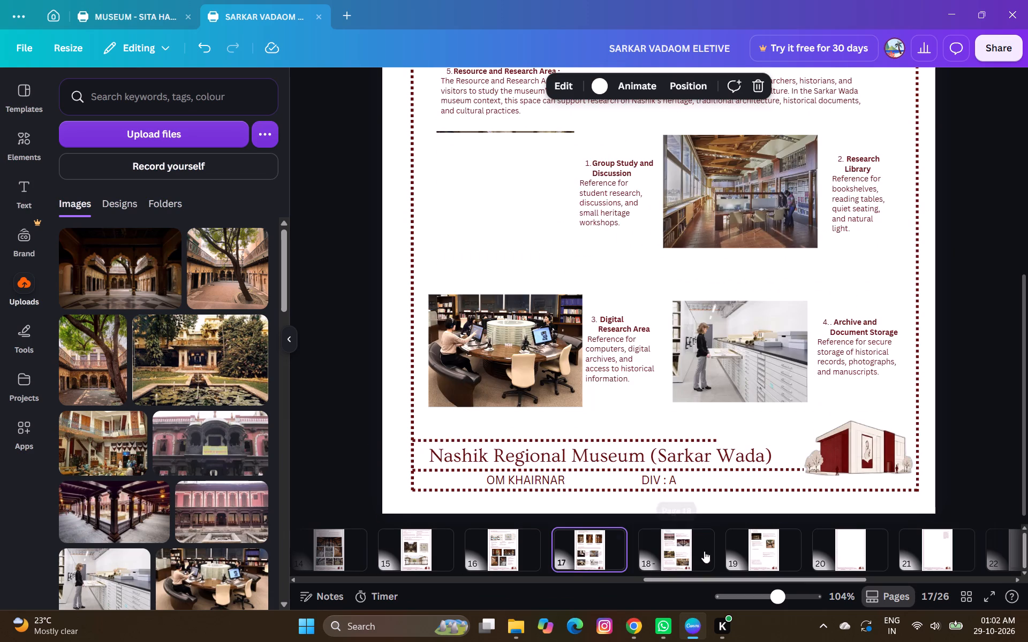
scroll(629, 190, up, 5)
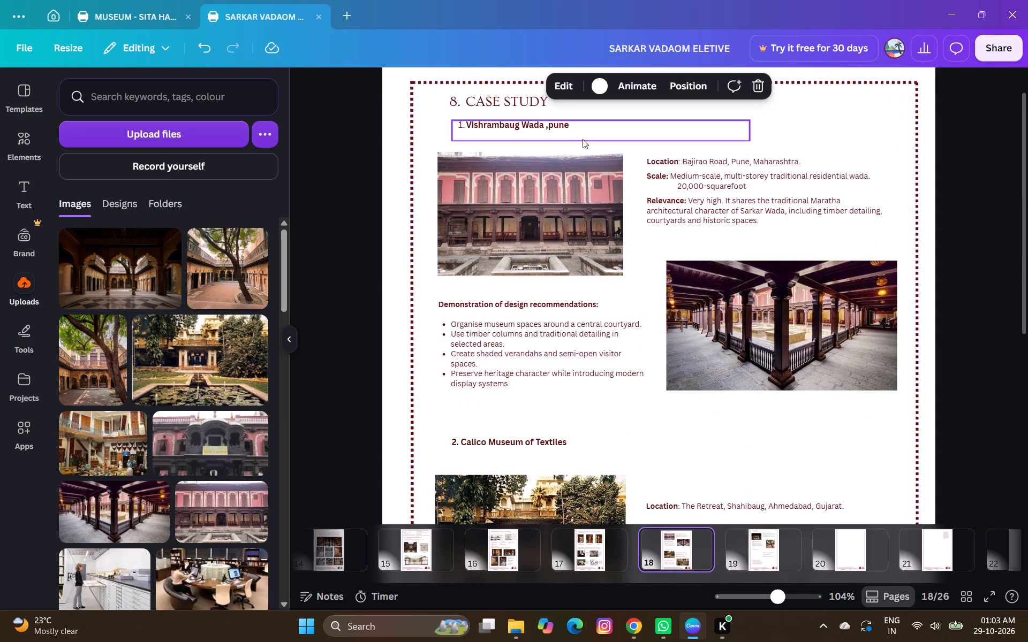
scroll(599, 188, down, 1)
scroll(584, 391, up, 1)
double_click(563, 445)
click(572, 446)
click(576, 442)
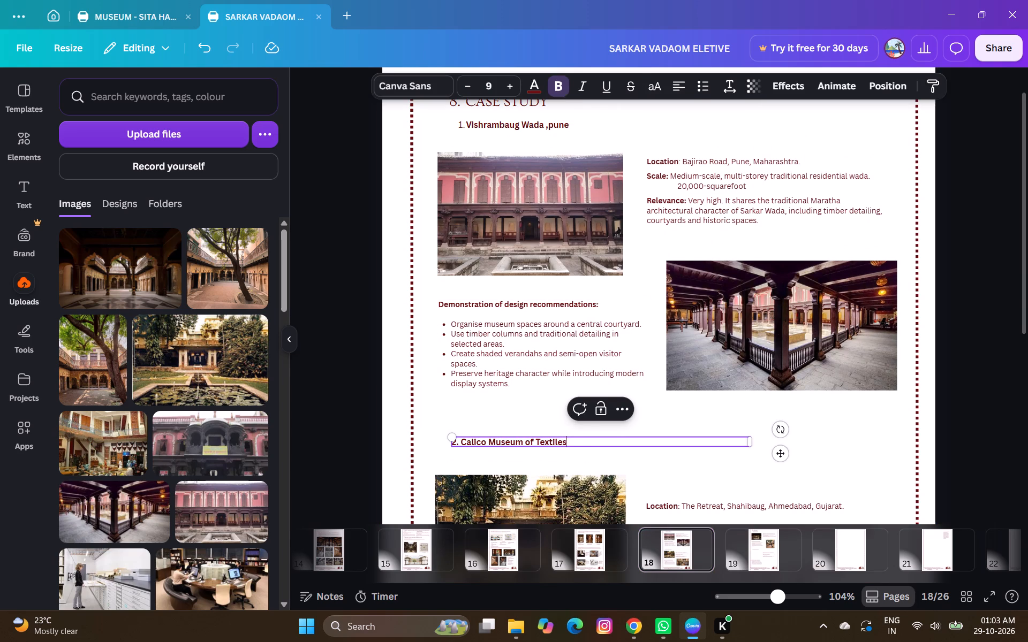
key(space)
text(gujrat)
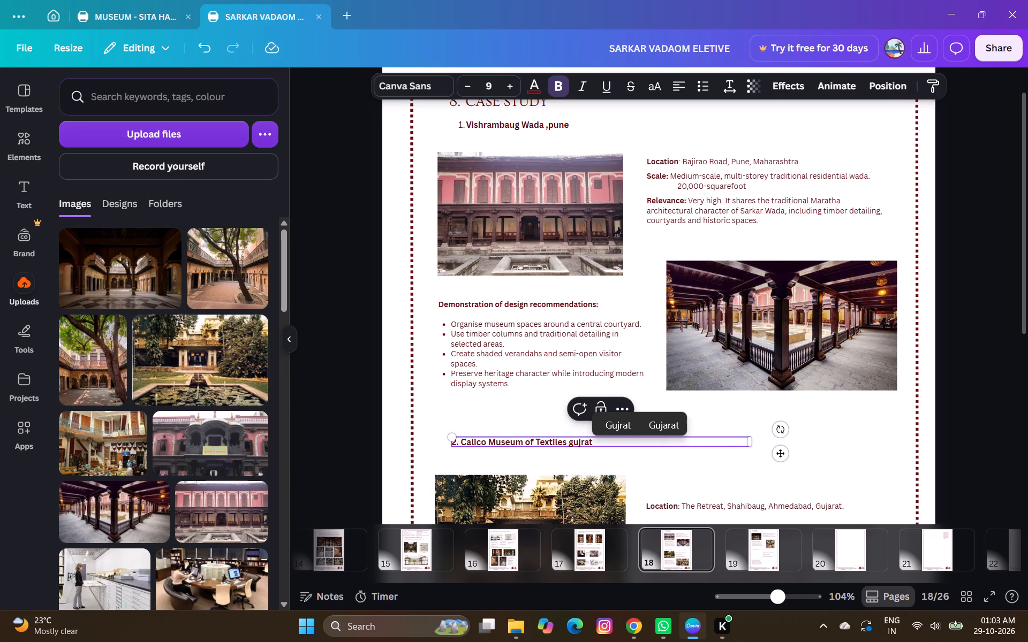
key(BackSpace)
key(BackSpace)
key(BackSpace)
key(BackSpace)
key(BackSpace)
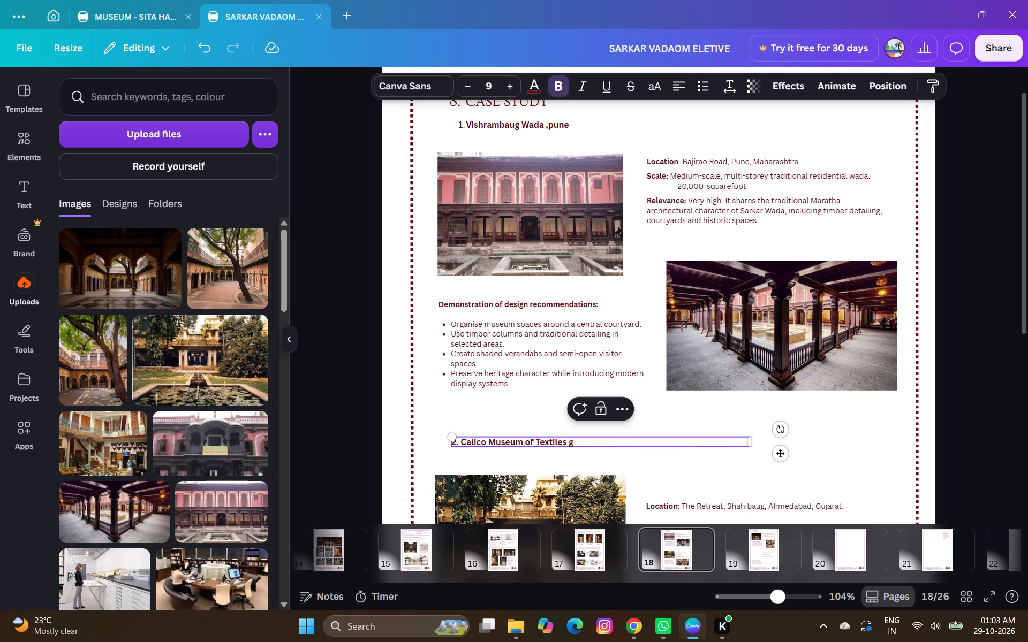
key(BackSpace)
key(g)
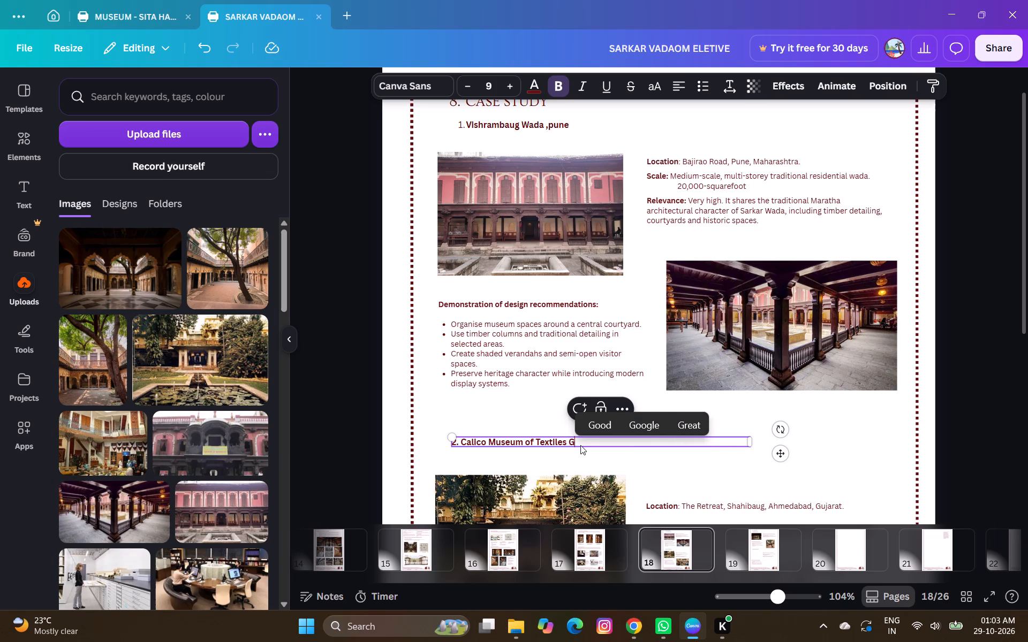
text(ujat)
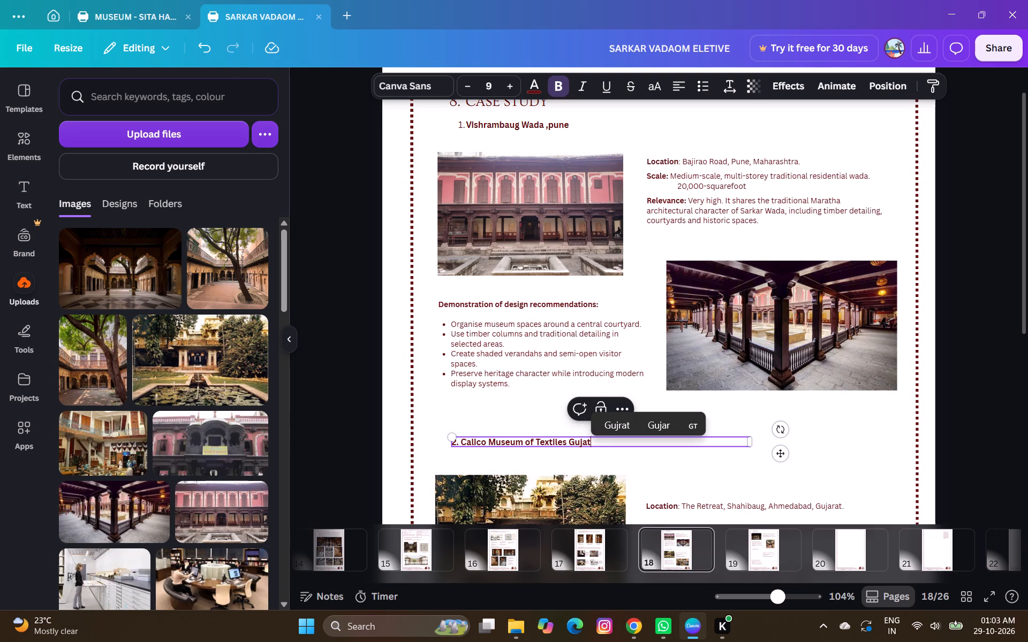
key(BackSpace)
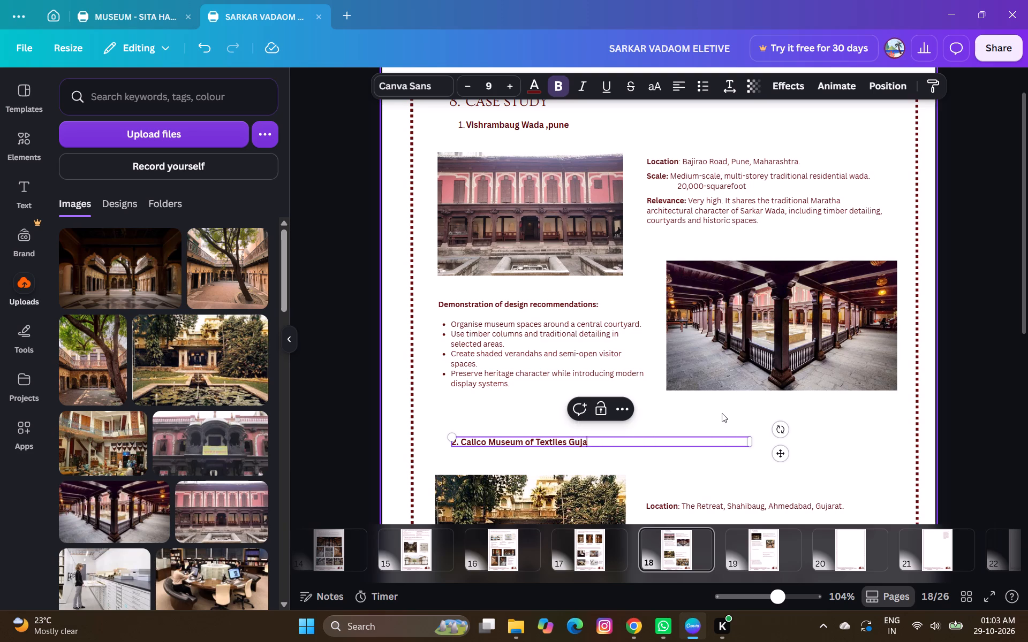
text(ray)
key(BackSpace)
key(t)
scroll(722, 413, up, 1)
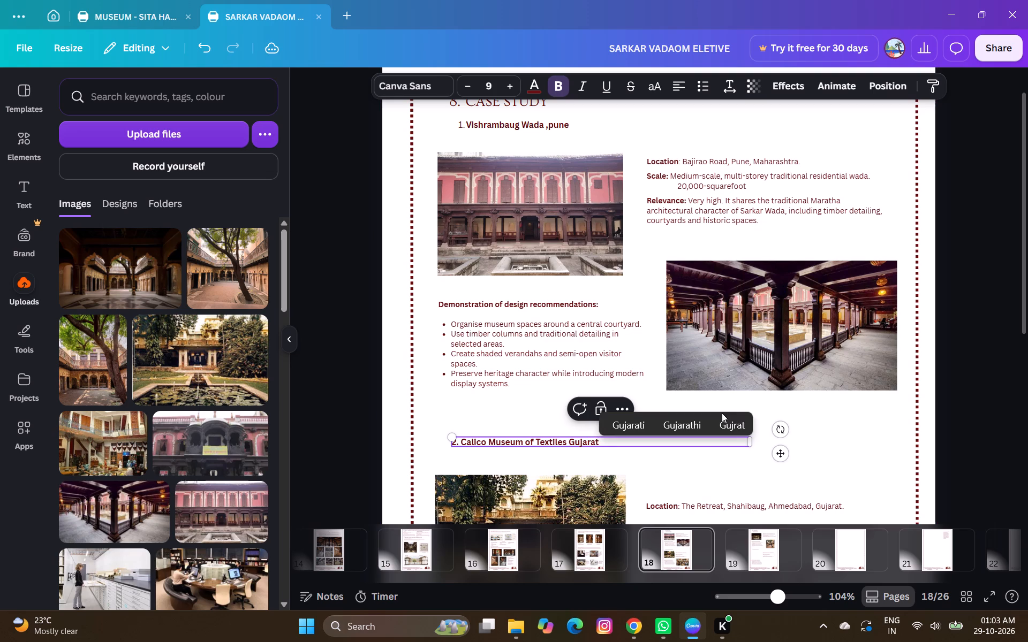
click(985, 464)
Insert a comma after "Textiles" in the Calico Museum heading on page 18.
double_click(572, 441)
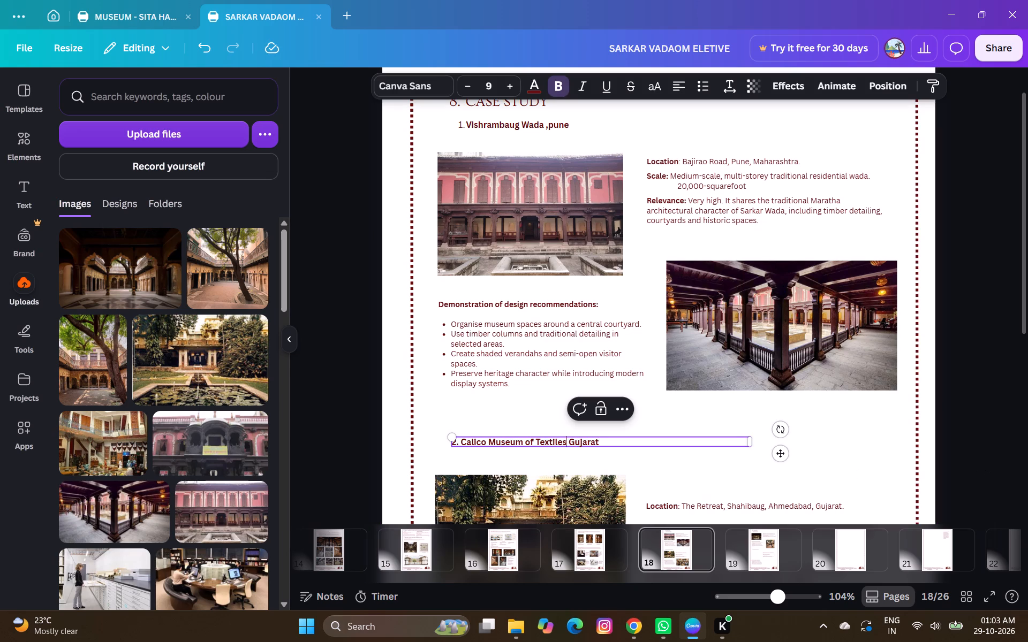
click(566, 446)
key(comma)
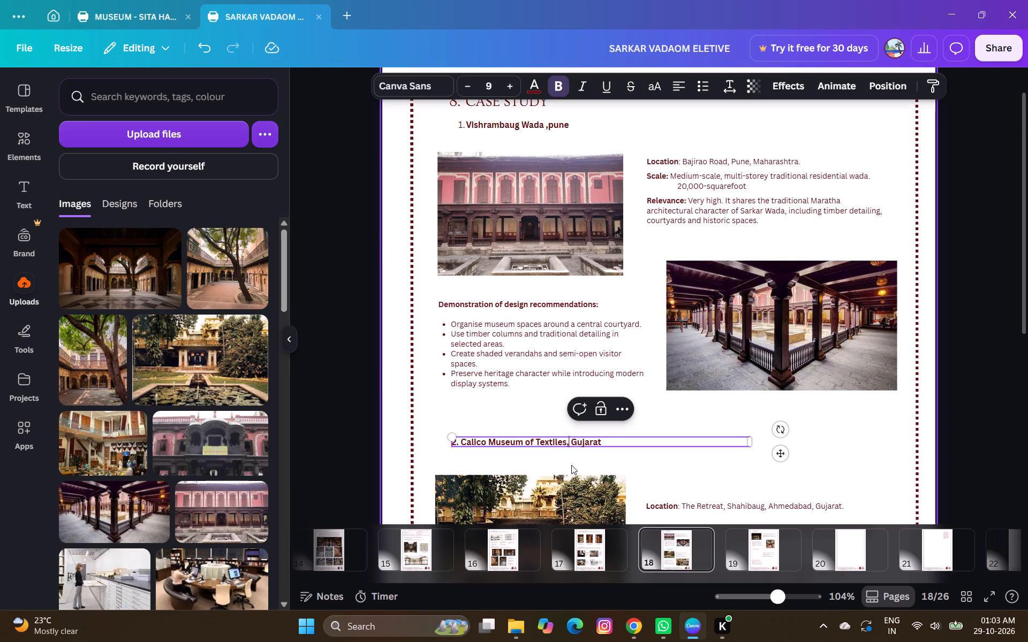
click(1010, 434)
Append " ,Delhi" to the Kathika Cultural Centre heading on page 19.
click(765, 561)
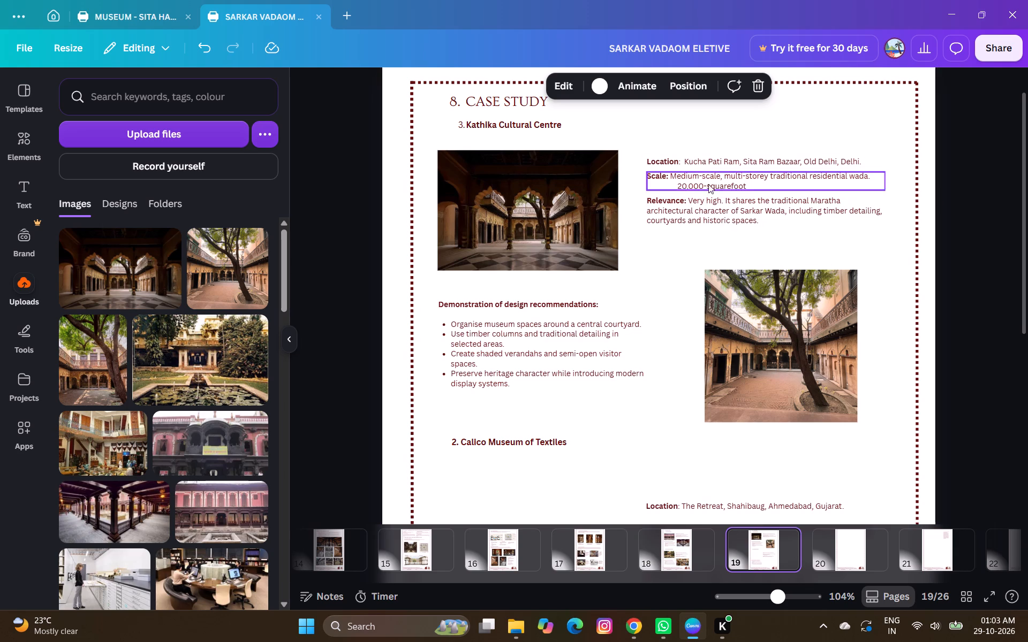
click(536, 119)
click(556, 125)
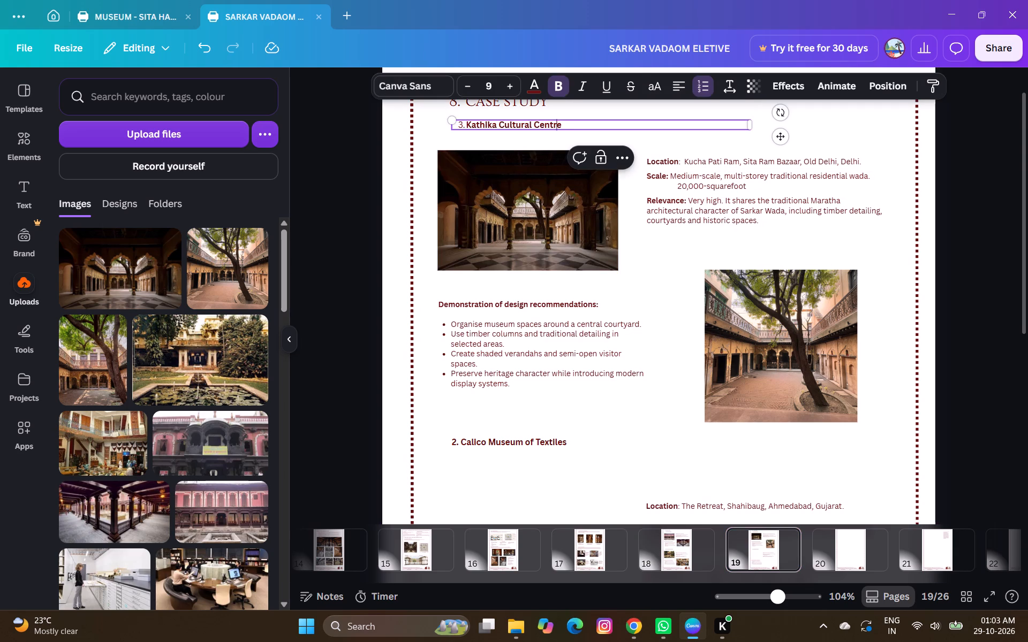
click(562, 124)
key(space)
key(comma)
key(d)
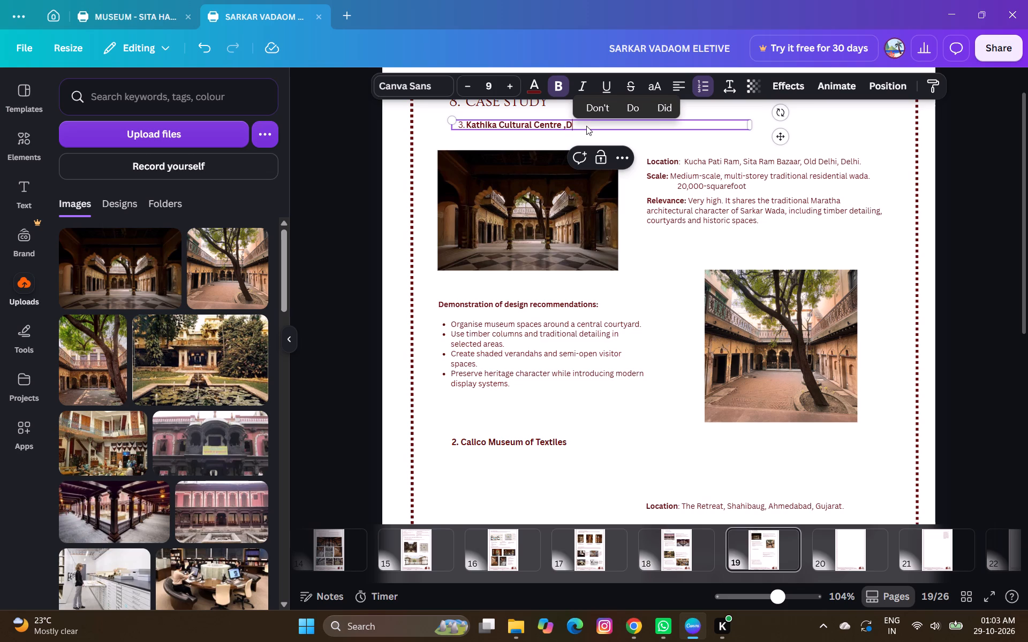
text(elith)
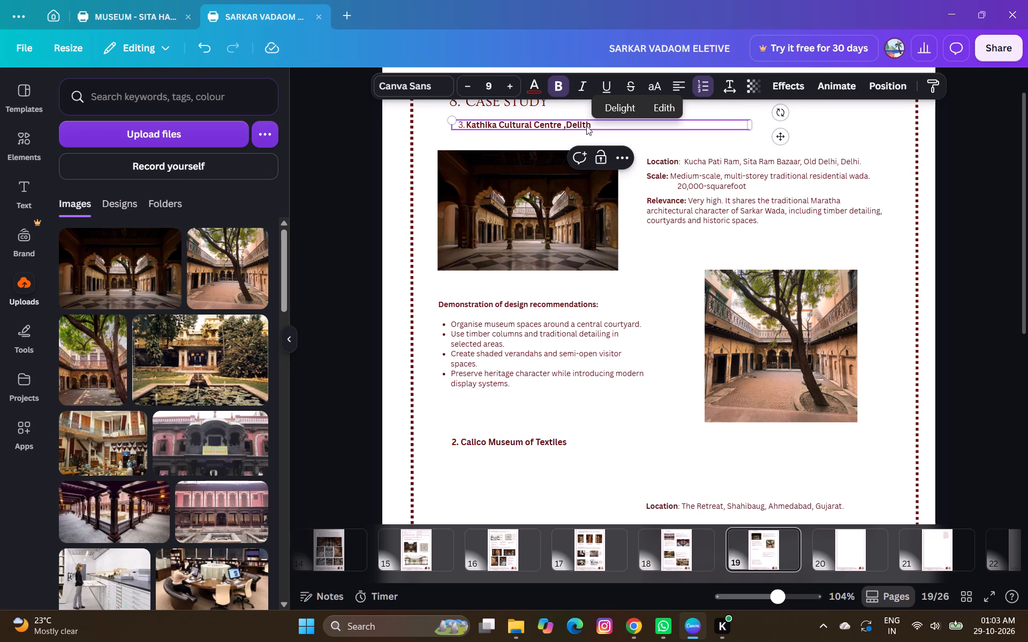
key(BackSpace)
key(i)
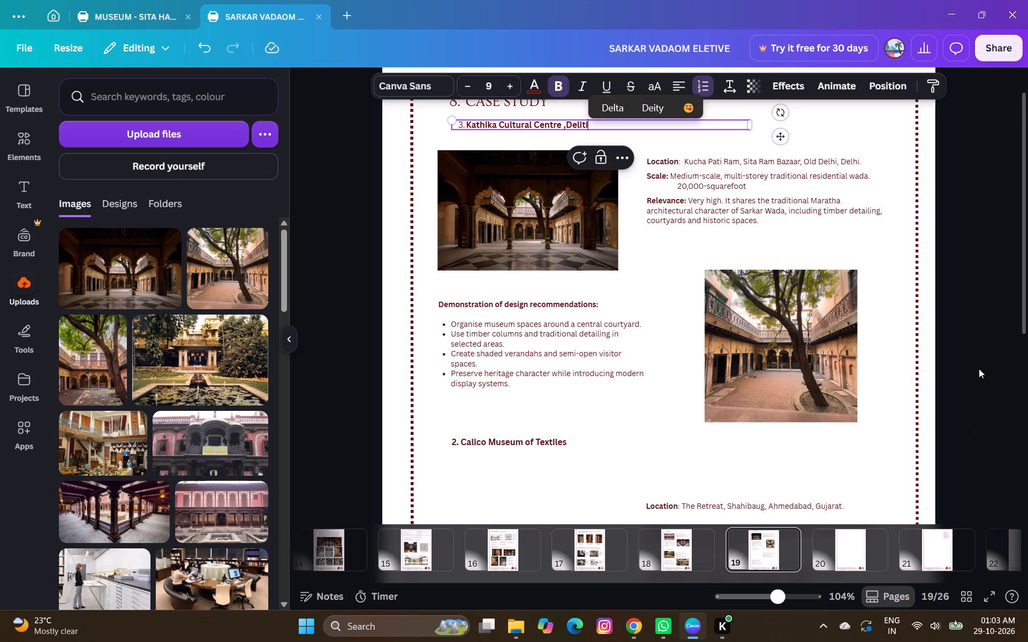
key(BackSpace)
key(BackSpace)
key(BackSpace)
key(BackSpace)
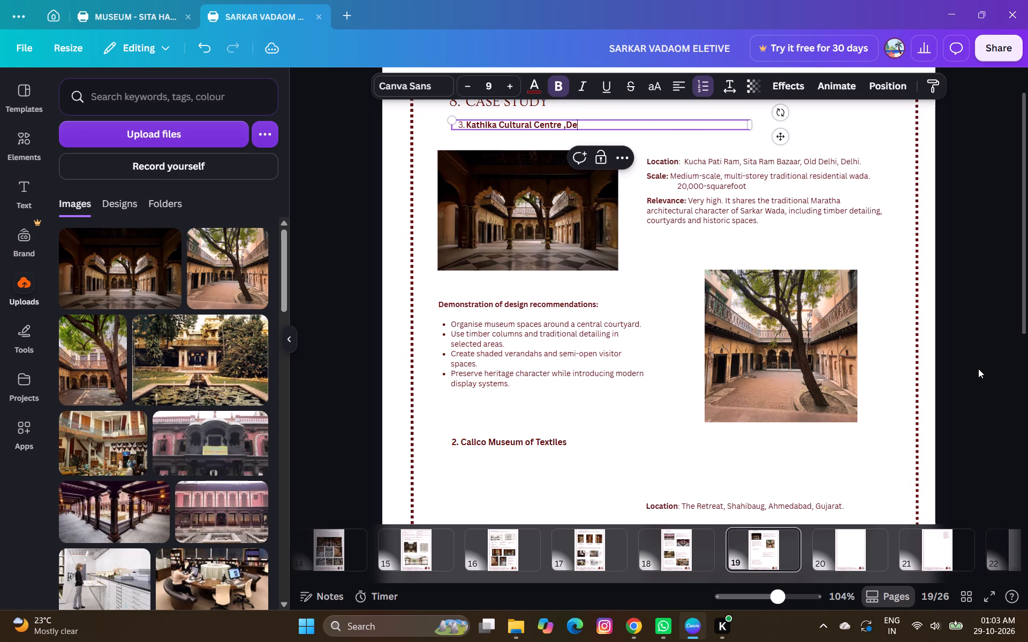
text(lhi)
click(1018, 414)
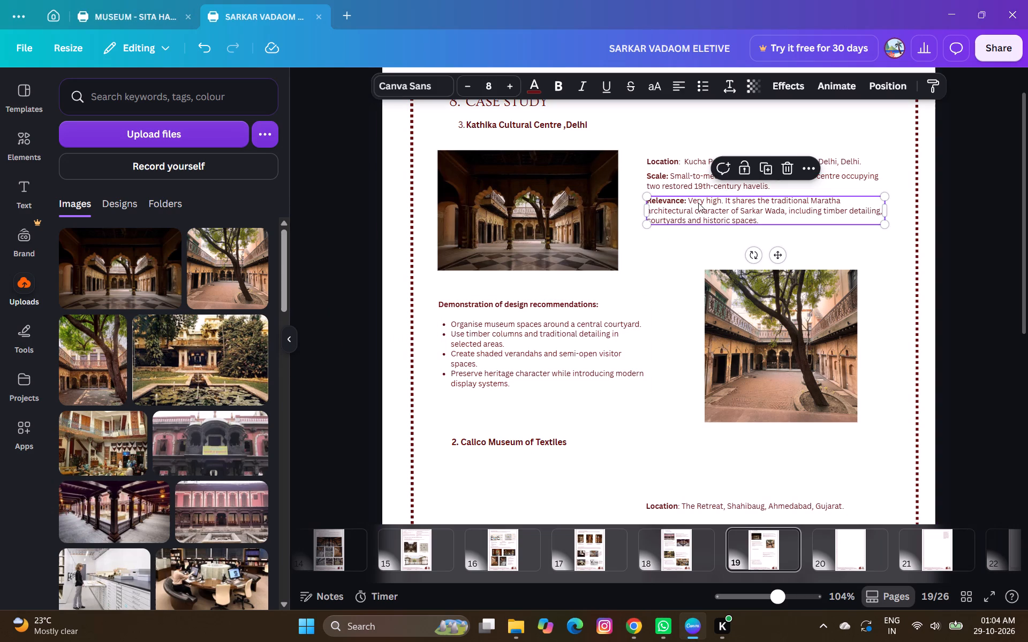
click(778, 220)
double_click(764, 222)
drag(762, 222, 702, 204)
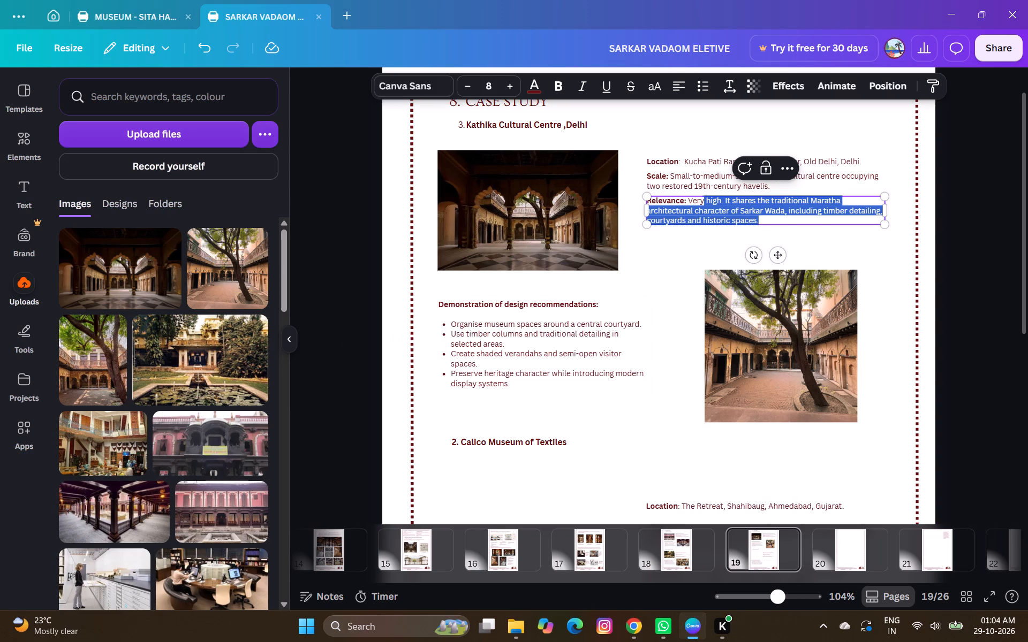
drag(702, 204, 694, 198)
key(ctrl+v)
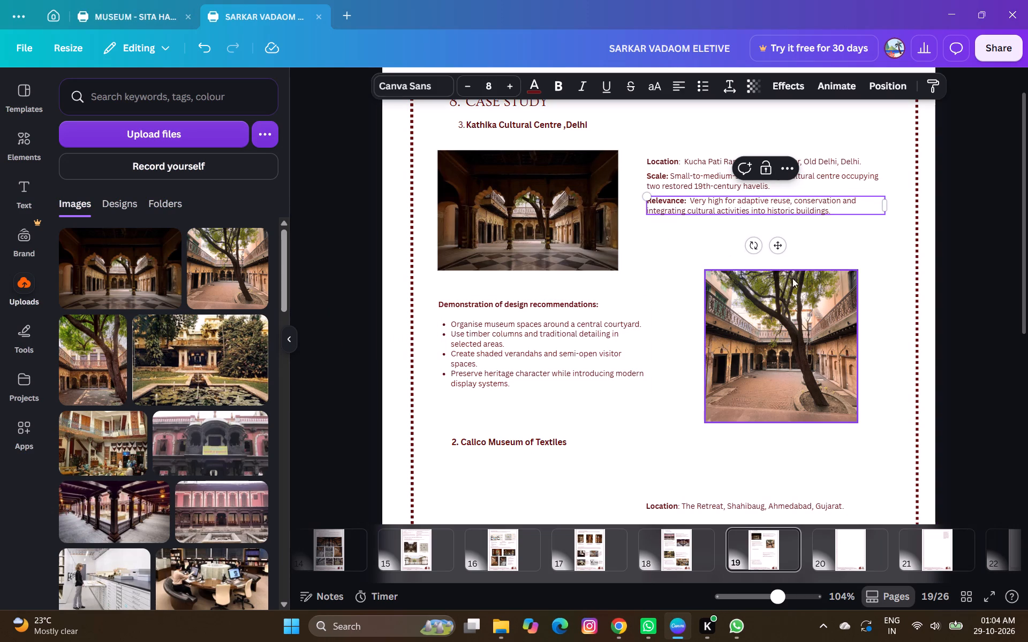
click(994, 240)
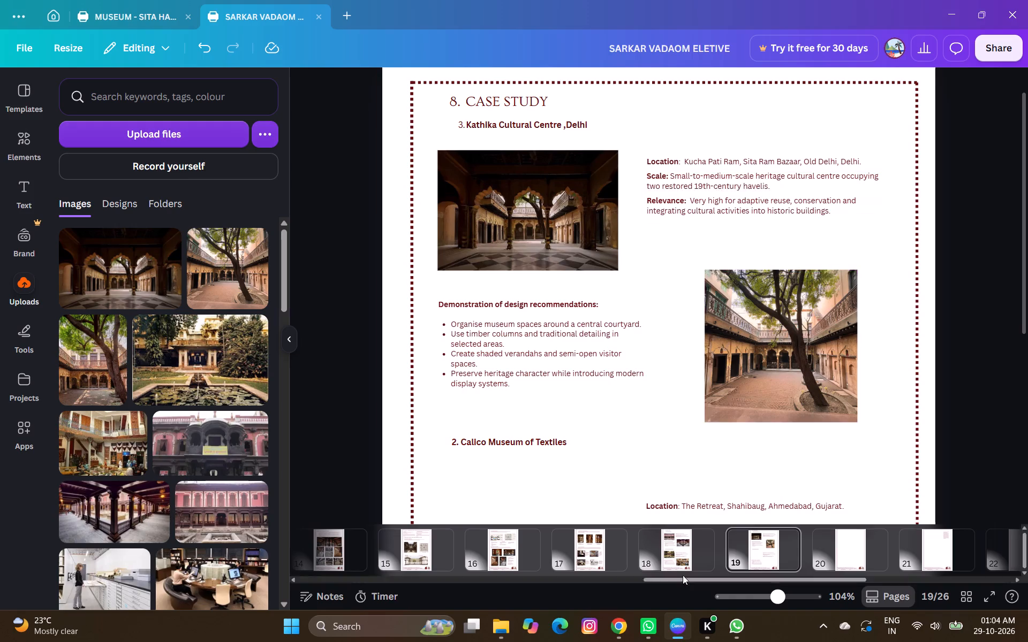
Switch to Chrome, search Google for "Kathika Cultural Centre site ara" and show all results instead of images.
click(610, 624)
click(430, 12)
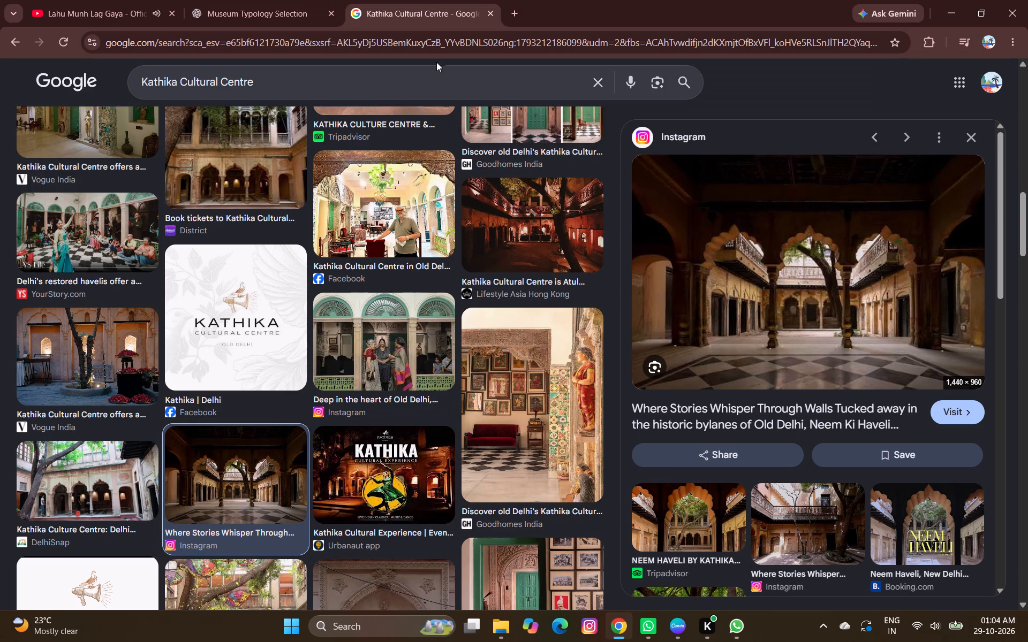
click(429, 69)
click(427, 76)
key(space)
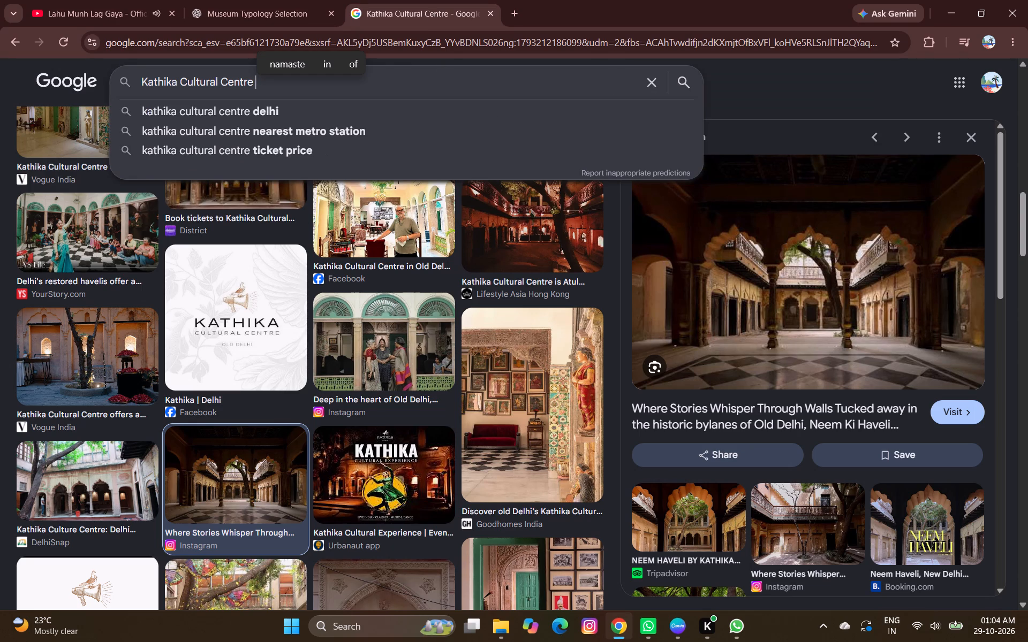
text(site ara)
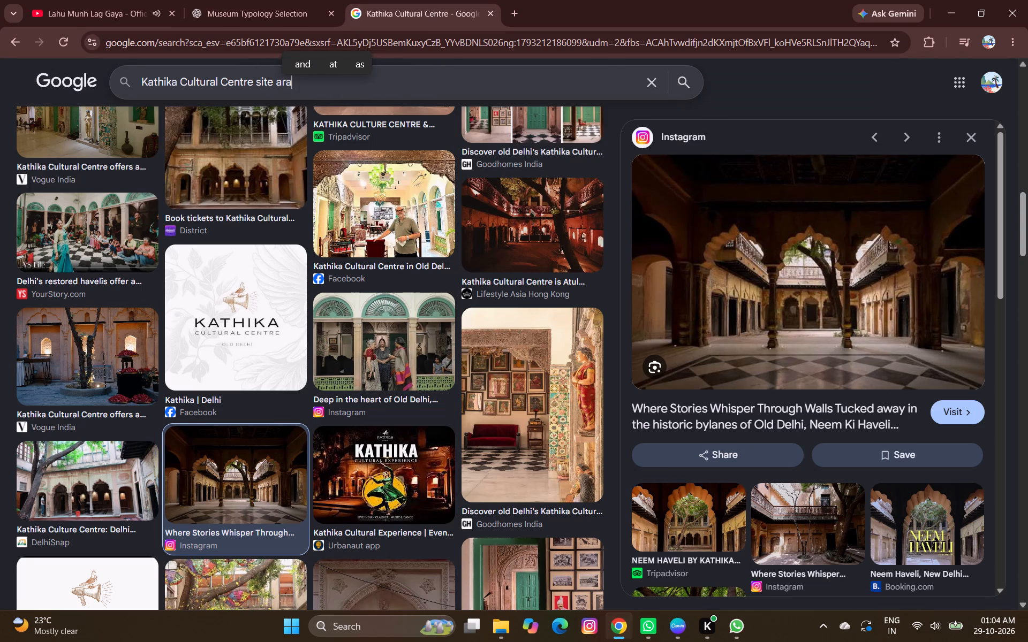
key(Return)
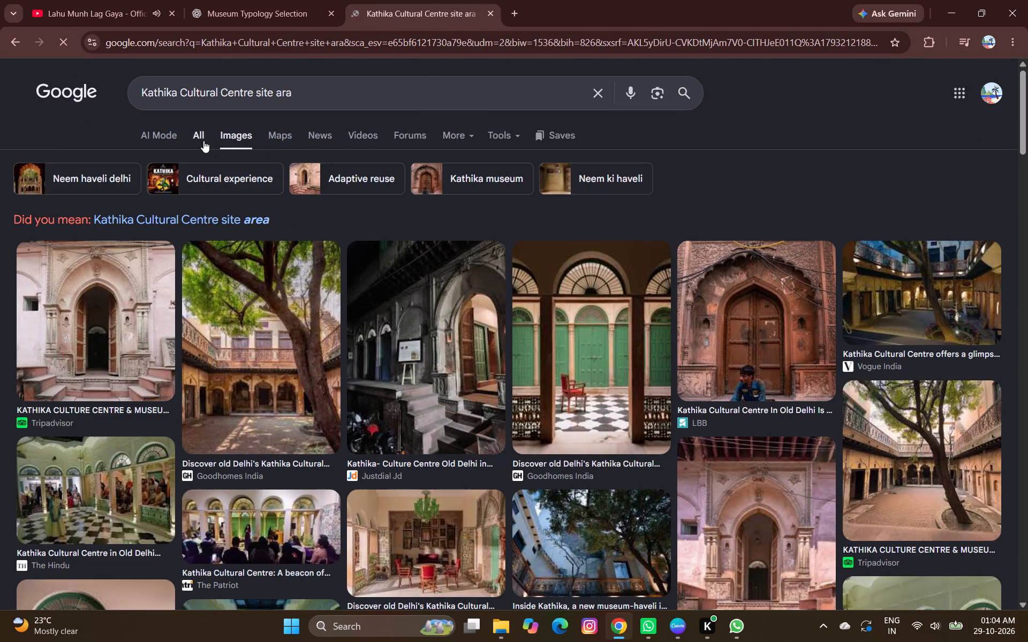
click(193, 135)
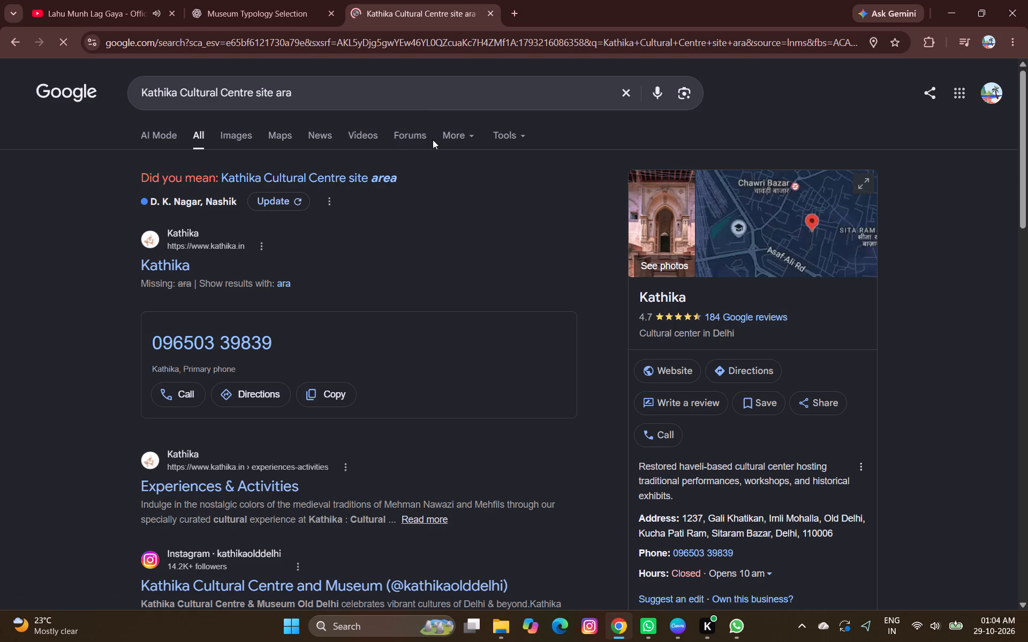
Change the Google search to "Kathika Cultural Centre which site area".
click(420, 93)
key(space)
key(BackSpace)
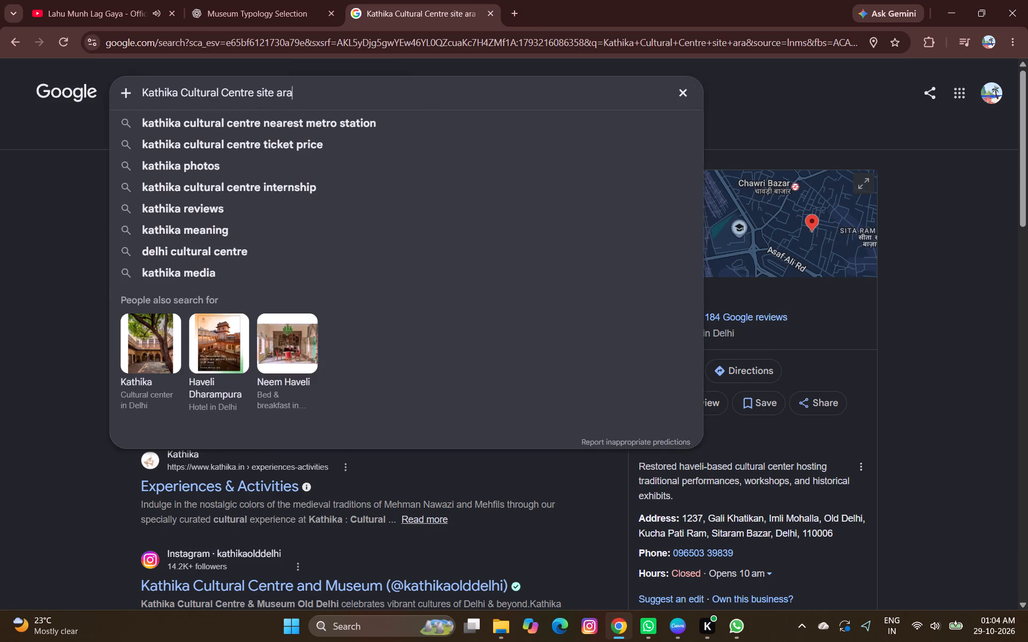
key(BackSpace)
key(BackSpace)
key(BackSpace)
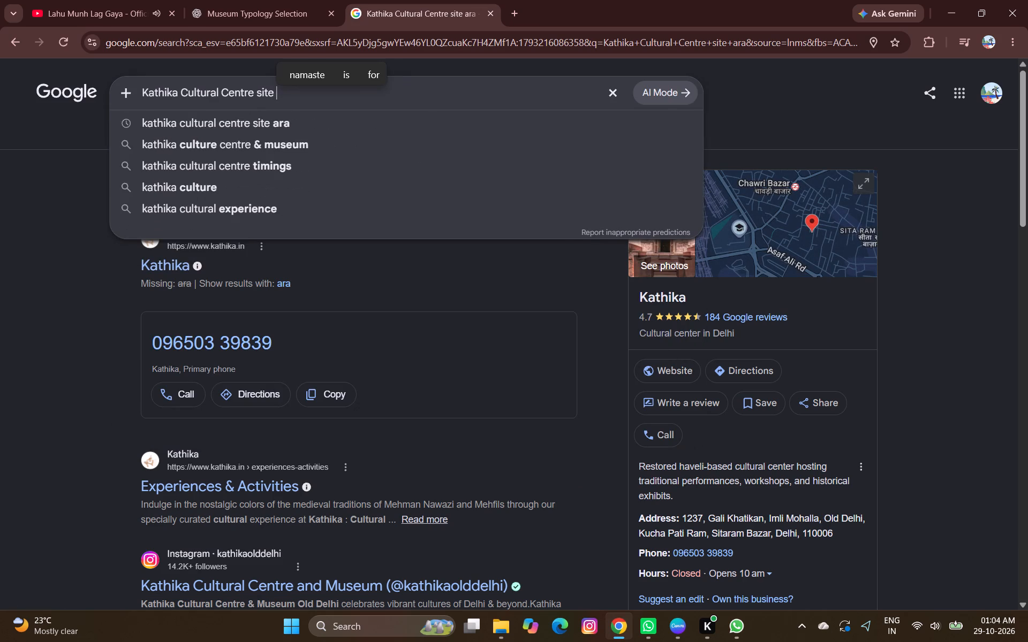
key(BackSpace)
key(BackSpace)
key(BackSpace)
key(BackSpace)
key(BackSpace)
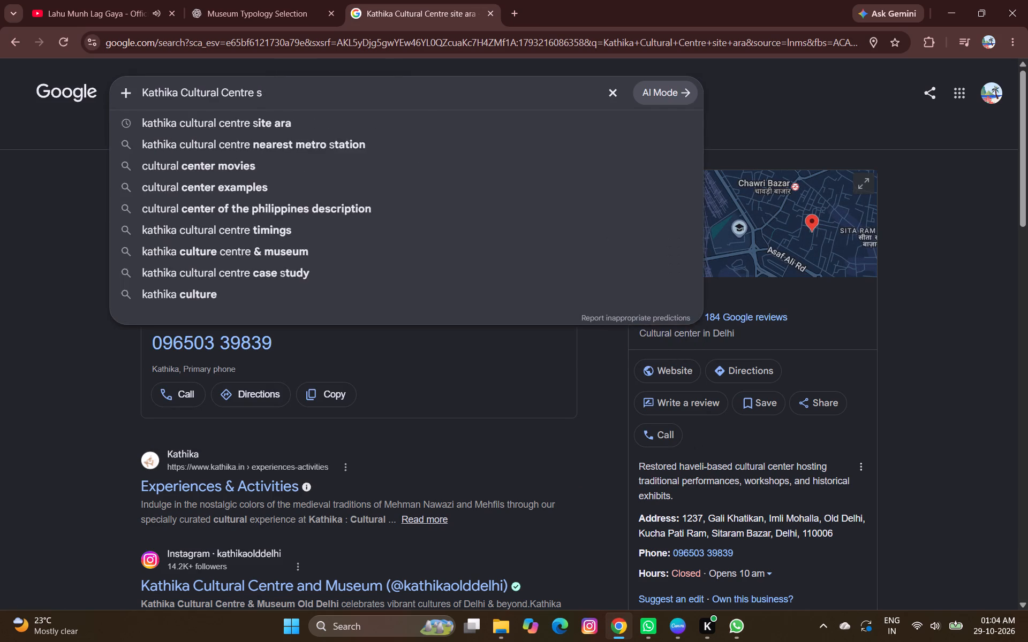
text(which)
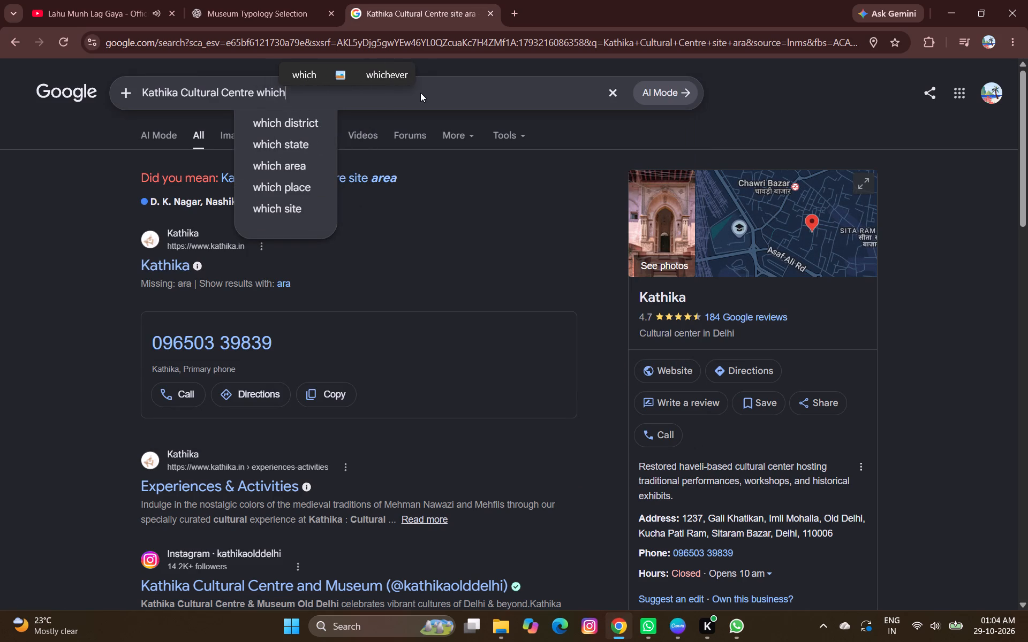
key(space)
text(site)
key(space)
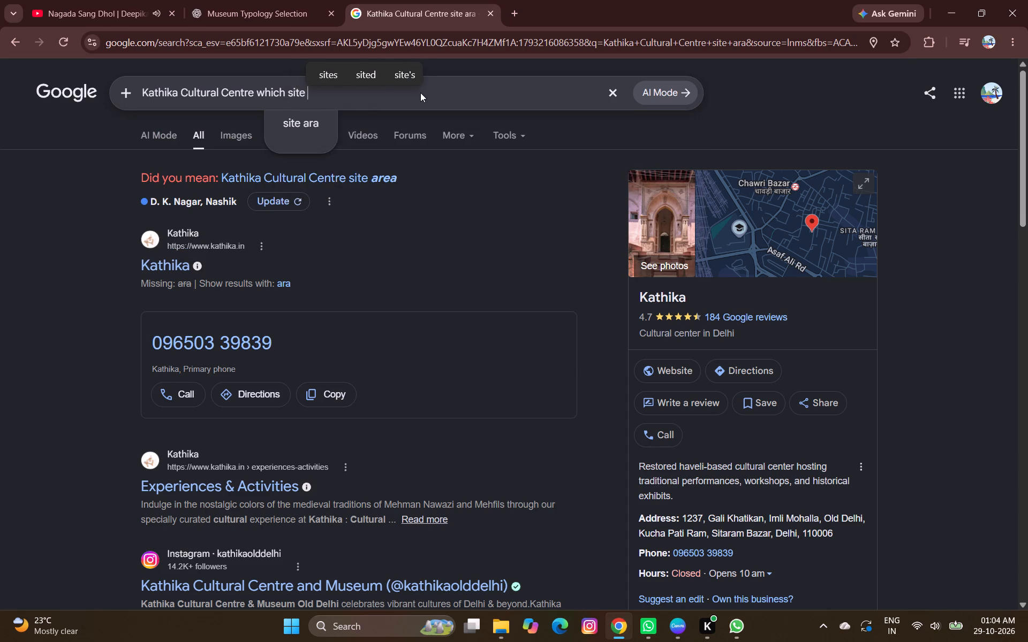
text(area)
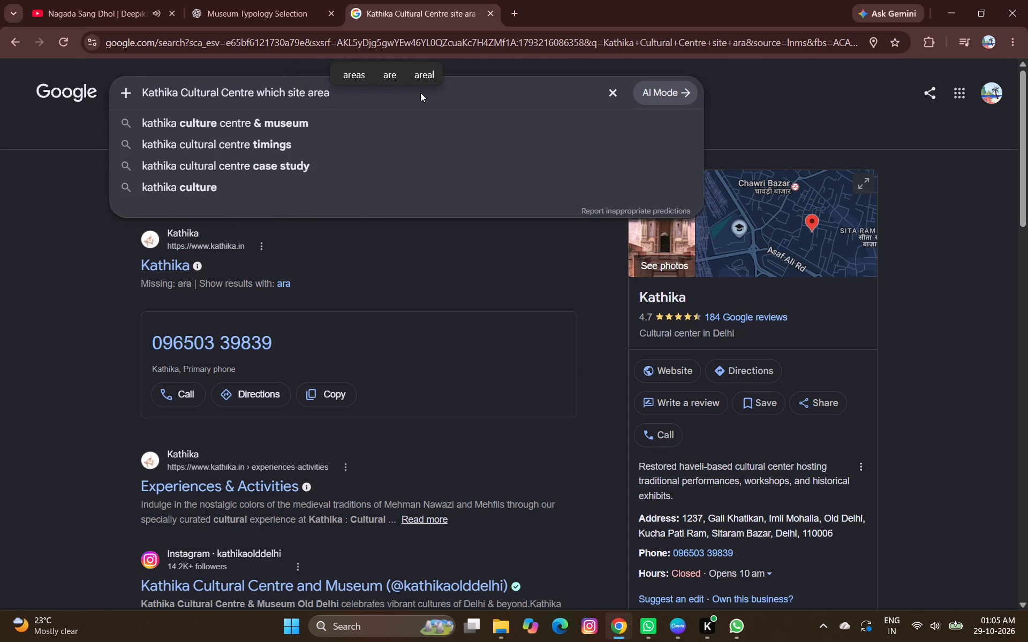
key(Return)
Play the "Laal Ishq" lyric video in the YouTube tab.
click(109, 7)
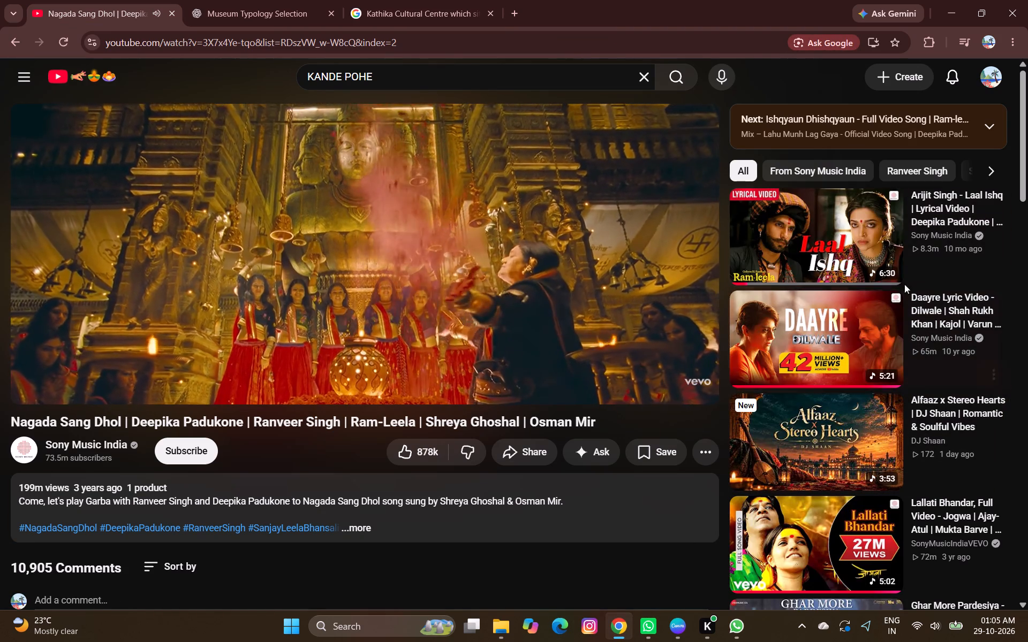
click(856, 267)
Copy the site area "88.72 sq. meters." from Google's expanded AI Overview and add it to the end of page 19's Scale description.
click(383, 0)
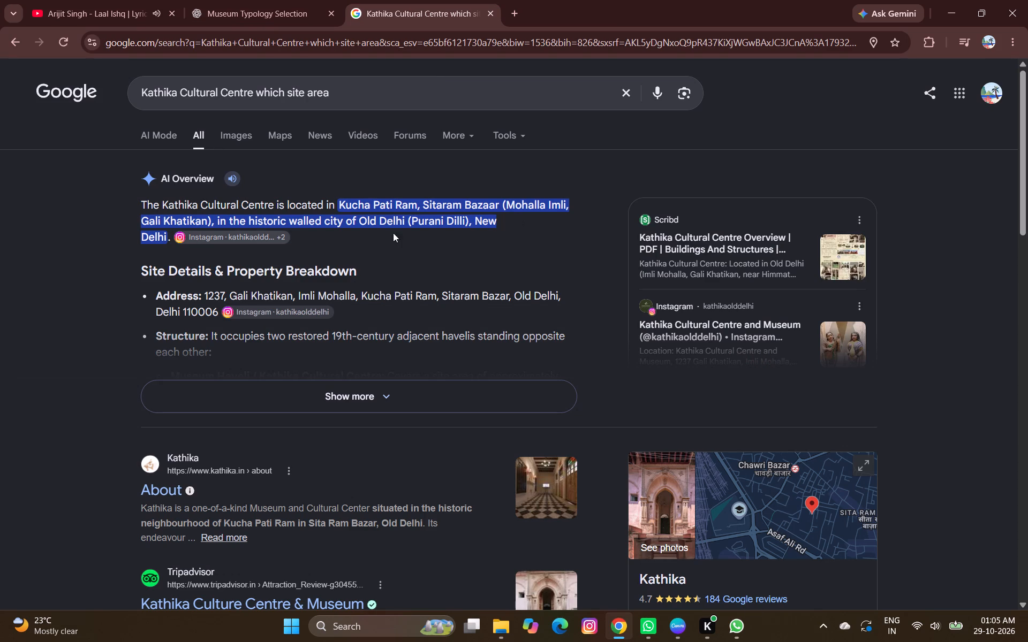
click(279, 385)
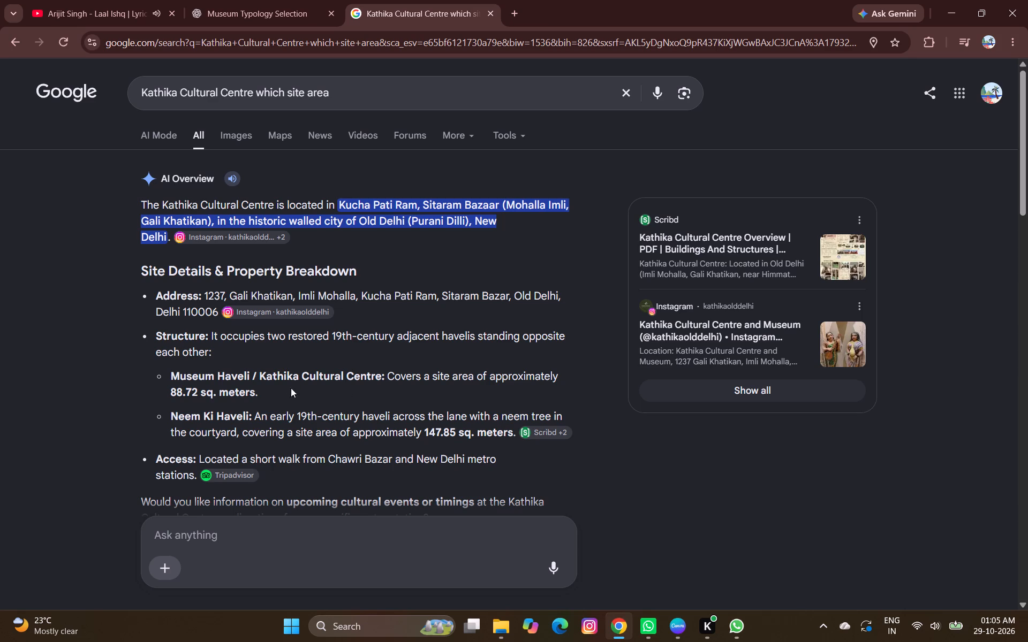
drag(171, 391, 271, 392)
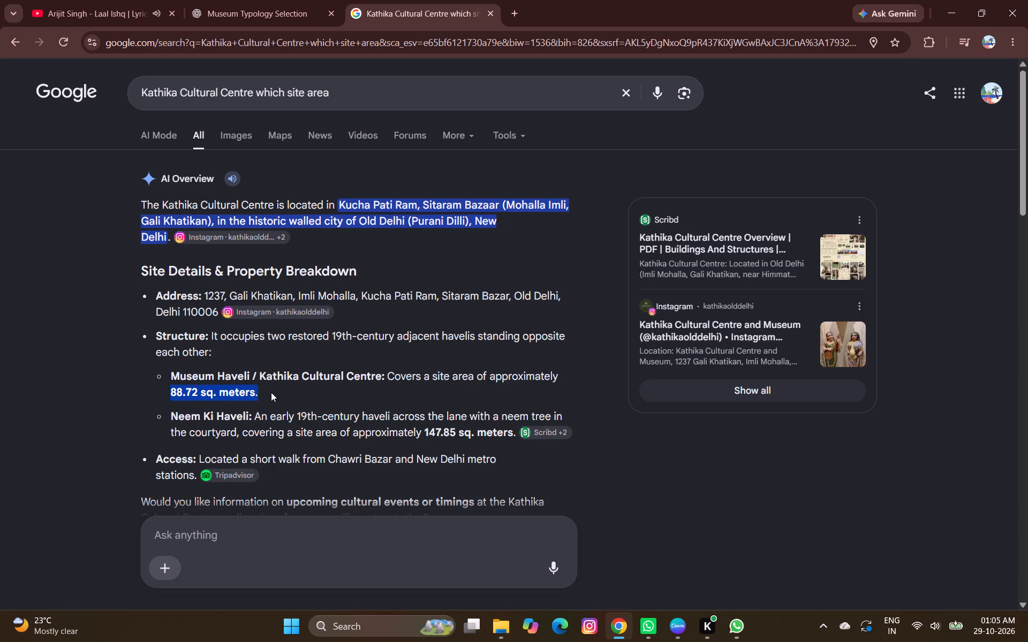
key(ctrl+c)
key(alt+Tab)
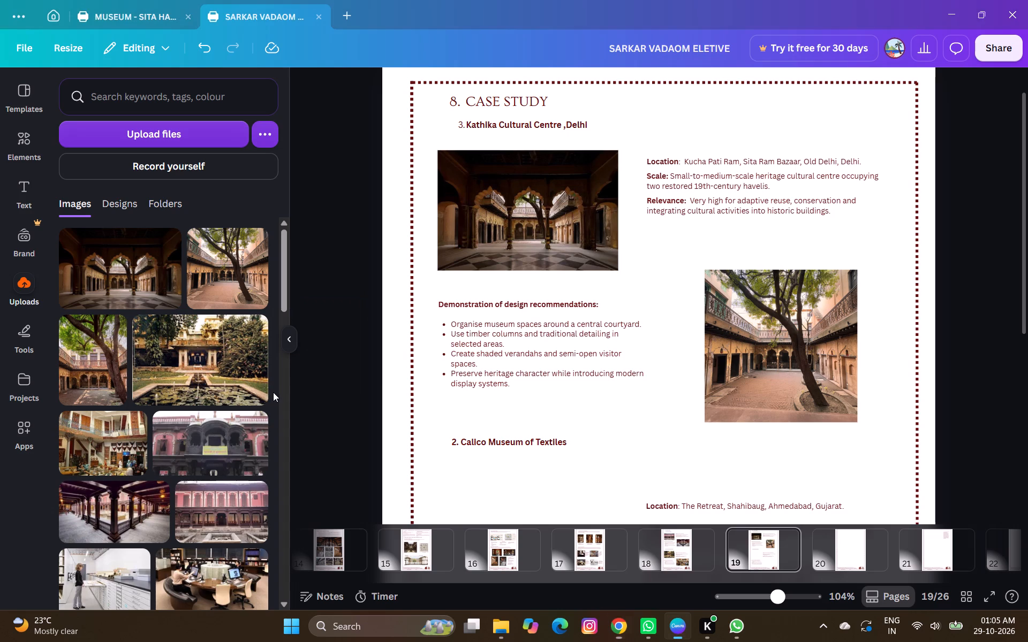
double_click(707, 188)
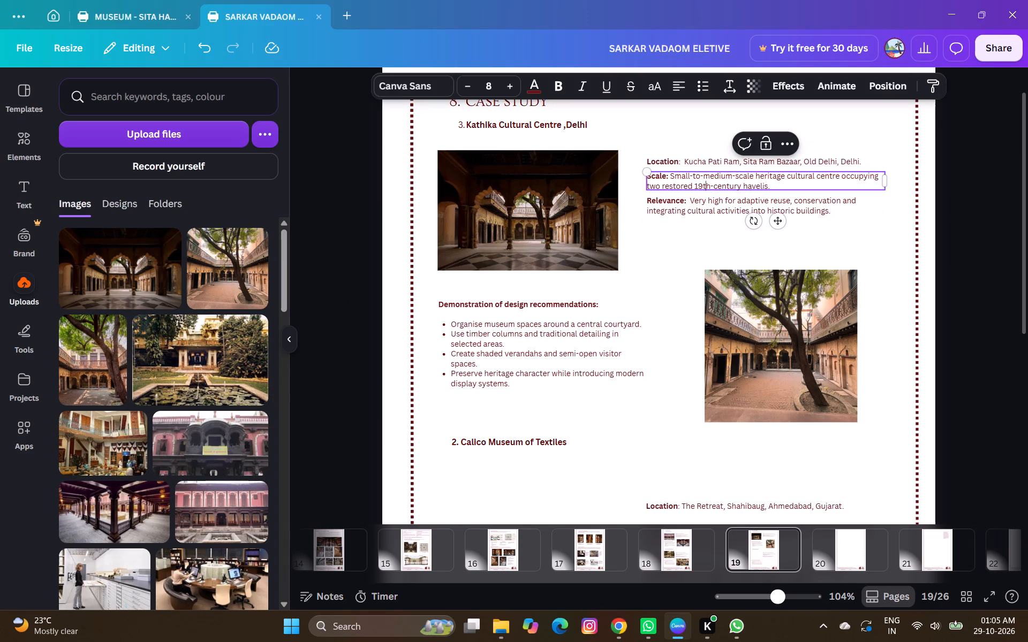
click(784, 188)
key(ctrl+v)
Put "88.72 sq. meters." on its own line in the Scale text and indent it with four spaces.
click(772, 185)
key(Return)
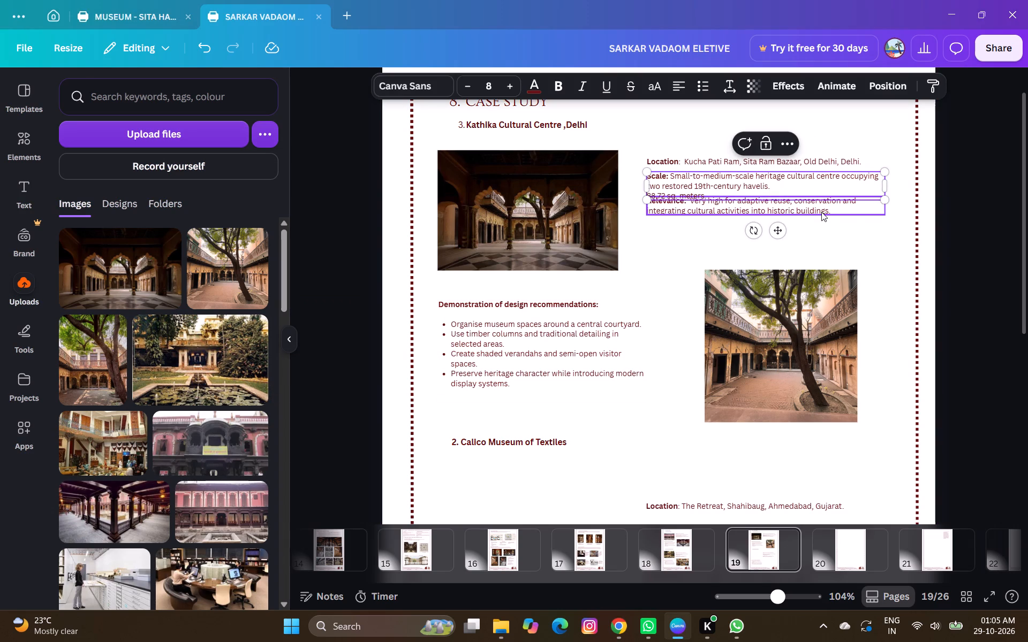
key(space)
key(space)
key(space)
key(space)
key(space)
key(space)
key(space)
key(space)
key(space)
key(space)
key(space)
key(space)
key(space)
key(space)
key(space)
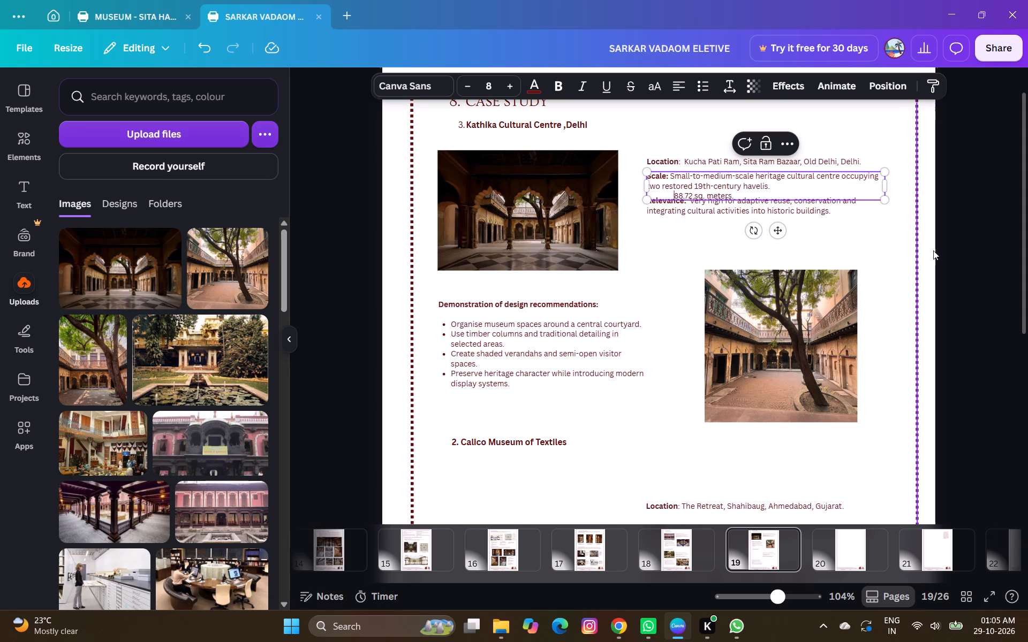
key(BackSpace)
key(BackSpace)
key(BackSpace)
key(BackSpace)
key(BackSpace)
key(BackSpace)
key(BackSpace)
key(BackSpace)
key(BackSpace)
key(BackSpace)
key(BackSpace)
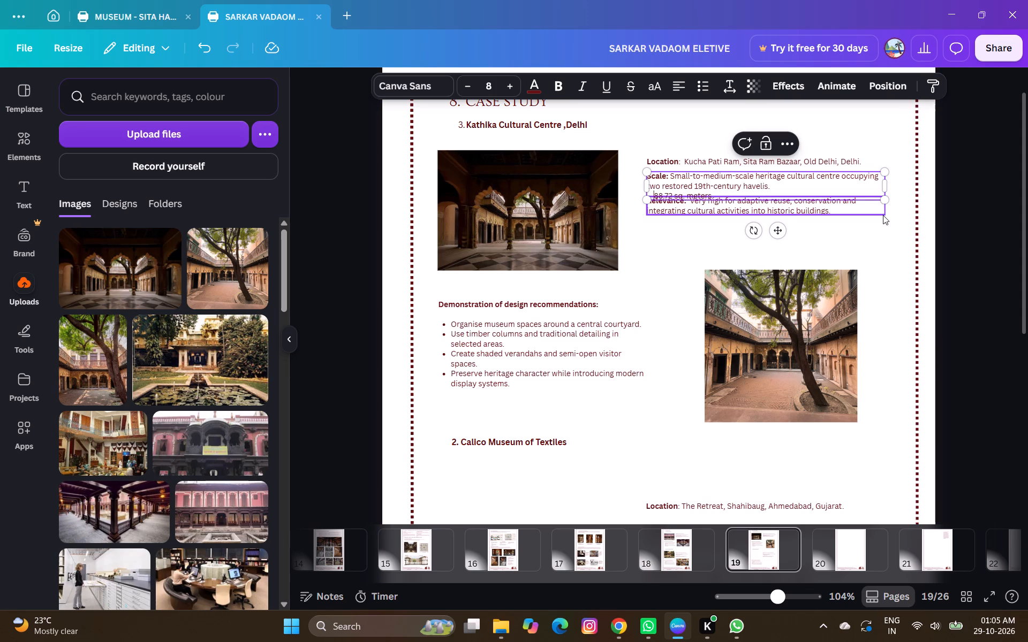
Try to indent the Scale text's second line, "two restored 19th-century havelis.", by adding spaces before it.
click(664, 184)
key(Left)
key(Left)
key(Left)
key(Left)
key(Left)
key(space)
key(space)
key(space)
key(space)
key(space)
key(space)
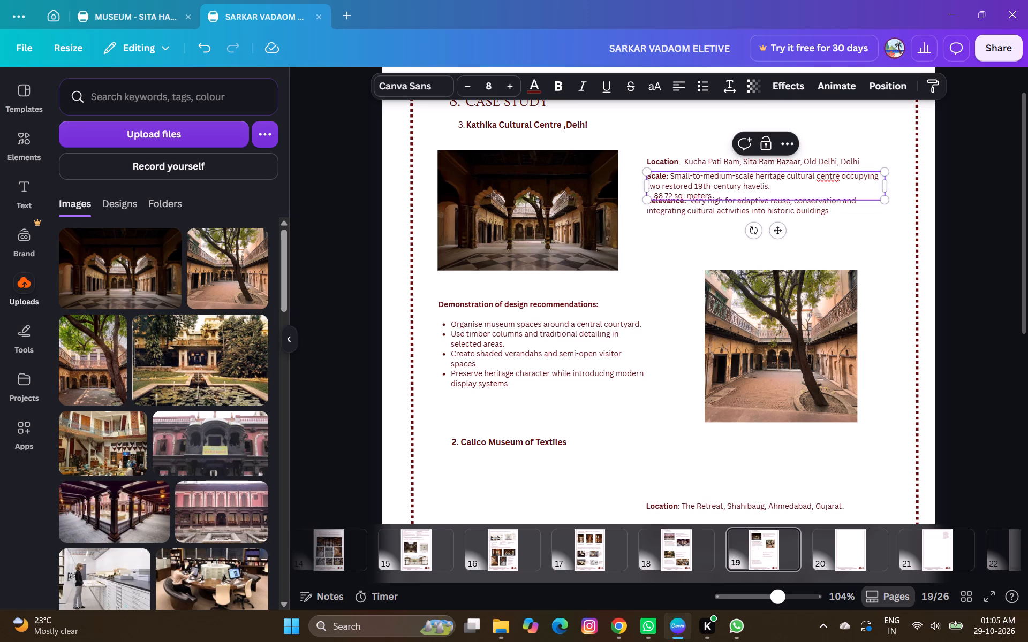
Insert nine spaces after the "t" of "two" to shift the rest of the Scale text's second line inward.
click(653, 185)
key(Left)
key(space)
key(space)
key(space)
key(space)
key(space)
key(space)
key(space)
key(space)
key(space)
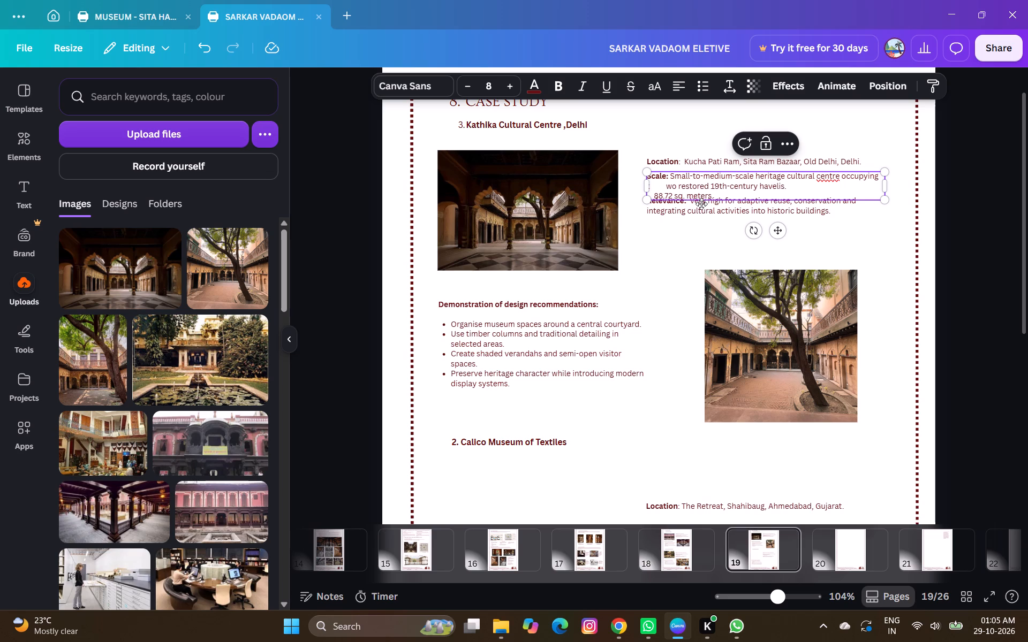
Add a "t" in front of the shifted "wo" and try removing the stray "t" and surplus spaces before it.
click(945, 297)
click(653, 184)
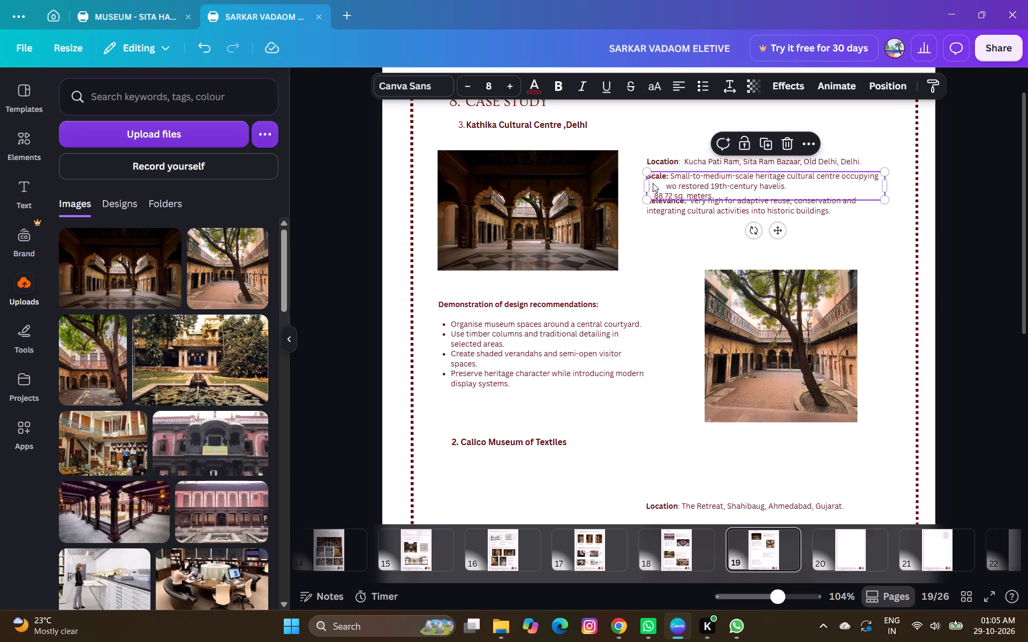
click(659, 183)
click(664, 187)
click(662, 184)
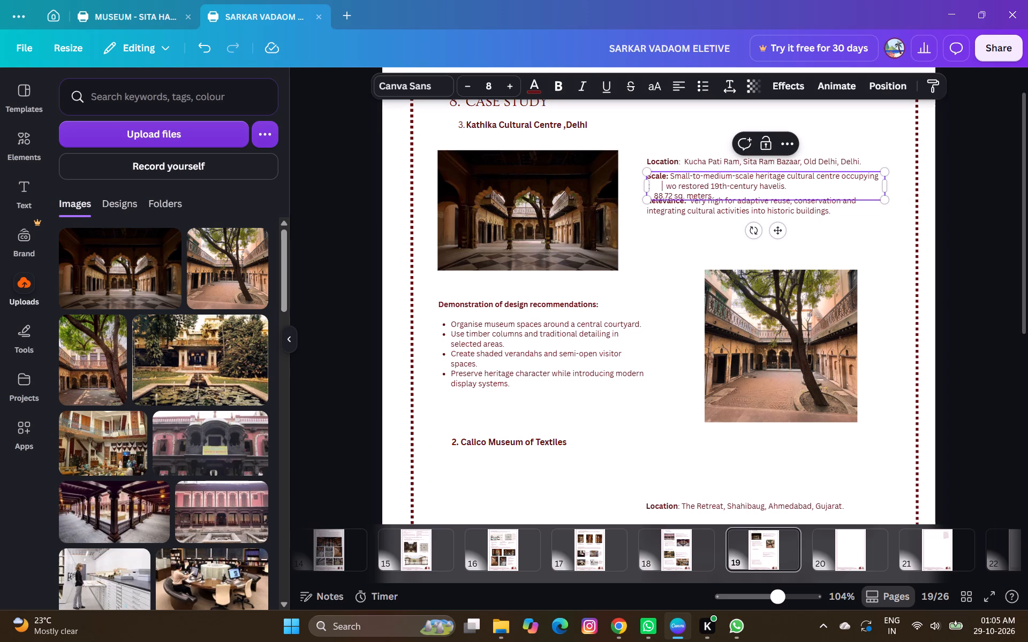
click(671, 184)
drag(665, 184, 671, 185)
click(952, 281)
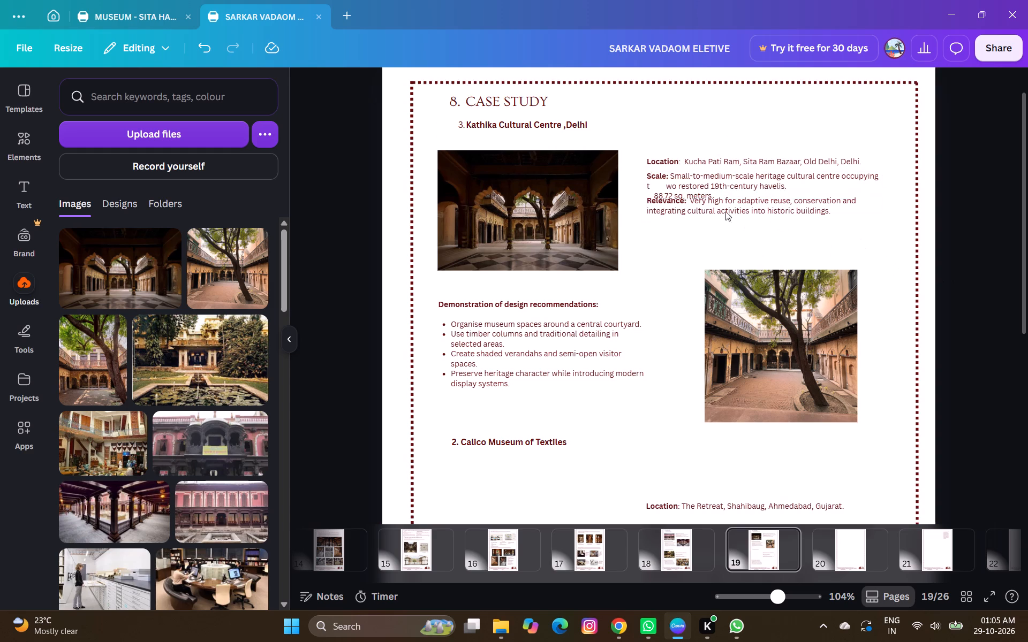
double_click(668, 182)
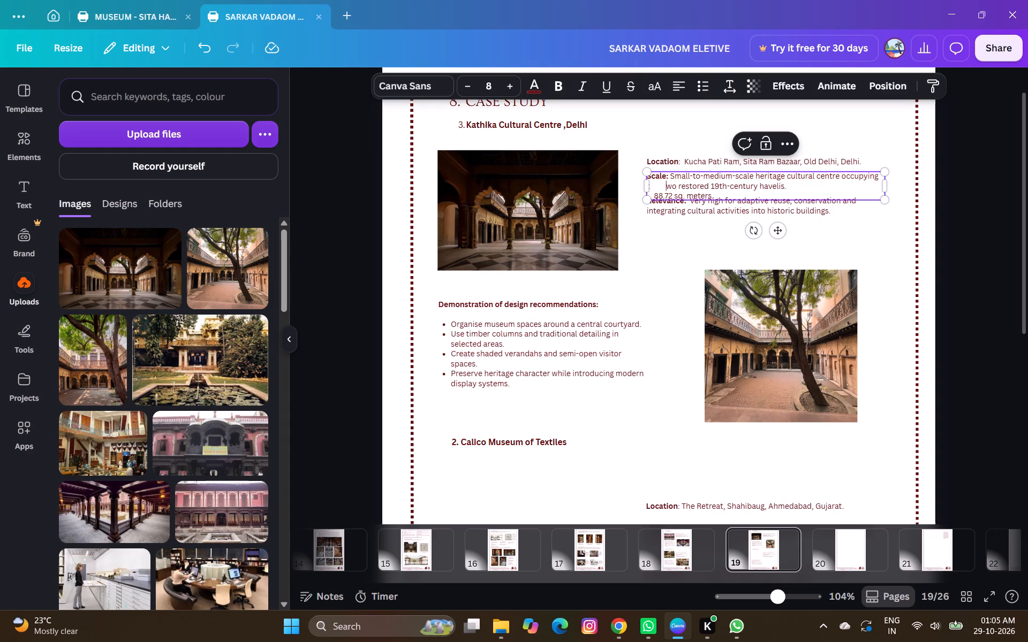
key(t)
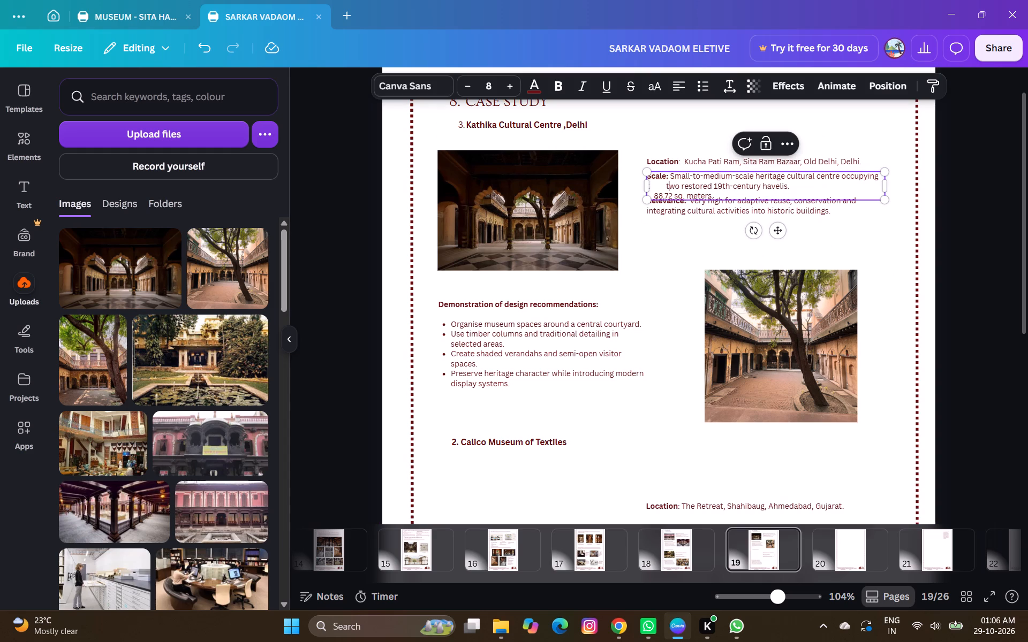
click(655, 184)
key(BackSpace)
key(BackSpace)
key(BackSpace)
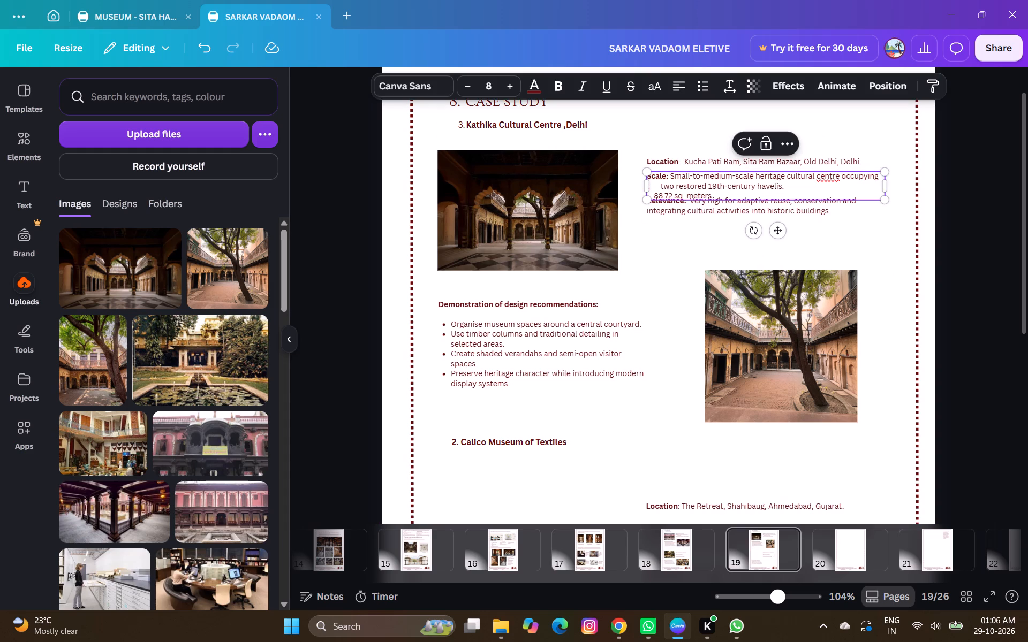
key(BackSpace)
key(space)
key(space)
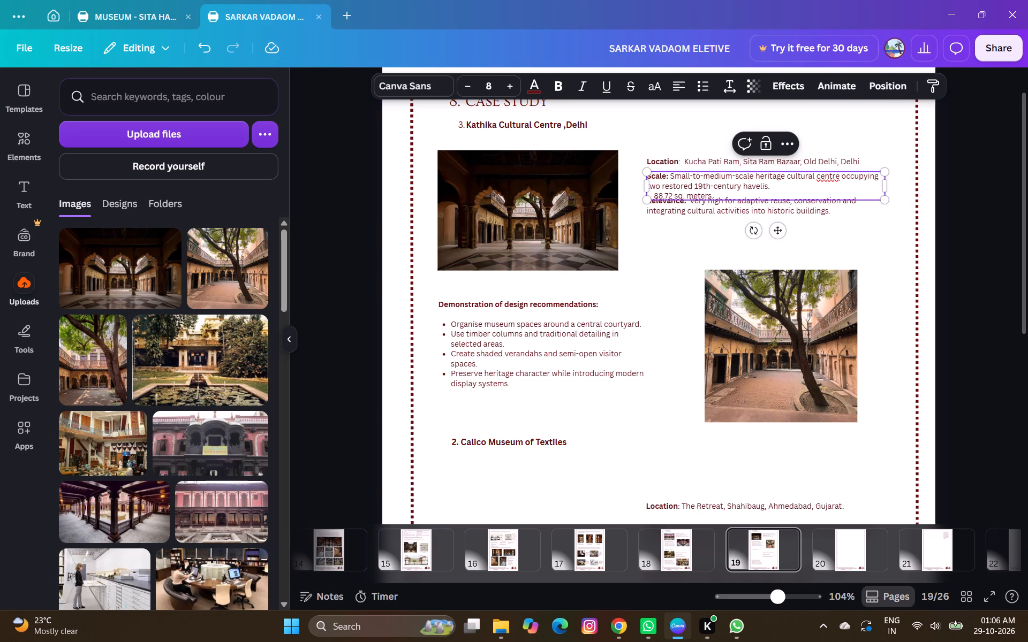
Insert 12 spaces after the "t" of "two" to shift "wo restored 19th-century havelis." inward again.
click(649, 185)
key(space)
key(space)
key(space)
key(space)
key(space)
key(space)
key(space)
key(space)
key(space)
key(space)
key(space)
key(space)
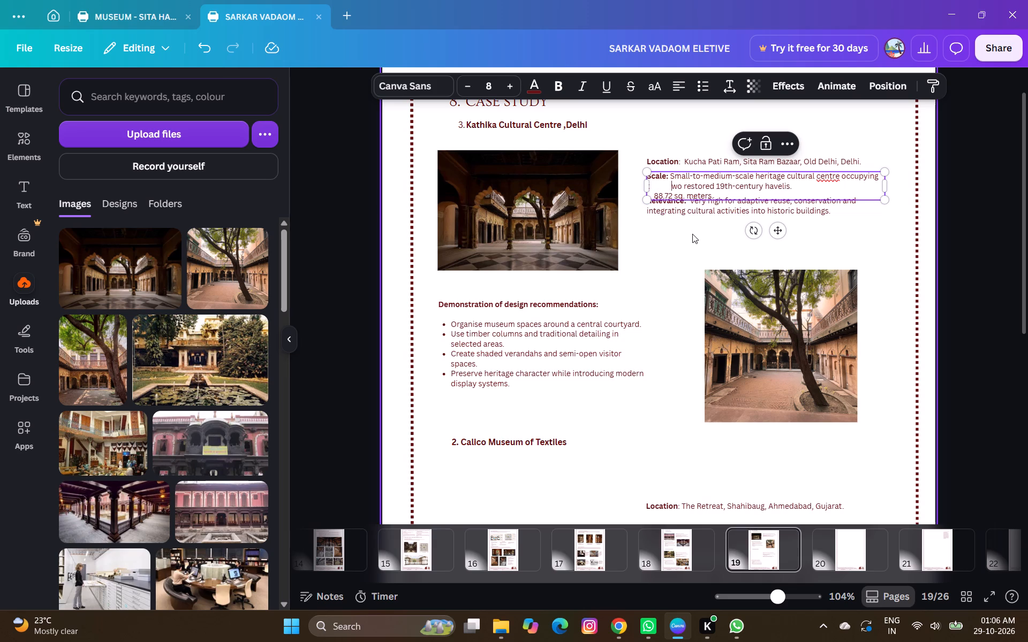
Indent the "88.72 sq. meters." line with spaces so it starts beneath "Small-to-medium-scale" in the Scale text.
click(653, 197)
key(space)
key(space)
key(space)
key(space)
key(space)
key(space)
key(space)
text(7 7)
key(space)
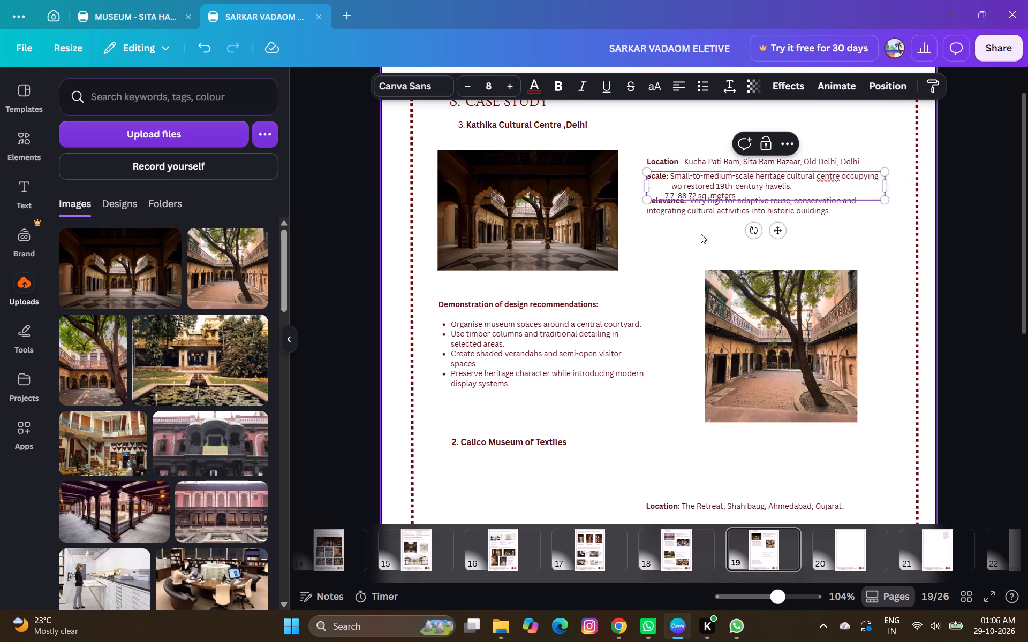
key(BackSpace)
key(BackSpace)
key(BackSpace)
key(space)
key(space)
key(space)
key(BackSpace)
key(BackSpace)
key(BackSpace)
key(BackSpace)
key(space)
key(space)
key(space)
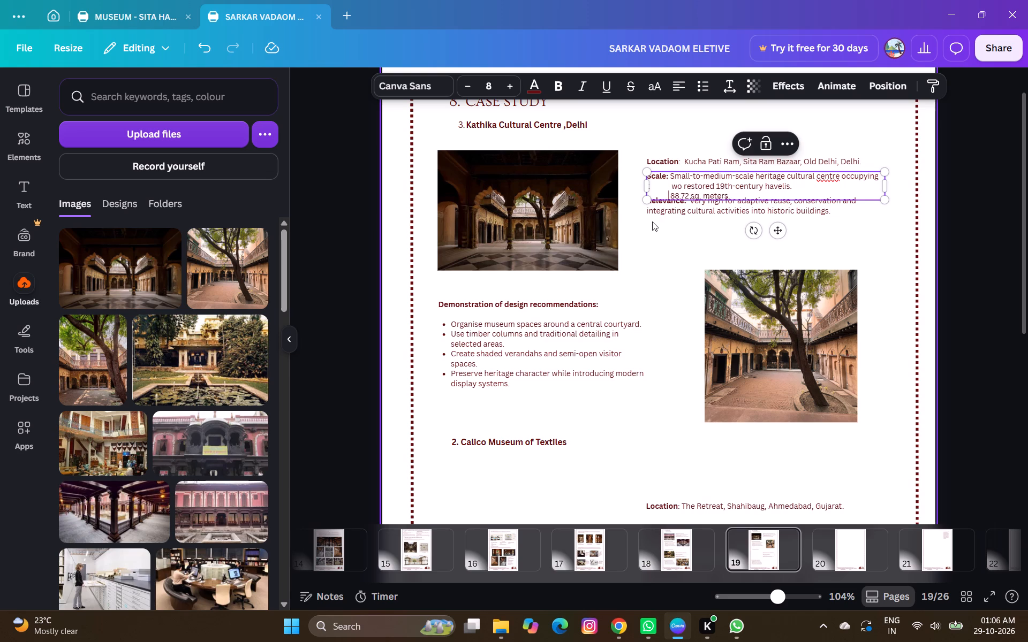
click(974, 257)
Move the Relevance text block down so it sits clear of the Scale text's last line.
click(722, 208)
drag(721, 208, 721, 221)
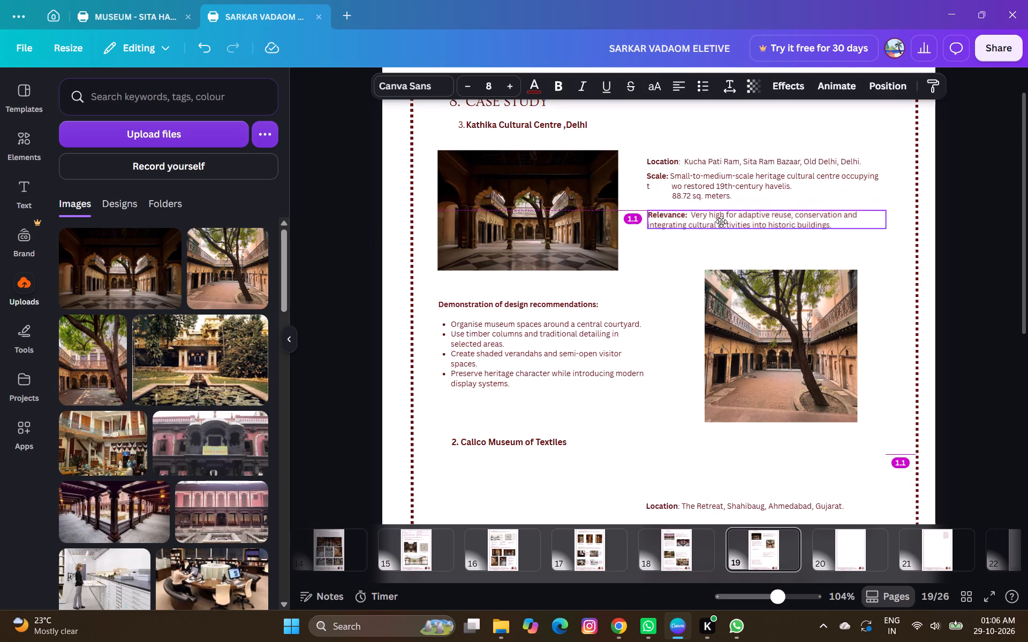
drag(721, 221, 721, 220)
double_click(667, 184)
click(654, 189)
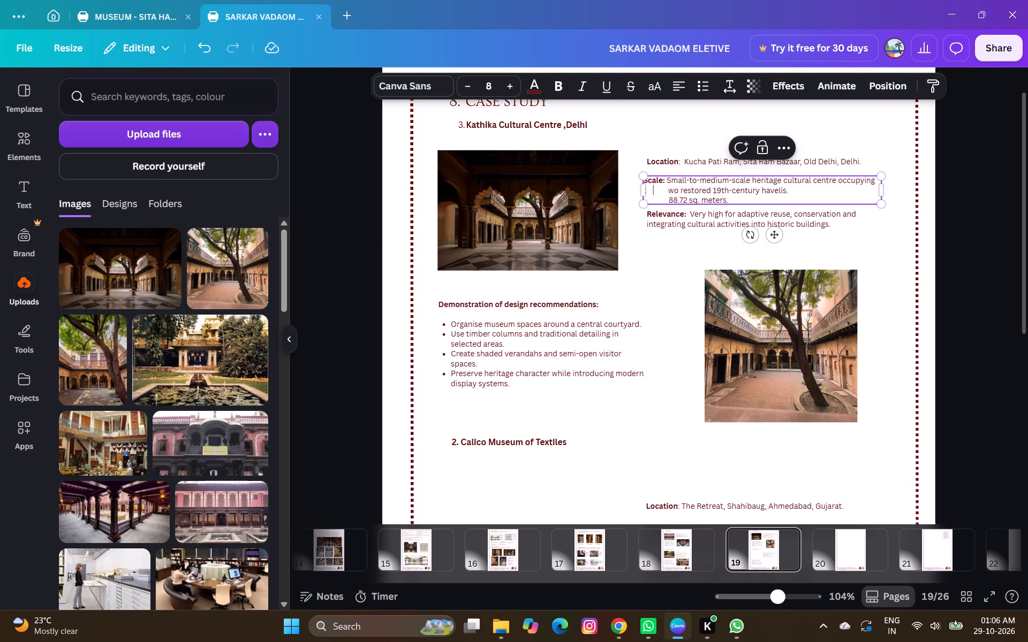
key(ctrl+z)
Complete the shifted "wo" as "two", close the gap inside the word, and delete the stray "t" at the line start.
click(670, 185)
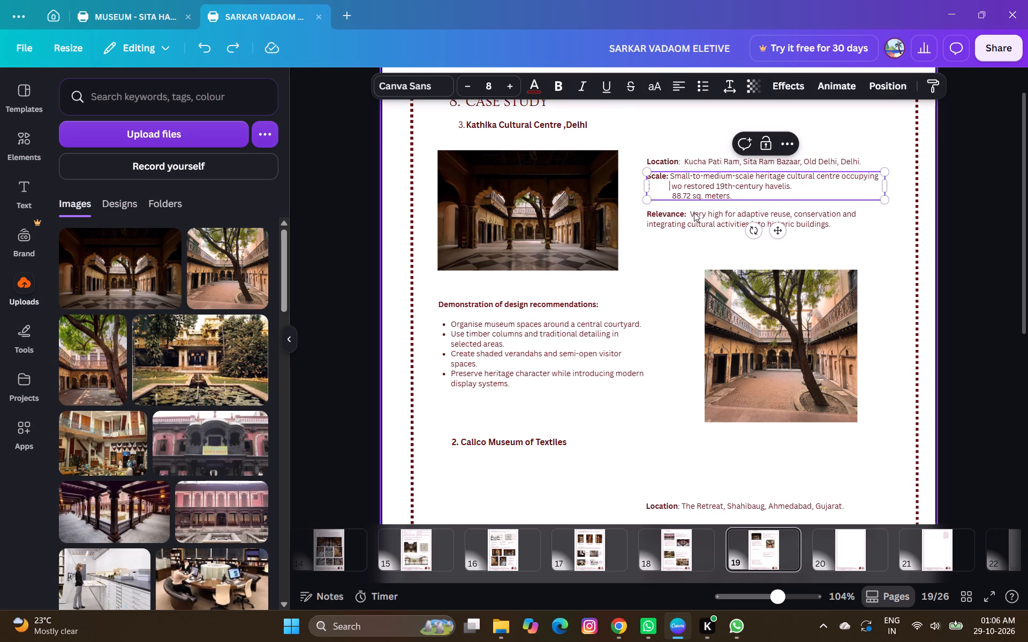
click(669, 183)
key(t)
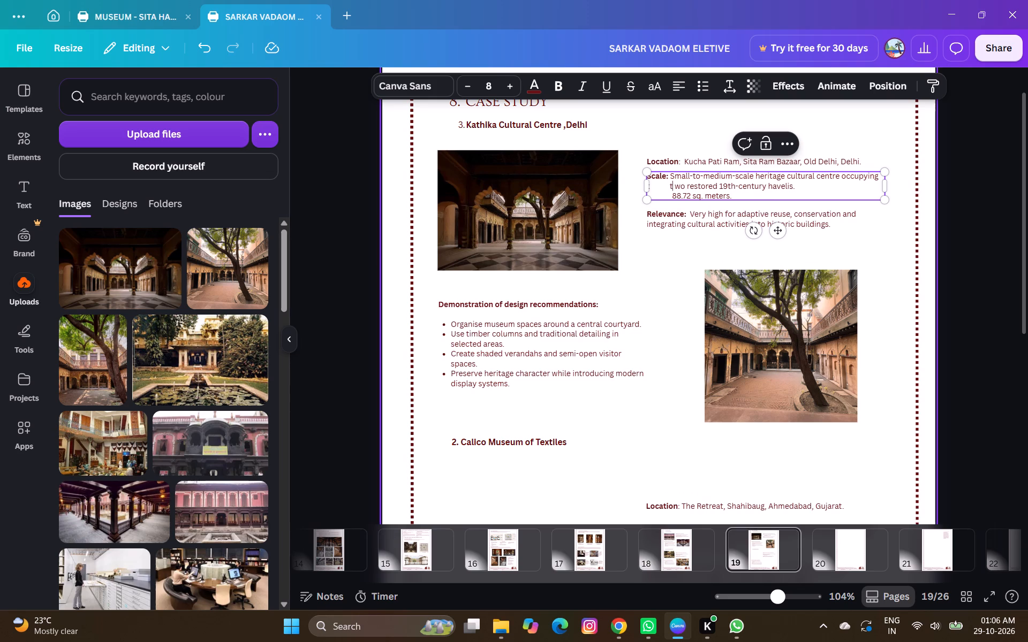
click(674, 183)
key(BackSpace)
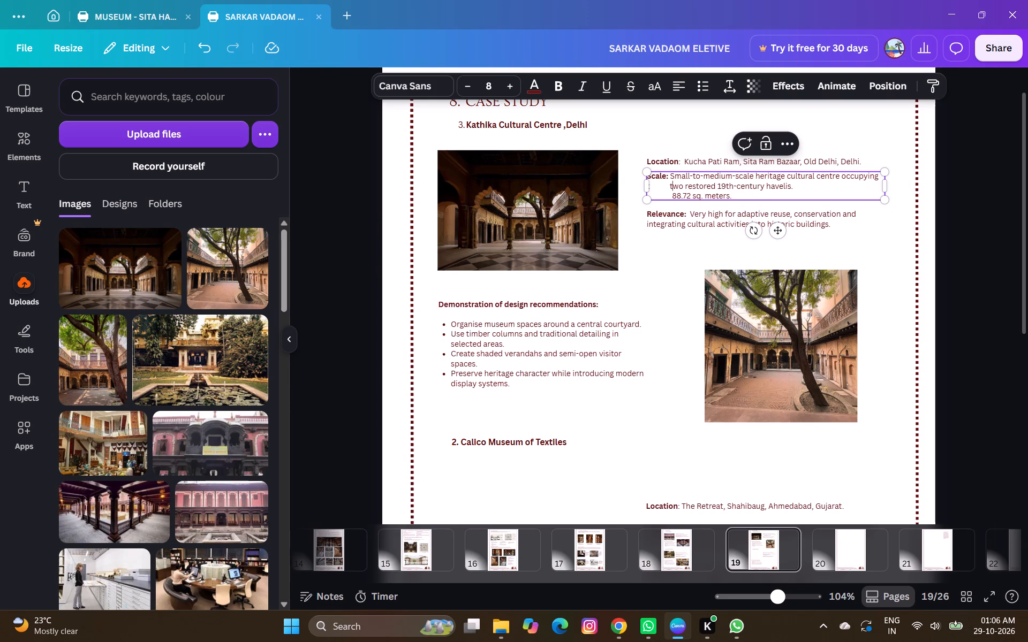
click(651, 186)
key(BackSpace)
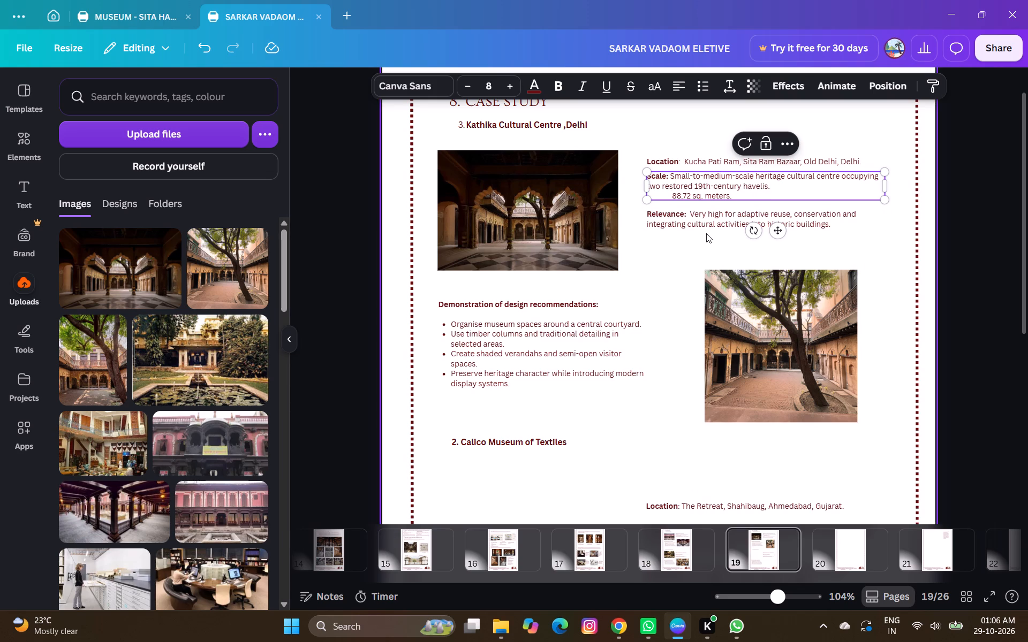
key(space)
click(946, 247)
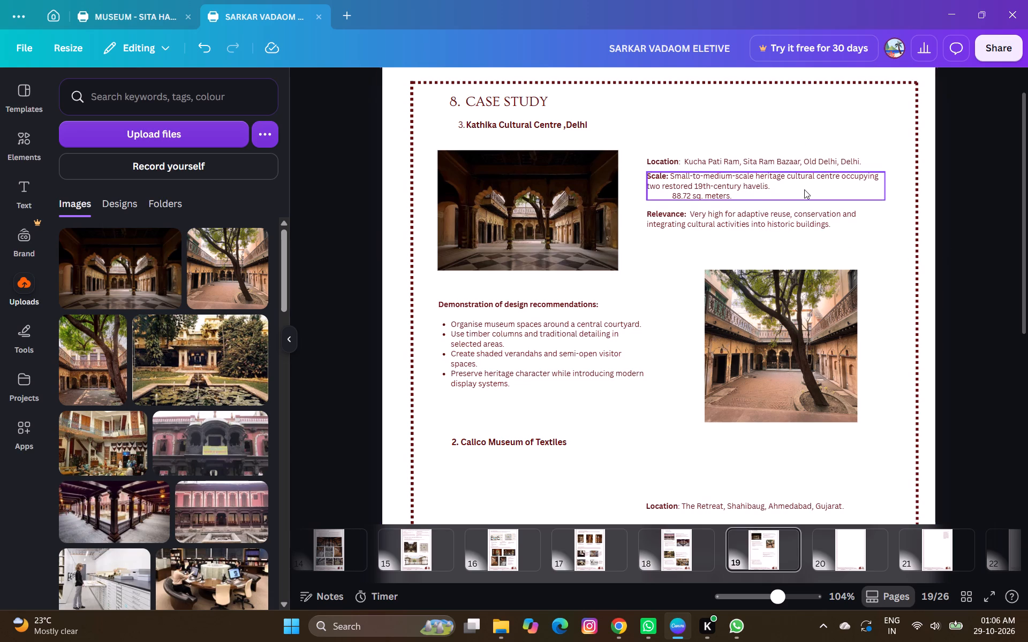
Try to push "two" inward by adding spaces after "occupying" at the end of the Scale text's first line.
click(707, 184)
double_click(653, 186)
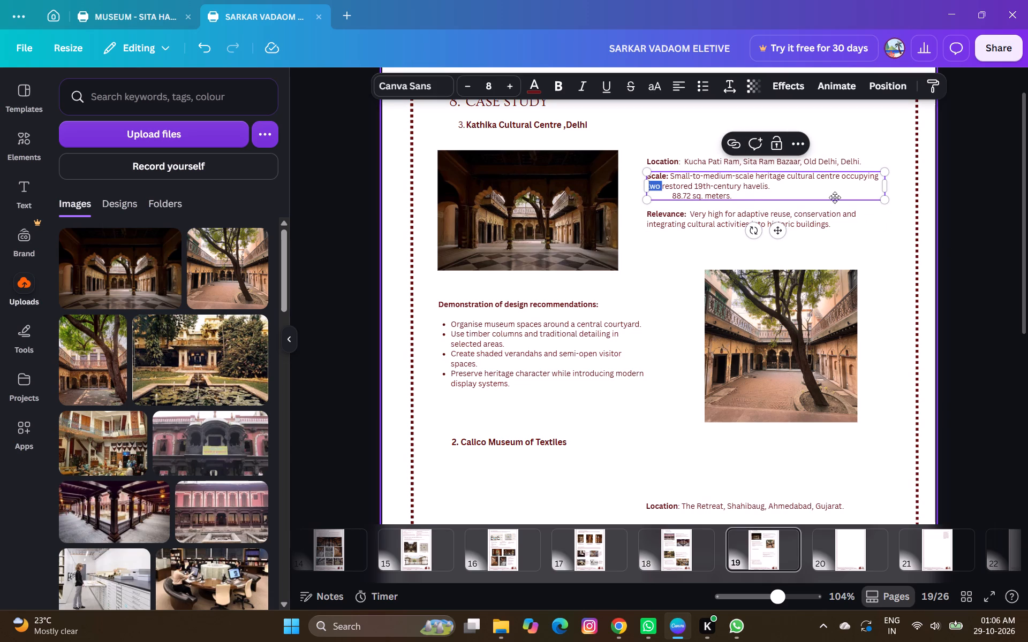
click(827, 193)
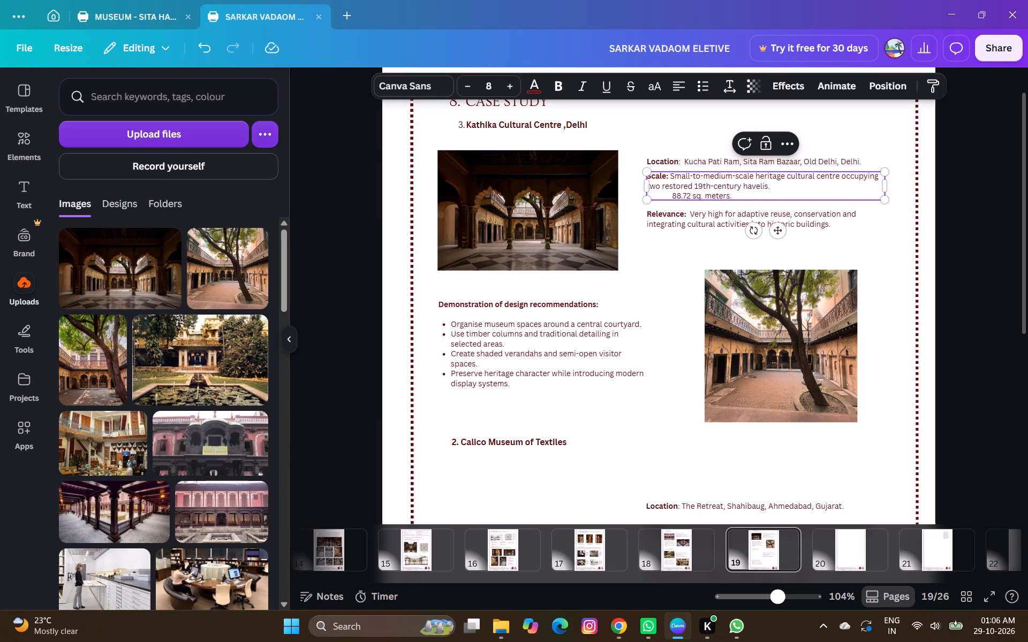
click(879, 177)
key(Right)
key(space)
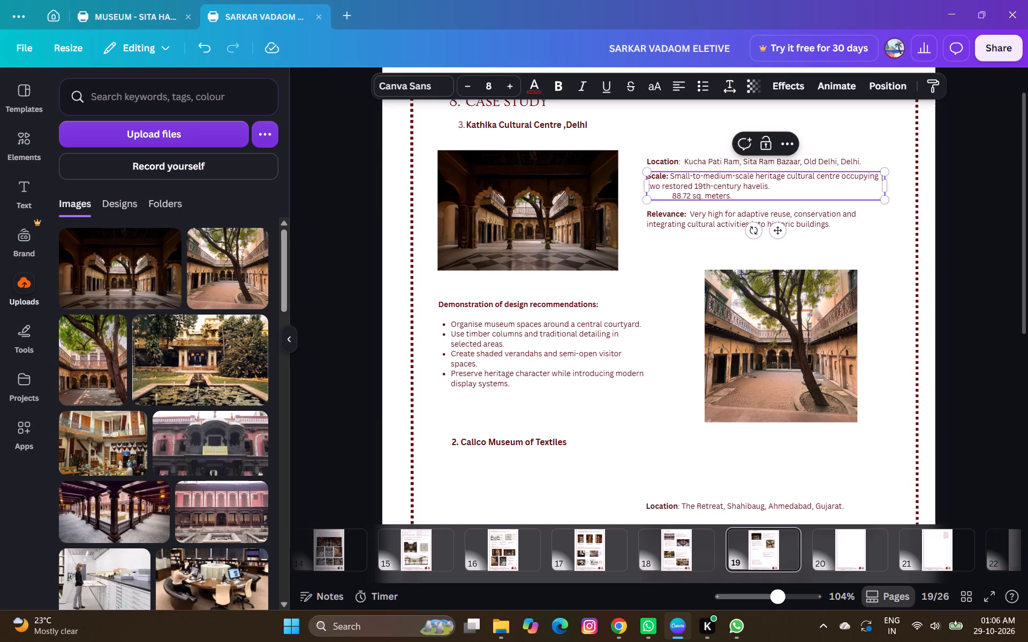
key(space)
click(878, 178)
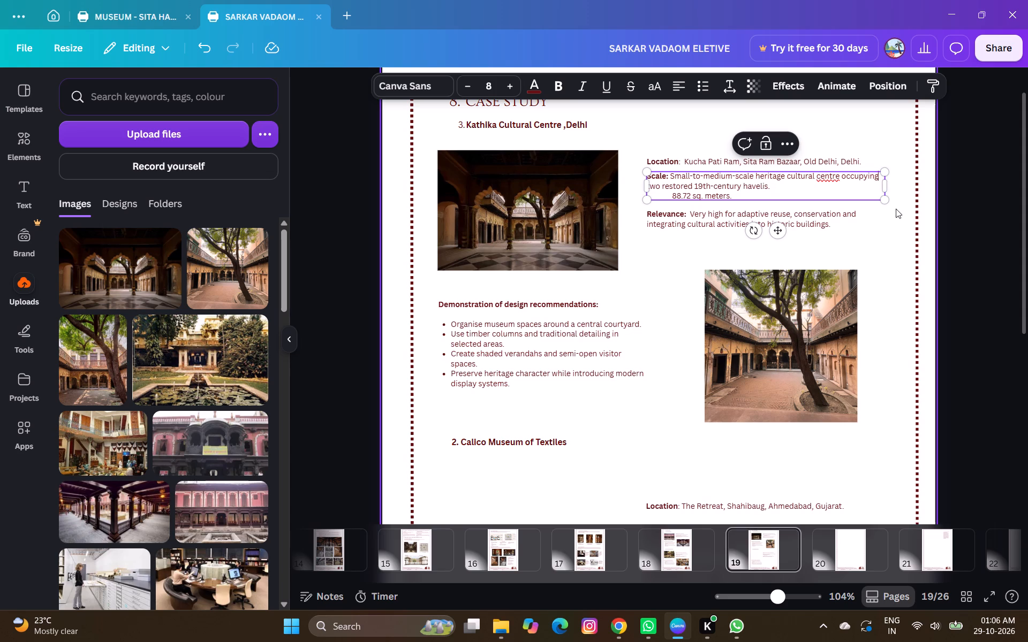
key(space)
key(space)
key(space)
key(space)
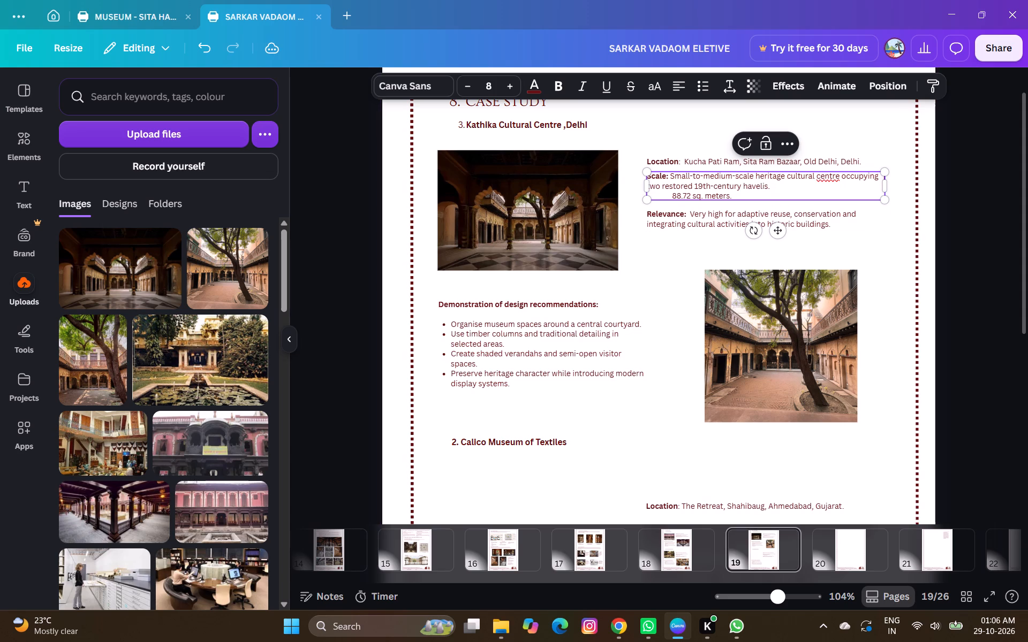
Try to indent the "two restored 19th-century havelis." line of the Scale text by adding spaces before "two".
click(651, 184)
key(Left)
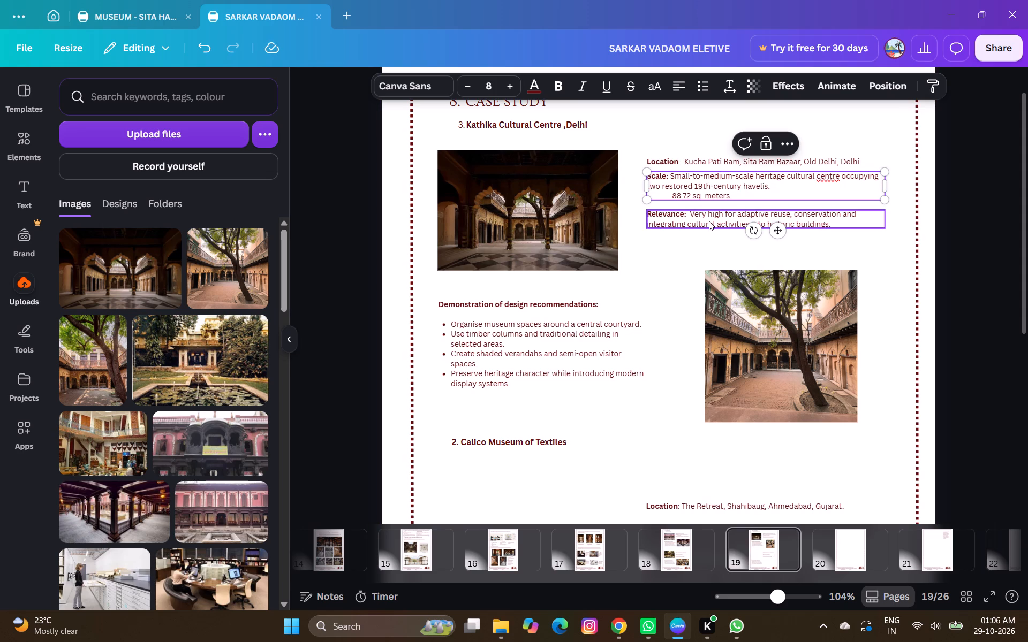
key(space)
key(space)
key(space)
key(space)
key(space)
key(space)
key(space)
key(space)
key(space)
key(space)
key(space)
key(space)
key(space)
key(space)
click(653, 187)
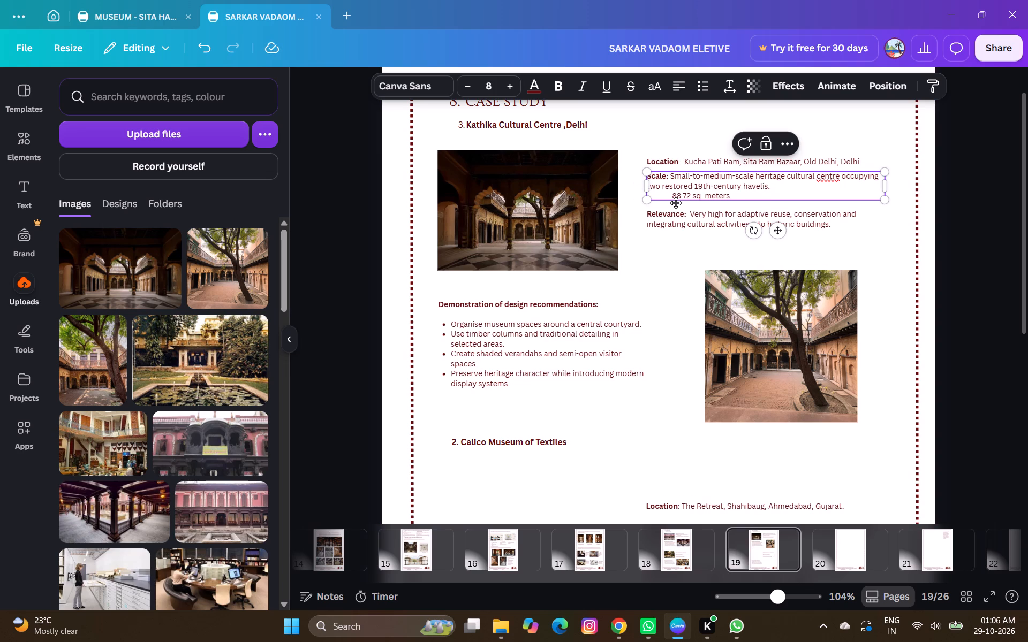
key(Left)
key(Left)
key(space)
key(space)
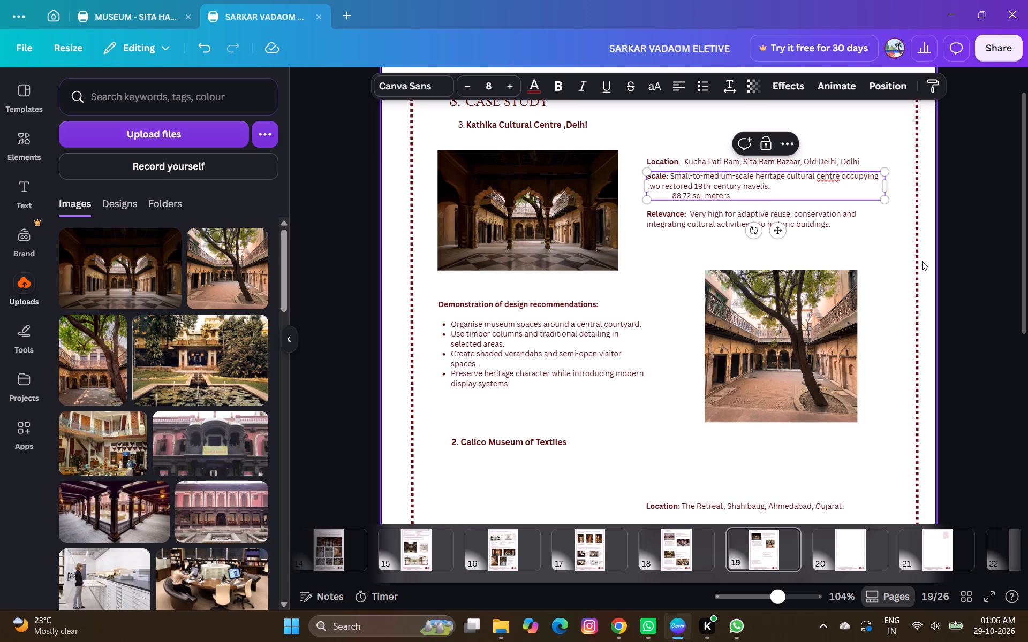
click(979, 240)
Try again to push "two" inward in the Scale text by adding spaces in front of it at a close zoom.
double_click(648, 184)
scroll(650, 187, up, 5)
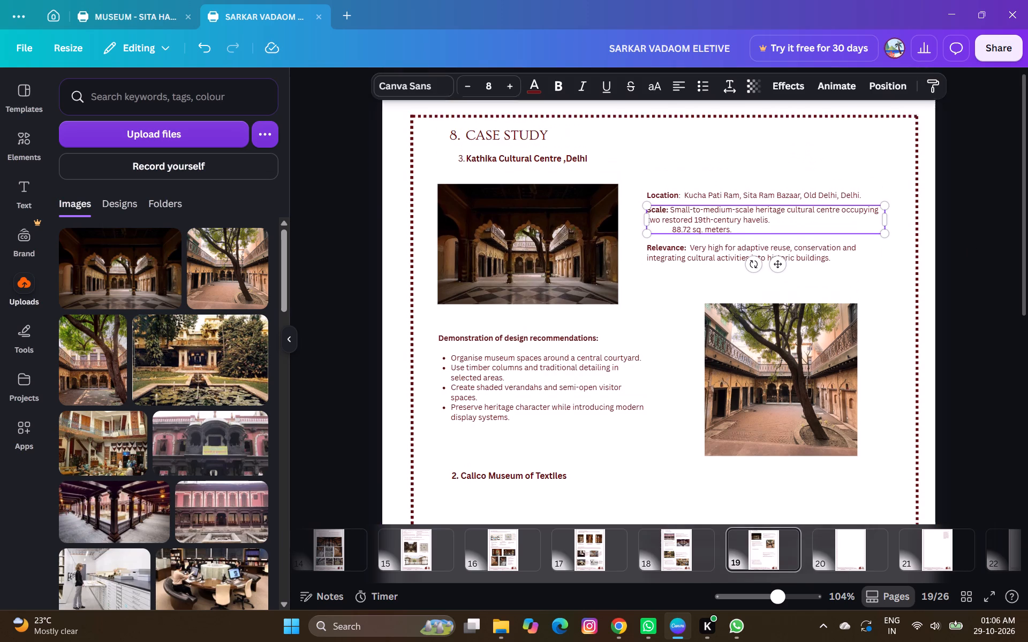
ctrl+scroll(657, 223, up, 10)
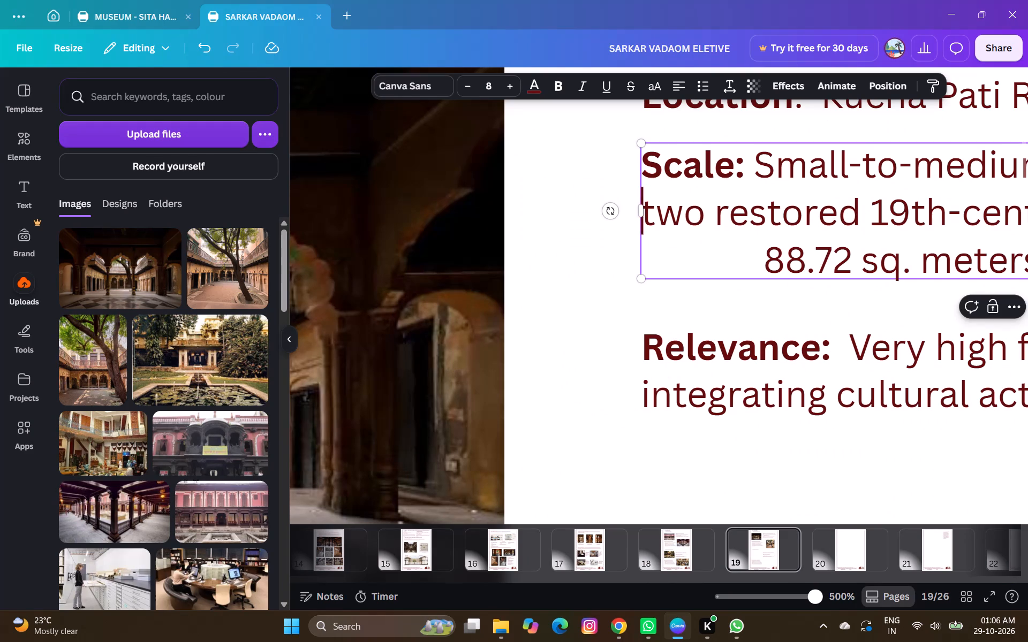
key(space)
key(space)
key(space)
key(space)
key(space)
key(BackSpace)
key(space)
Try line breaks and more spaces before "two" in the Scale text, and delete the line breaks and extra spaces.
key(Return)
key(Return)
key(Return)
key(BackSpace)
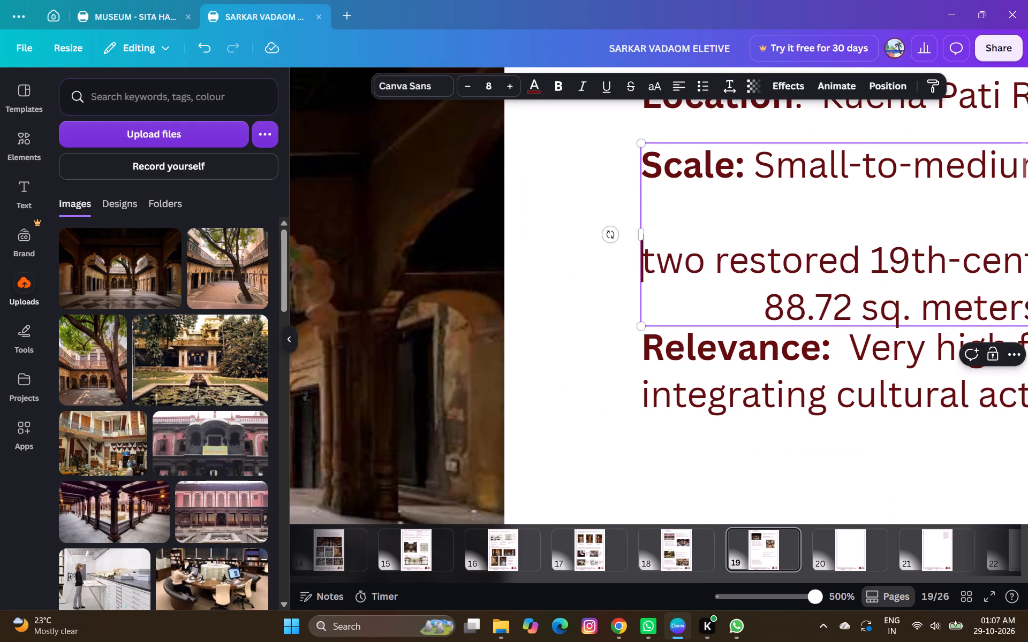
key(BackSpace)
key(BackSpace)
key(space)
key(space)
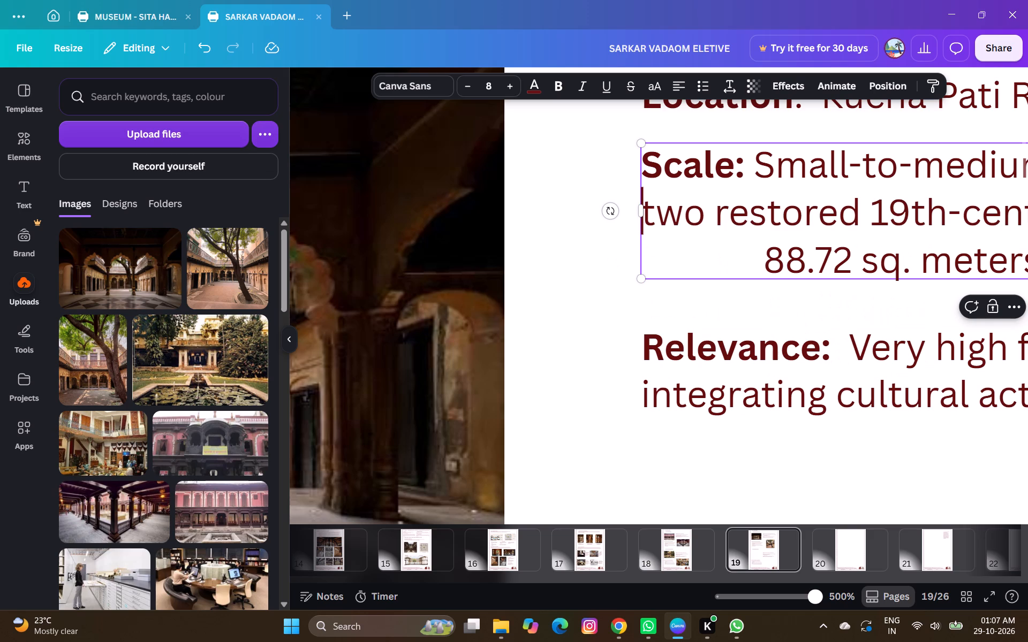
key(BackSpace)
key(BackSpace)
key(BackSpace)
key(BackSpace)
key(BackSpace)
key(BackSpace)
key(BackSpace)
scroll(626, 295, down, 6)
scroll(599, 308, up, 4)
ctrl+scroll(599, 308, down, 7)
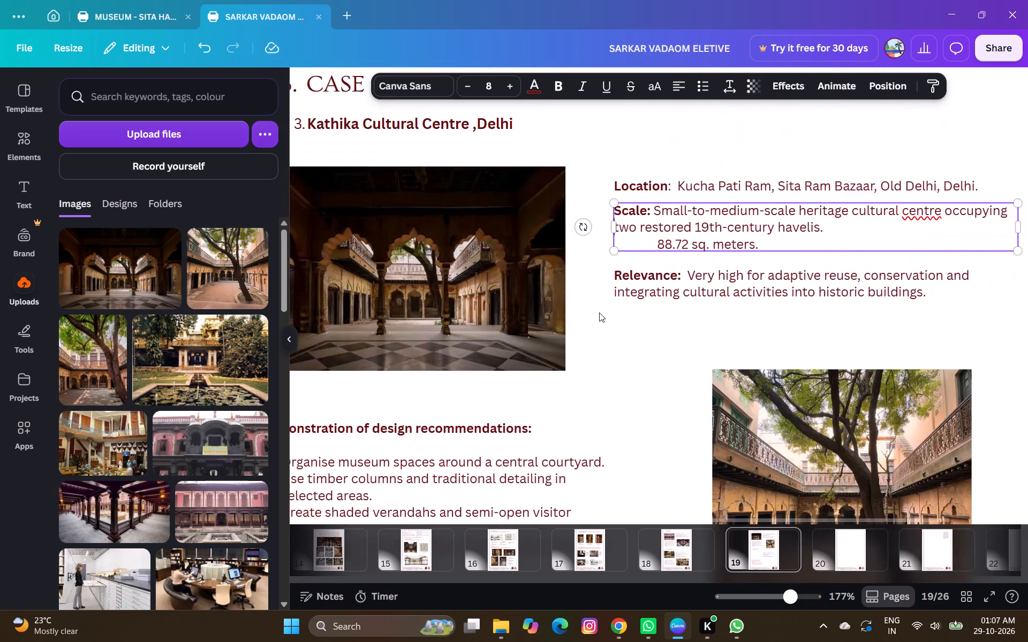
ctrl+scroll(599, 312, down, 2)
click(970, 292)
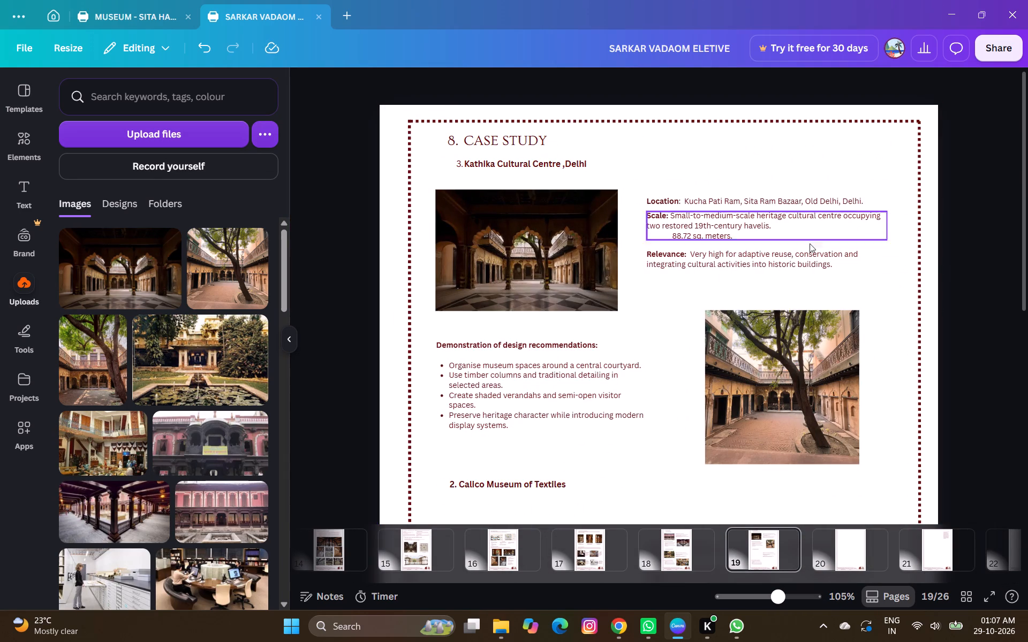
Move the Scale and Relevance text blocks down so the Location, Scale and Relevance texts are evenly spaced and left-aligned.
click(767, 261)
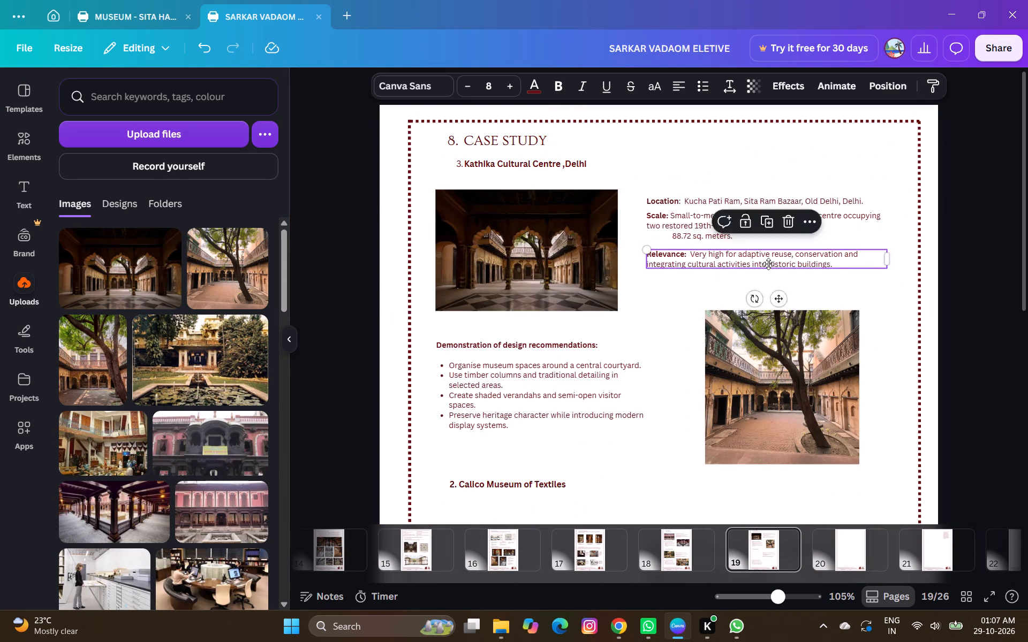
click(950, 291)
drag(766, 219, 767, 224)
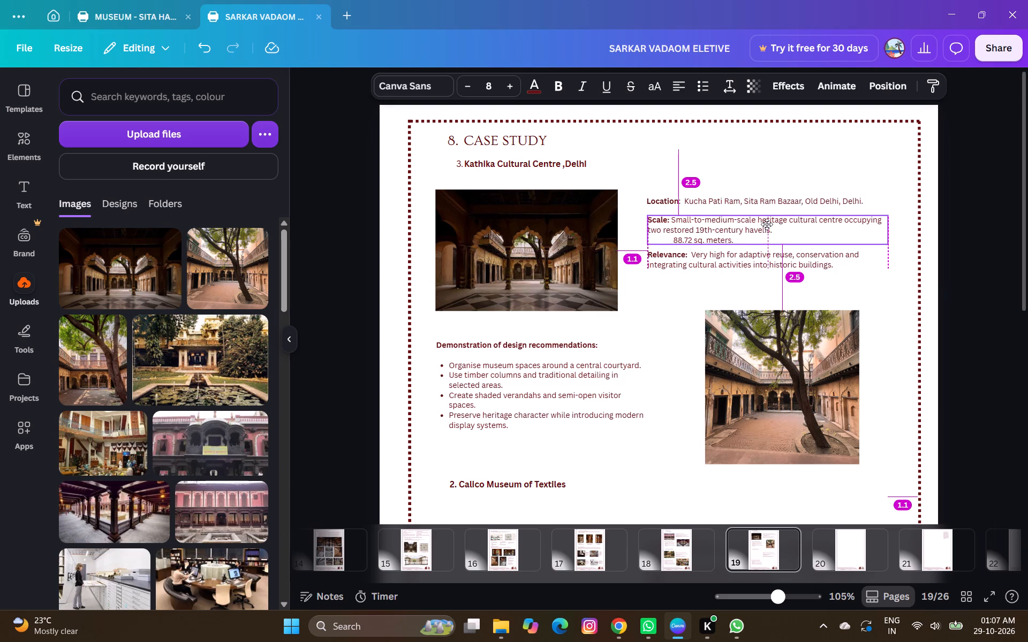
drag(767, 224, 767, 224)
click(1027, 391)
scroll(859, 364, up, 4)
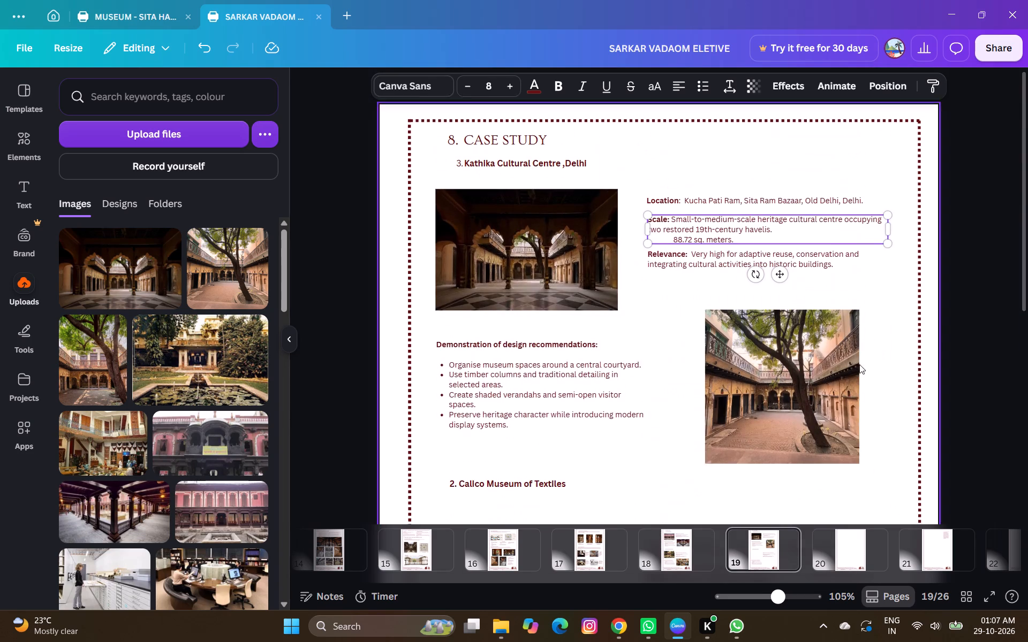
drag(693, 267, 691, 281)
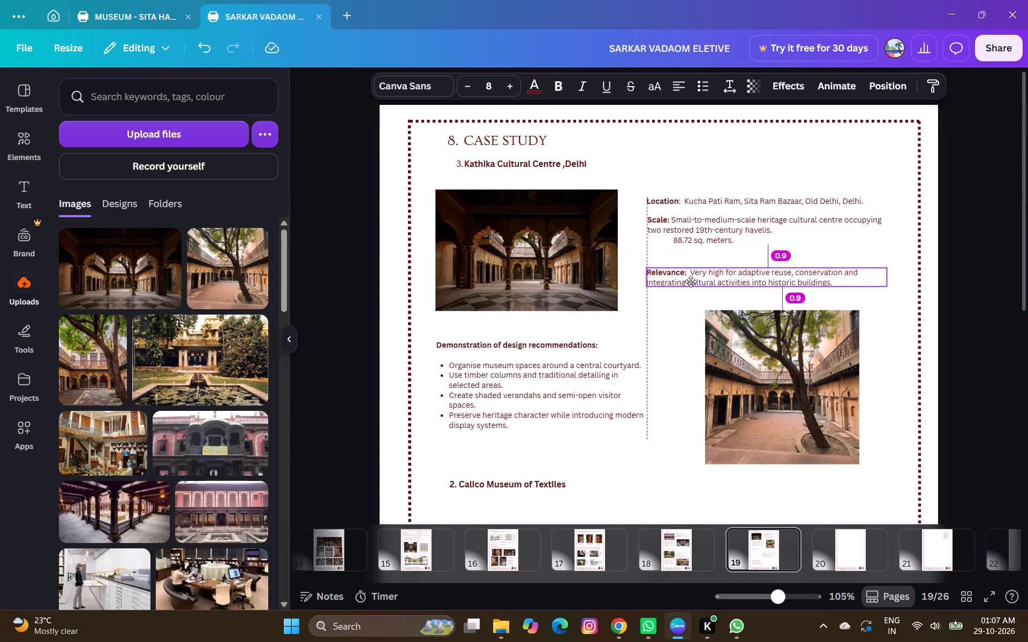
drag(691, 281, 692, 281)
drag(697, 233, 697, 245)
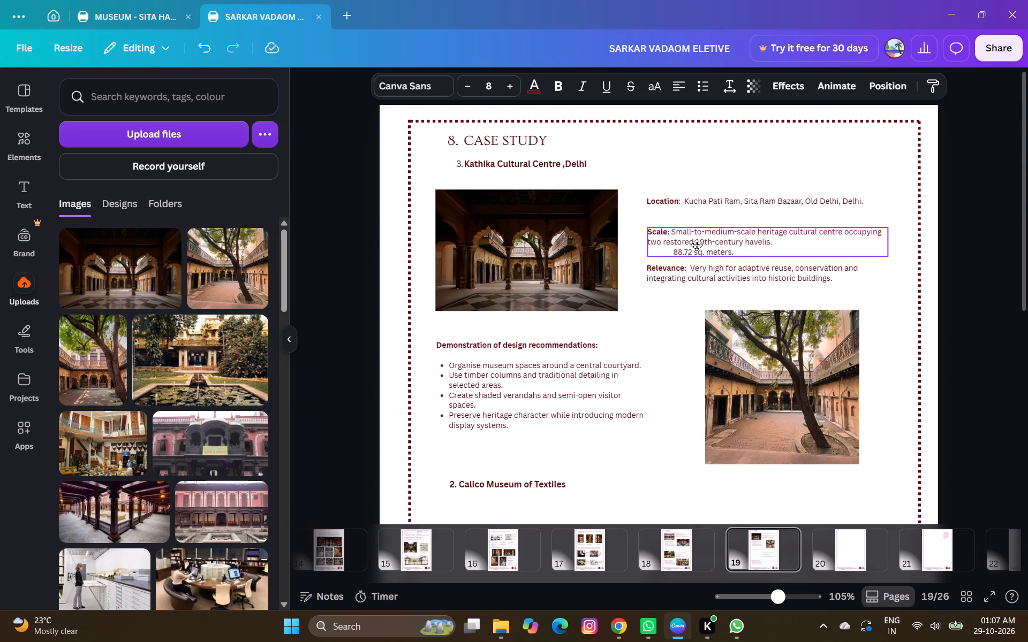
drag(697, 245, 696, 245)
drag(694, 242, 694, 237)
click(699, 205)
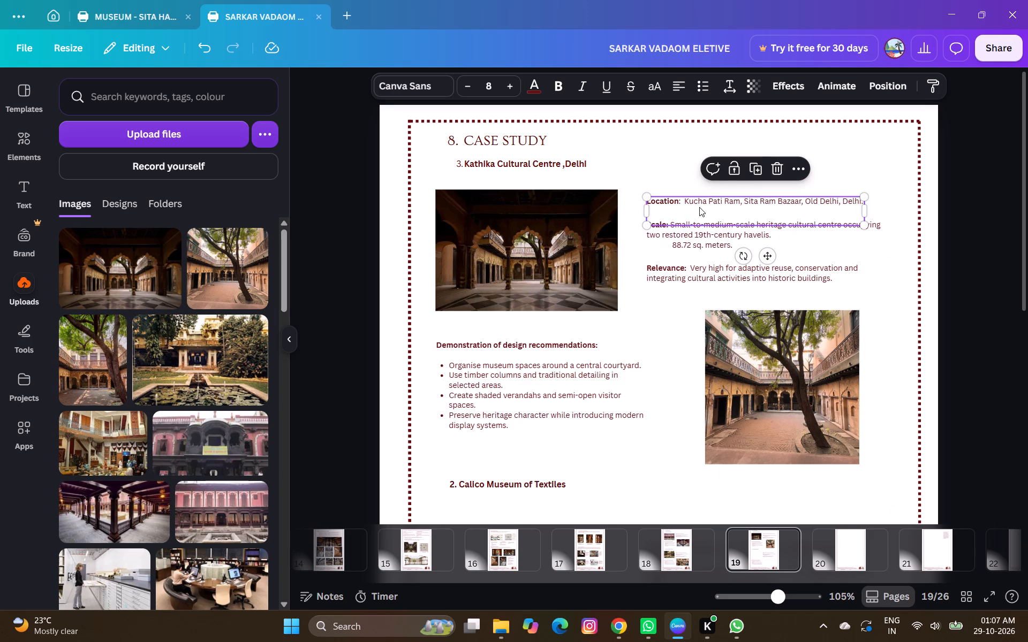
click(978, 281)
scroll(831, 247, down, 1)
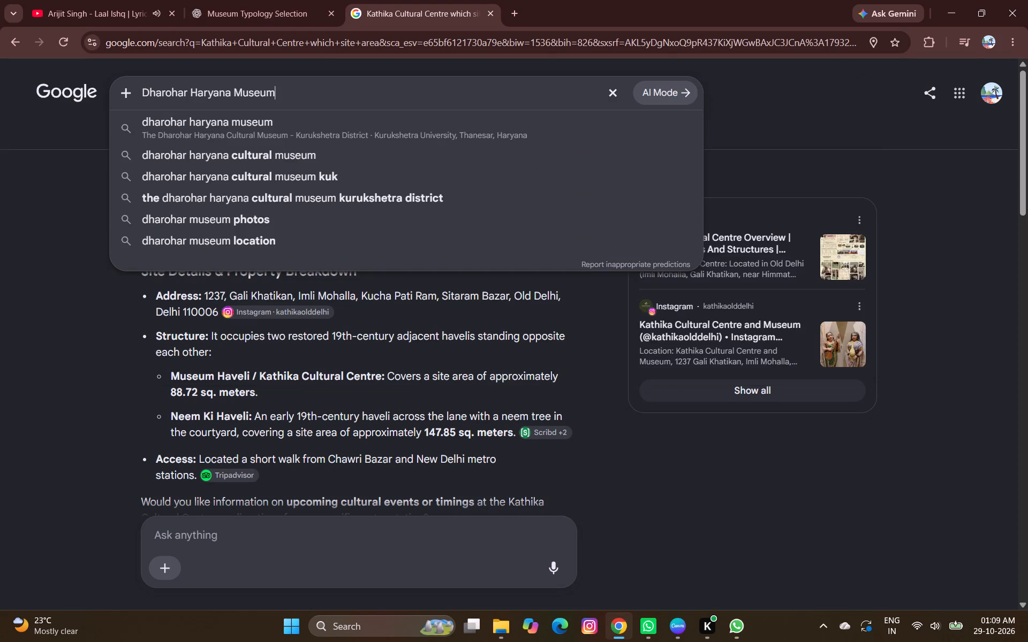
key(Return)
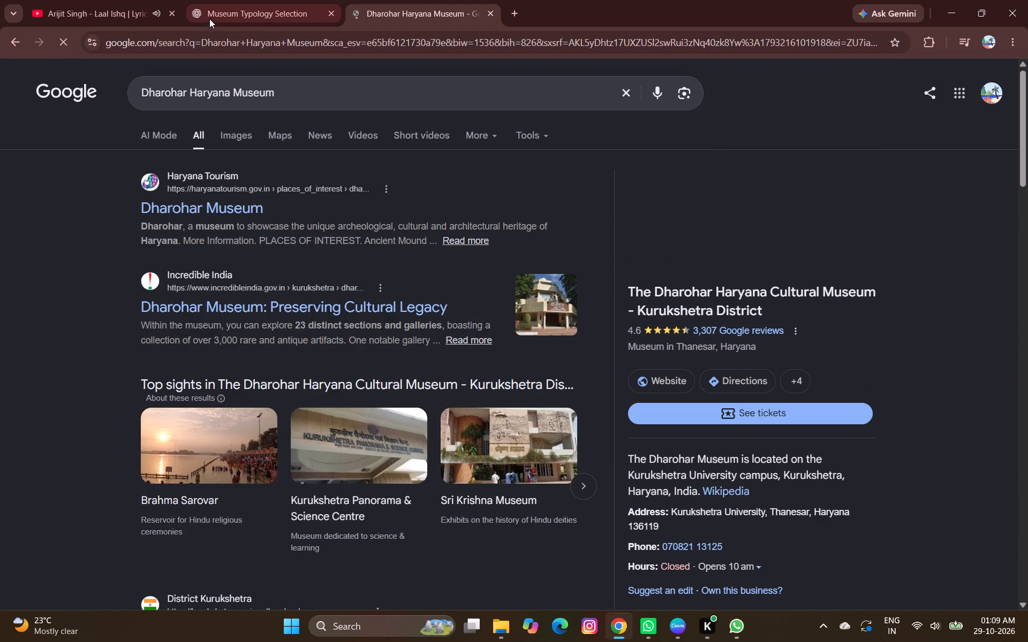
click(228, 135)
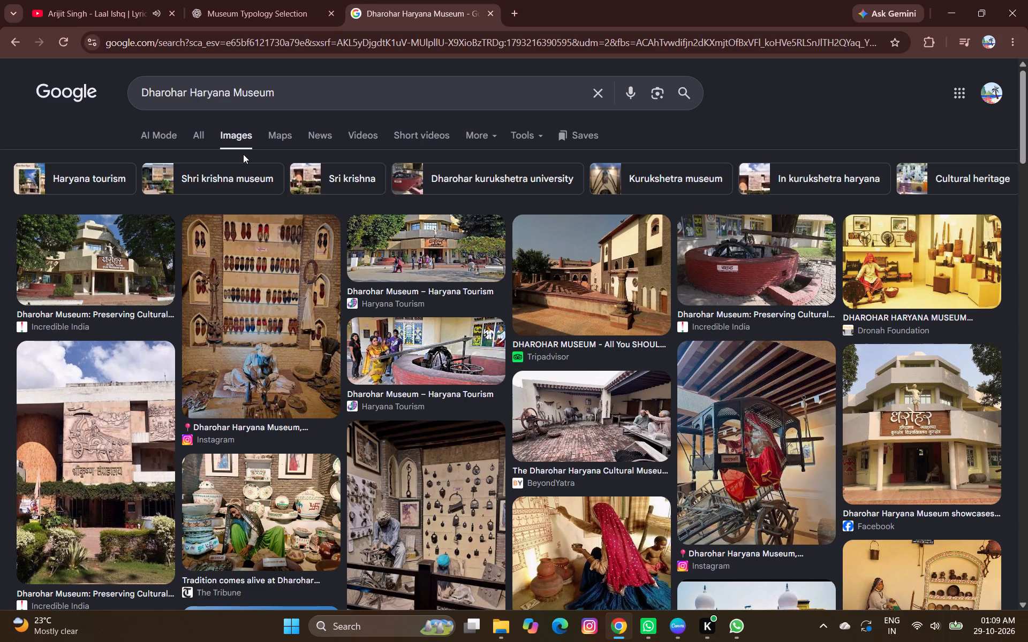
Open the Incredible India photo of the Dharohar Museum entrance facade and copy the image.
click(88, 265)
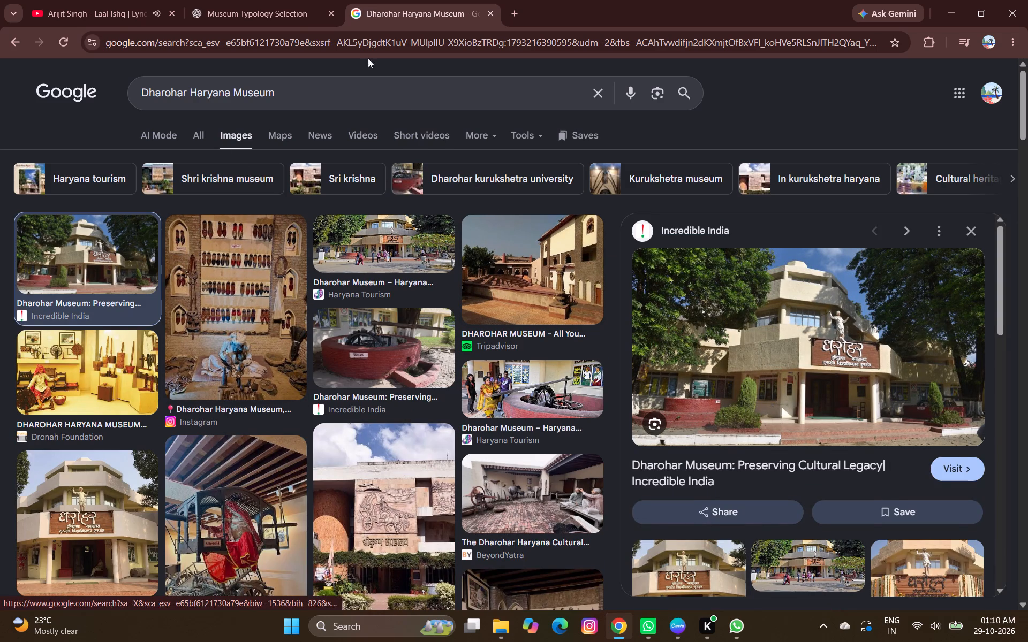
click(679, 630)
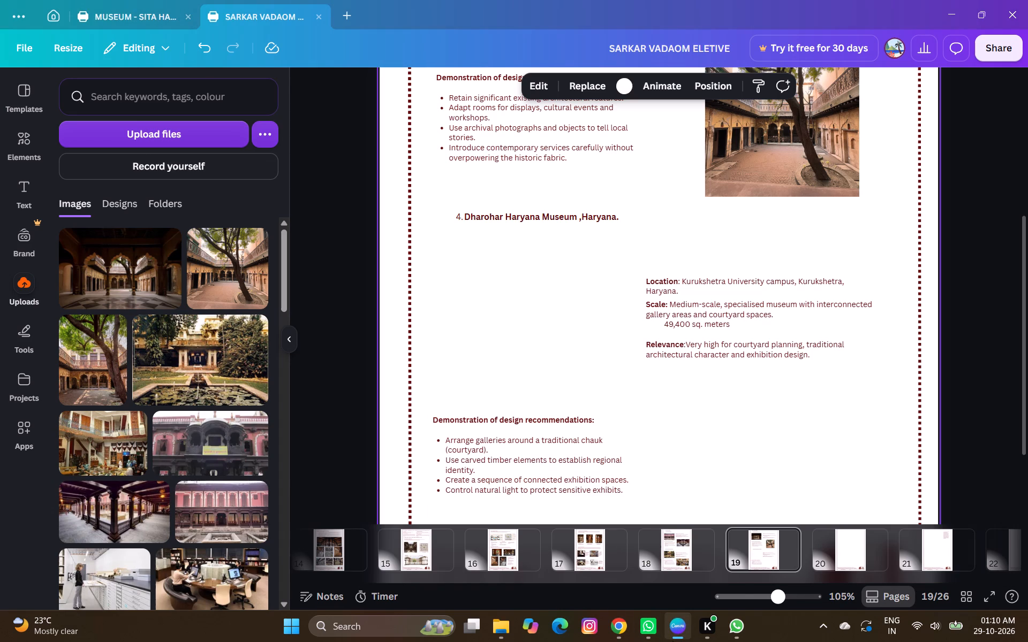
click(681, 636)
right_click(886, 337)
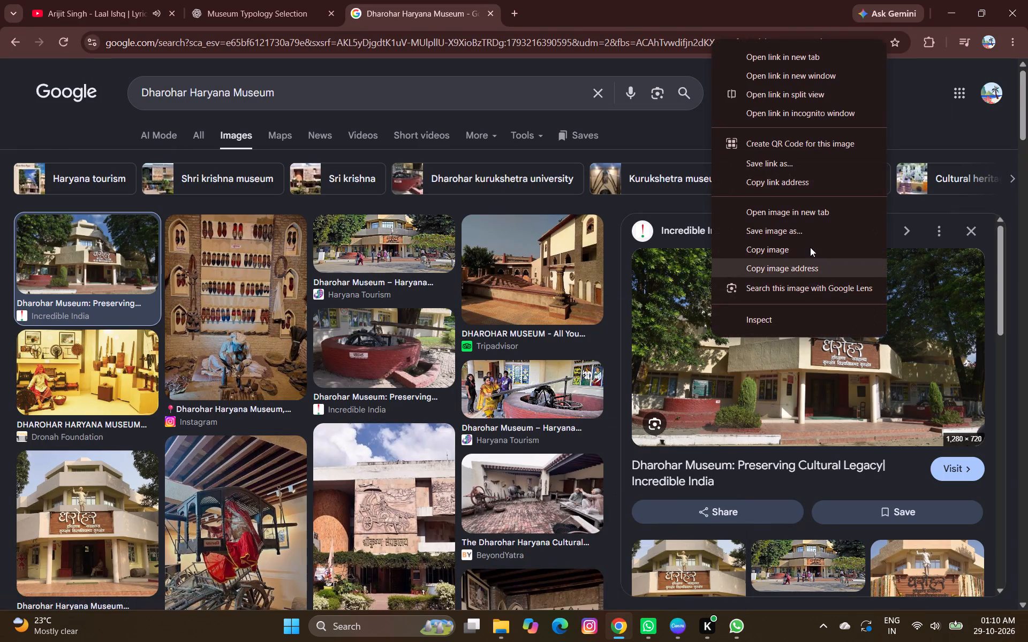
click(807, 244)
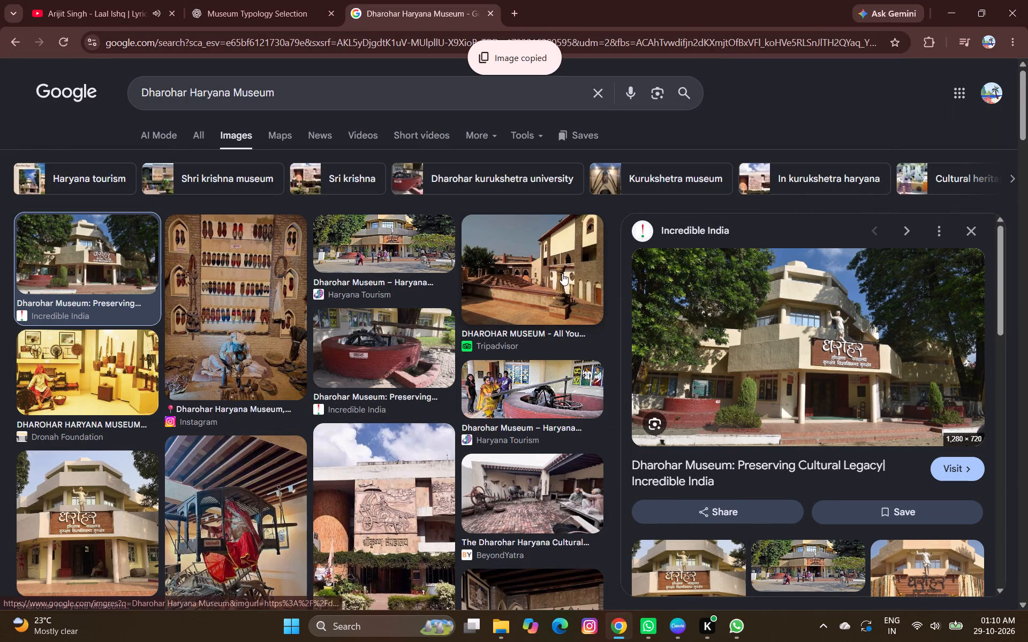
Back in Canva, paste the facade photo onto page 19, shrink it and place it below the Dharohar heading beside the Location text.
key(alt+Tab)
key(ctrl+v)
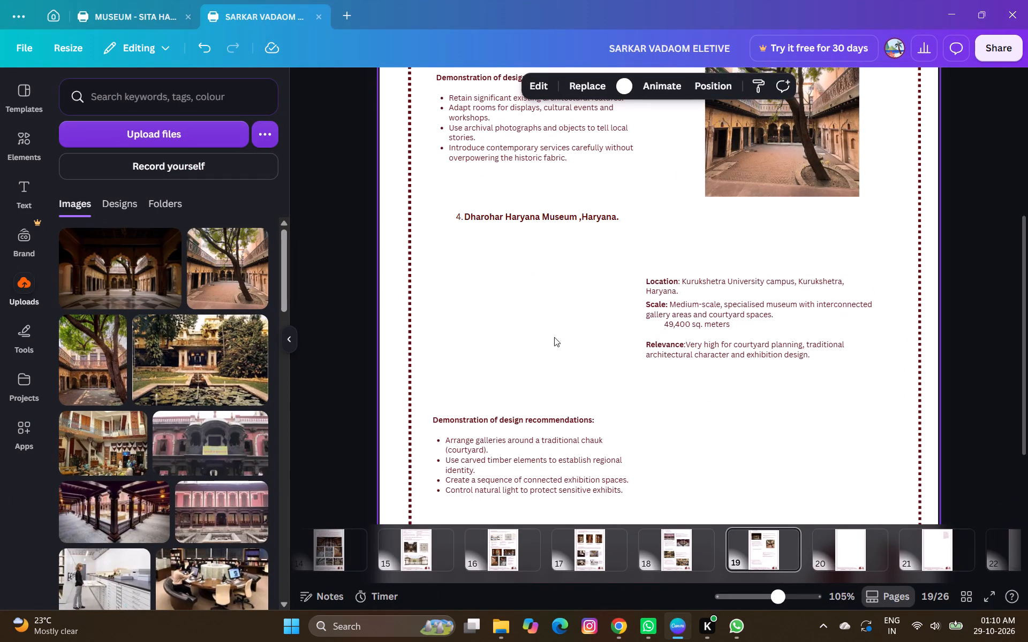
drag(848, 345, 844, 342)
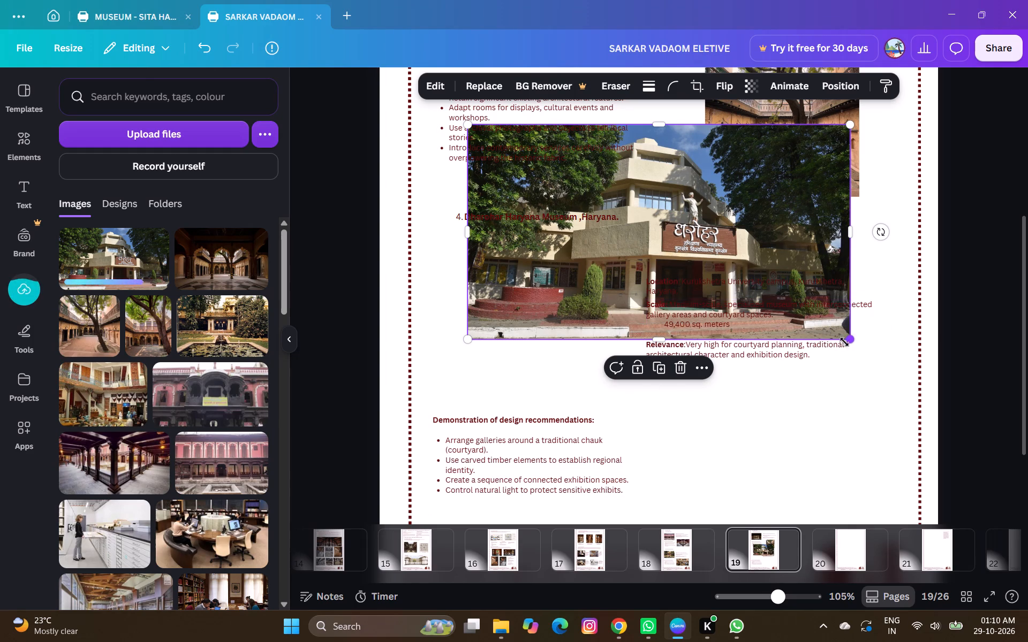
drag(844, 342, 685, 251)
drag(613, 198, 575, 331)
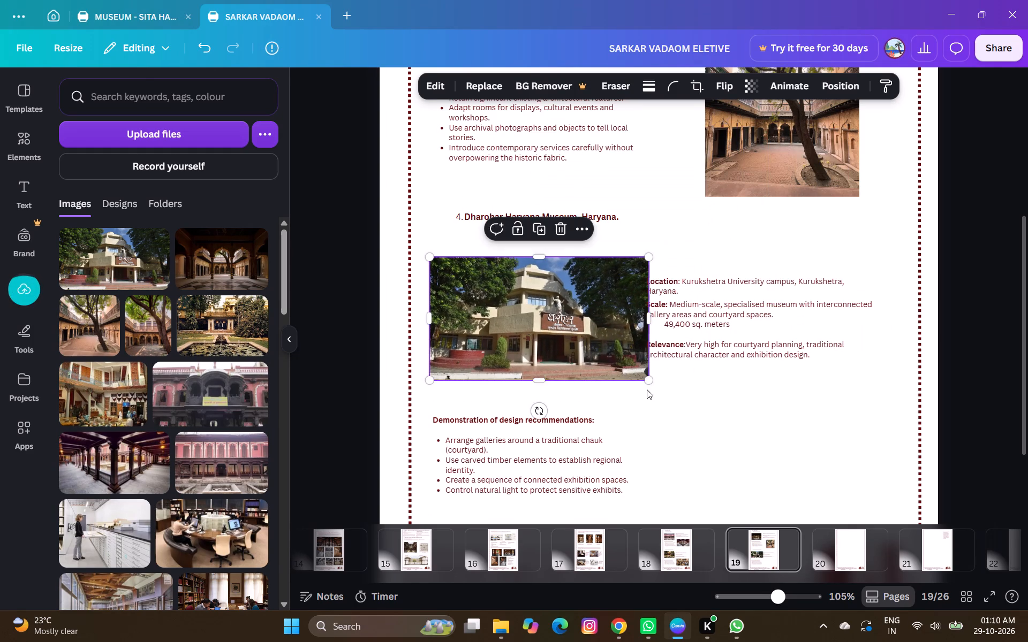
drag(647, 380, 622, 391)
Shift the Dharohar section's Location, Scale and Relevance text boxes together slightly rightward, widening the gap from the facade photo.
click(796, 408)
drag(681, 257, 796, 350)
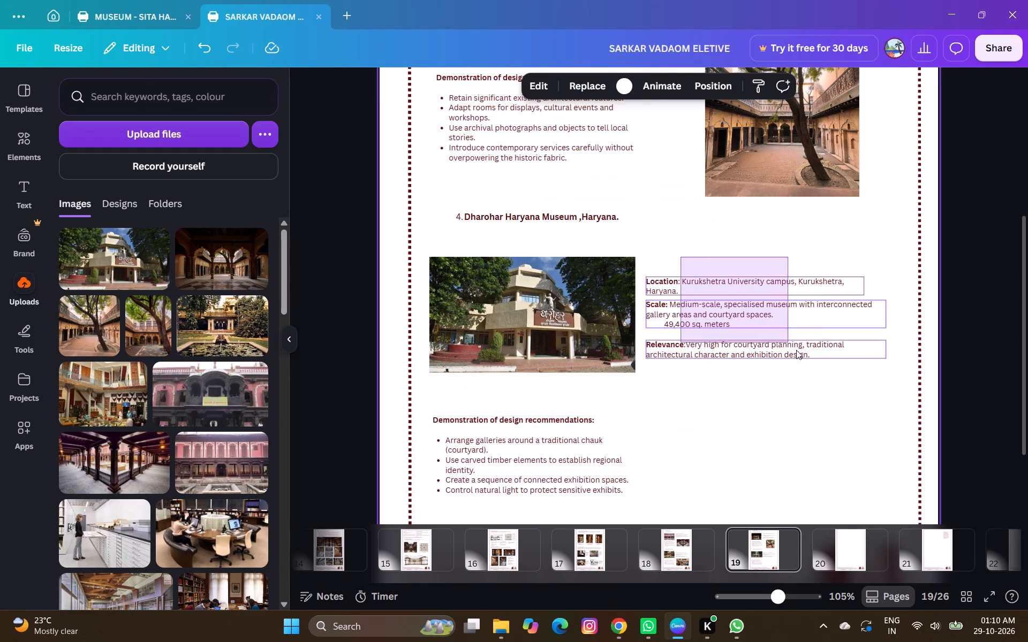
drag(796, 350, 823, 372)
scroll(805, 429, up, 2)
scroll(779, 271, down, 2)
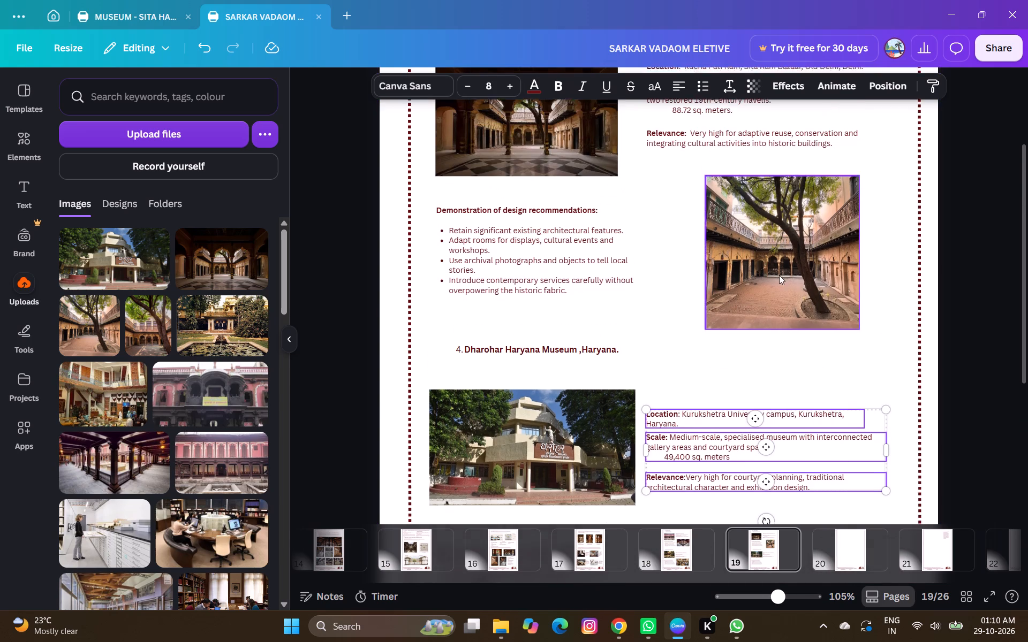
click(769, 392)
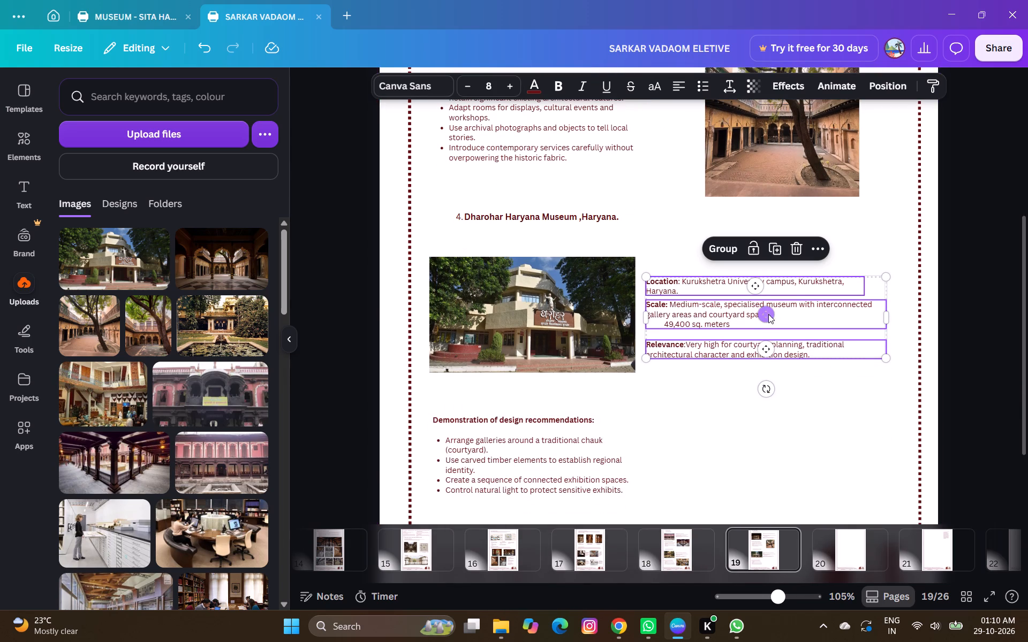
key(m)
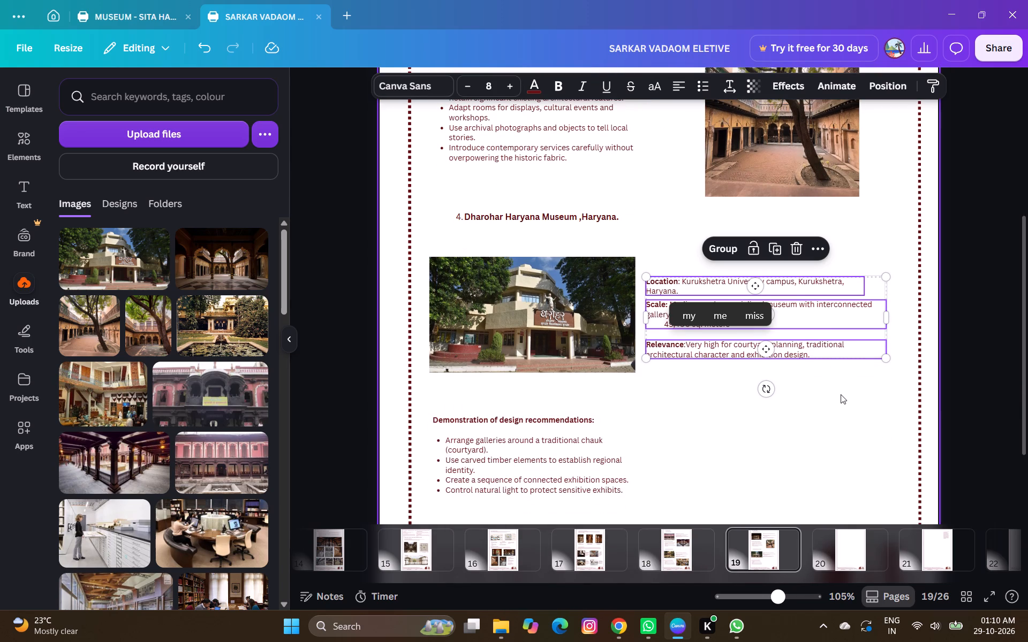
click(977, 365)
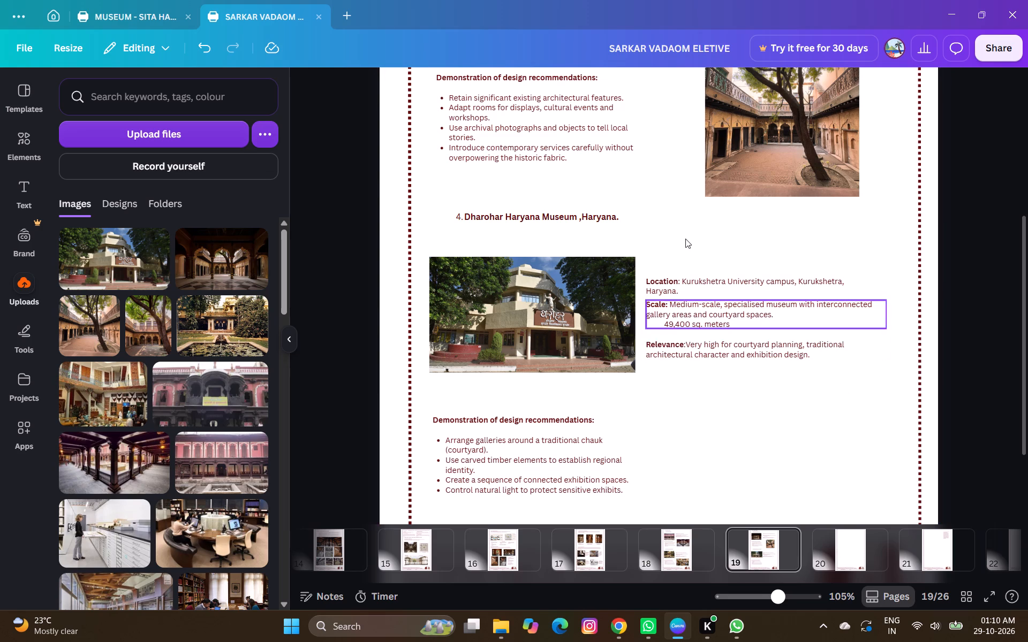
drag(685, 239, 835, 378)
drag(813, 413, 839, 413)
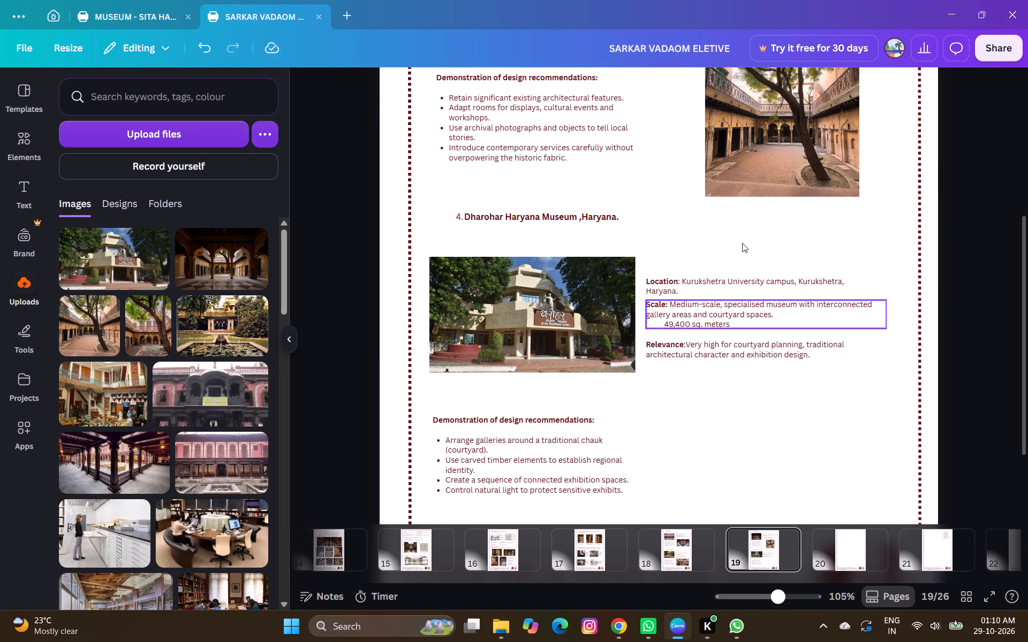
drag(740, 240, 844, 379)
drag(835, 316, 845, 318)
scroll(711, 370, down, 1)
key(Escape)
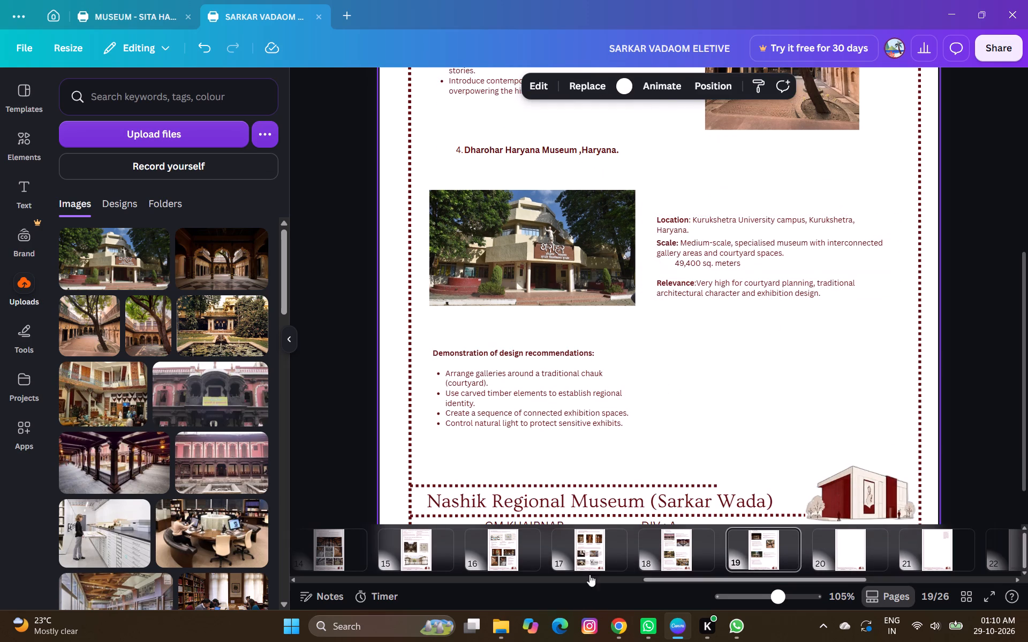
In the Google image results for Dharohar Haryana Museum, open the TripInvites photo of the gallery interior with the wooden cart and copy the image.
click(624, 629)
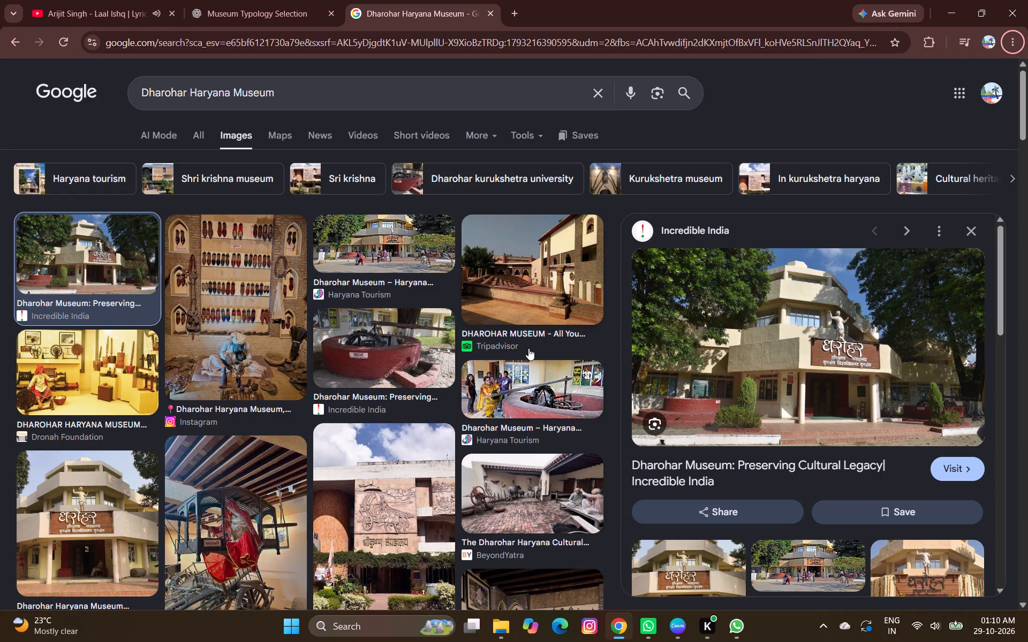
scroll(516, 341, down, 3)
scroll(847, 380, down, 4)
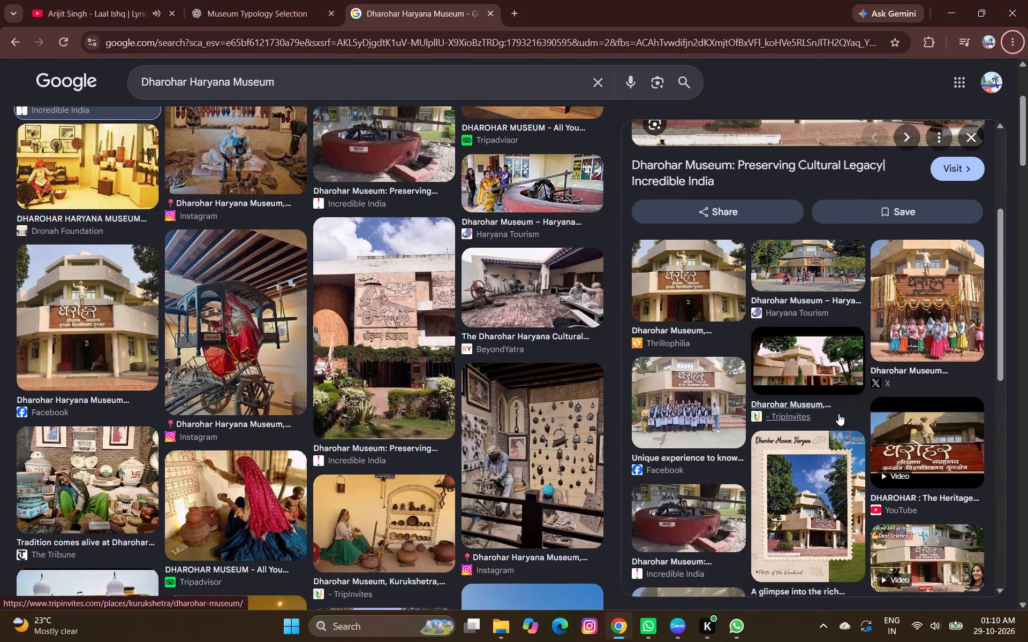
scroll(841, 414, down, 1)
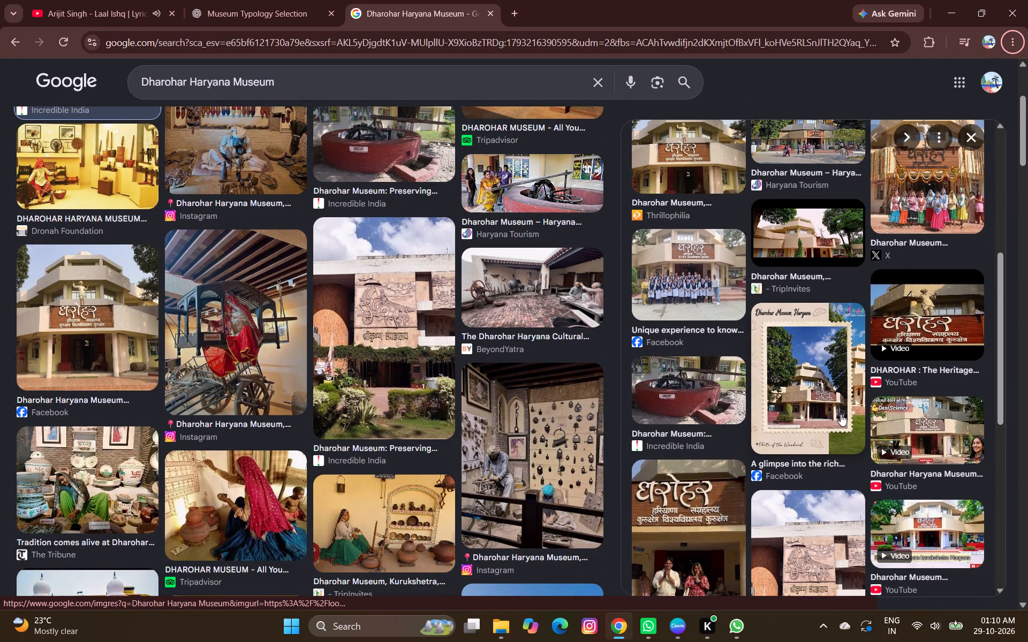
scroll(841, 414, up, 2)
scroll(841, 414, down, 3)
scroll(839, 414, up, 9)
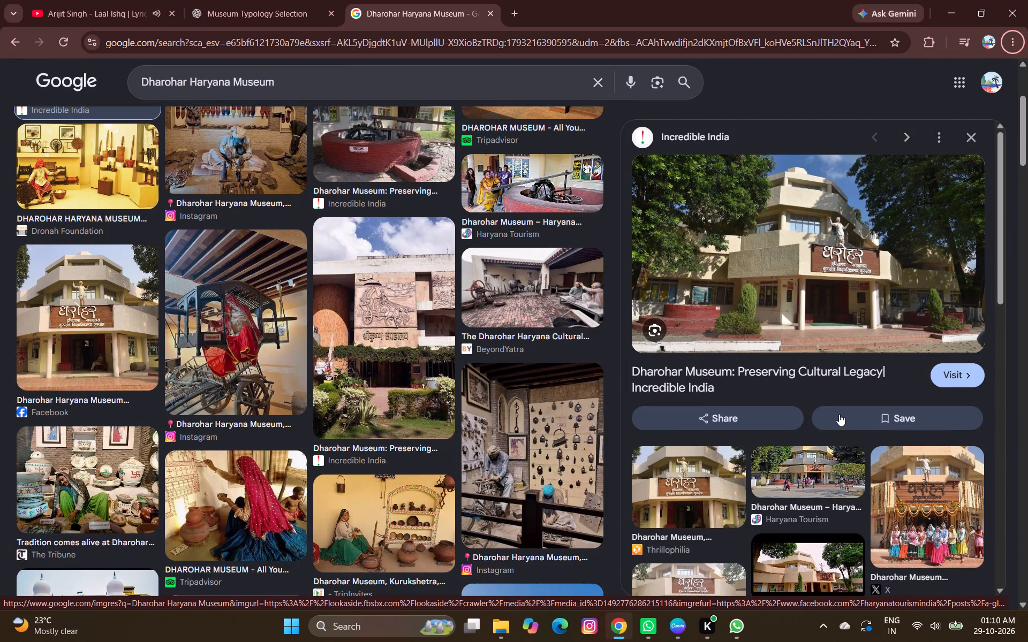
key(Escape)
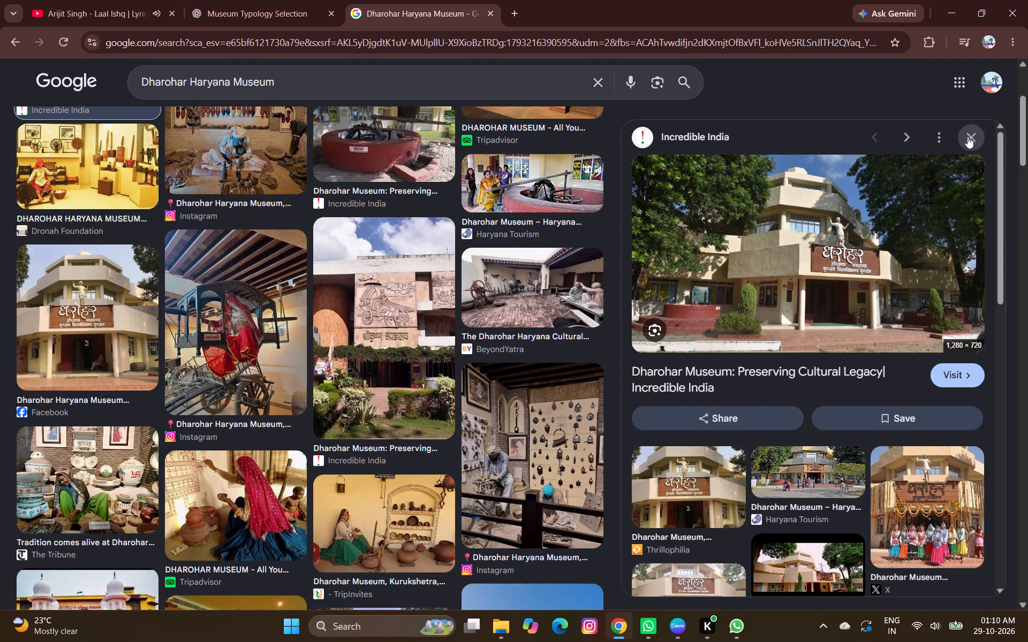
click(967, 136)
scroll(871, 416, down, 1)
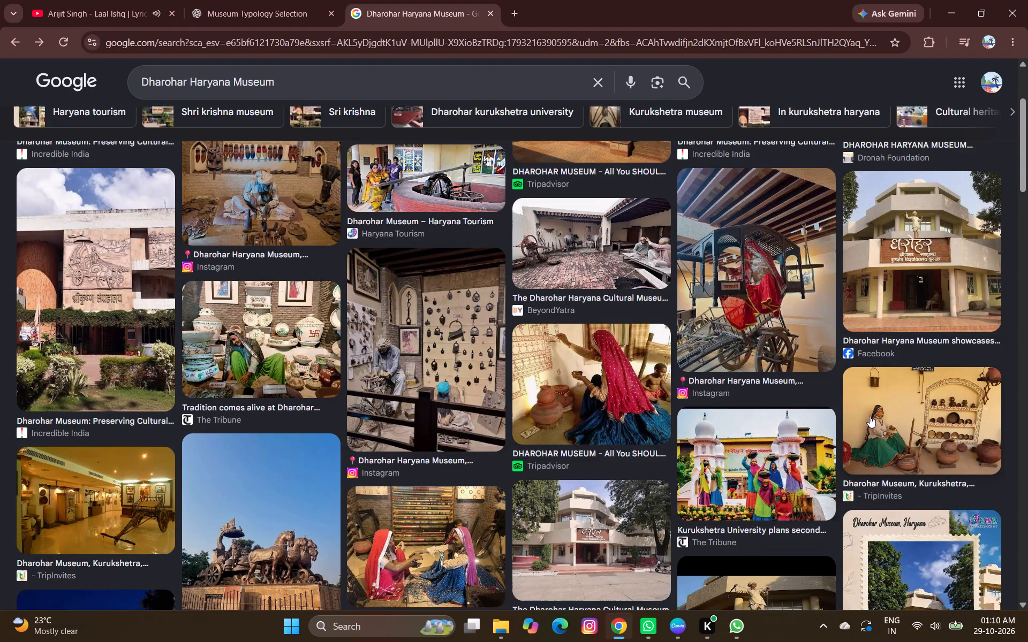
scroll(870, 416, down, 4)
click(112, 186)
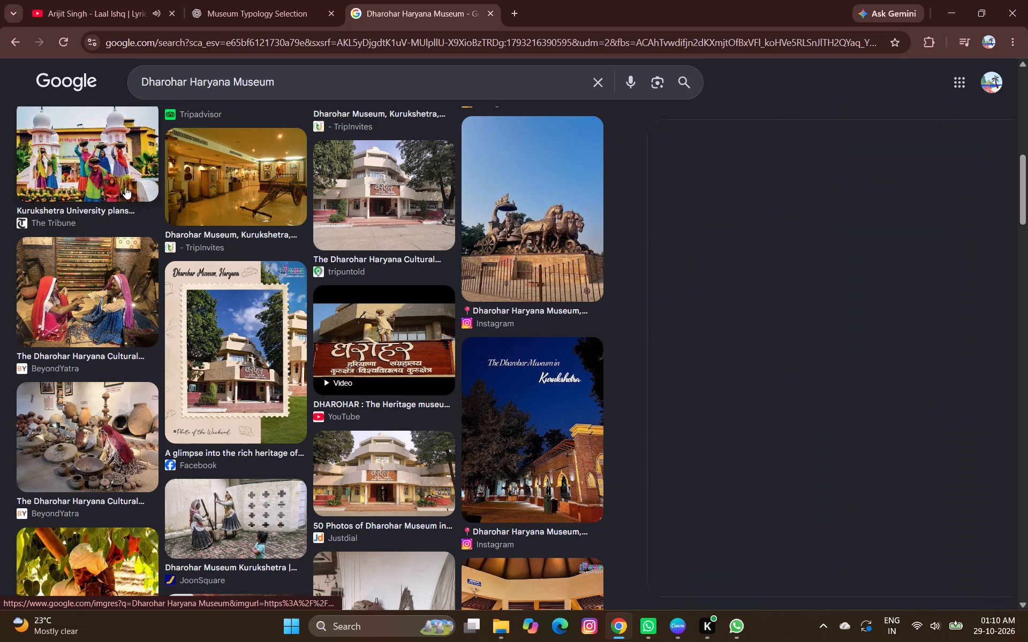
right_click(806, 281)
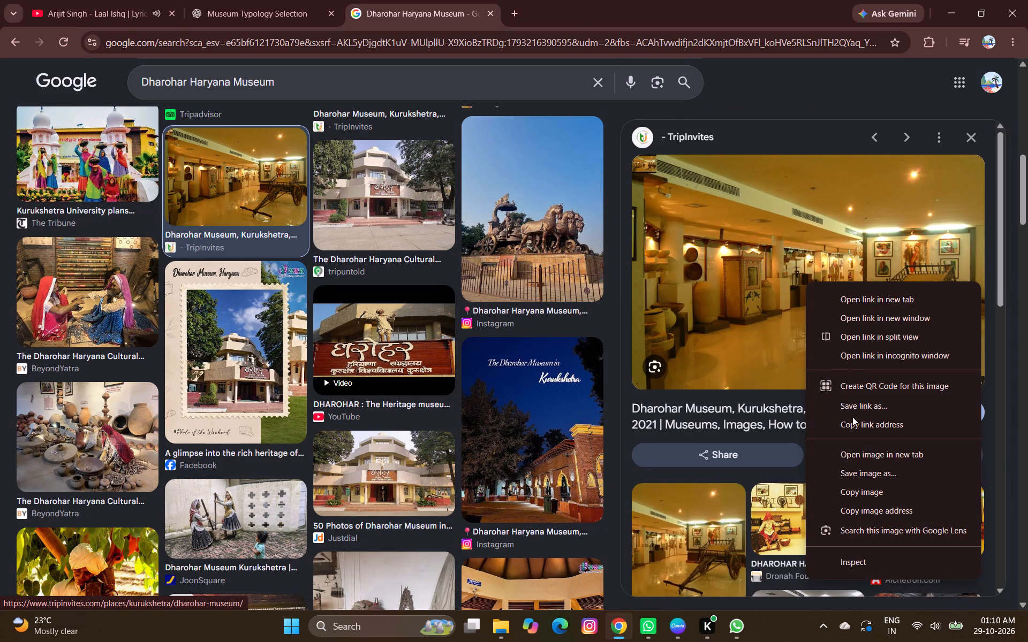
click(846, 500)
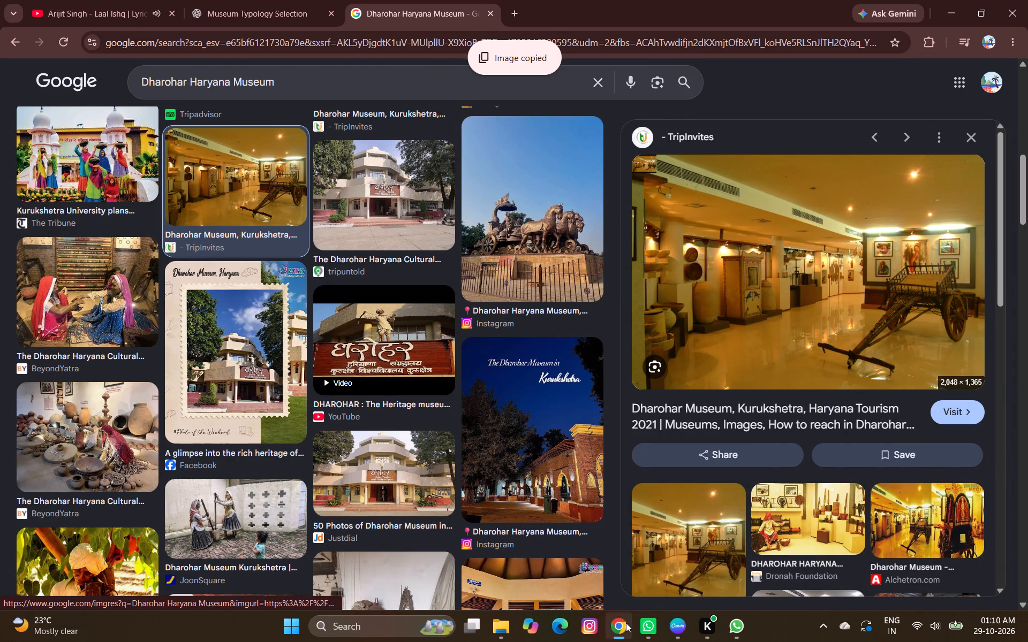
Back in Canva, paste the gallery photo on page 19, shrink it to about 7.8 by 5.2 and place it below the Relevance text.
click(678, 630)
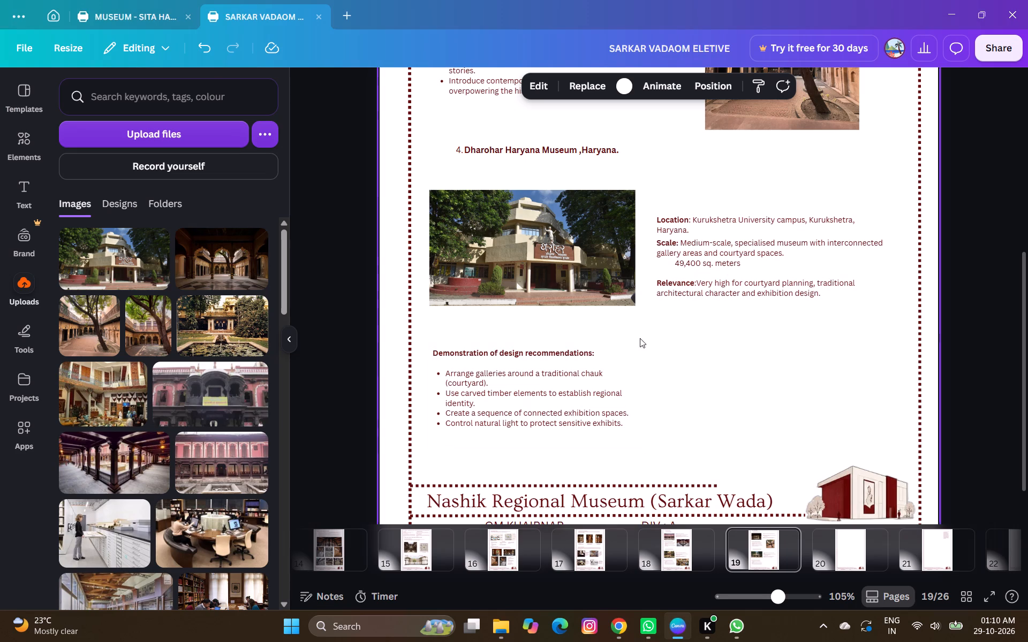
key(ctrl+v)
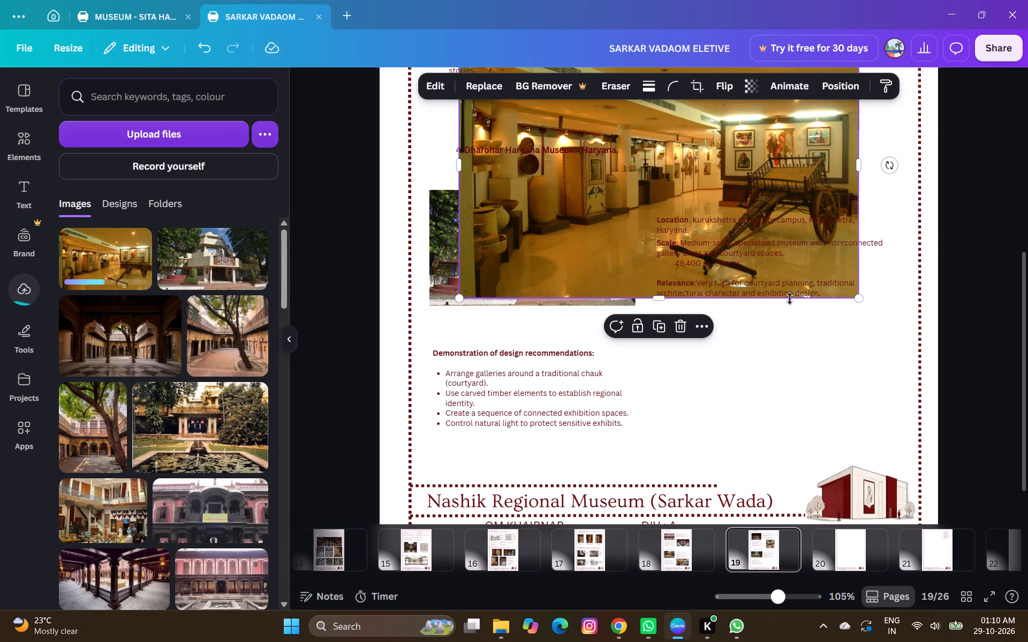
drag(863, 297, 684, 208)
drag(634, 152, 745, 407)
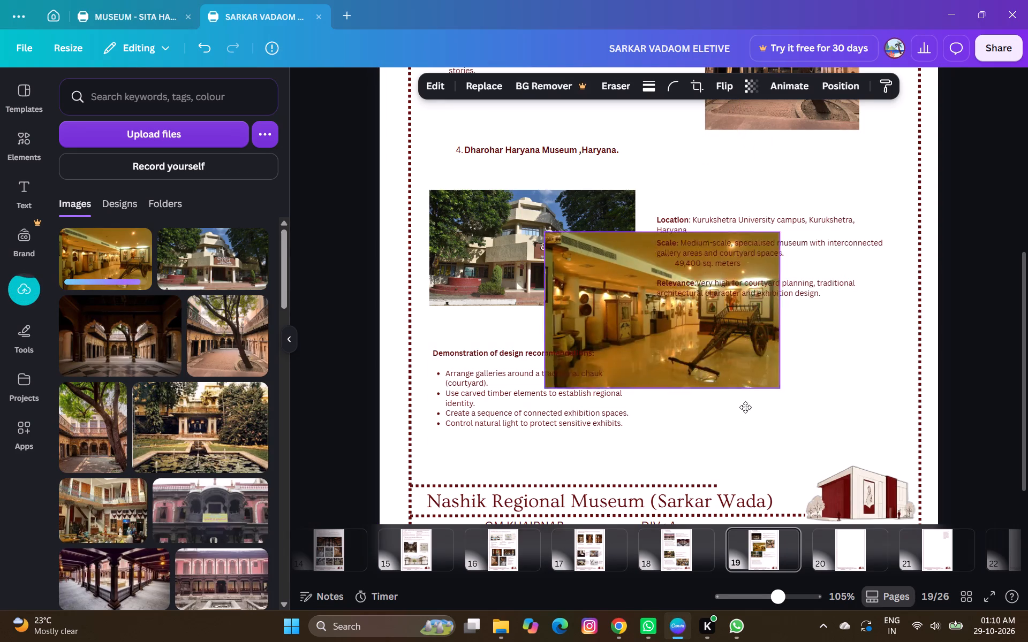
drag(745, 407, 837, 435)
drag(896, 474, 869, 458)
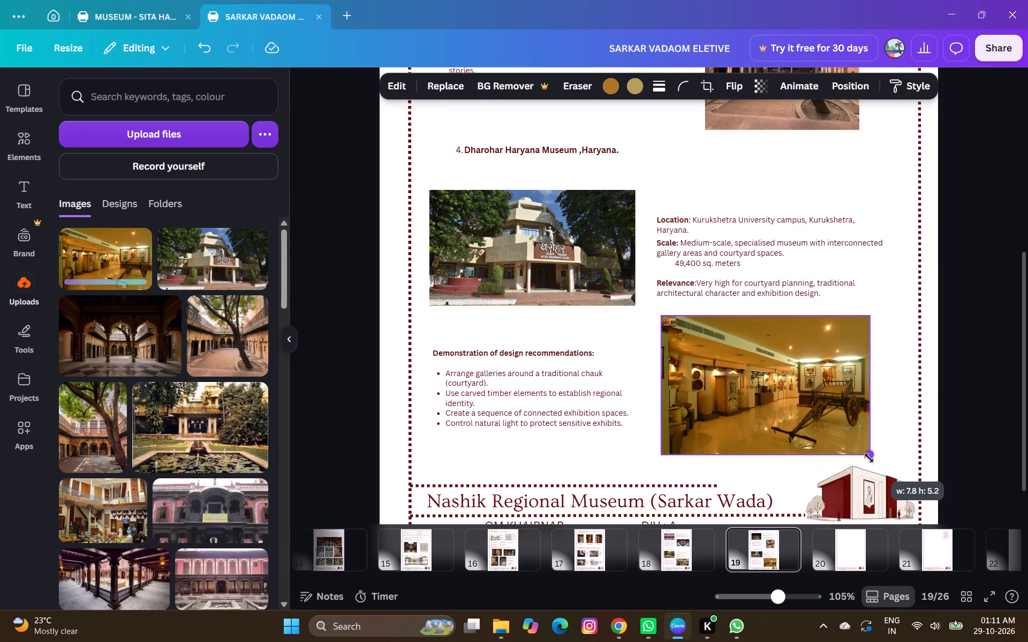
drag(869, 458, 868, 458)
drag(803, 401, 802, 411)
click(950, 408)
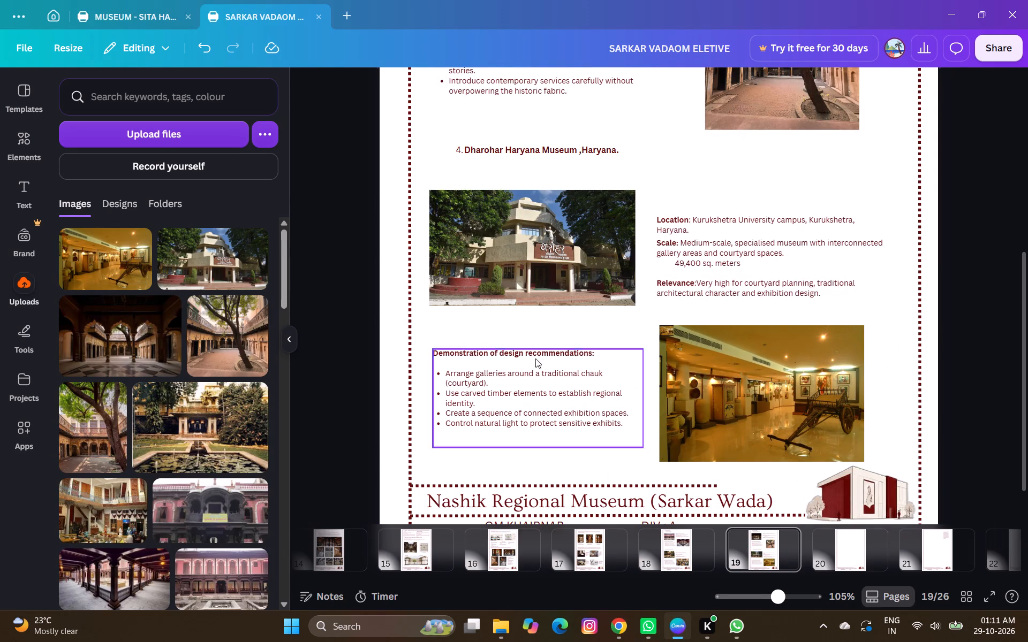
Replace the Canva Scale description for Dharohar with ChatGPT's text: "Large-scale cultural museum with numerous themed sections and extensive collections.".
click(618, 618)
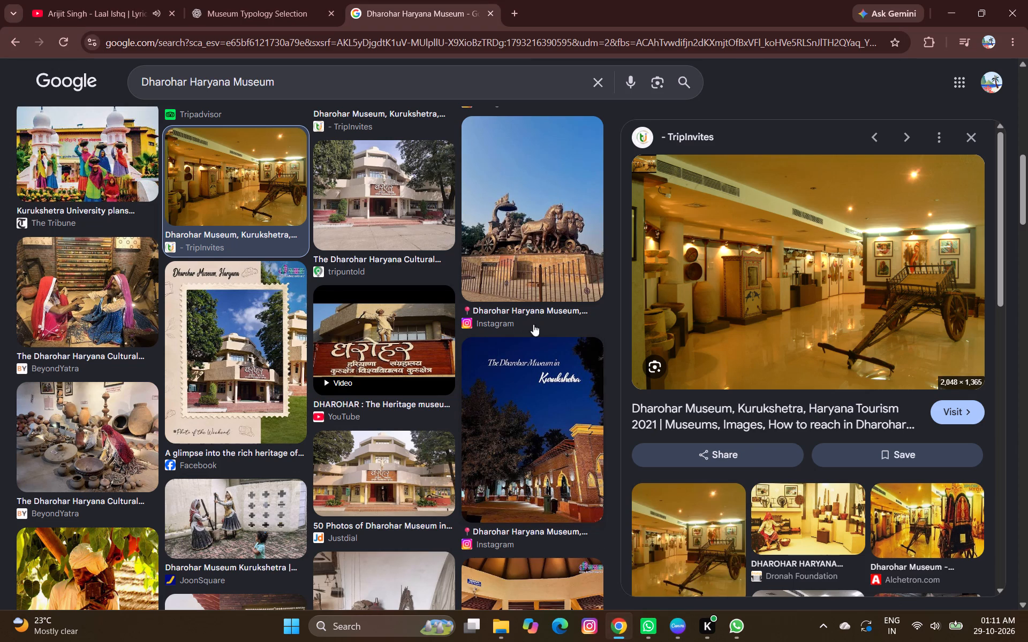
click(217, 2)
scroll(498, 452, down, 1)
drag(489, 309, 523, 325)
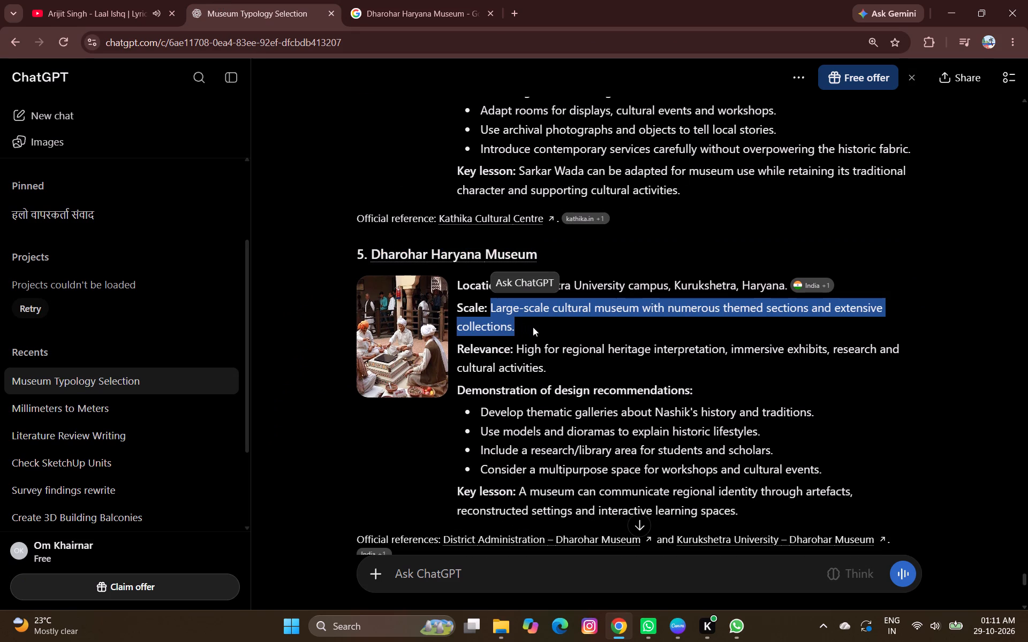
key(ctrl+c)
key(alt+Tab)
click(693, 232)
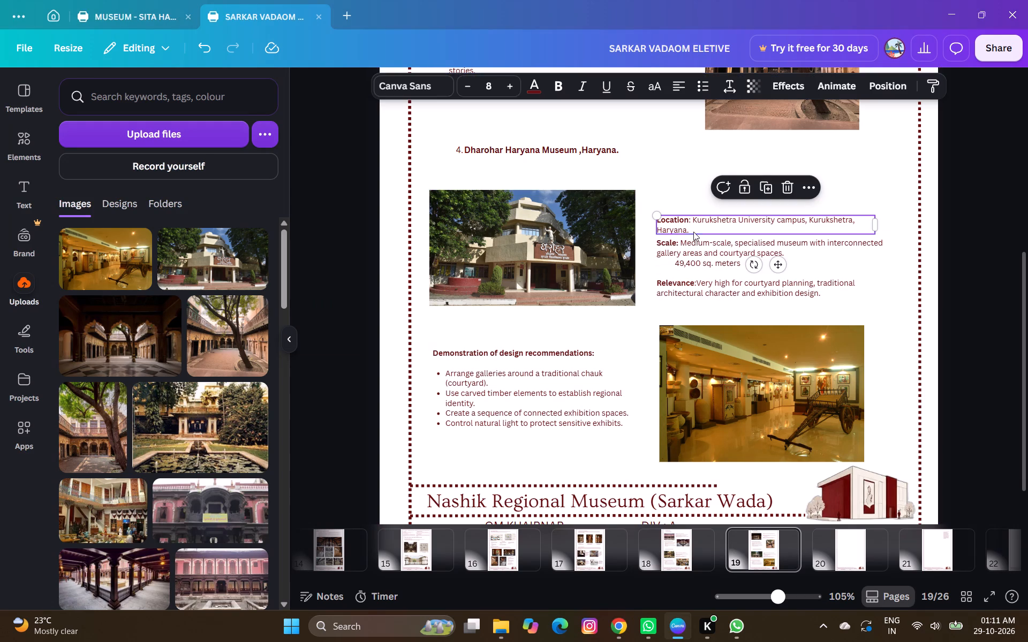
double_click(682, 243)
click(681, 244)
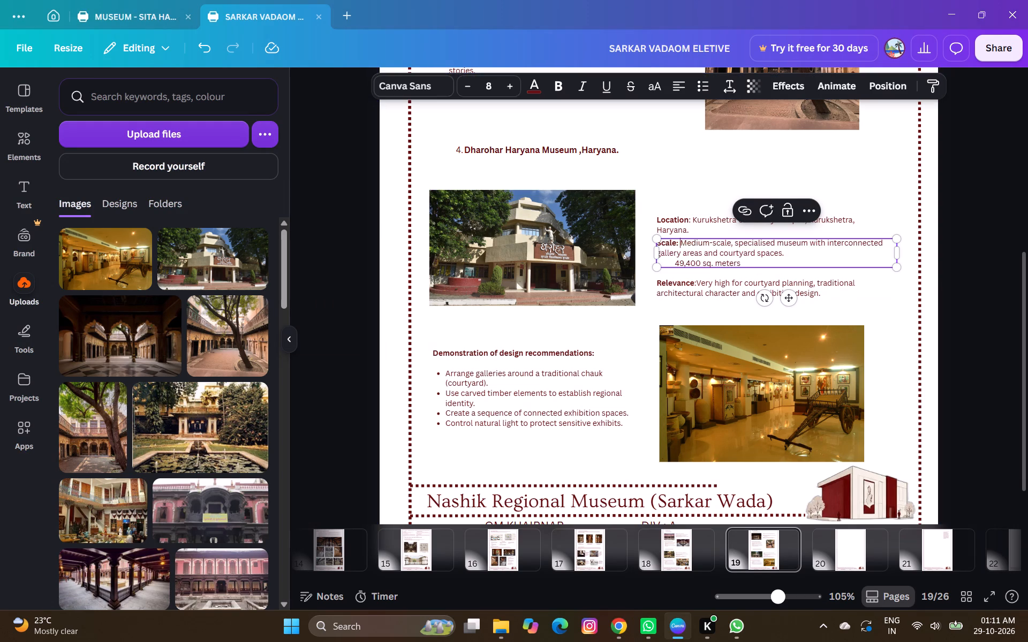
drag(681, 244, 733, 266)
key(ctrl+v)
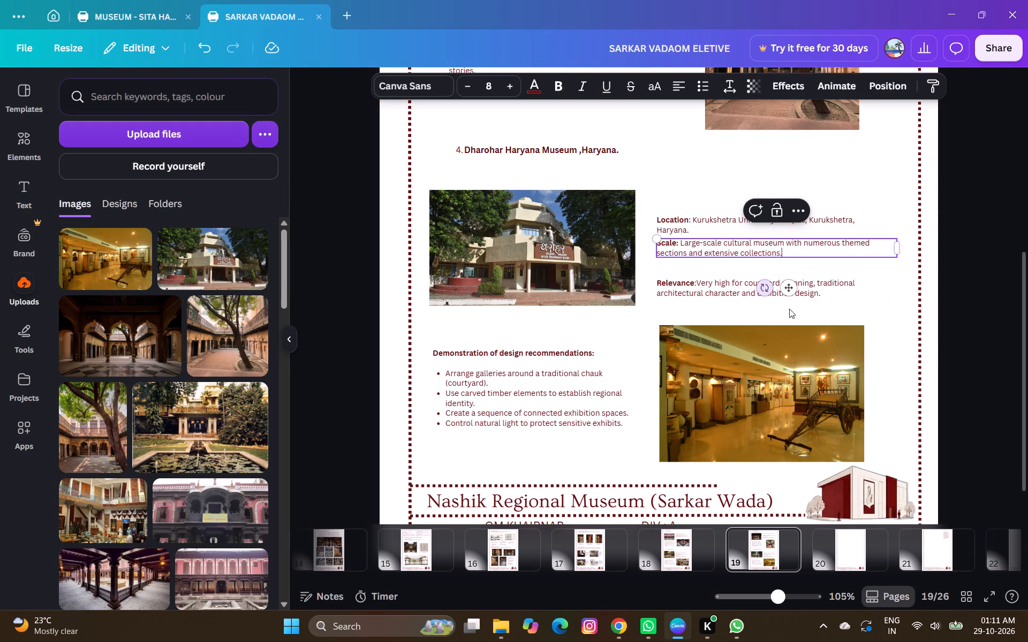
click(924, 303)
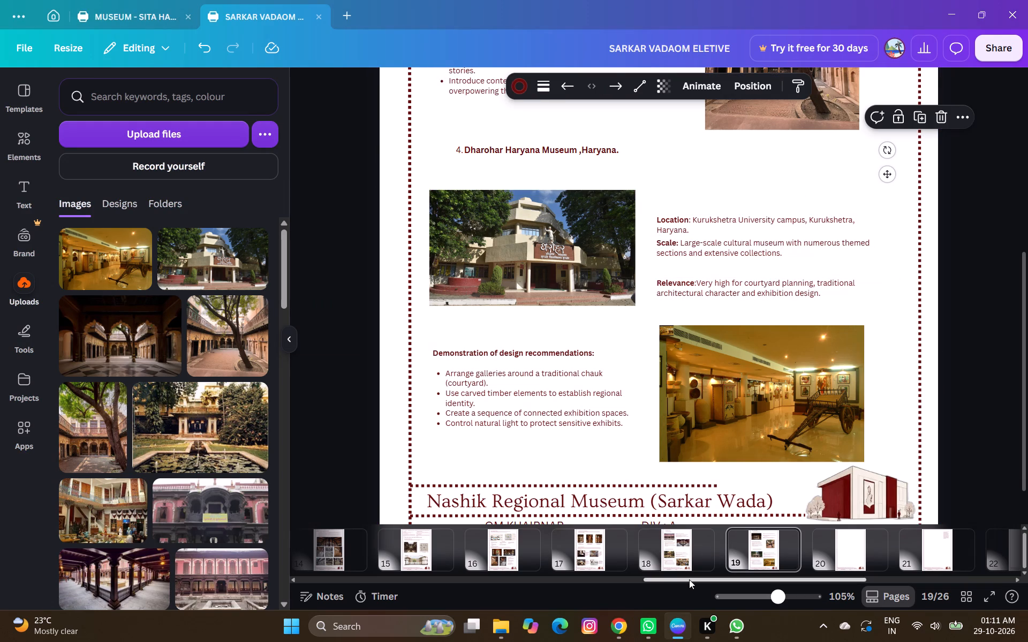
In Canva, replace Dharohar's Relevance text with ChatGPT's "High for regional heritage interpretation, immersive exhibits, research and cultural activities", leaving a space after the colon.
key(alt+Tab)
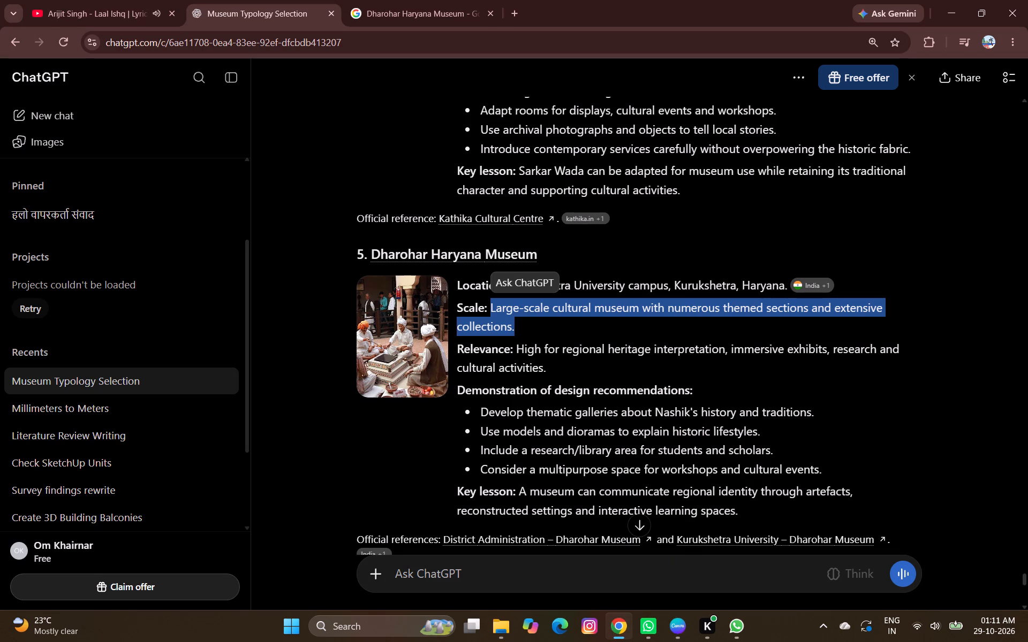
drag(516, 347, 542, 367)
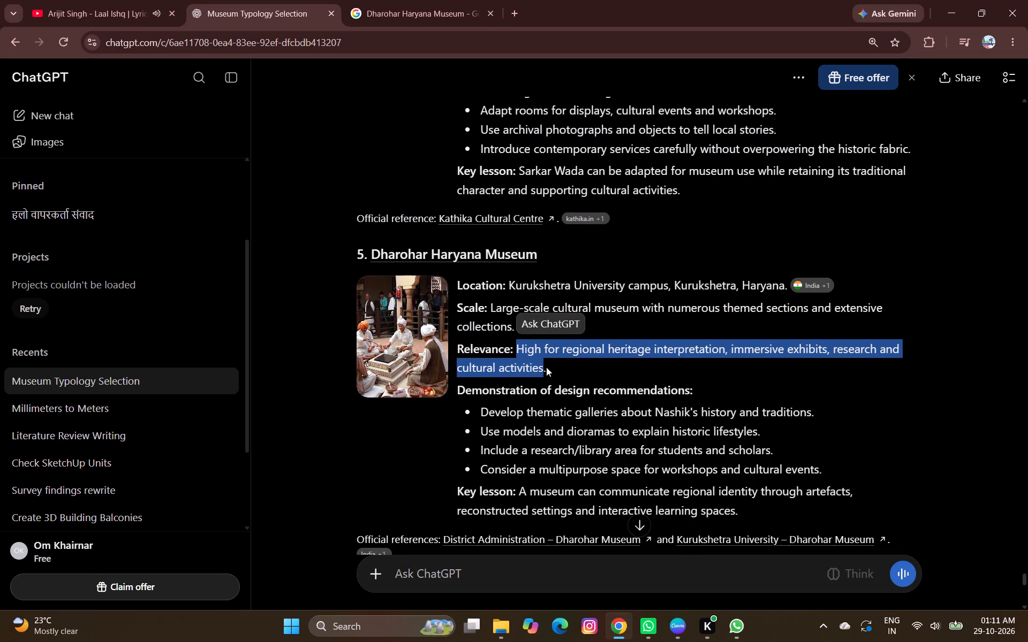
key(ctrl+c)
key(alt+Tab)
double_click(694, 285)
click(700, 282)
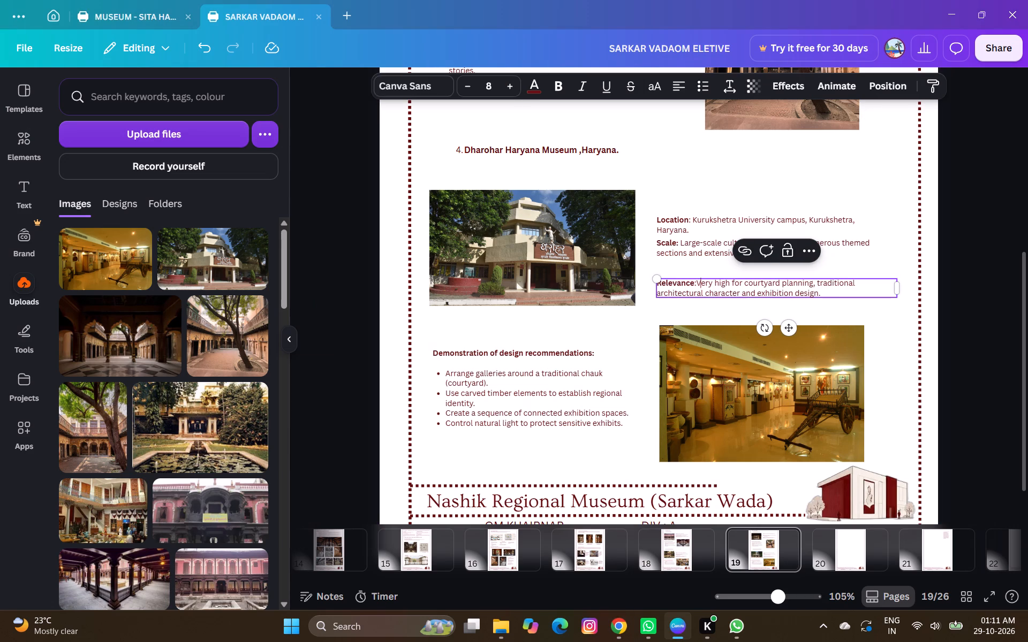
drag(697, 282, 829, 293)
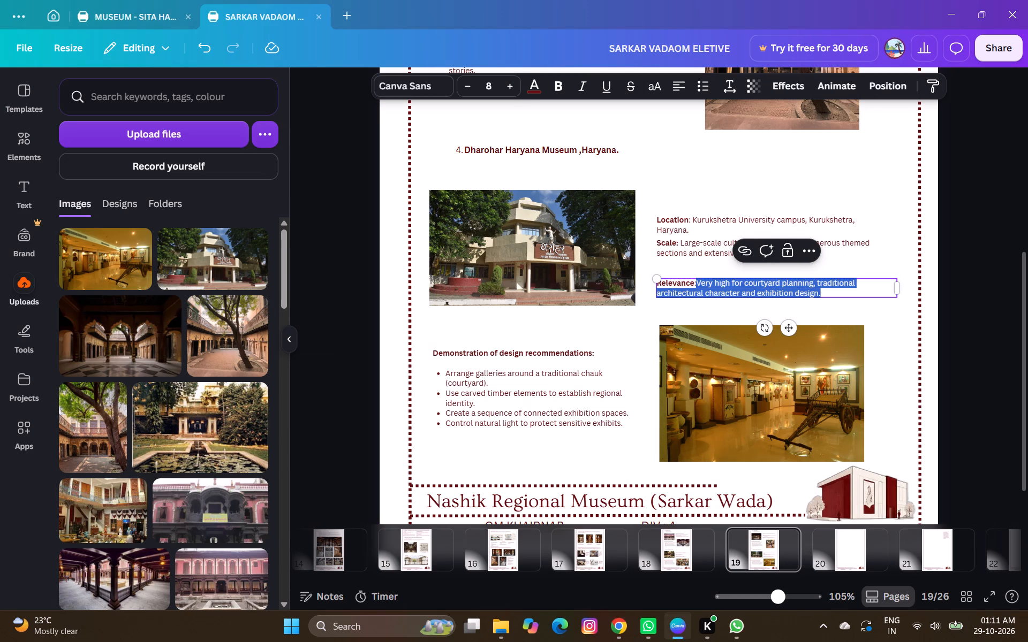
key(ctrl+v)
click(698, 280)
key(space)
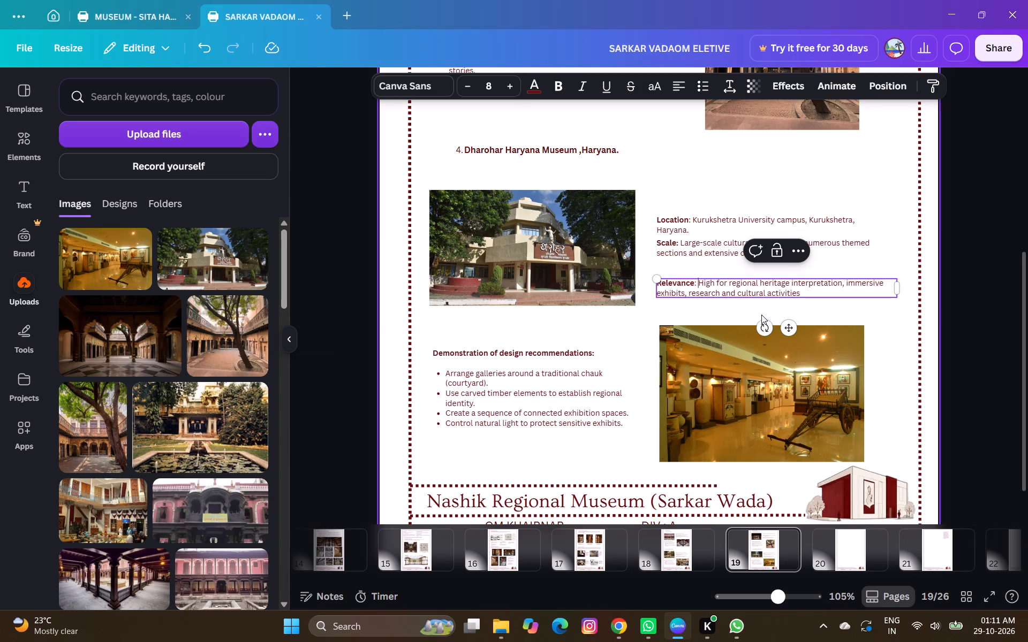
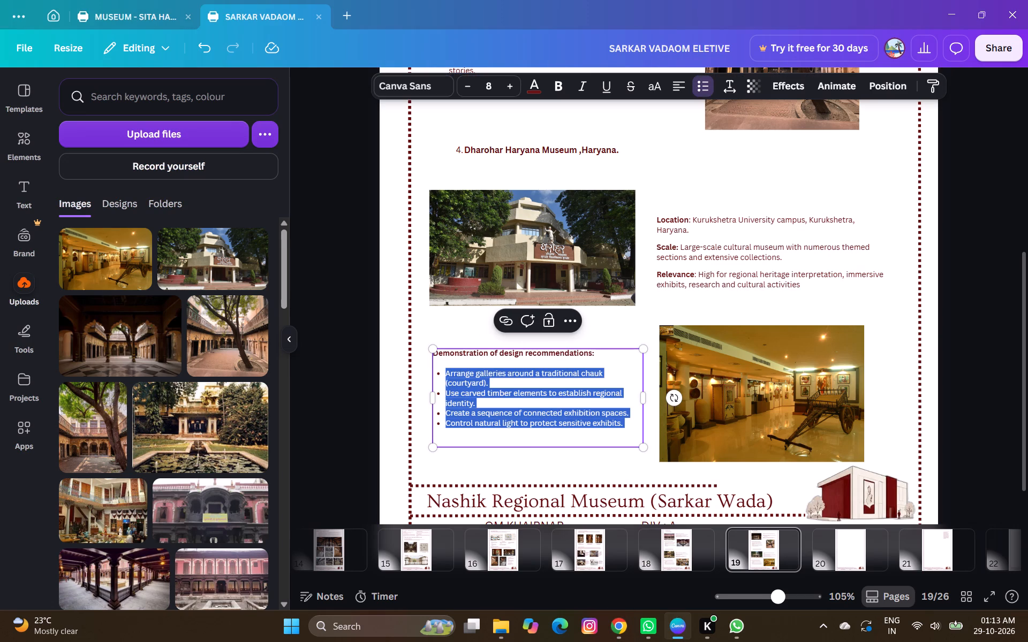
key(ctrl+v)
click(956, 377)
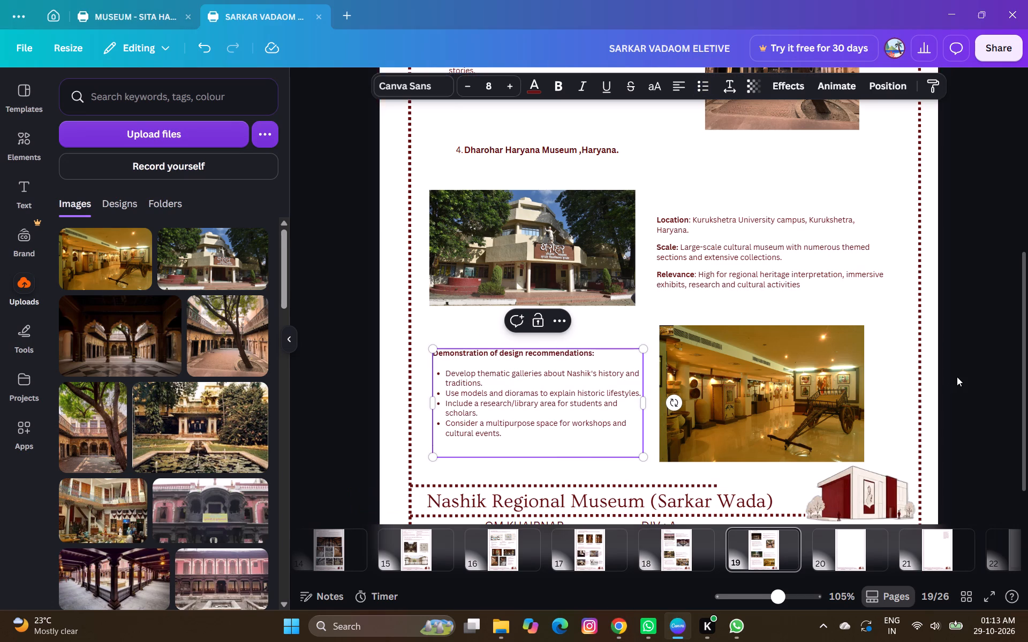
key(ctrl+s)
Review the overall layout of case study page 19 with both museums in view.
ctrl+scroll(698, 340, down, 2)
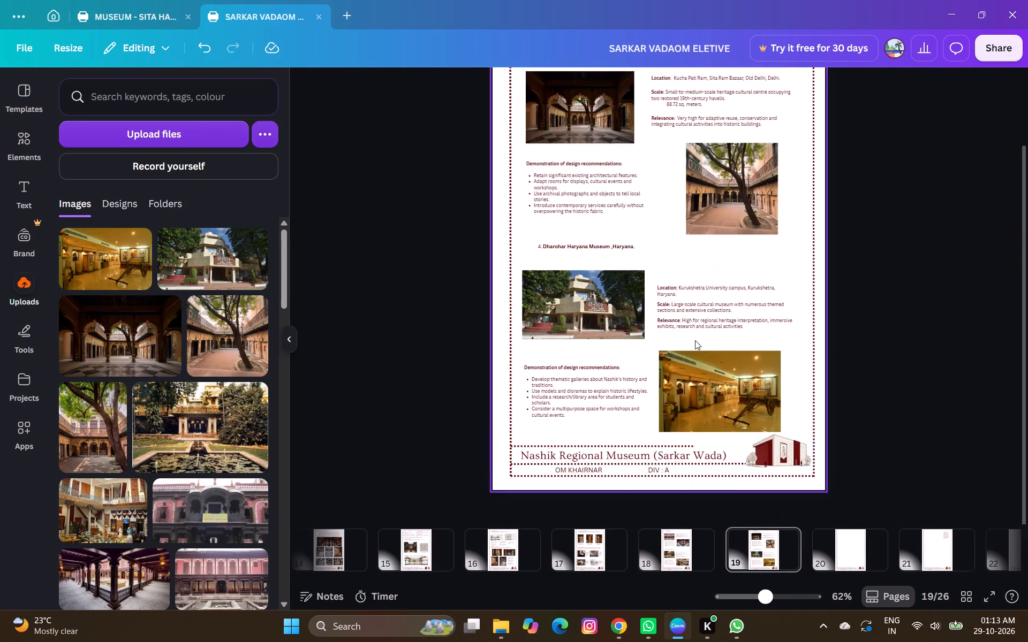
ctrl+scroll(695, 340, down, 2)
ctrl+scroll(762, 299, up, 1)
ctrl+scroll(891, 340, up, 1)
ctrl+scroll(893, 341, down, 2)
ctrl+scroll(897, 337, up, 1)
ctrl+scroll(897, 337, down, 1)
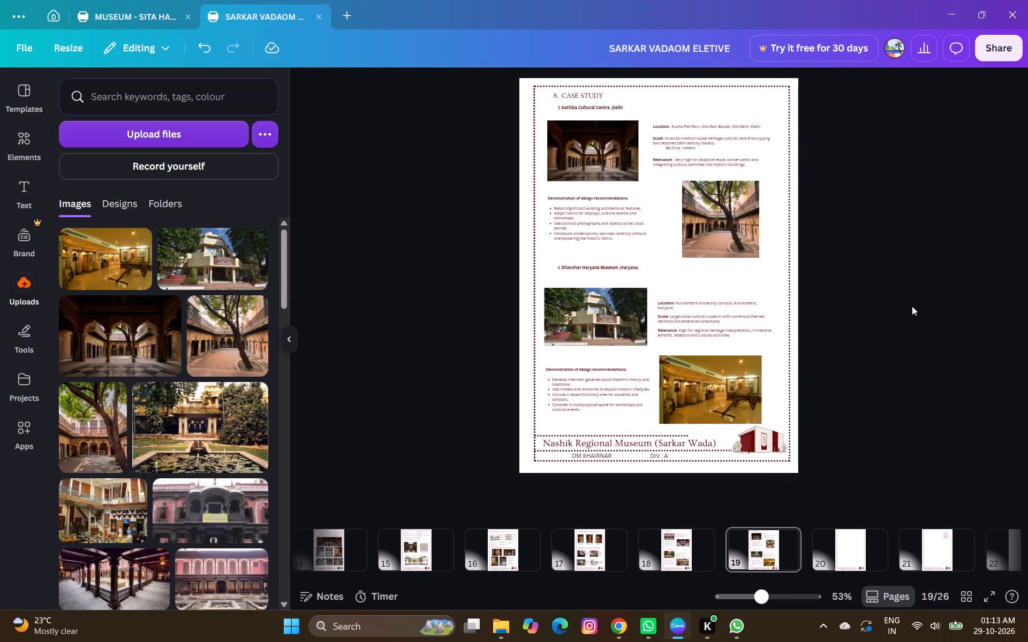
click(914, 303)
Switch to the Sita Haran Pradarshini Museum reference report and examine page 19 on Chhatrapati Shivaji Maharaj Vastu Sangrahalaya.
click(162, 0)
click(157, 10)
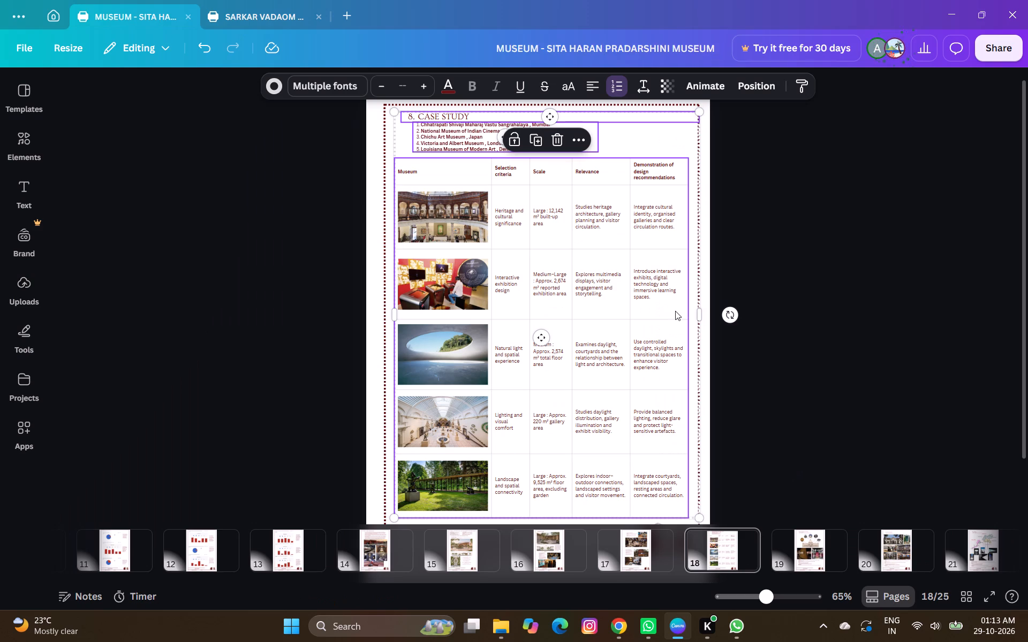
click(855, 453)
click(813, 534)
click(880, 552)
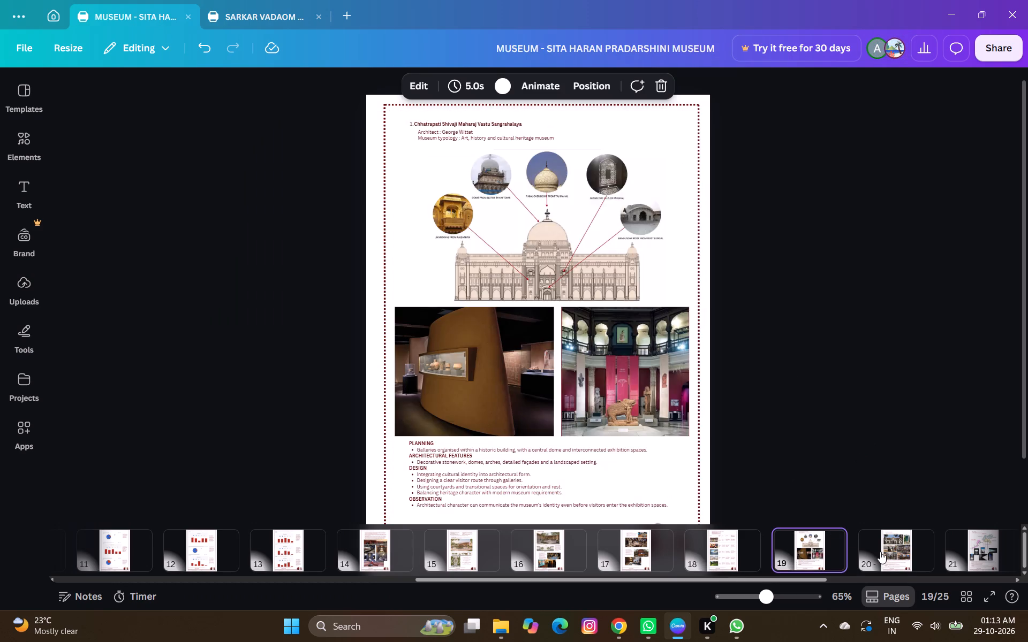
click(809, 560)
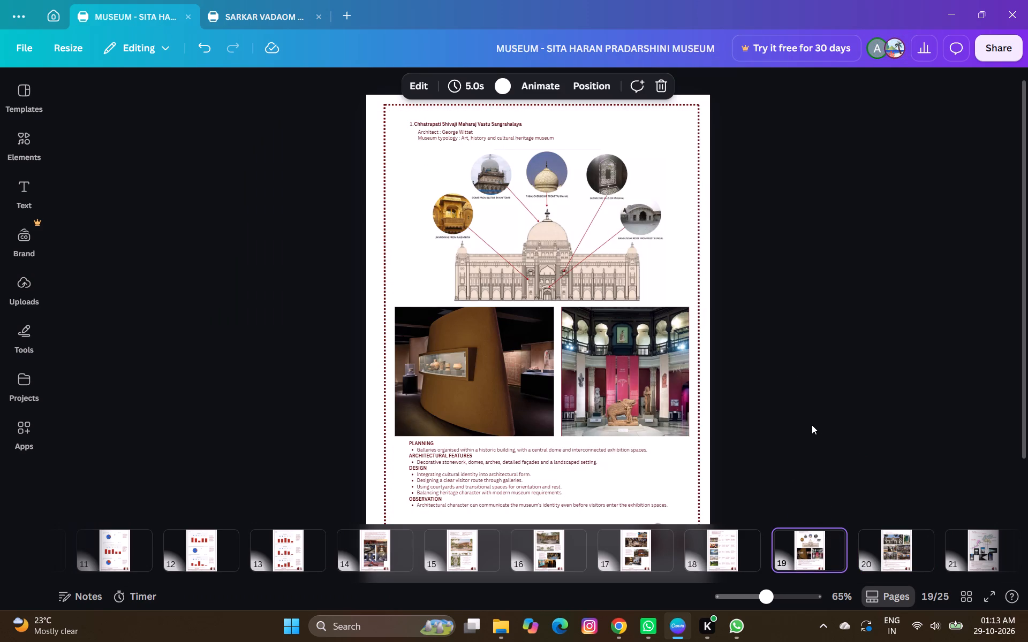
scroll(812, 425, down, 1)
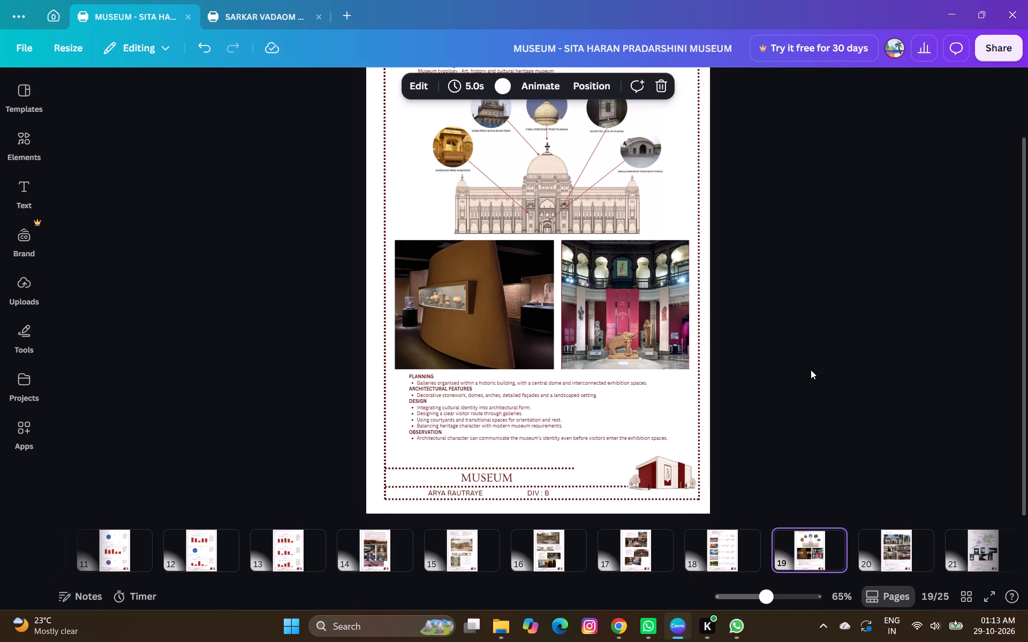
scroll(810, 369, up, 1)
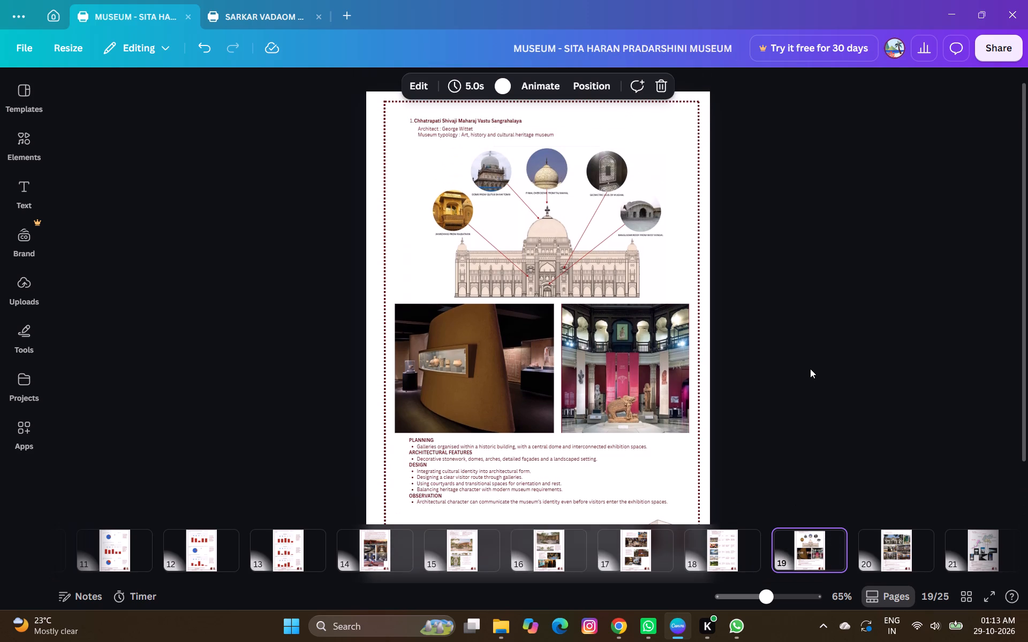
scroll(810, 369, down, 1)
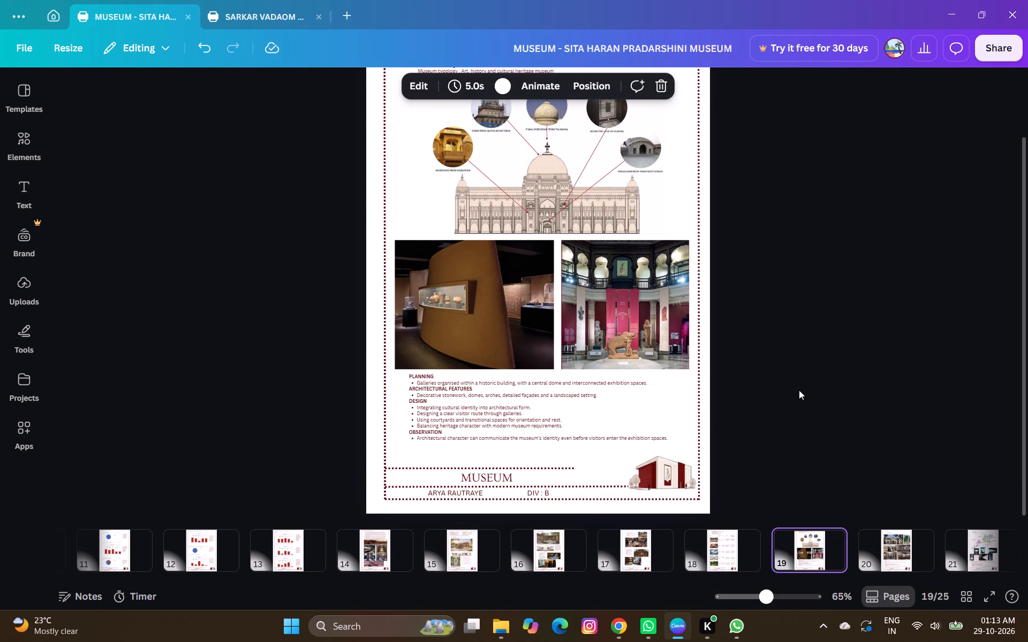
Examine the reference report's individual museum case studies on pages 20 to 23, including their images and planning, design and observation text.
click(883, 564)
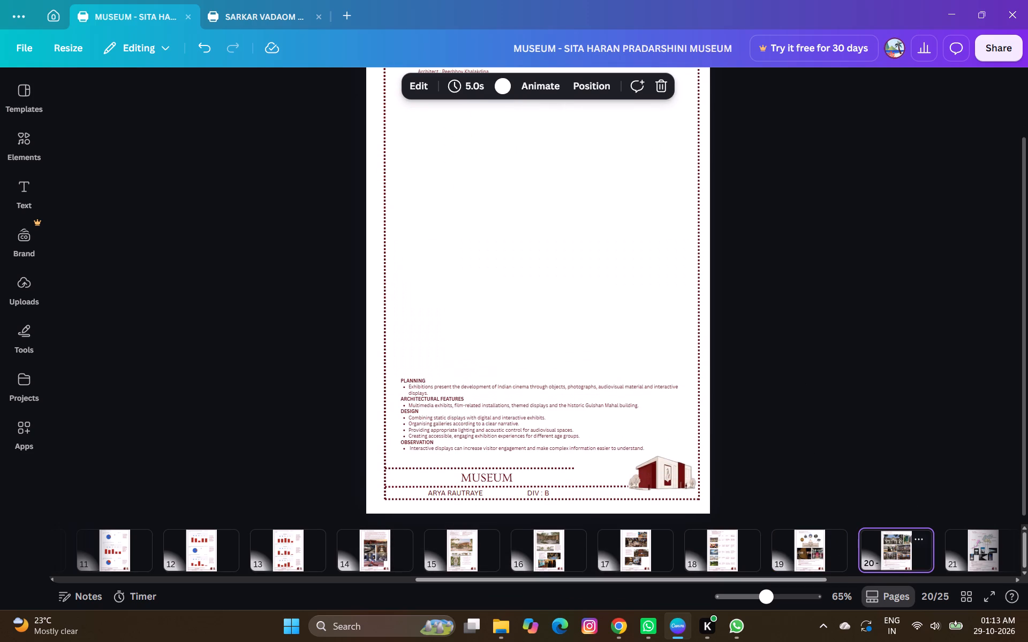
scroll(818, 456, up, 1)
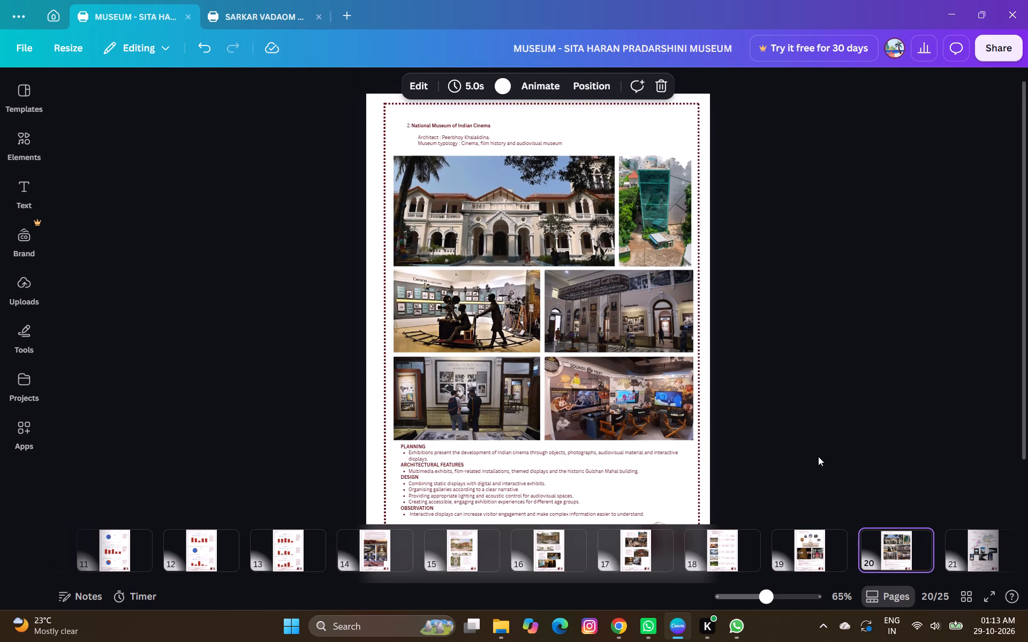
scroll(817, 456, down, 2)
click(965, 547)
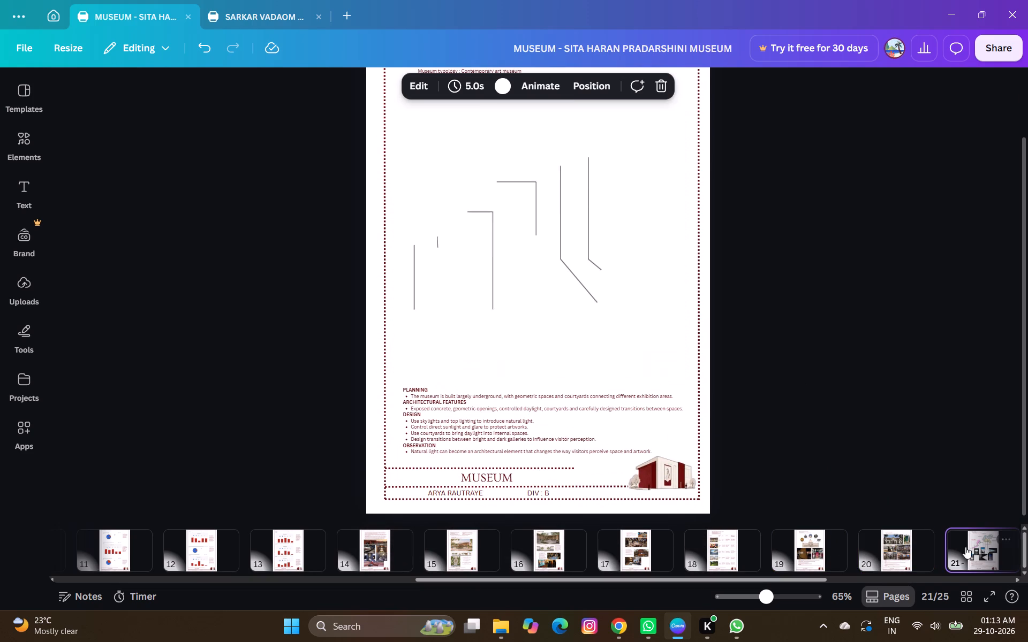
drag(821, 582, 950, 586)
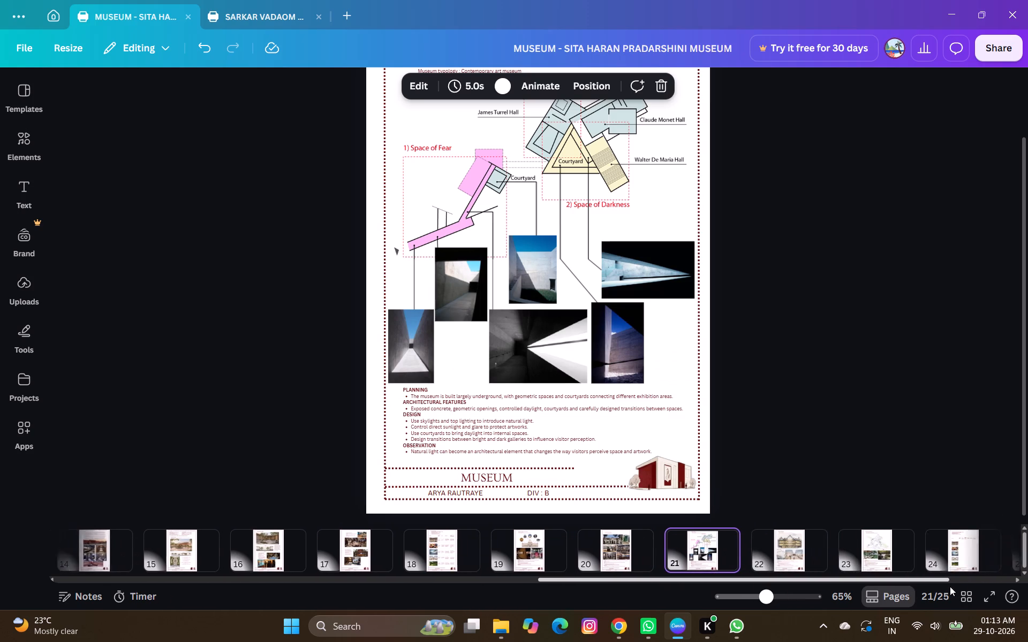
drag(950, 586, 950, 586)
click(767, 544)
scroll(772, 414, up, 2)
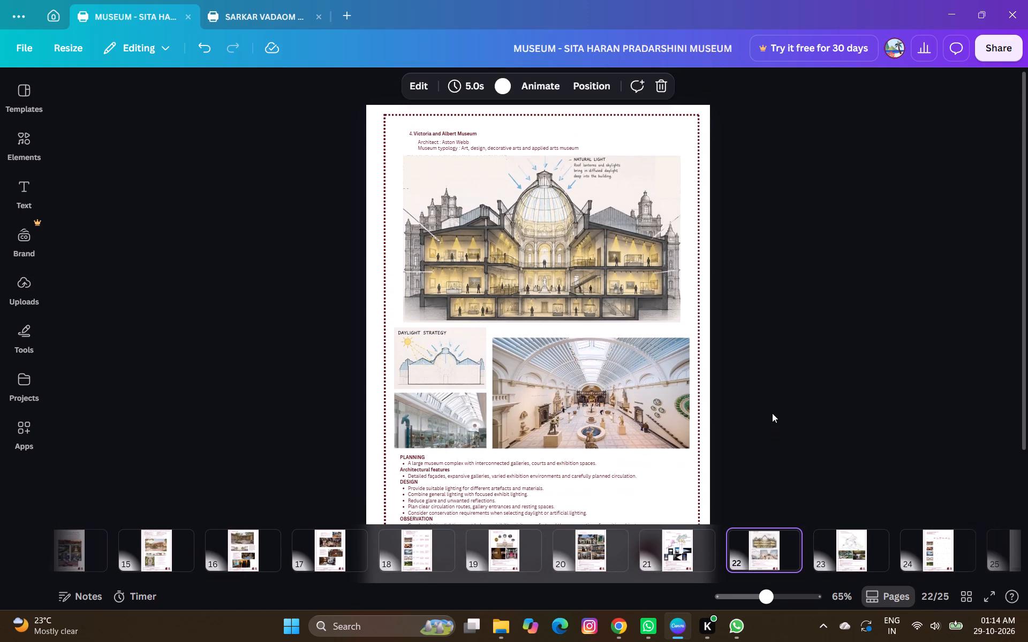
scroll(773, 411, down, 2)
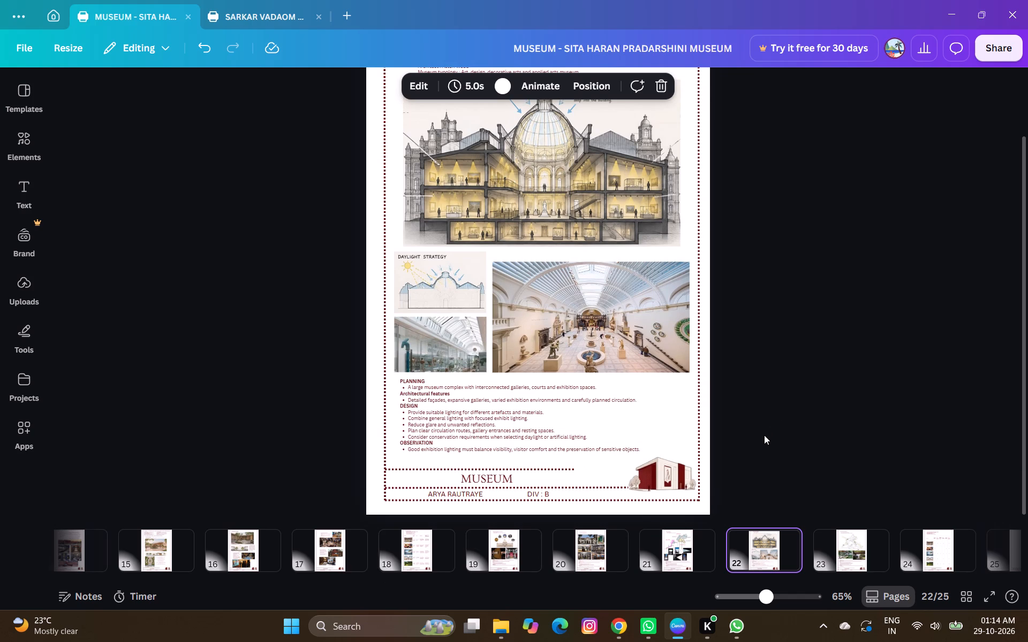
click(842, 557)
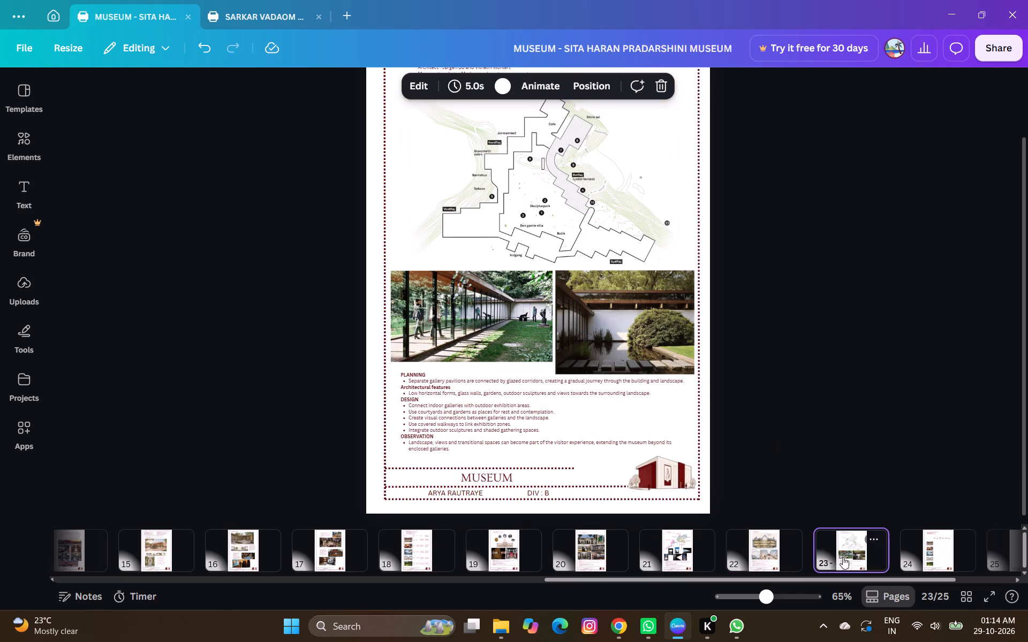
scroll(814, 486, up, 4)
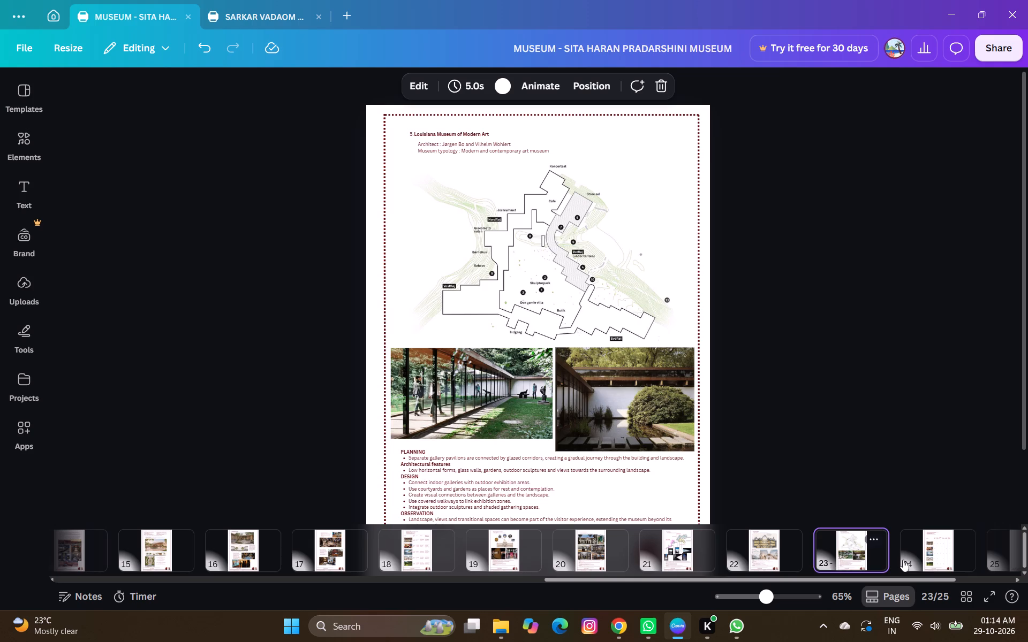
Examine the museum comparison table on page 24 of the reference report, reading its criteria columns and check marks.
click(920, 553)
click(1006, 556)
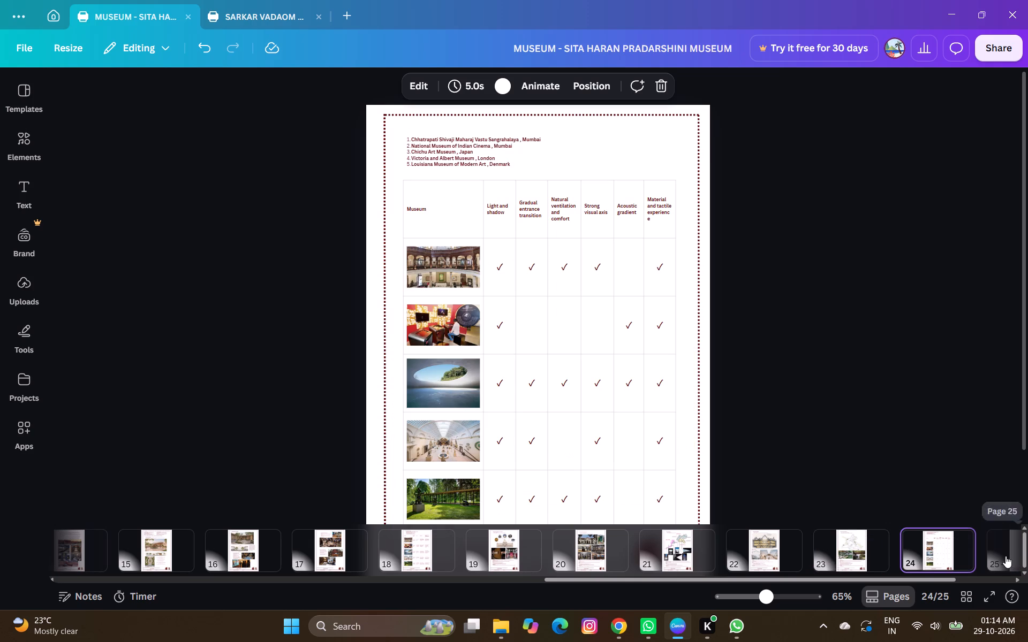
click(948, 557)
drag(905, 576, 957, 576)
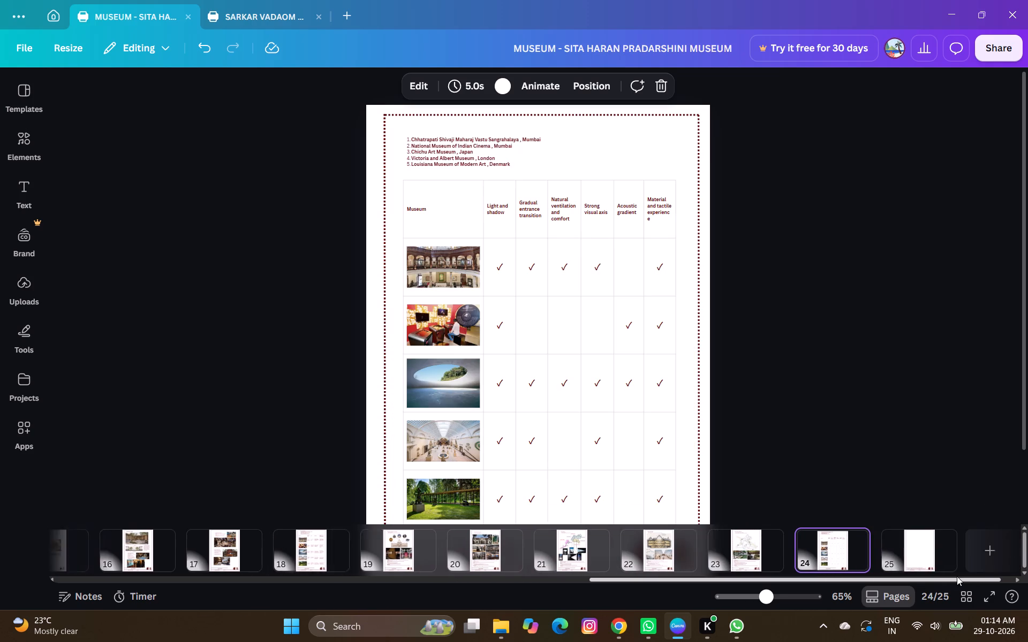
drag(957, 576, 887, 575)
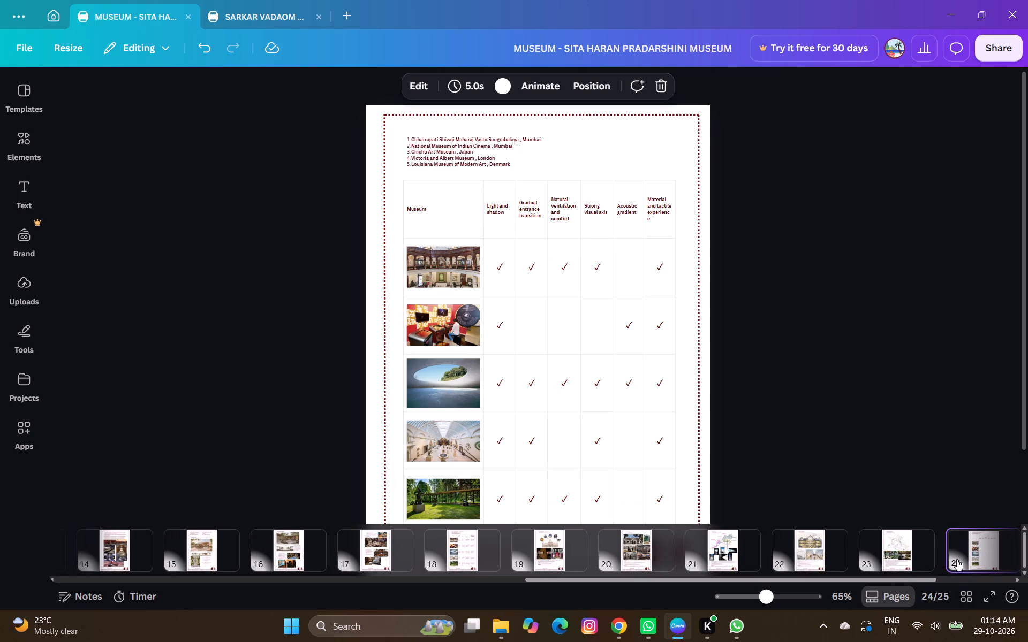
click(962, 556)
scroll(549, 216, up, 1)
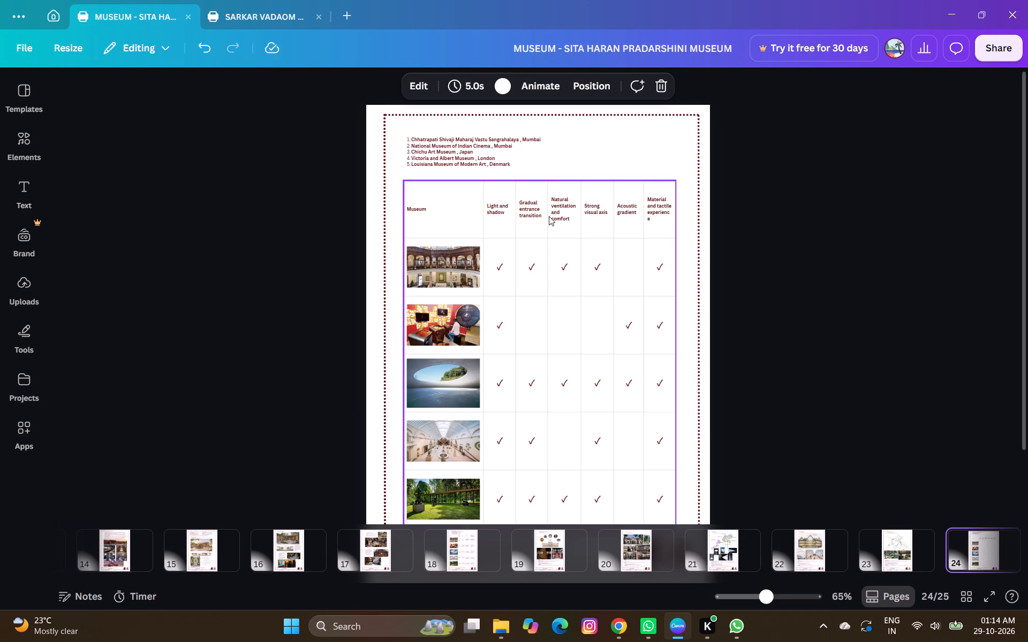
scroll(549, 216, up, 2)
ctrl+scroll(549, 216, up, 2)
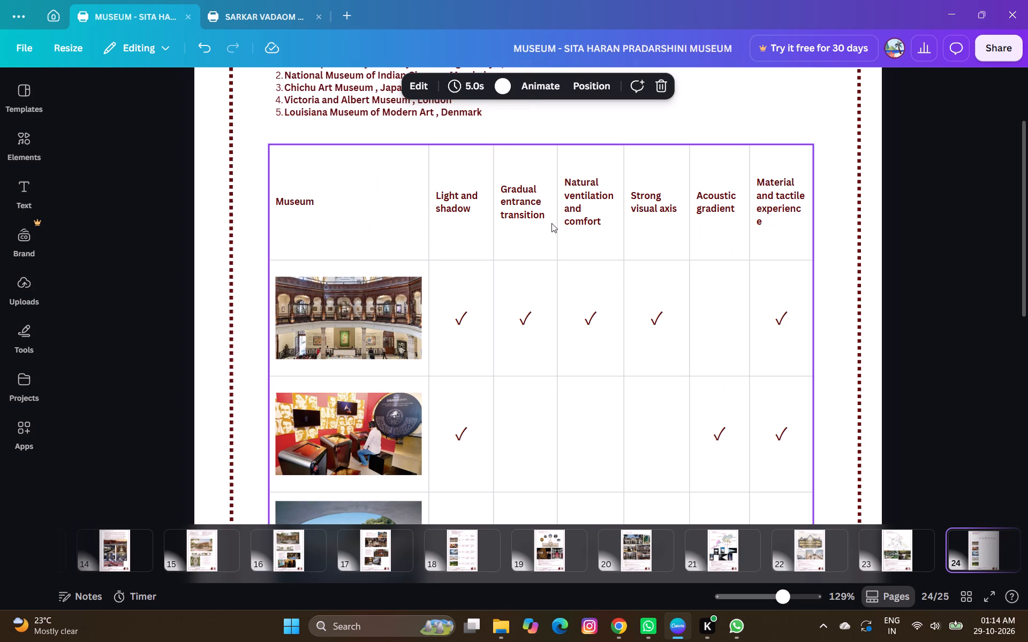
ctrl+scroll(554, 224, down, 4)
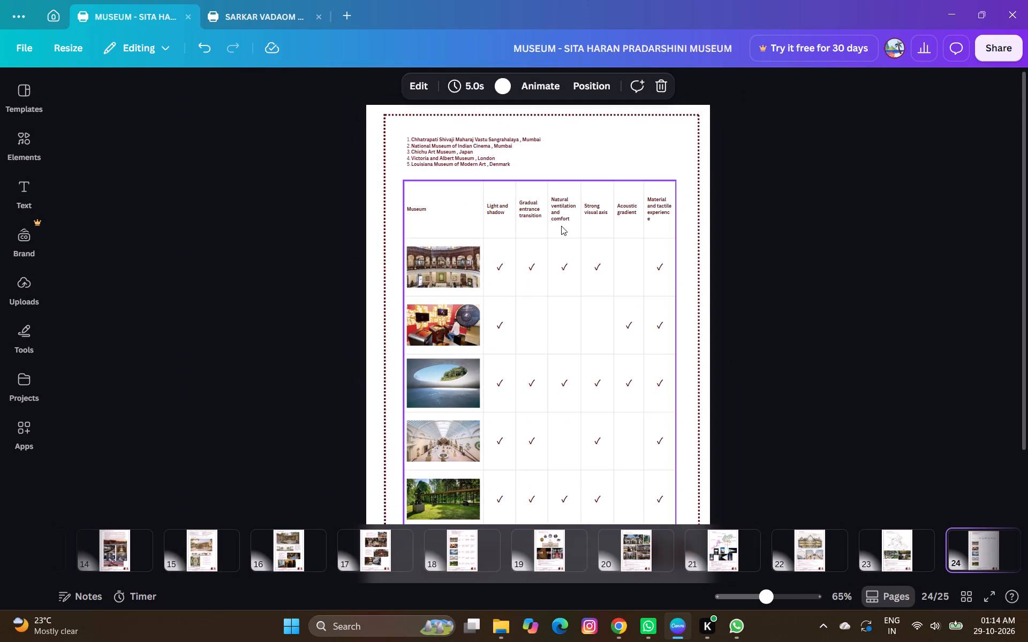
scroll(588, 354, down, 2)
scroll(584, 425, up, 2)
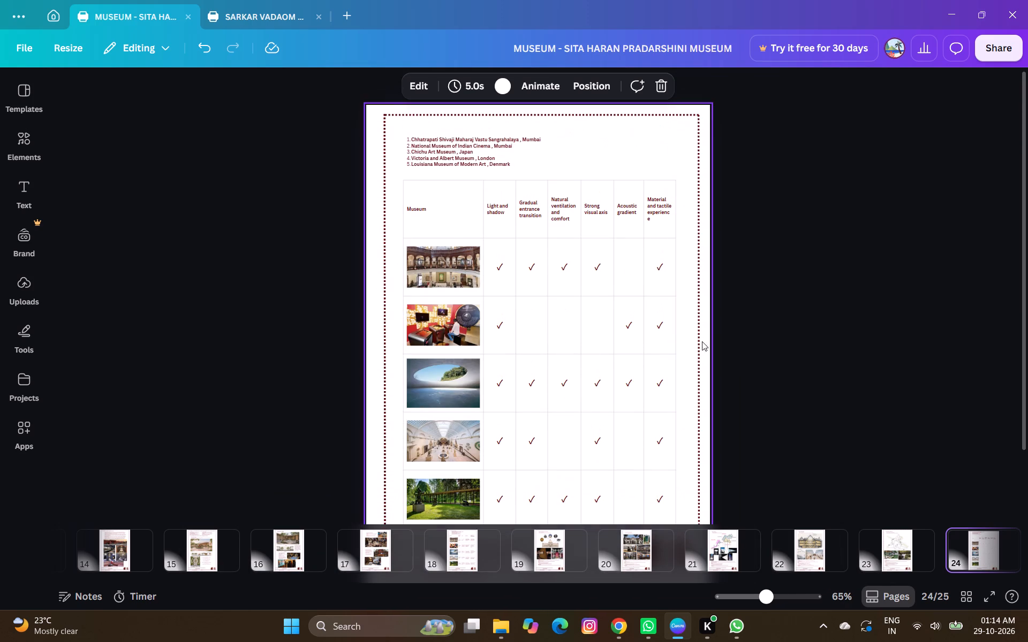
Switch to Chrome and pause the "Aaoge Jab Tum" video on YouTube.
click(619, 633)
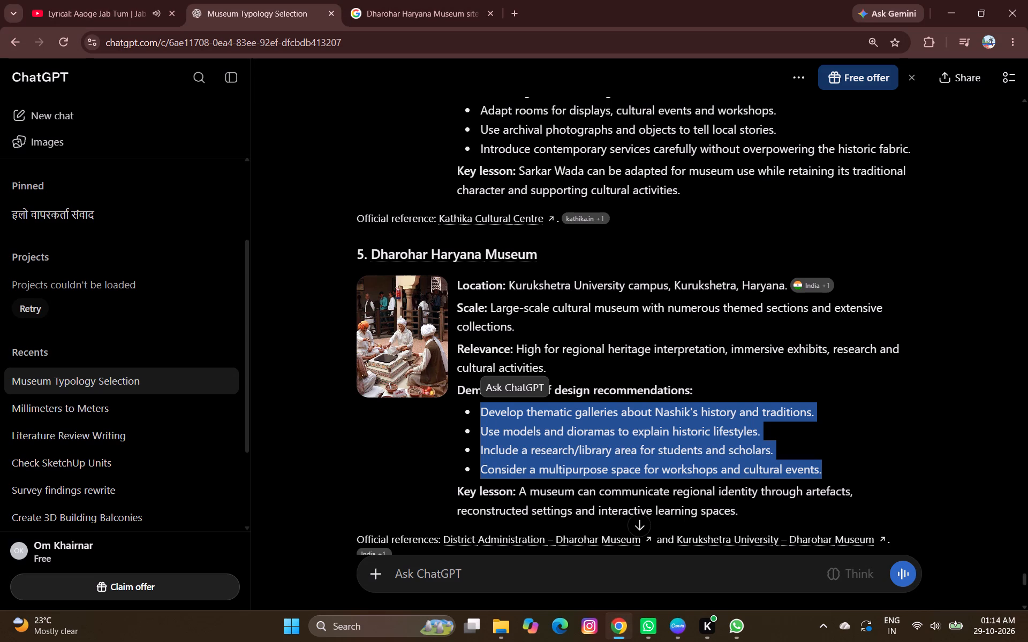
click(11, 0)
click(65, 11)
click(533, 320)
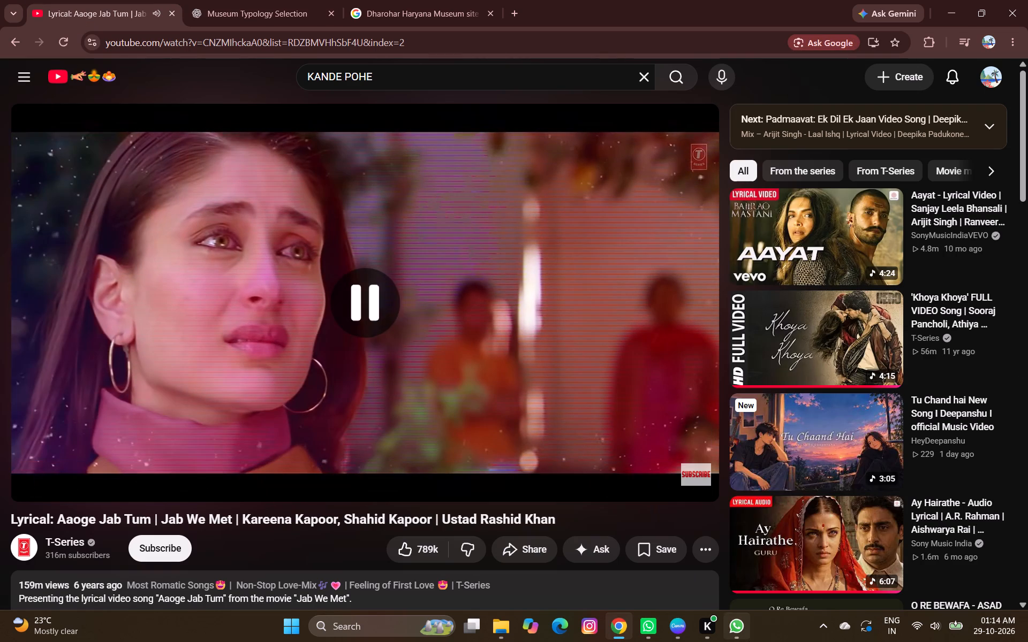
Switch back to Canva and re-examine the museum comparison table on page 24 of the reference report, including its criteria columns and rows.
click(686, 637)
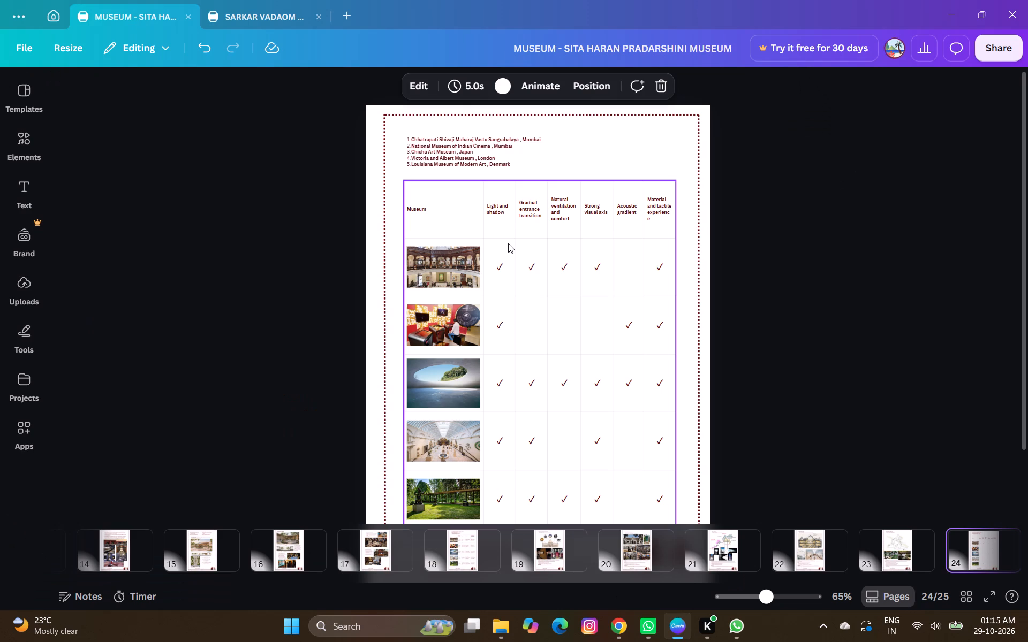
ctrl+scroll(520, 198, up, 6)
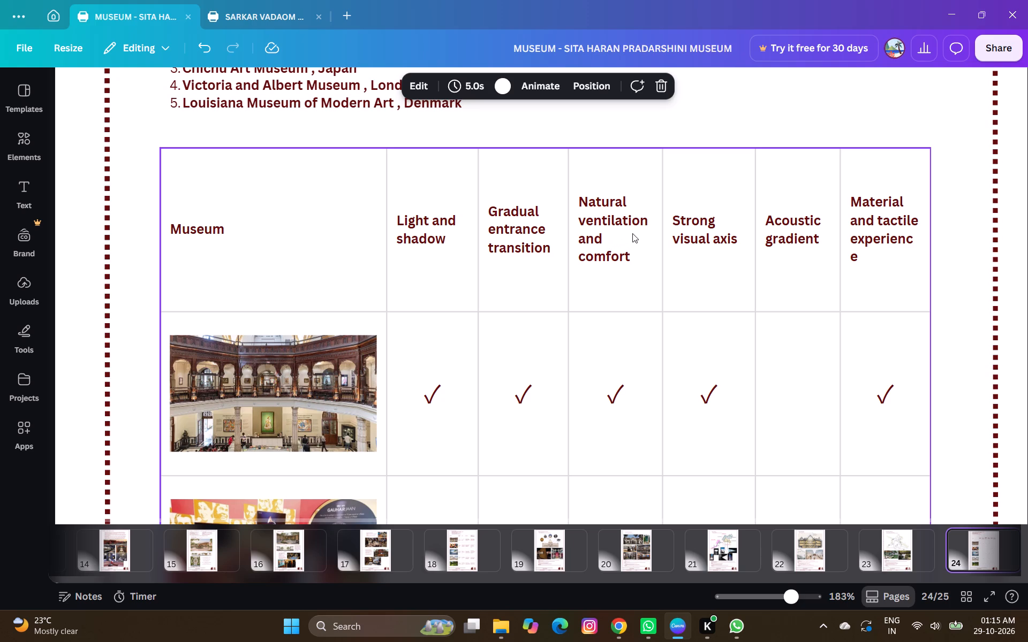
scroll(632, 233, down, 6)
ctrl+scroll(627, 243, down, 1)
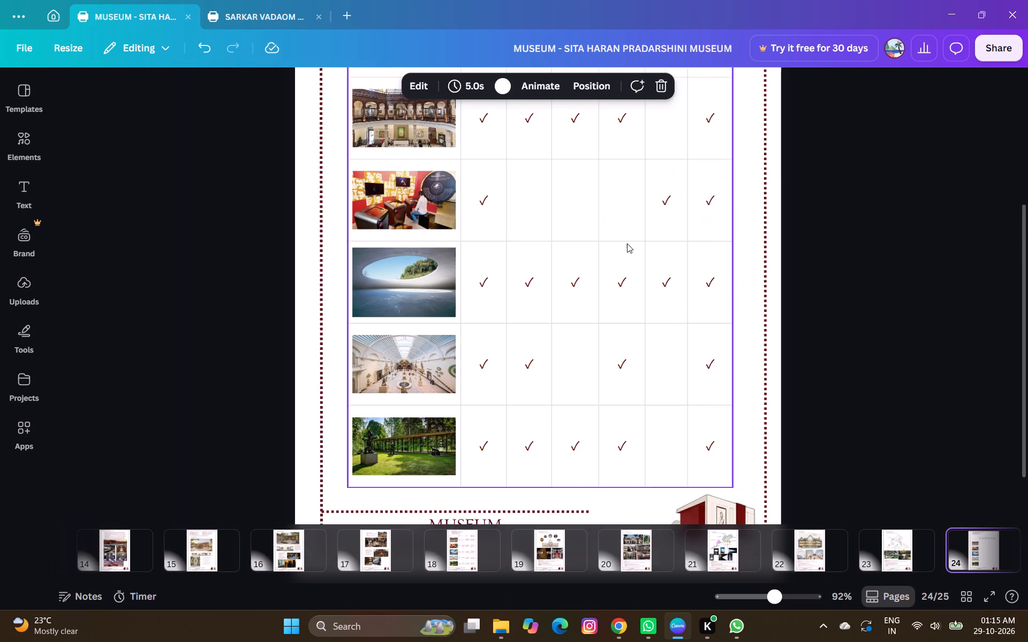
ctrl+scroll(627, 243, up, 2)
scroll(627, 243, up, 4)
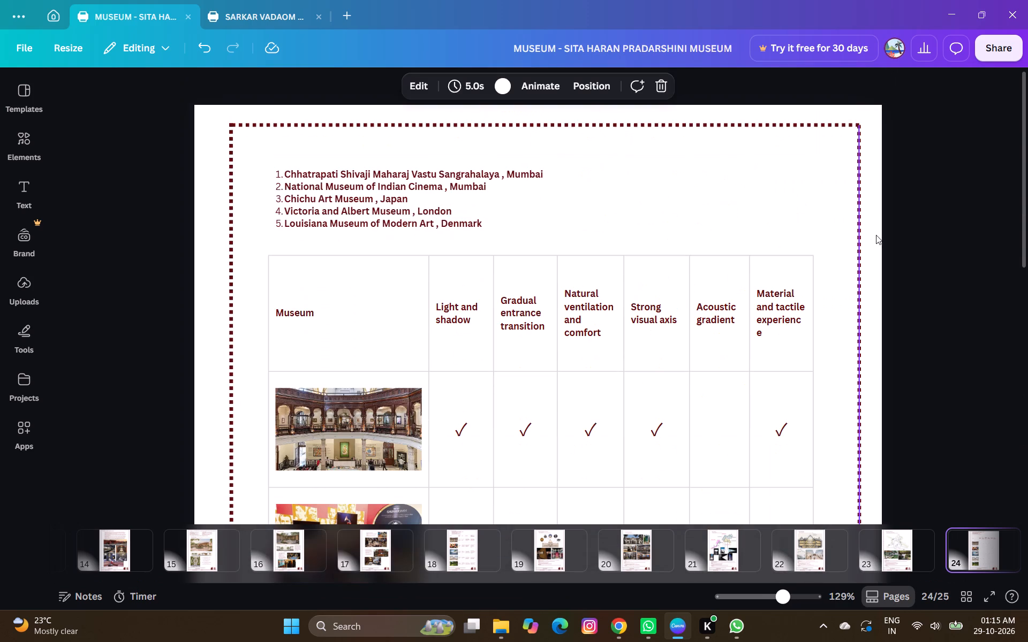
click(905, 225)
scroll(763, 256, down, 6)
scroll(762, 257, up, 3)
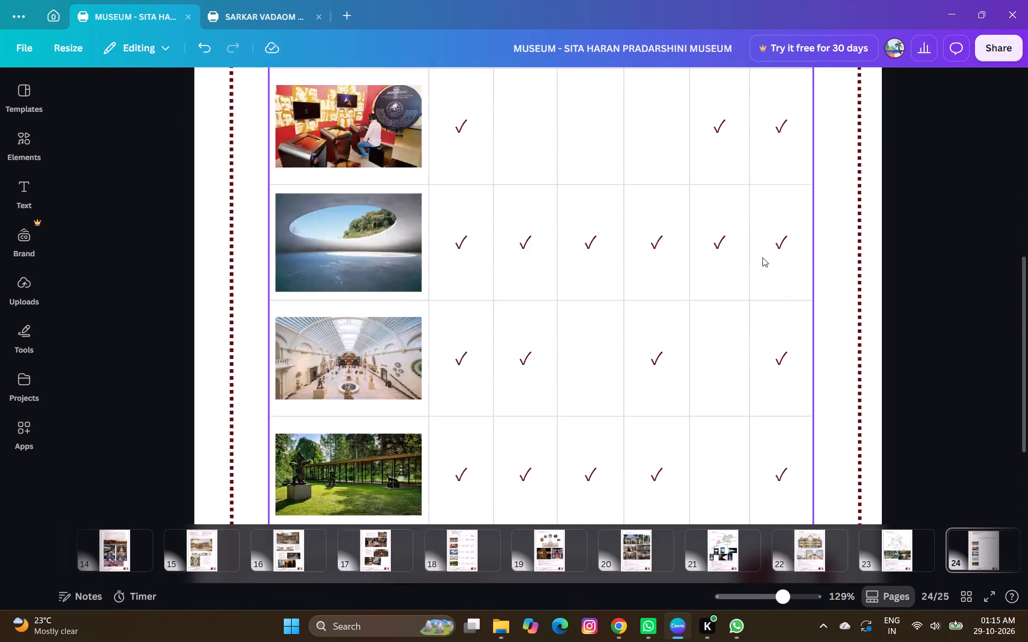
scroll(762, 257, up, 2)
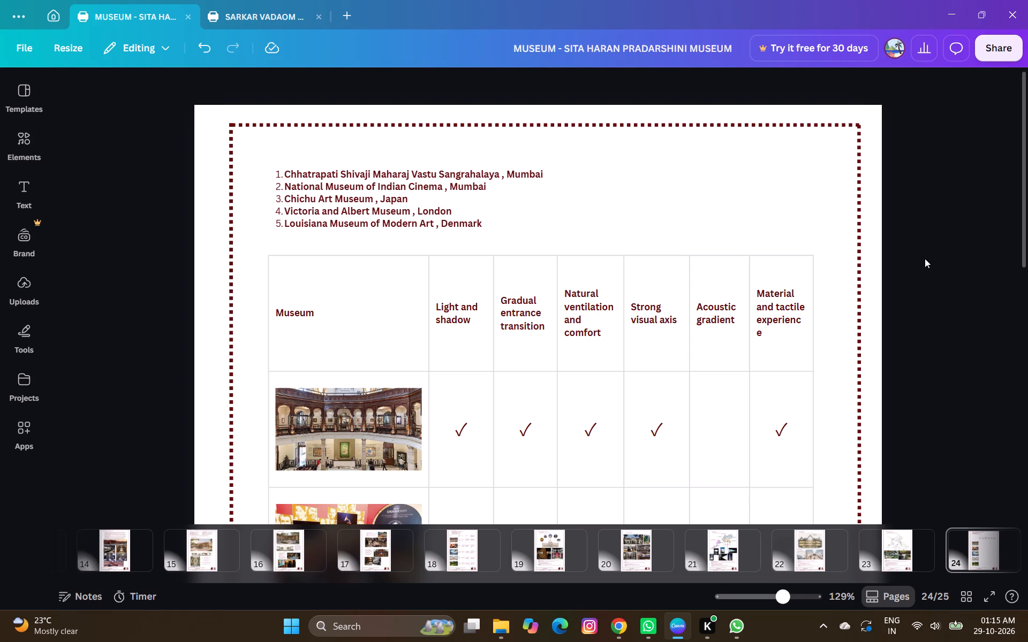
Switch to the Sarkar Wada report and review its case study pages, reading the Vishrambaug Wada and Calico Museum entries on page 18.
click(284, 8)
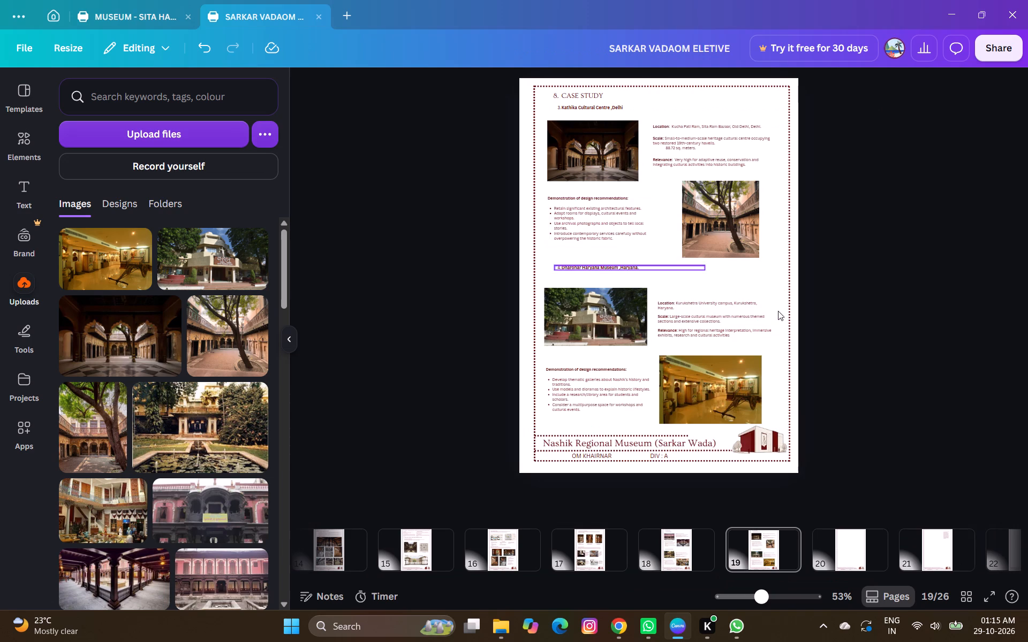
click(828, 341)
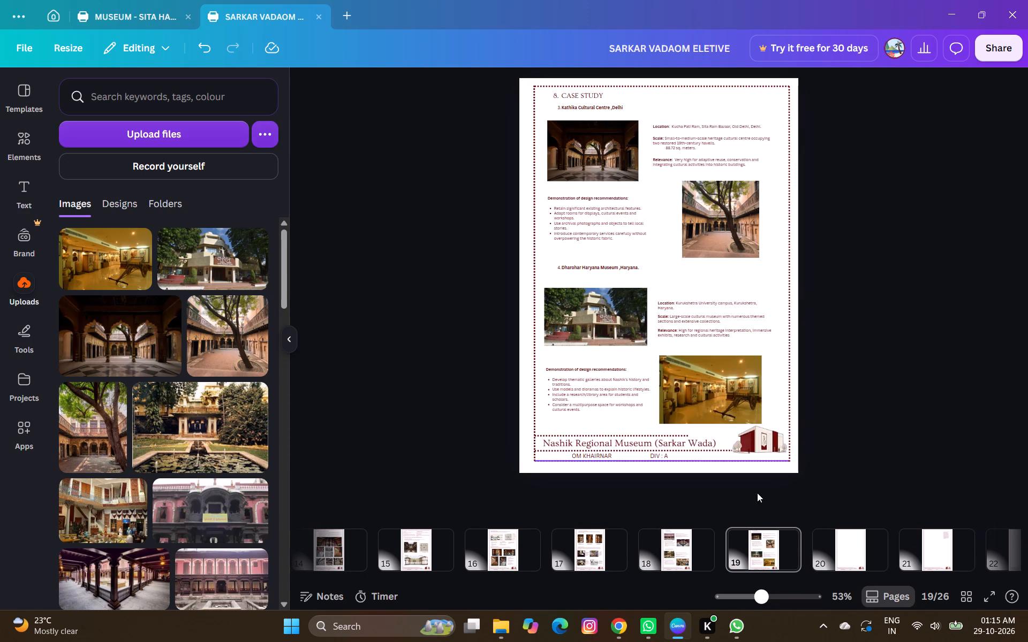
click(828, 552)
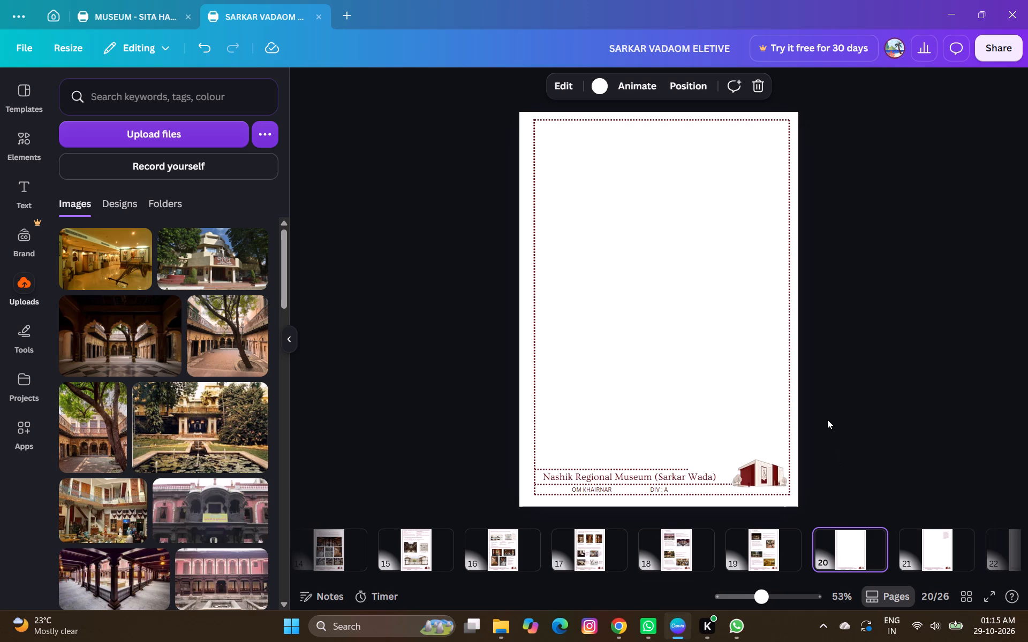
click(639, 557)
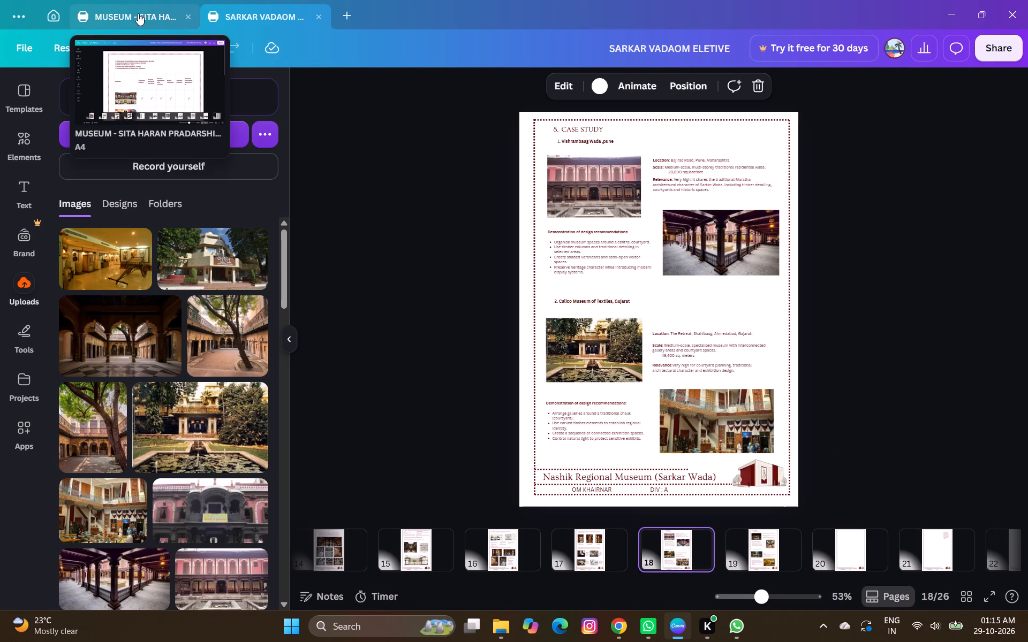
ctrl+scroll(603, 254, up, 5)
ctrl+scroll(458, 230, up, 1)
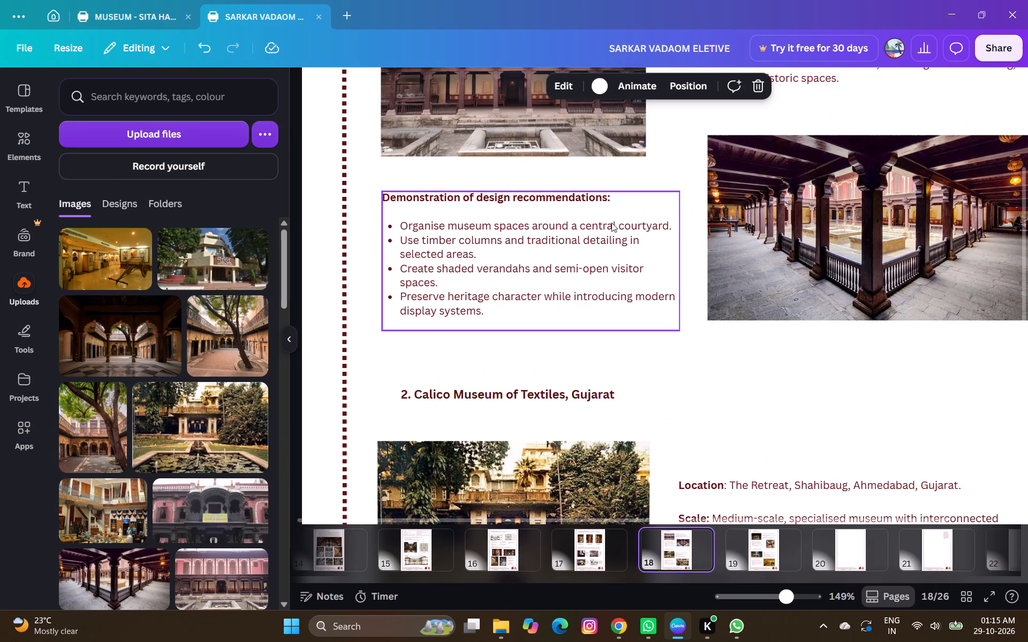
ctrl+scroll(575, 314, down, 6)
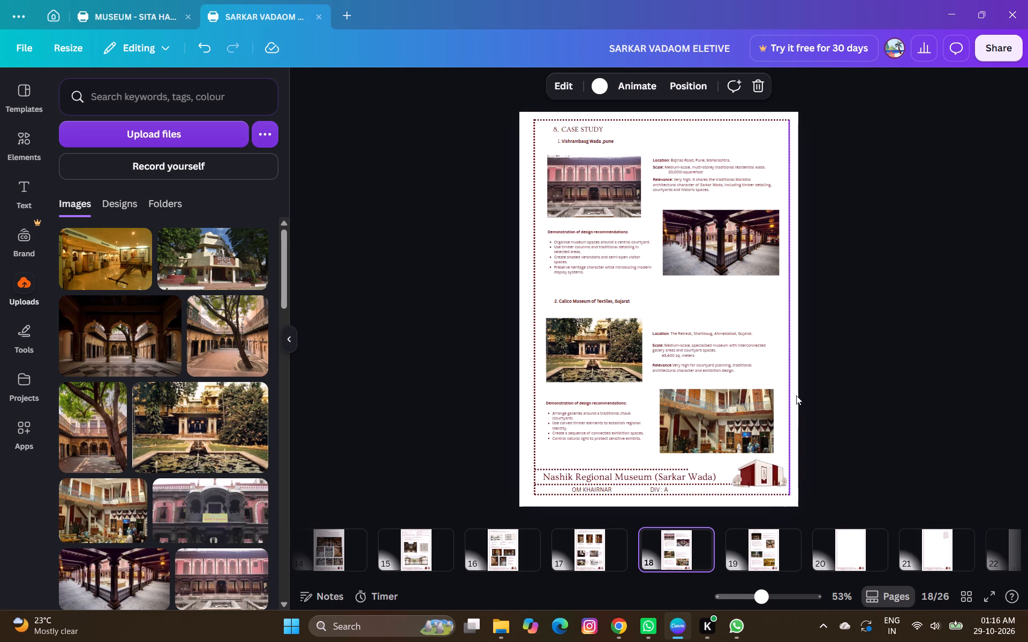
scroll(650, 209, up, 2)
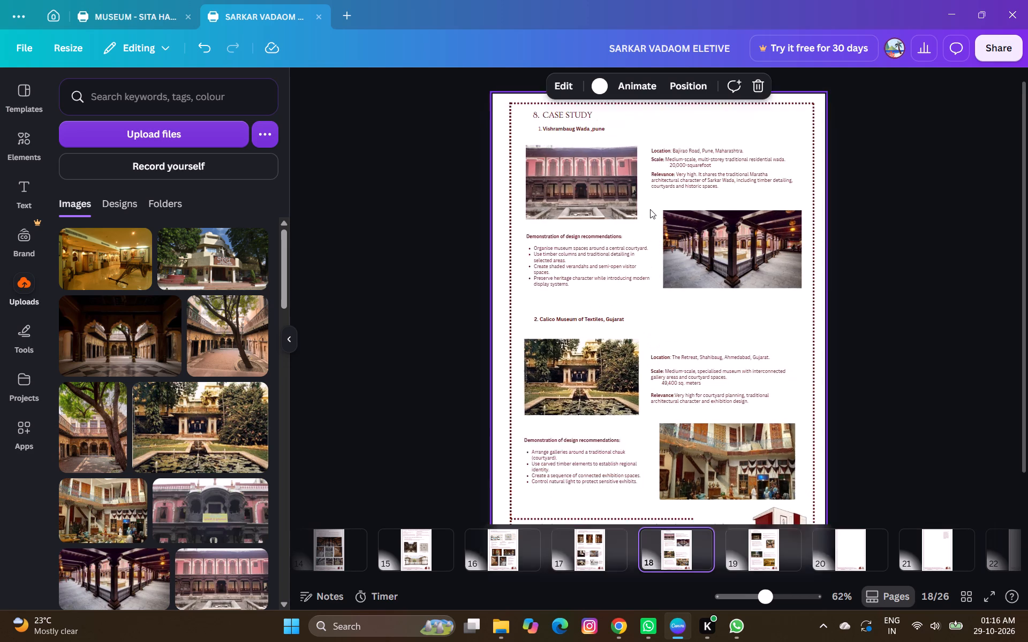
scroll(650, 209, up, 3)
scroll(646, 292, down, 2)
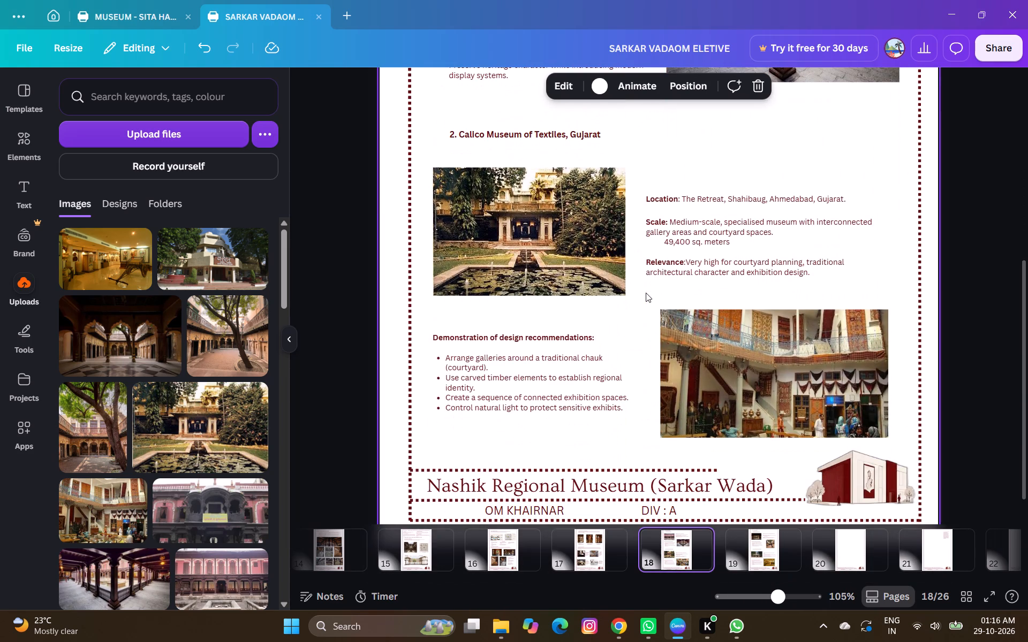
scroll(645, 293, up, 1)
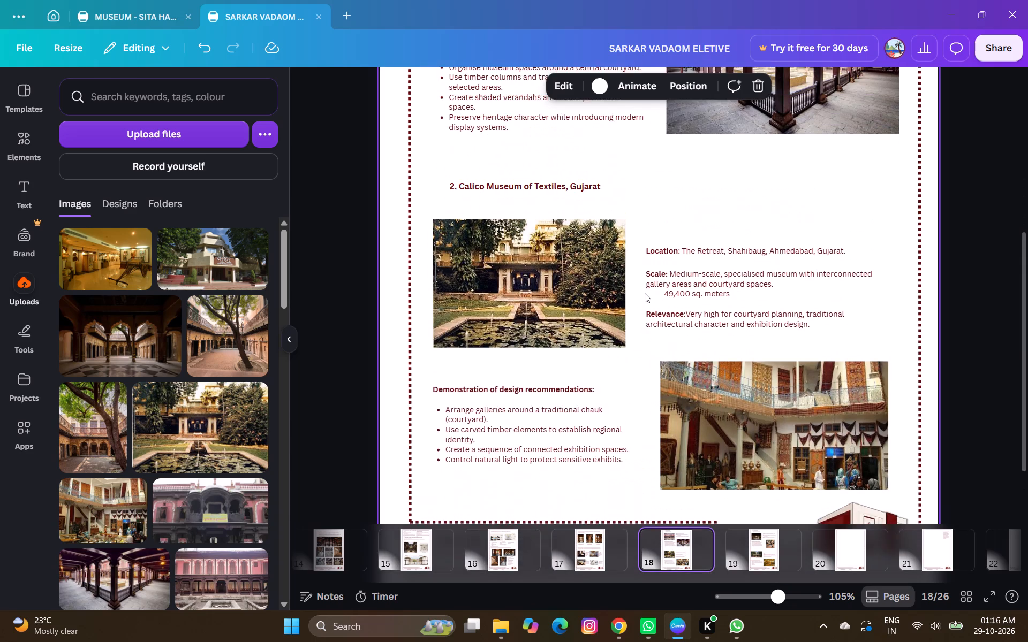
scroll(645, 293, up, 1)
scroll(645, 294, down, 3)
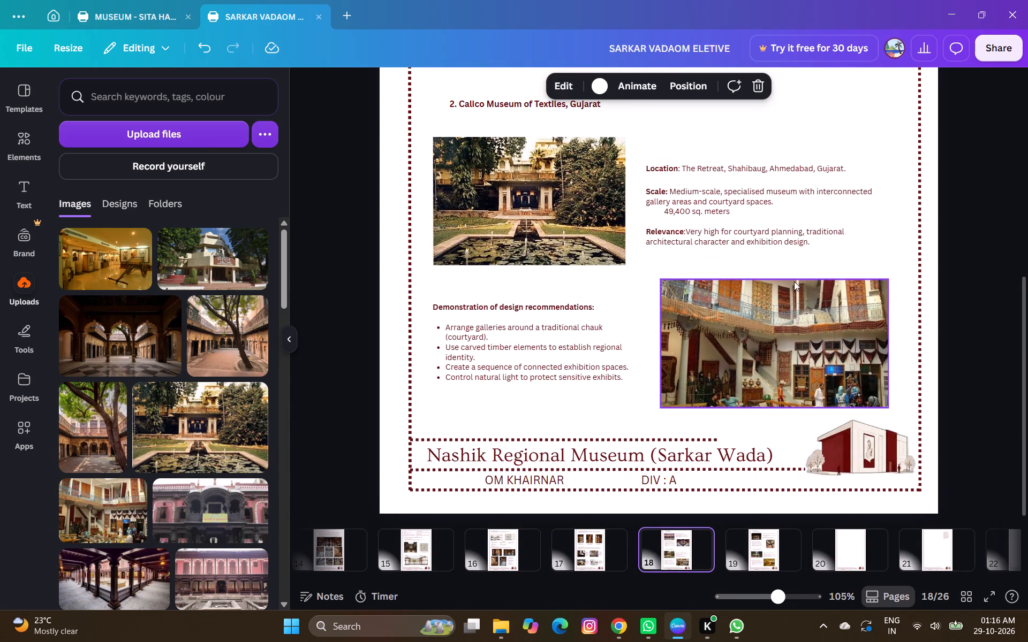
ctrl+scroll(793, 289, up, 2)
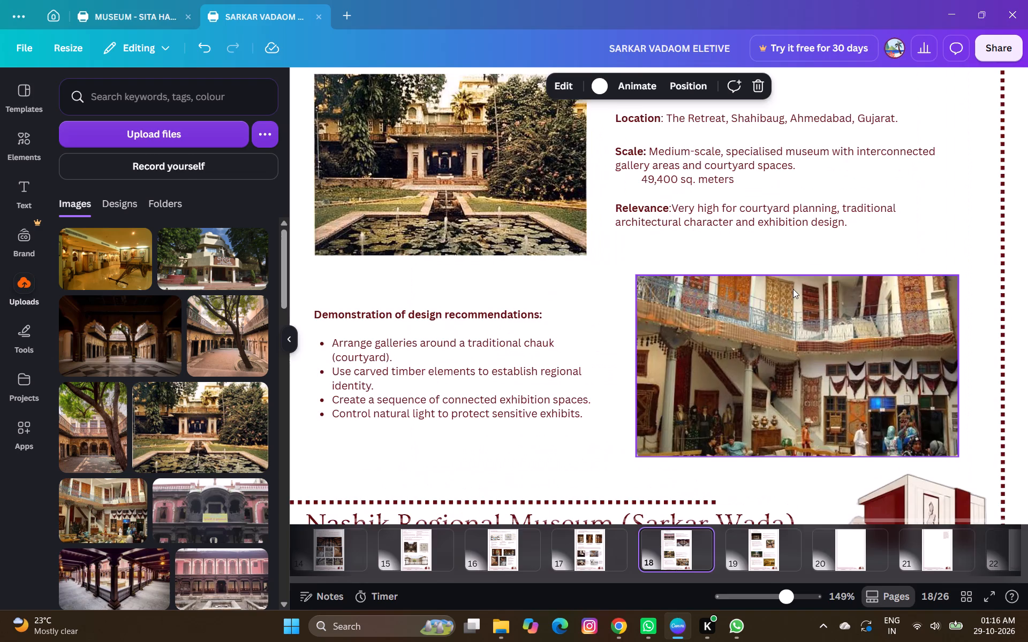
ctrl+scroll(793, 289, down, 6)
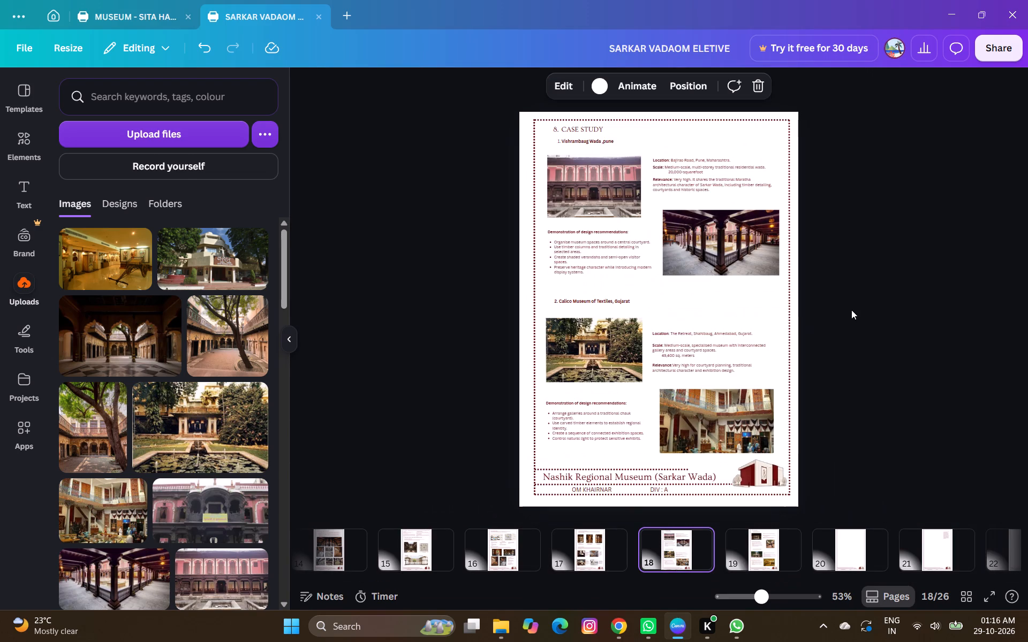
Compare the case study layouts on pages 18 and 19 of the Sarkar Wada report.
click(789, 544)
click(690, 562)
click(846, 268)
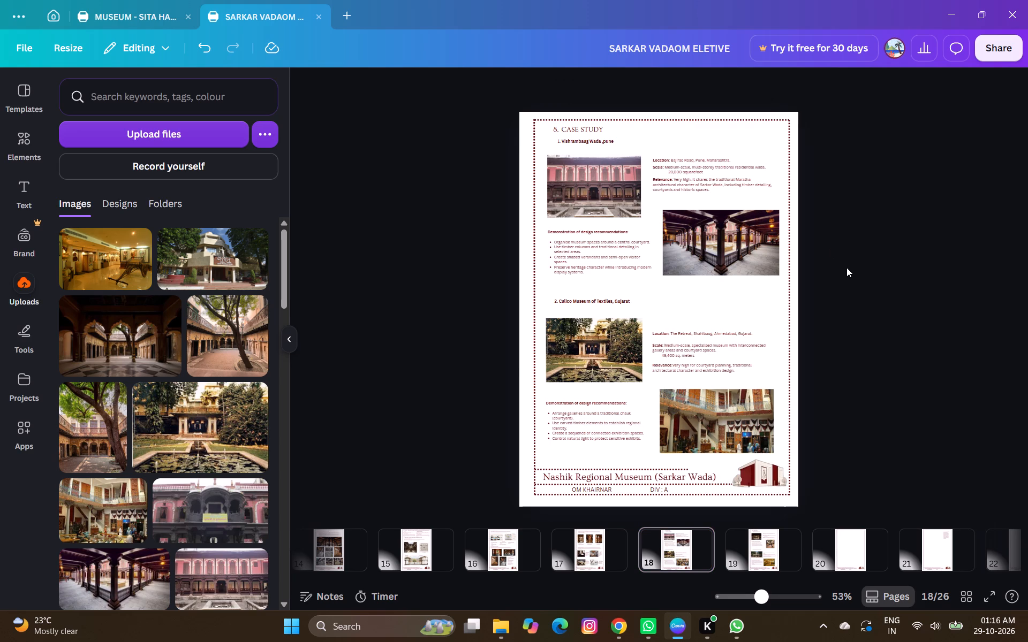
click(731, 557)
click(672, 555)
click(751, 546)
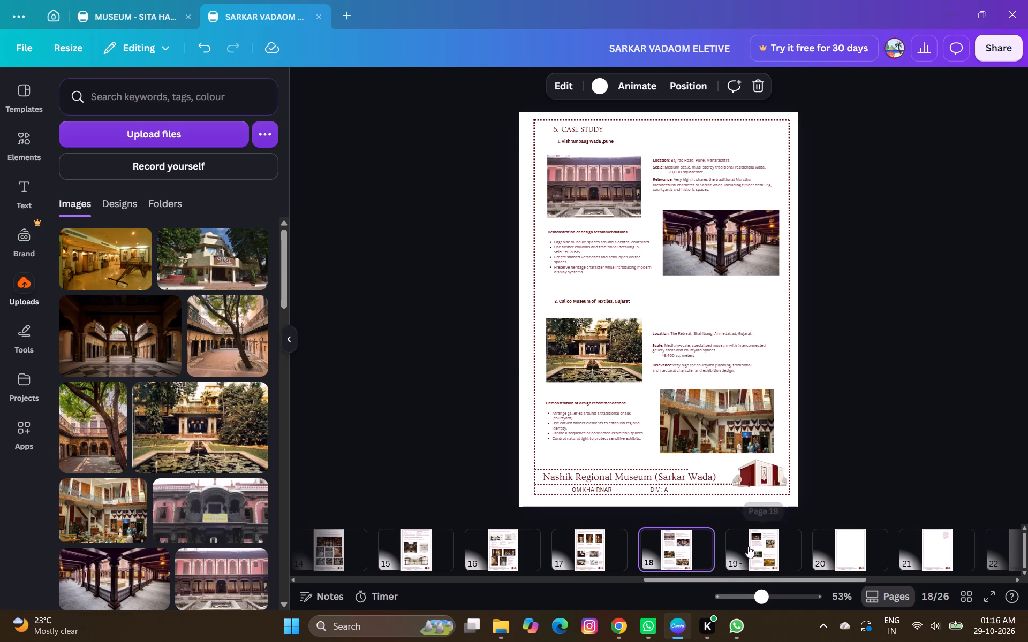
click(708, 550)
click(759, 540)
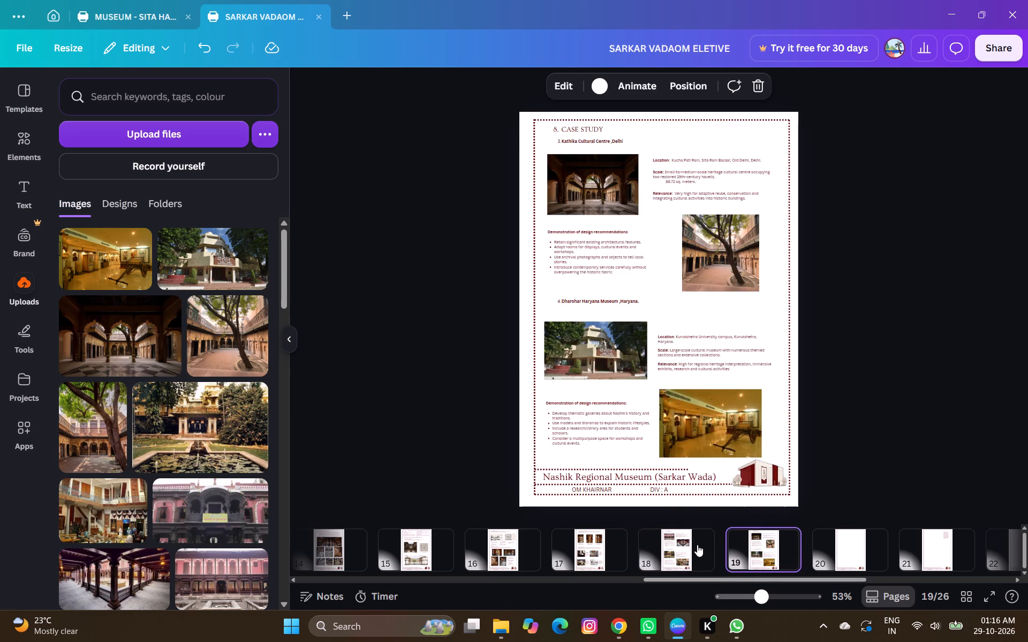
click(697, 545)
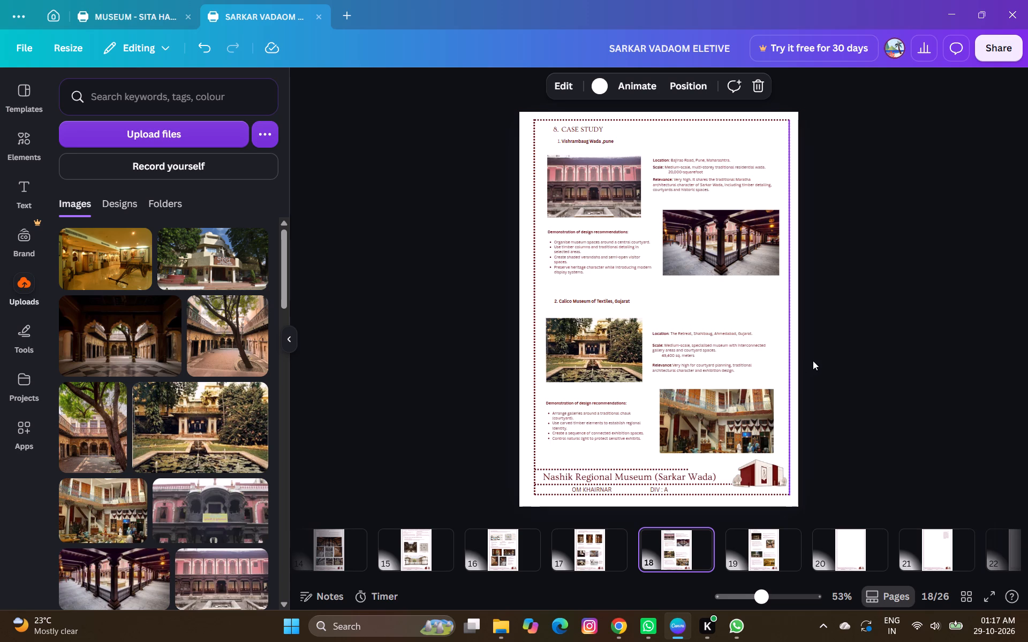
click(735, 548)
click(679, 548)
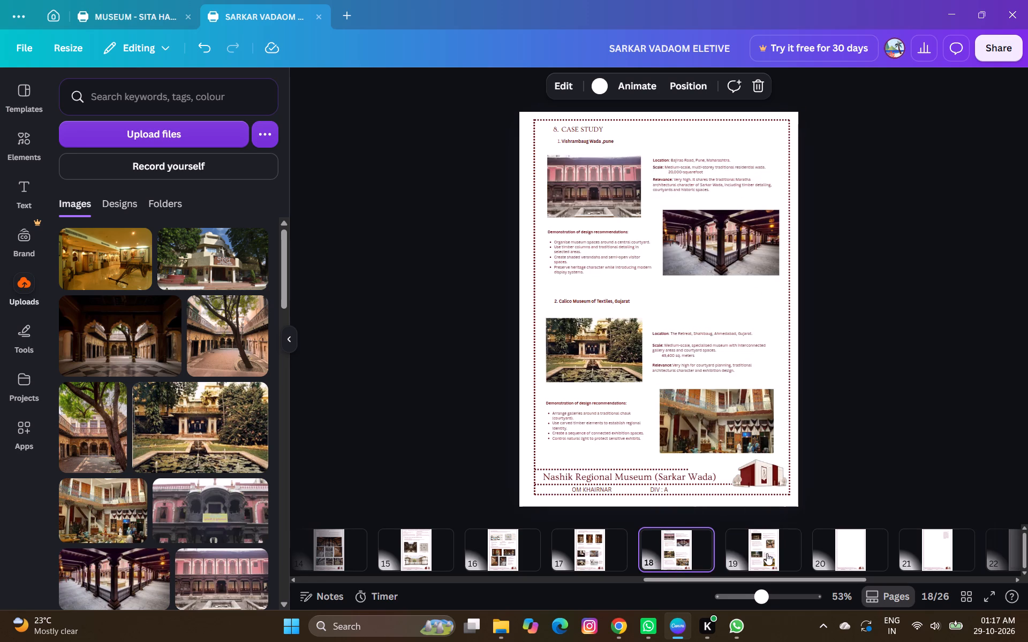
click(767, 553)
click(689, 555)
click(852, 548)
click(764, 553)
click(689, 554)
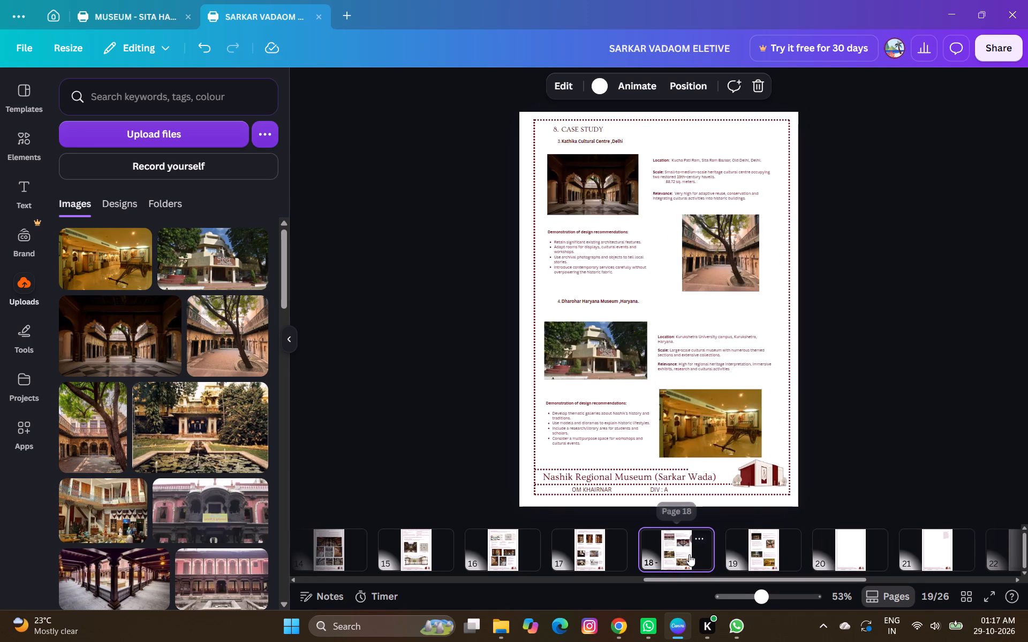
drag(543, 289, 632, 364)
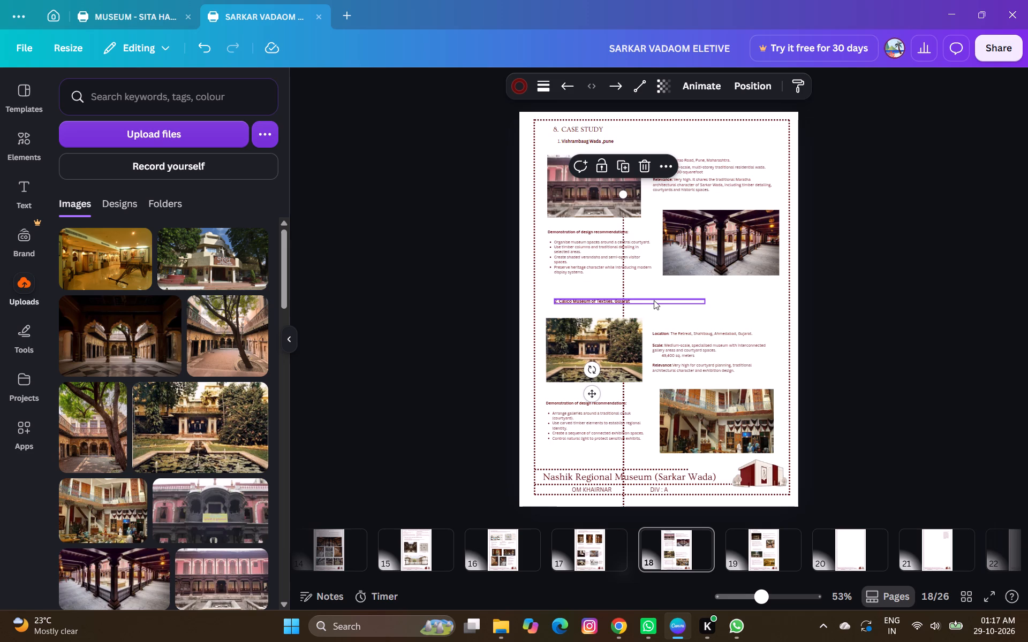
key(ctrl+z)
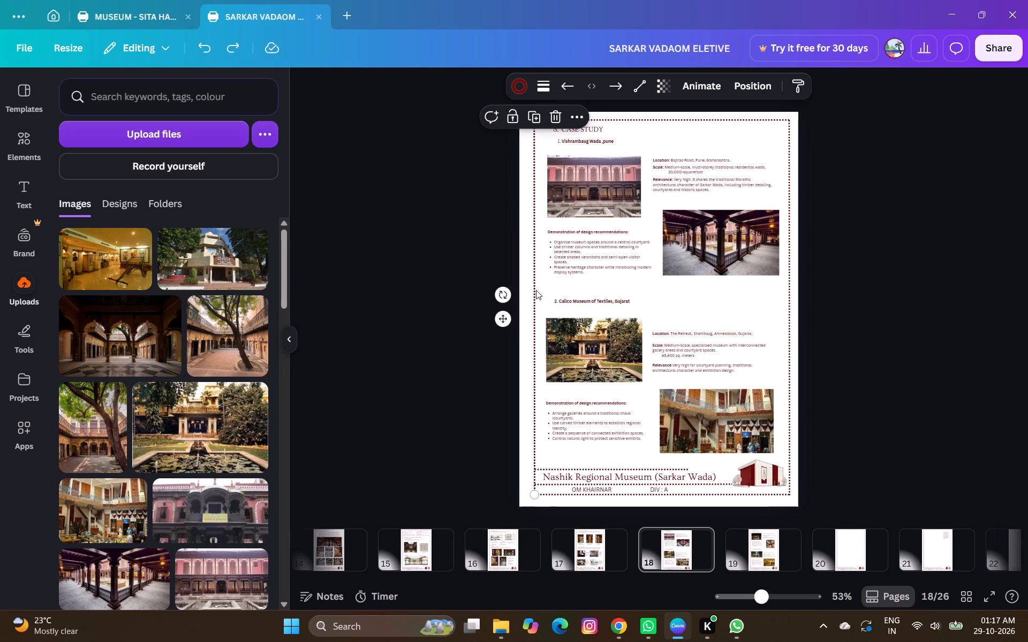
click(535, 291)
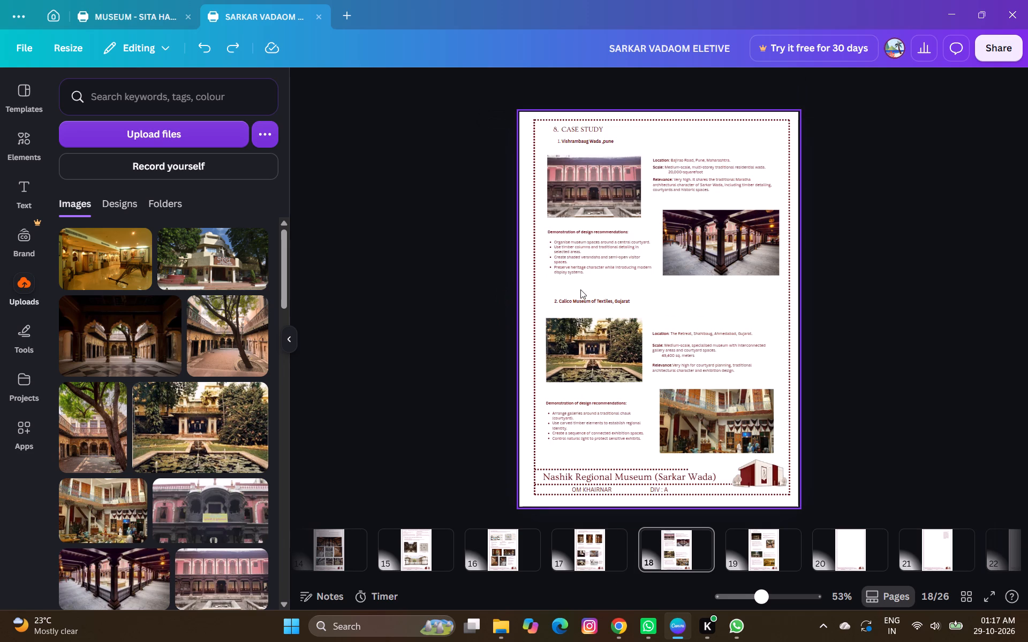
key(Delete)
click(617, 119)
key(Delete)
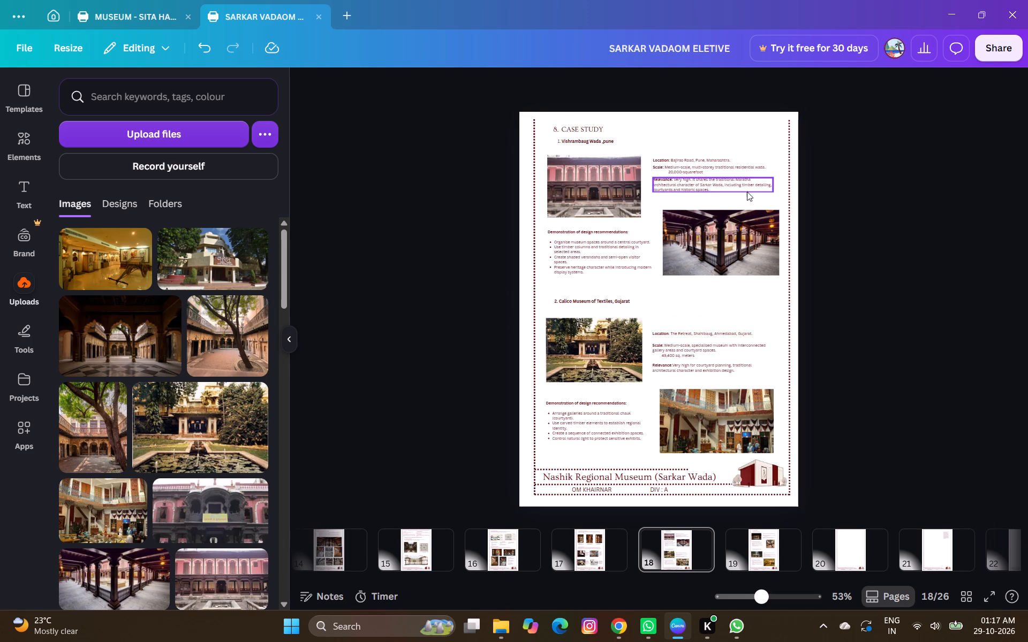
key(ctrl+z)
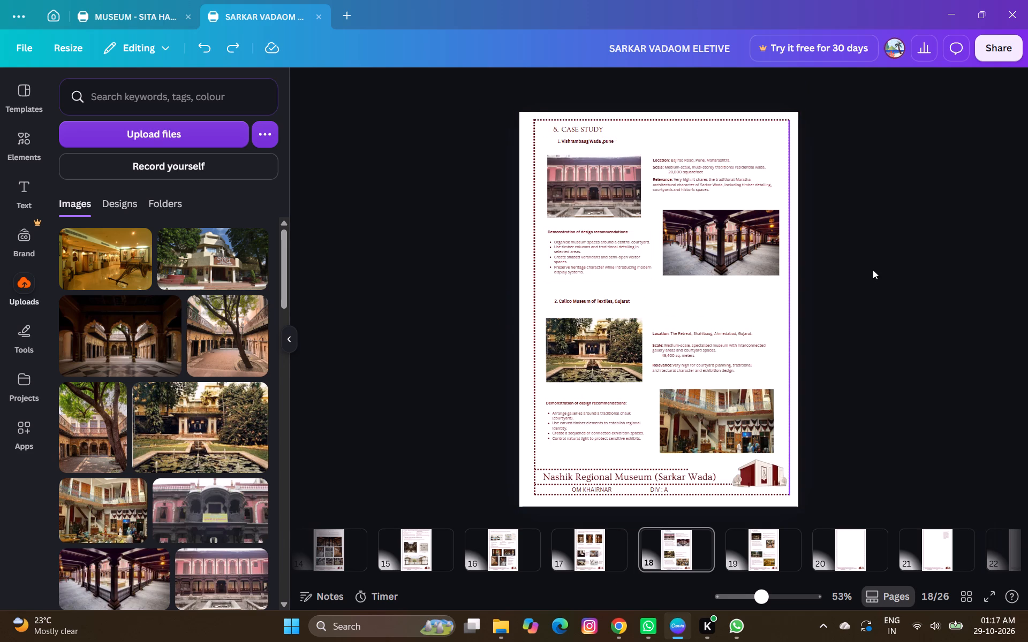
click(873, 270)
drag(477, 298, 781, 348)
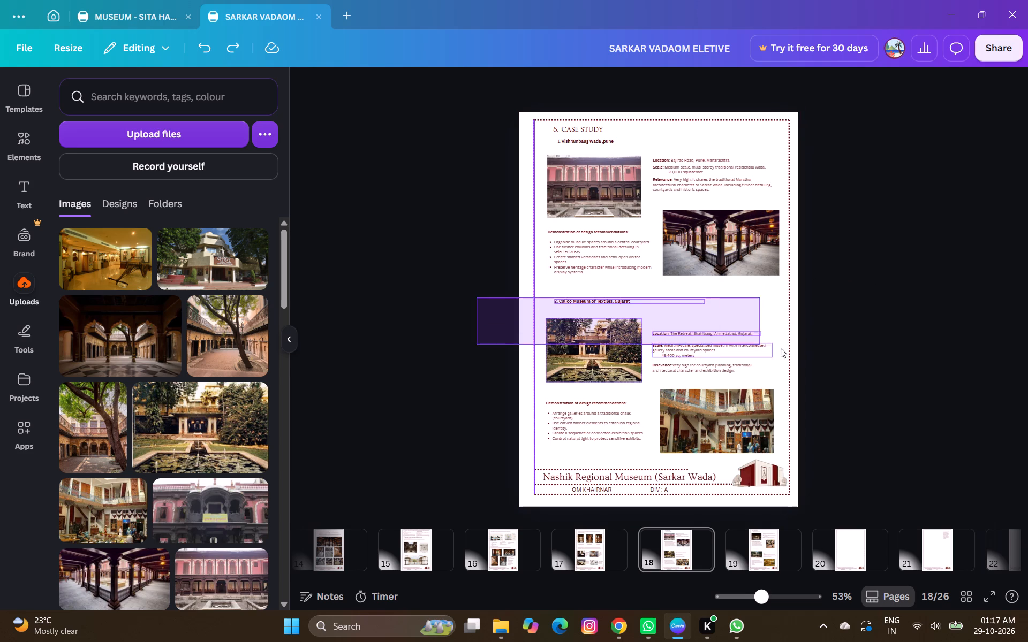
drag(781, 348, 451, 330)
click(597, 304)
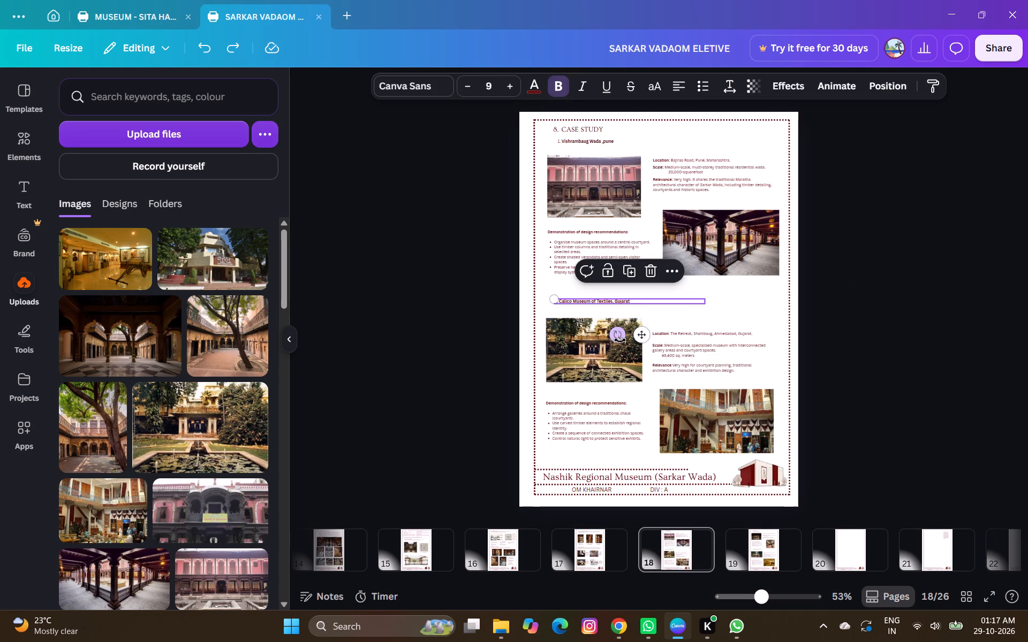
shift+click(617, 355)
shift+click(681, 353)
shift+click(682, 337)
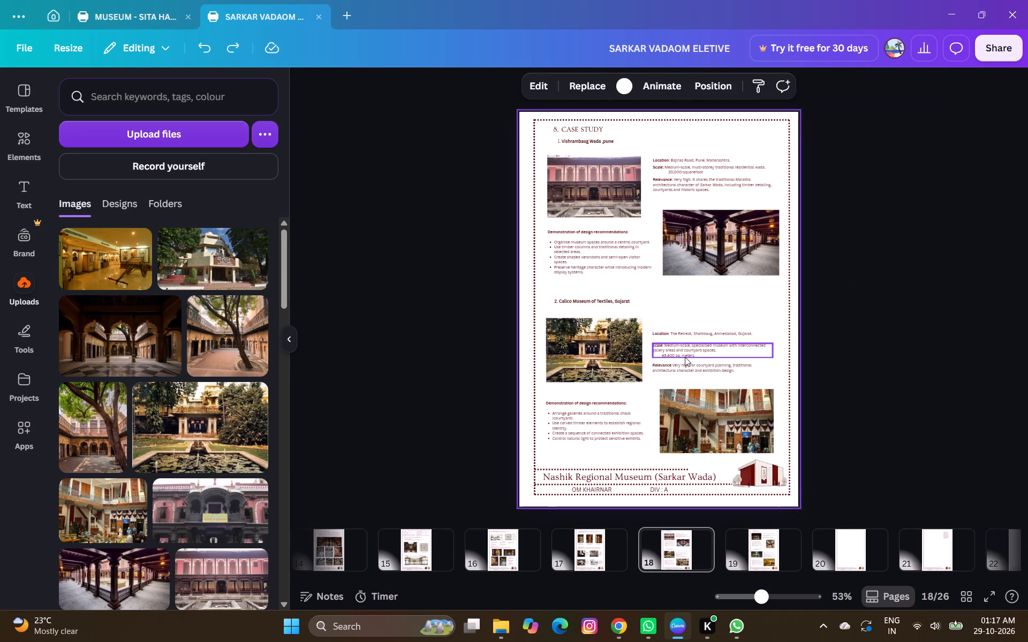
Move the complete Calico Museum of Textiles entry, with its title, texts and two photos, from page 18 to the upper part of blank page 20.
shift+click(580, 301)
shift+click(679, 333)
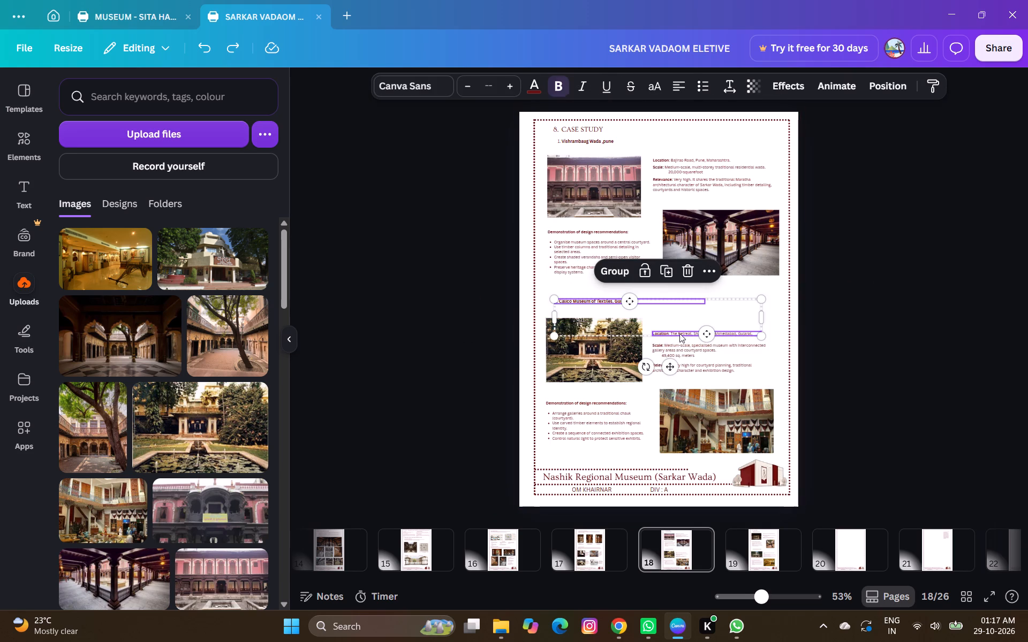
shift+click(687, 345)
shift+click(698, 365)
shift+click(623, 376)
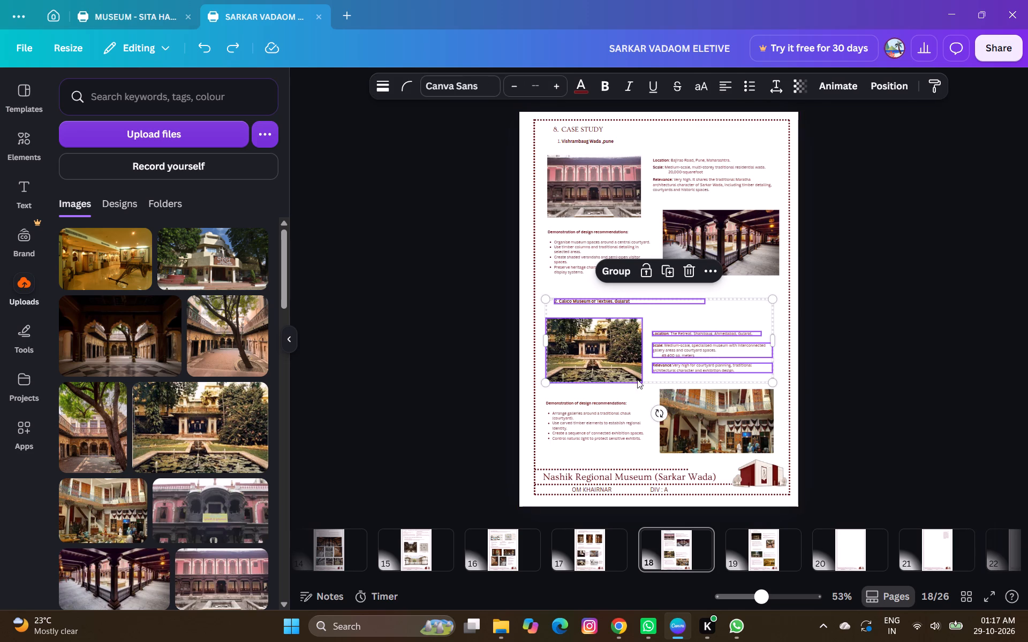
shift+click(696, 409)
shift+click(611, 401)
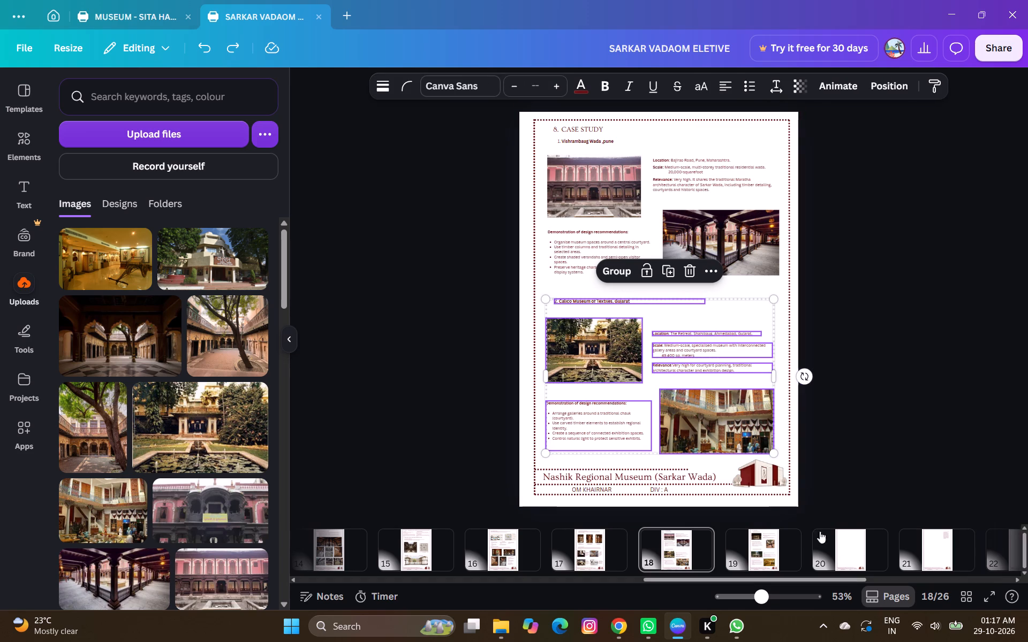
drag(725, 381, 864, 548)
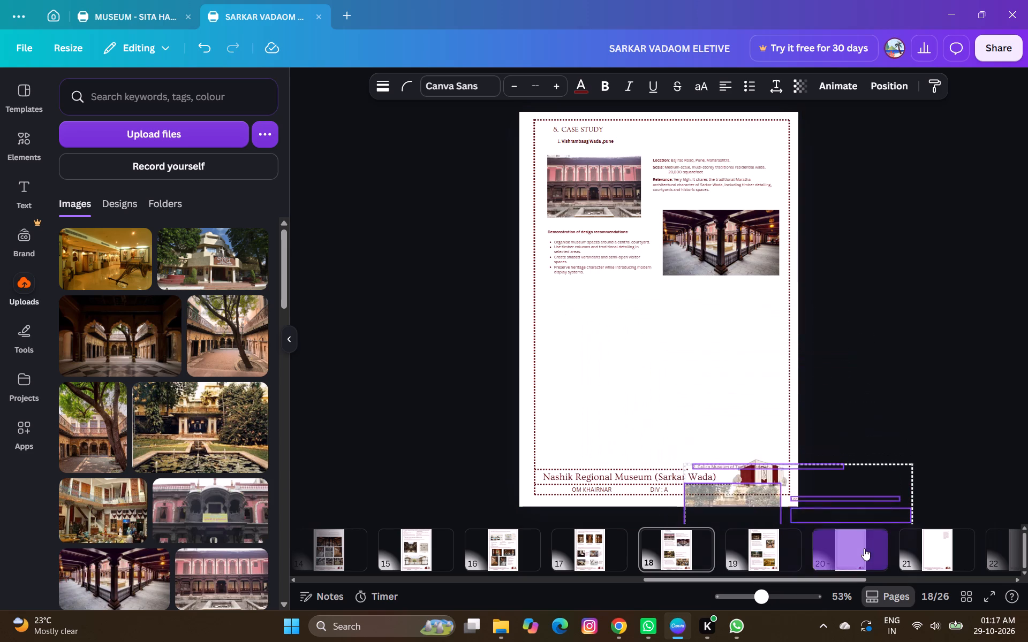
drag(864, 548, 729, 225)
click(885, 310)
Reorder the pages so the Calico Museum page becomes page 19, directly after the Vishrambaug Wada page.
click(672, 559)
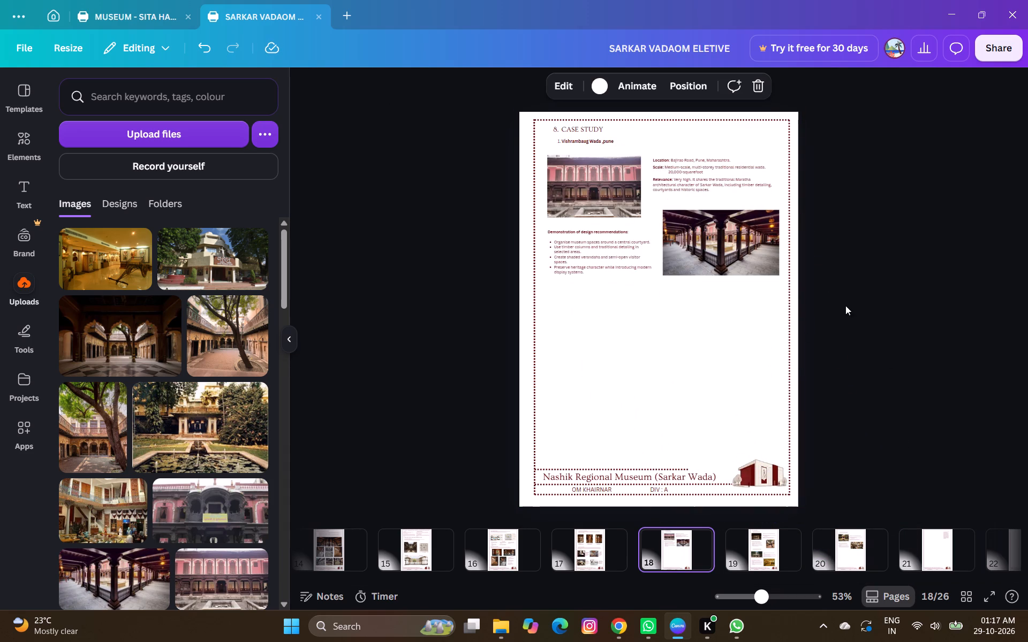
drag(872, 558, 770, 553)
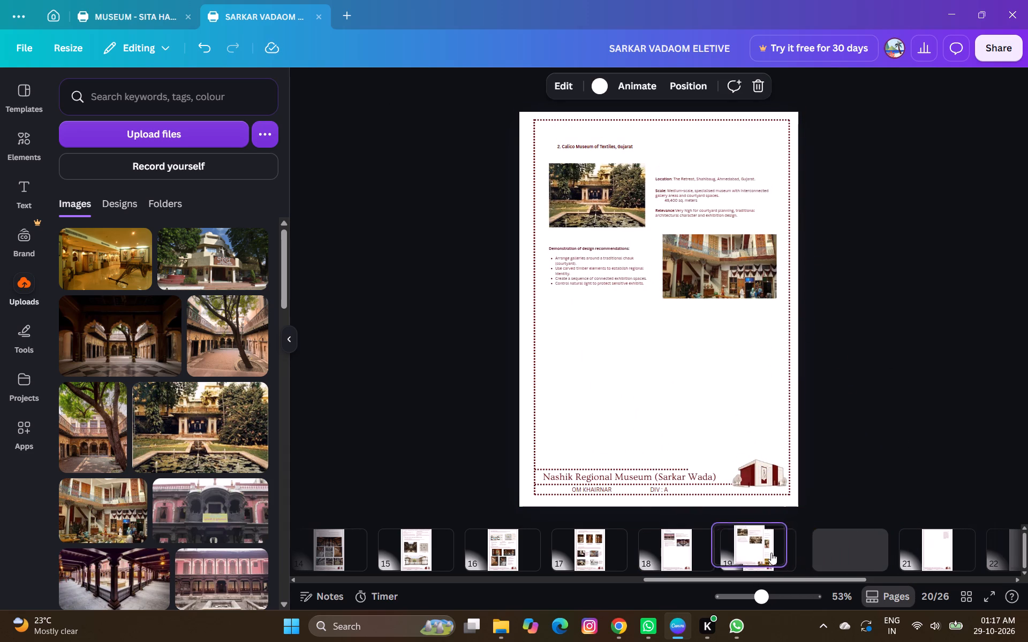
drag(830, 552, 730, 554)
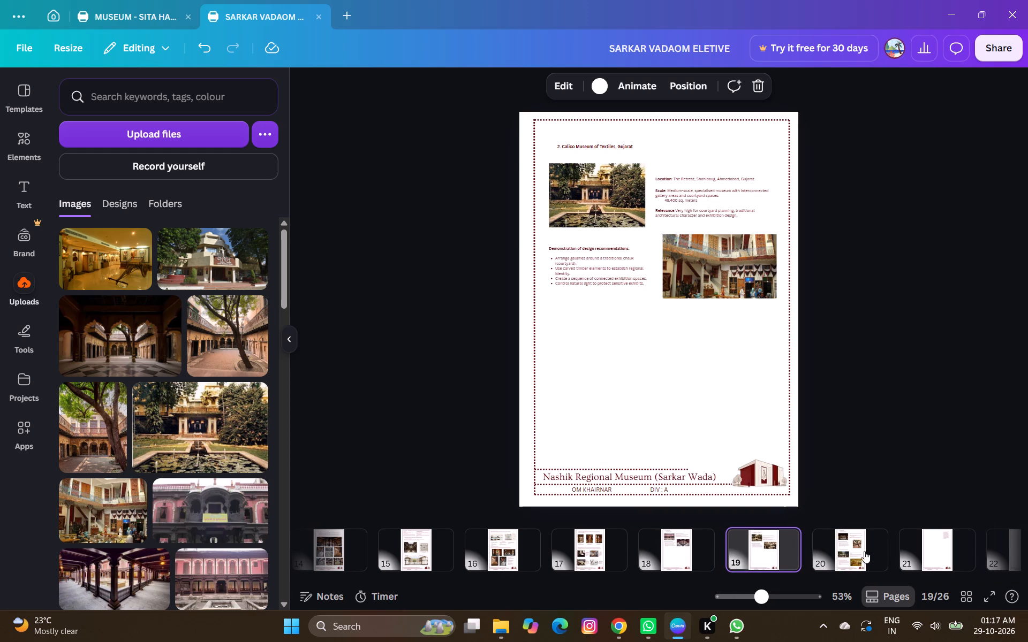
Delete the leftover element near the top of page 21, keeping the page's frame and footer.
click(867, 551)
click(929, 558)
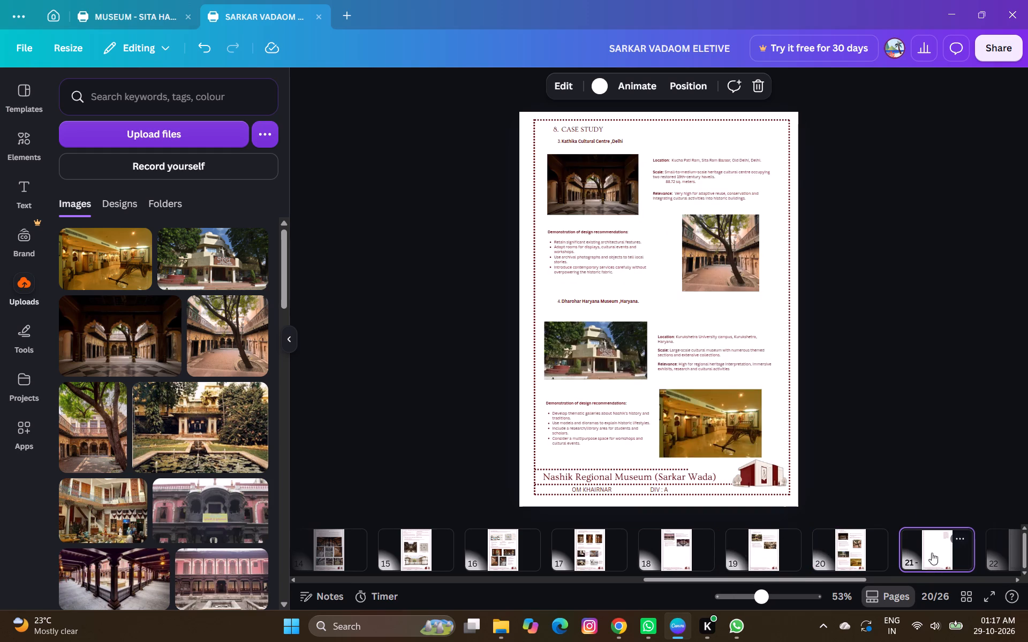
click(736, 170)
key(Delete)
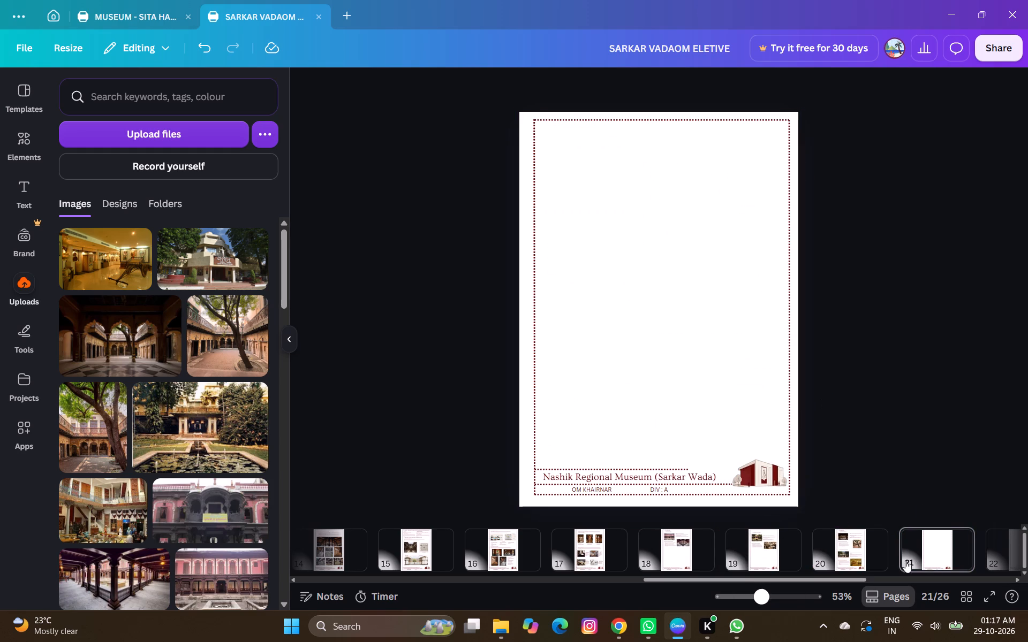
Move the complete Dharohar Haryana Museum entry, with its texts and two photos, from page 20 to the upper part of page 21.
click(874, 556)
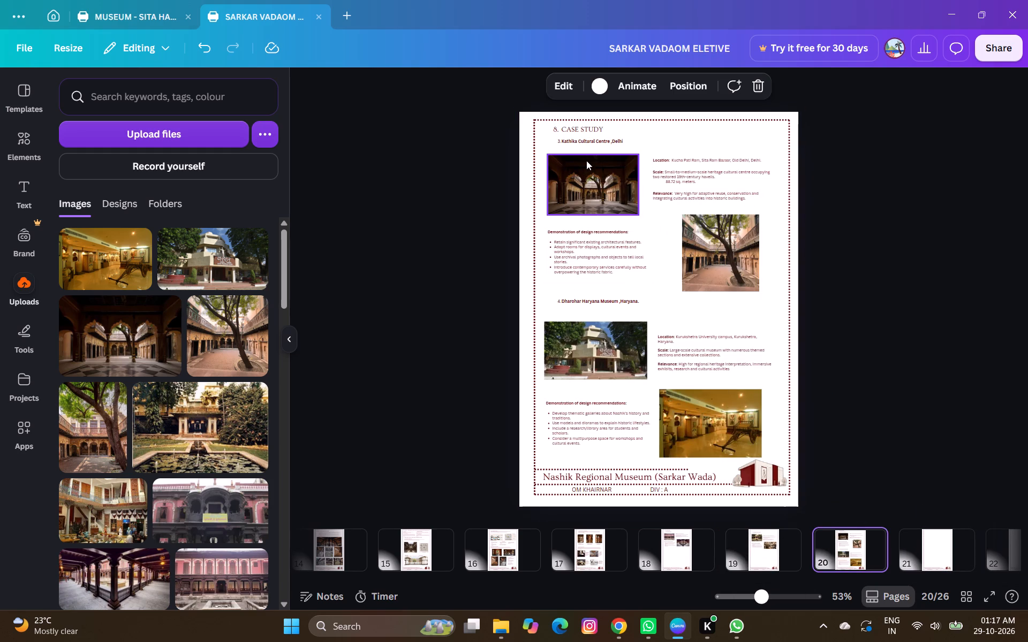
shift+click(588, 298)
shift+click(593, 340)
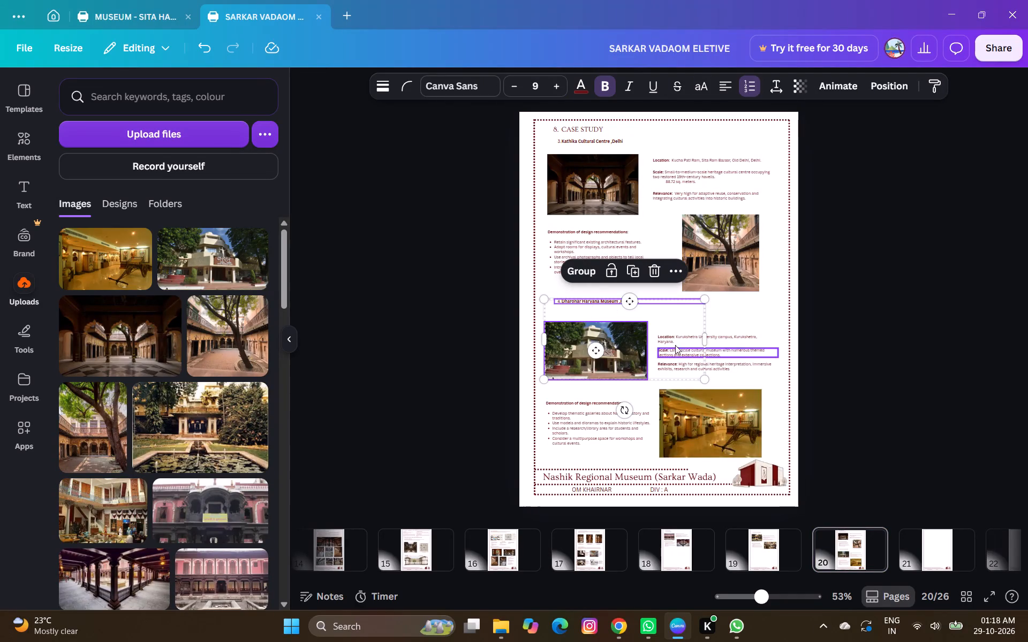
shift+click(680, 339)
shift+click(683, 356)
shift+click(684, 366)
shift+click(682, 408)
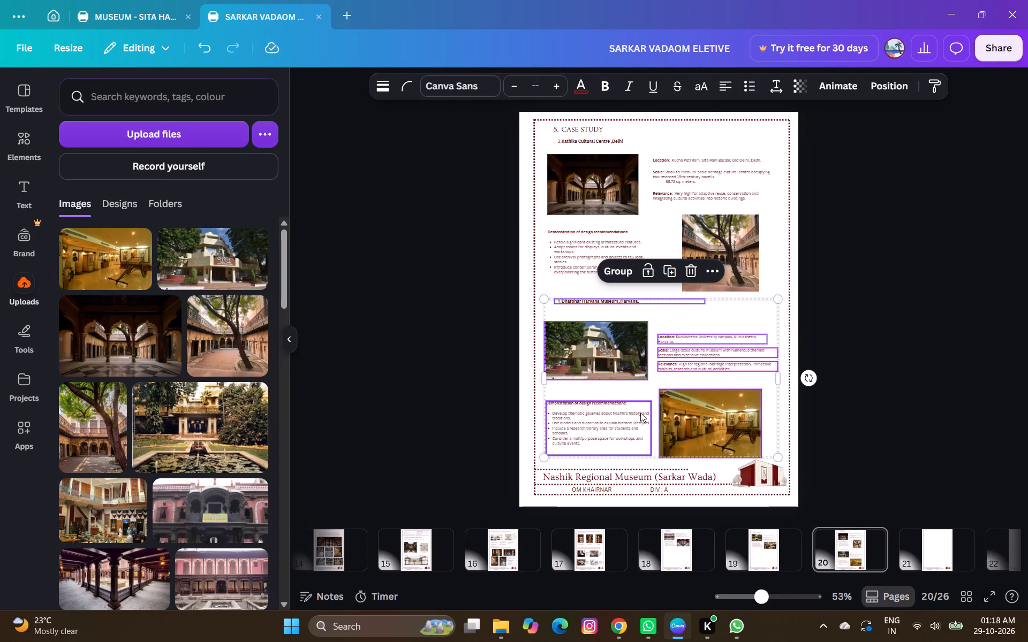
shift+click(618, 405)
drag(668, 380, 899, 497)
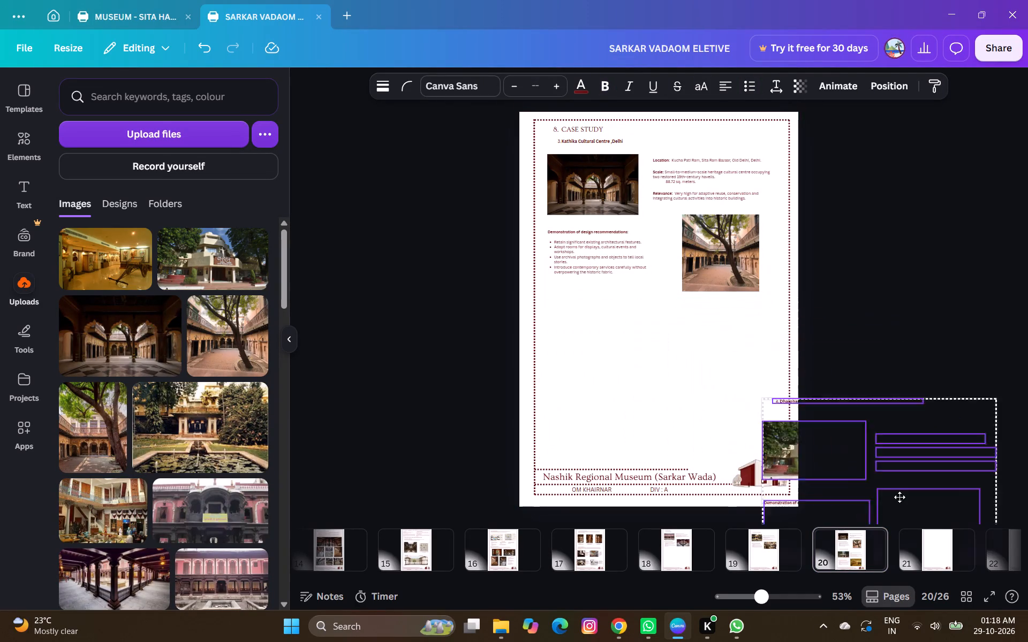
drag(899, 497, 978, 403)
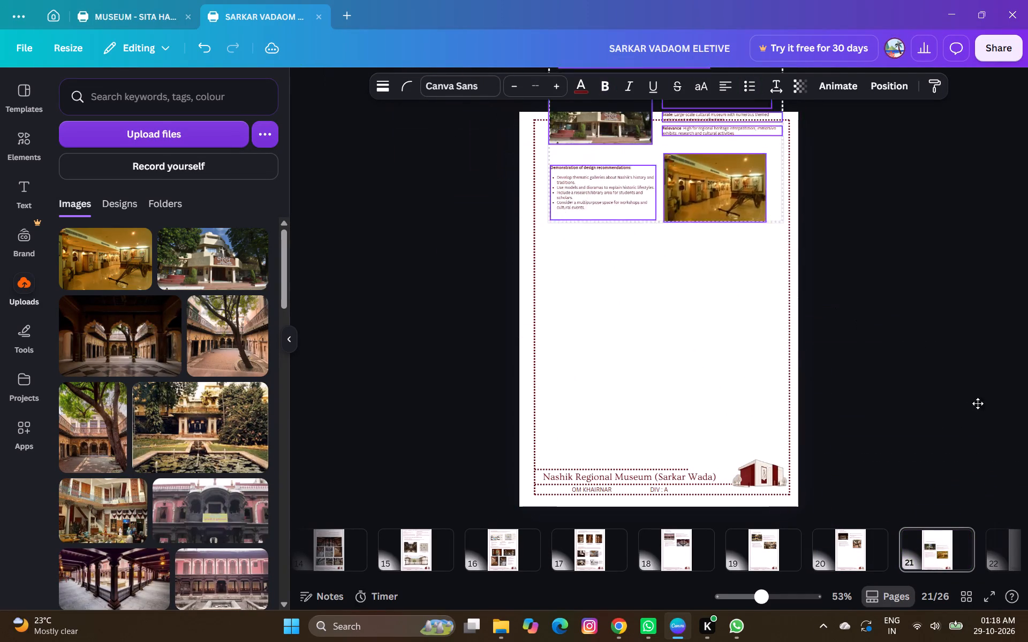
drag(978, 403, 951, 448)
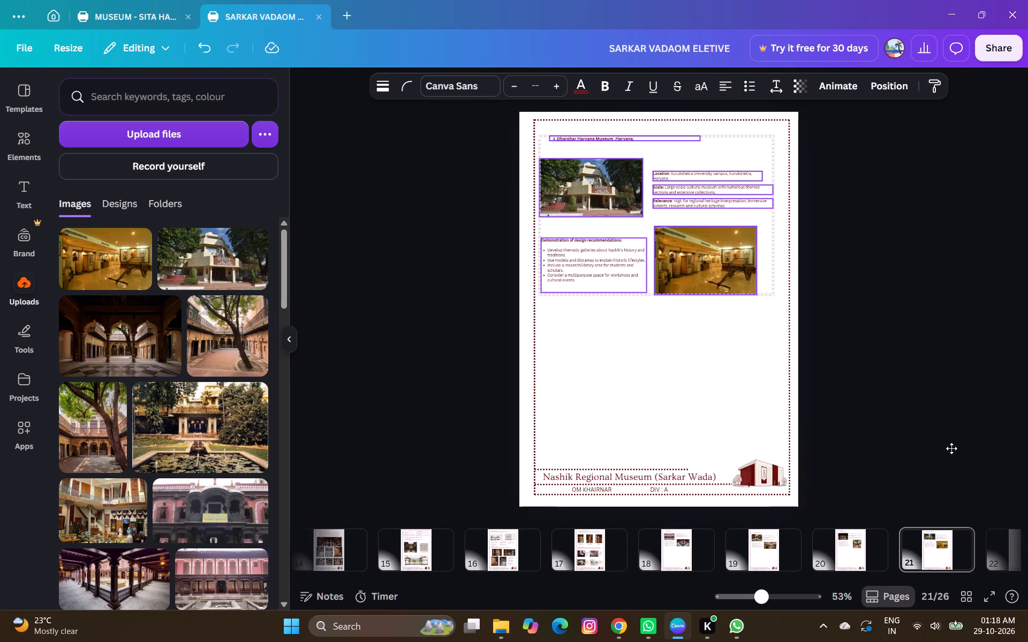
drag(951, 448, 955, 448)
click(949, 373)
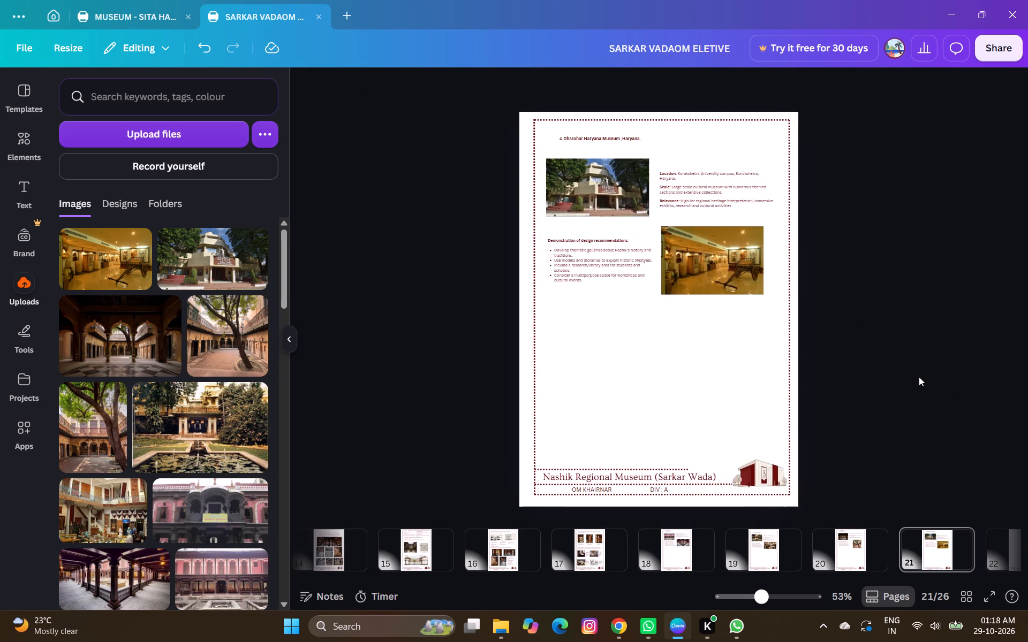
Review the single-entry case study layouts on pages 18 to 21 and compare their headings and placement.
click(678, 553)
click(735, 565)
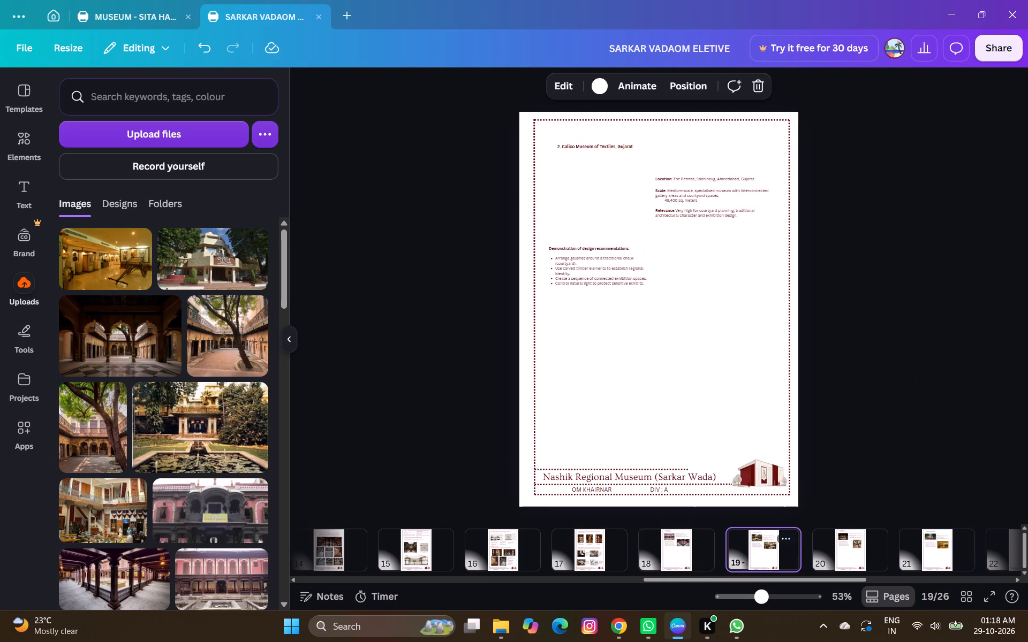
click(835, 548)
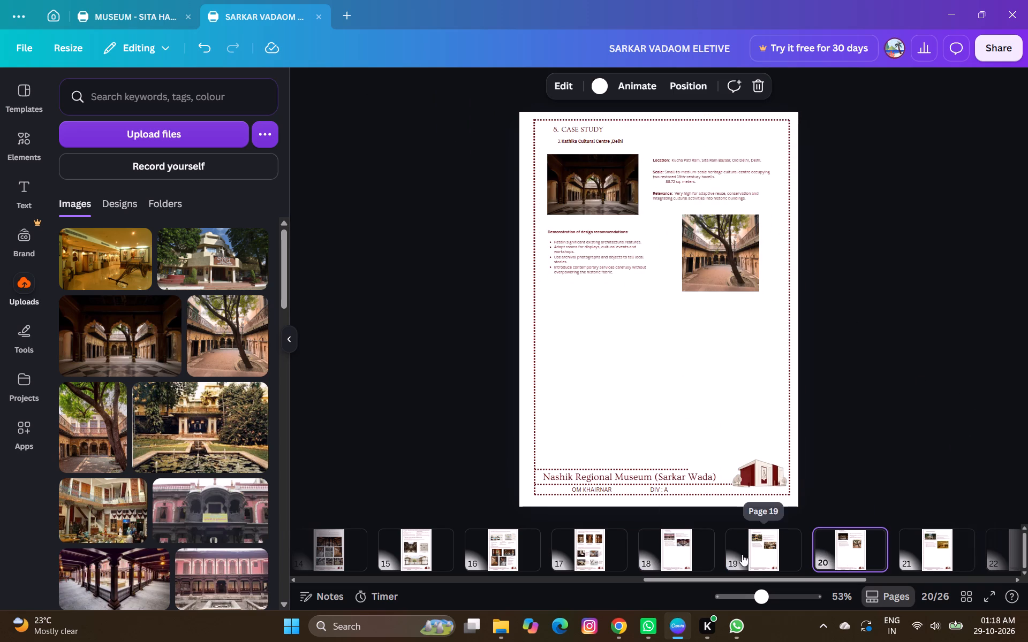
click(755, 552)
click(675, 555)
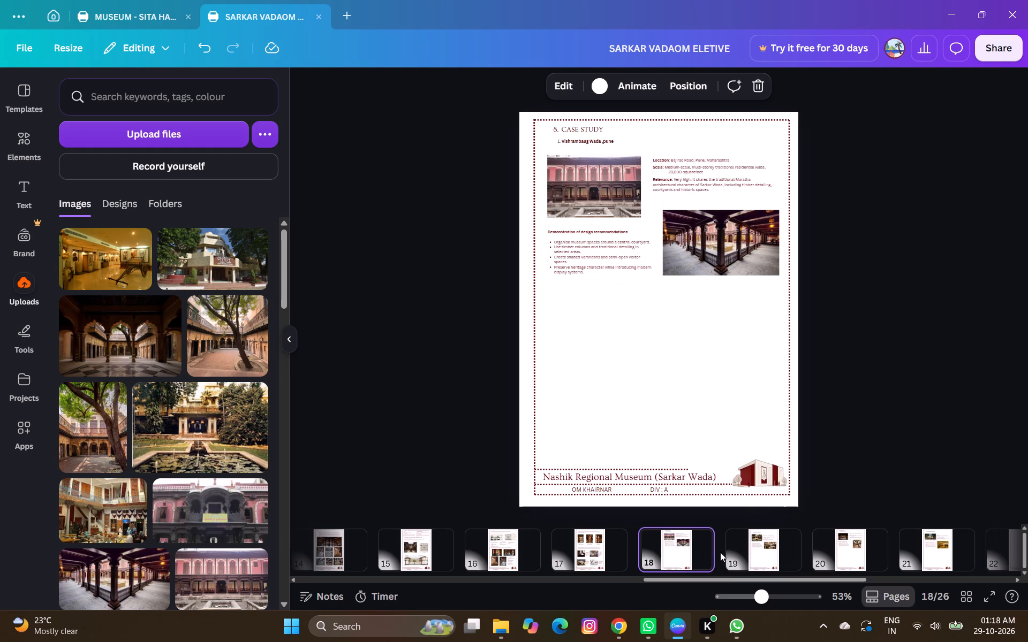
click(774, 554)
click(832, 555)
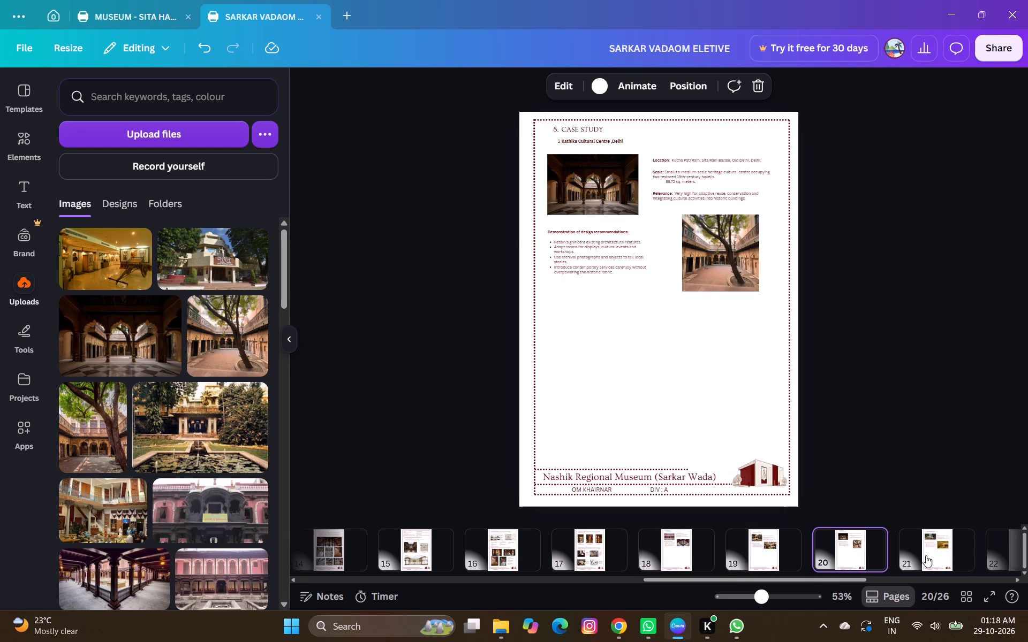
click(927, 555)
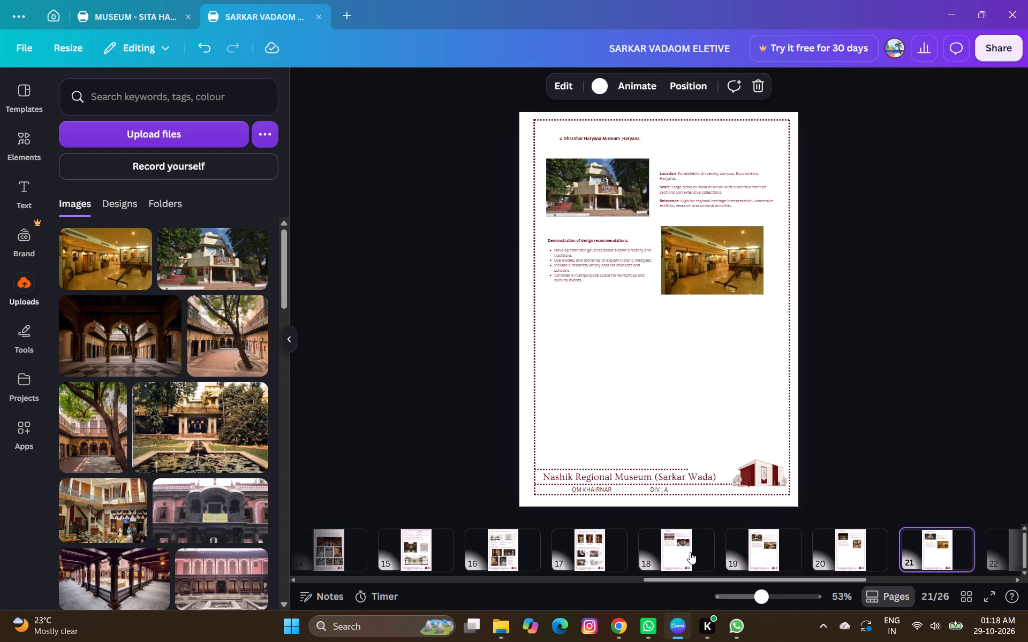
click(690, 552)
click(751, 551)
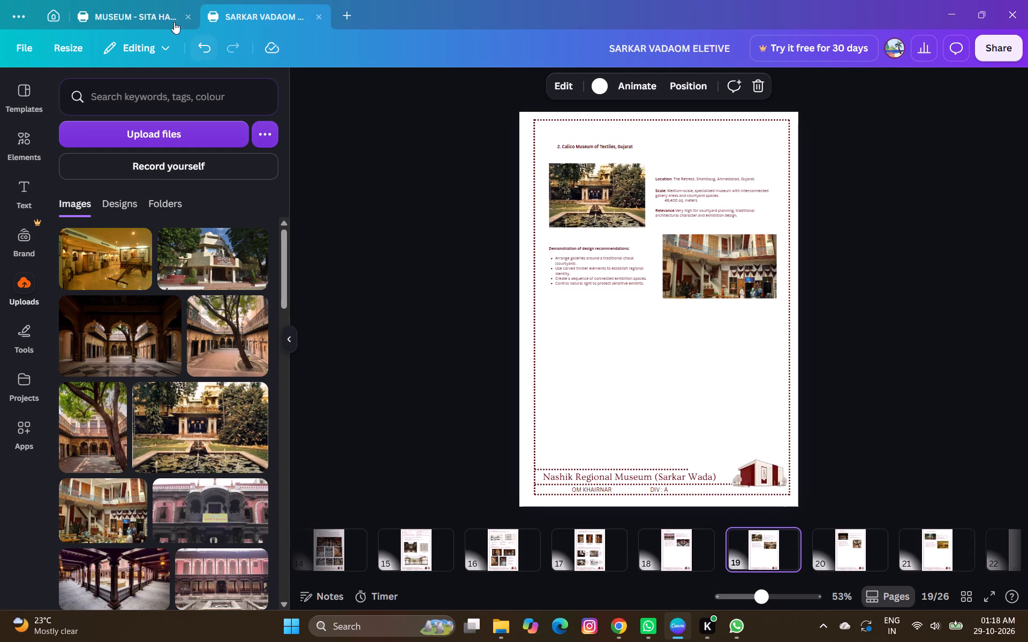
Switch to the Sita Haran Pradarshini Museum reference report and check the National Museum of Indian Cinema layout on page 20.
click(169, 17)
click(564, 542)
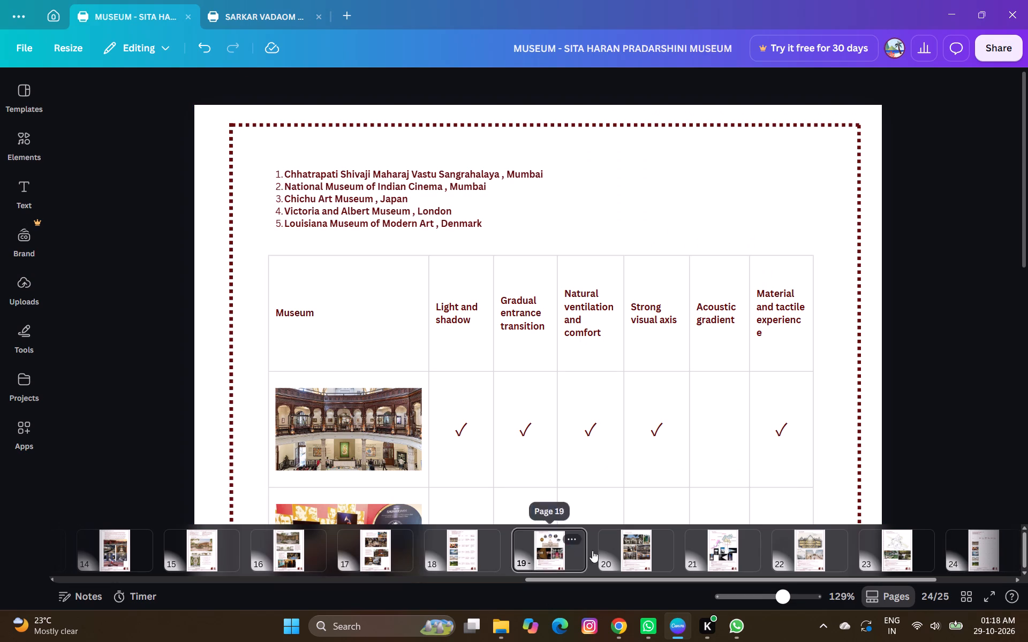
click(637, 556)
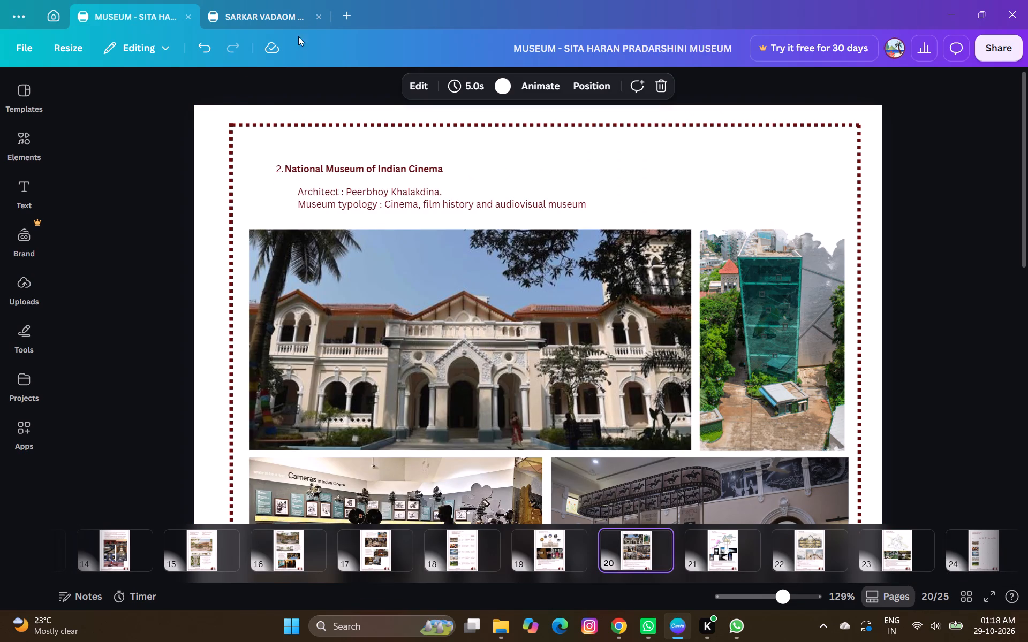
Back in the Sarkar Wada report, delete the "8. CASE STUDY" heading from page 20 and shift the Kathika Cultural Centre title up towards the frame.
click(283, 16)
click(820, 554)
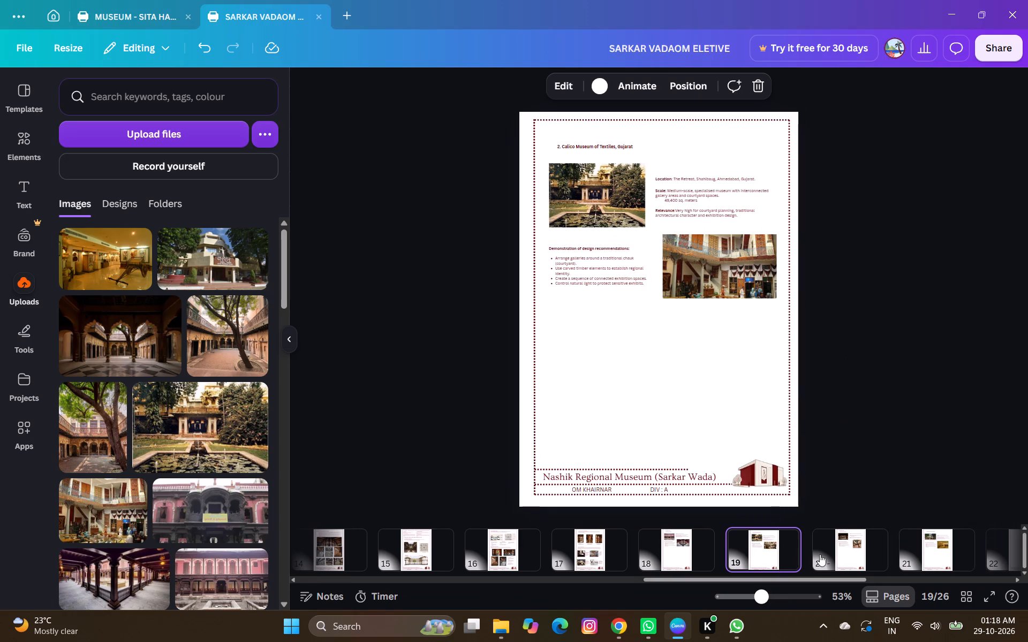
click(581, 131)
key(Delete)
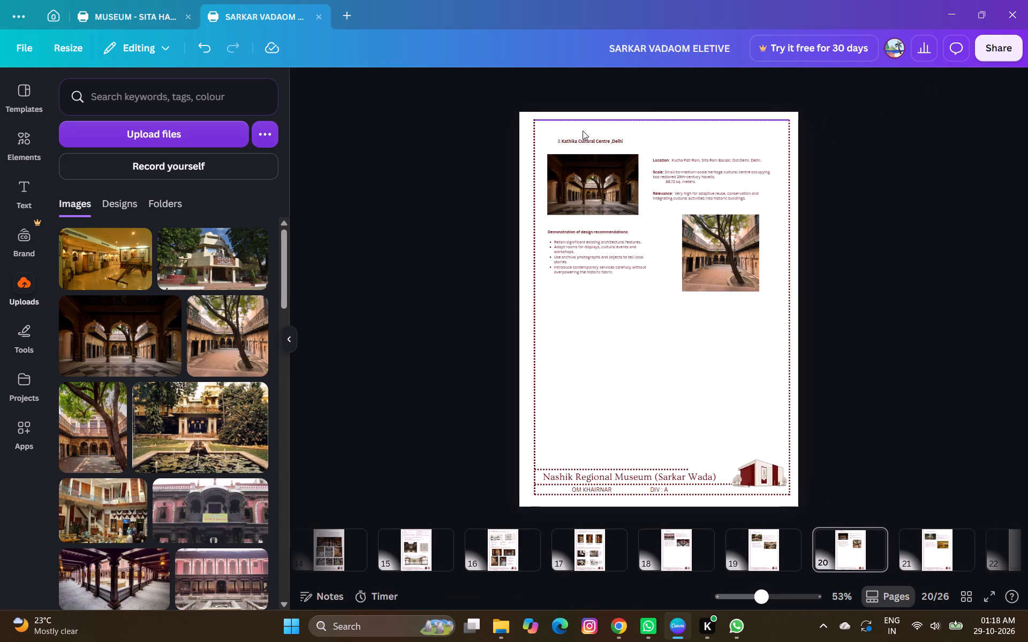
drag(575, 141, 569, 133)
click(828, 202)
Move the Calico Museum of Textiles title on page 19 up and left, close to the frame's top-left corner.
click(769, 549)
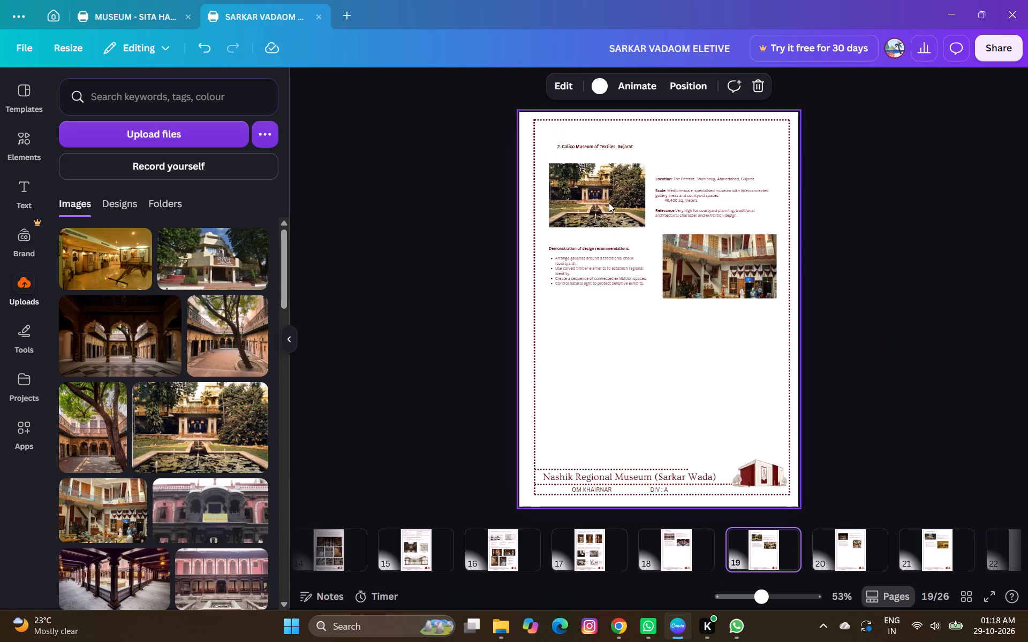
drag(577, 146, 566, 134)
click(883, 278)
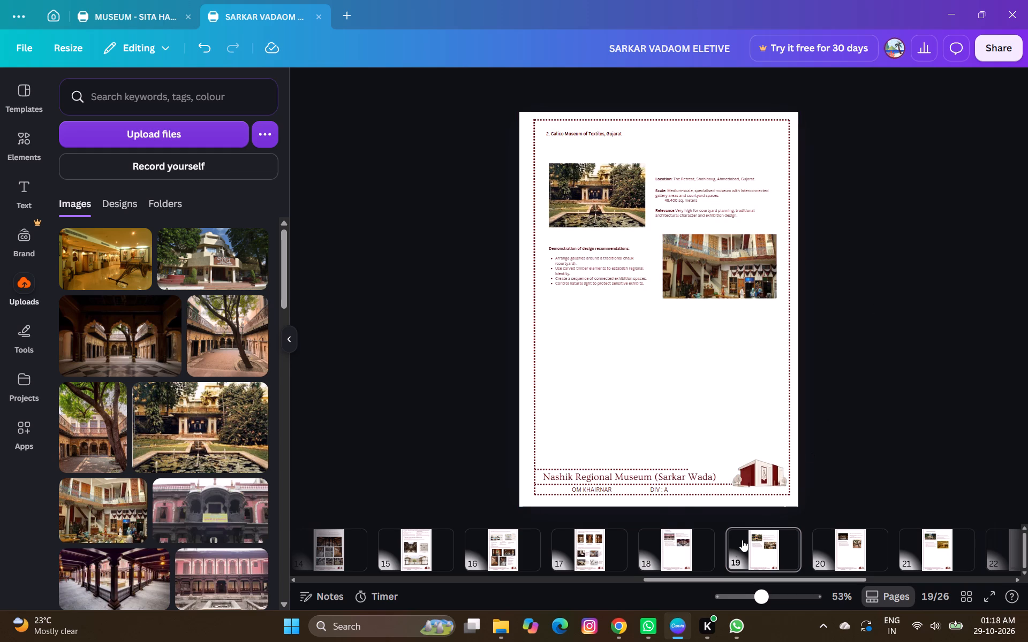
Compare the title placement on pages 18 to 20, and nudge the Kathika Cultural Centre title slightly down and right on page 20.
click(672, 556)
click(755, 552)
click(839, 557)
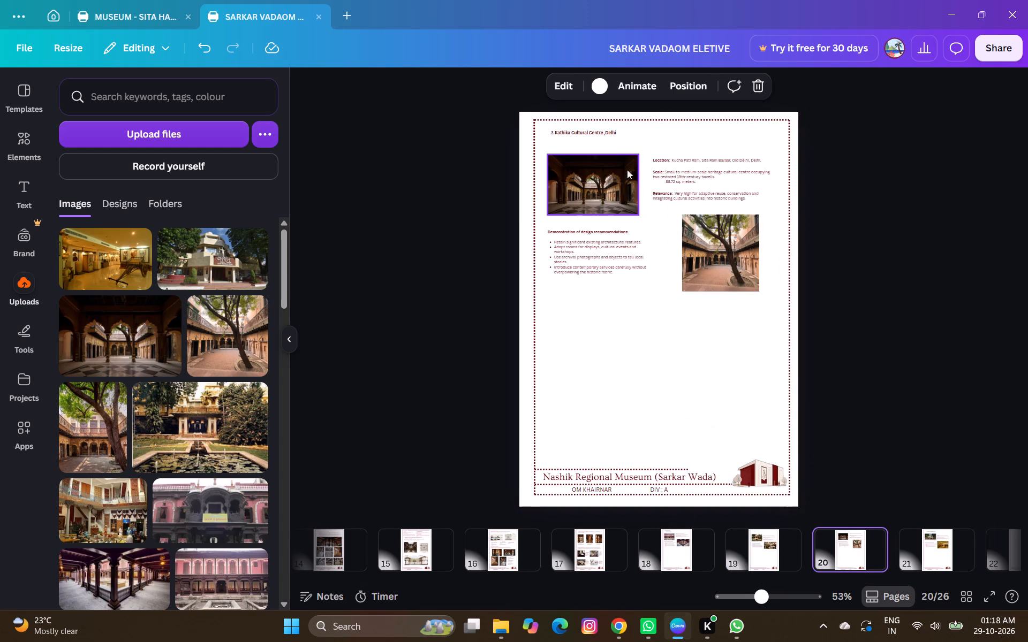
drag(606, 134, 611, 138)
click(886, 355)
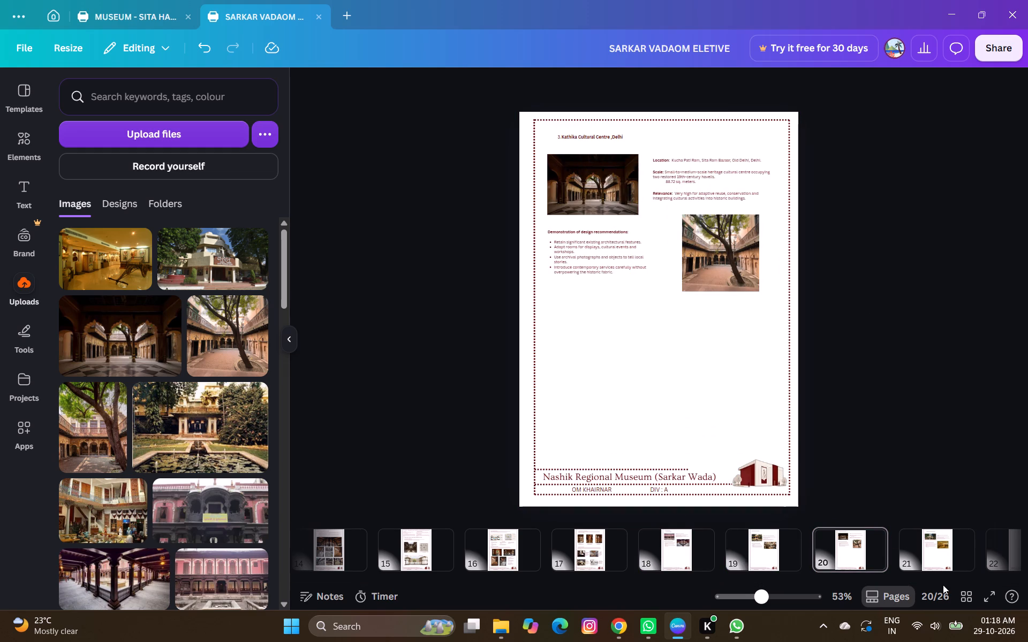
Nudge the Dharohar Haryana Museum title slightly down and left on page 21.
click(943, 585)
click(937, 564)
click(595, 140)
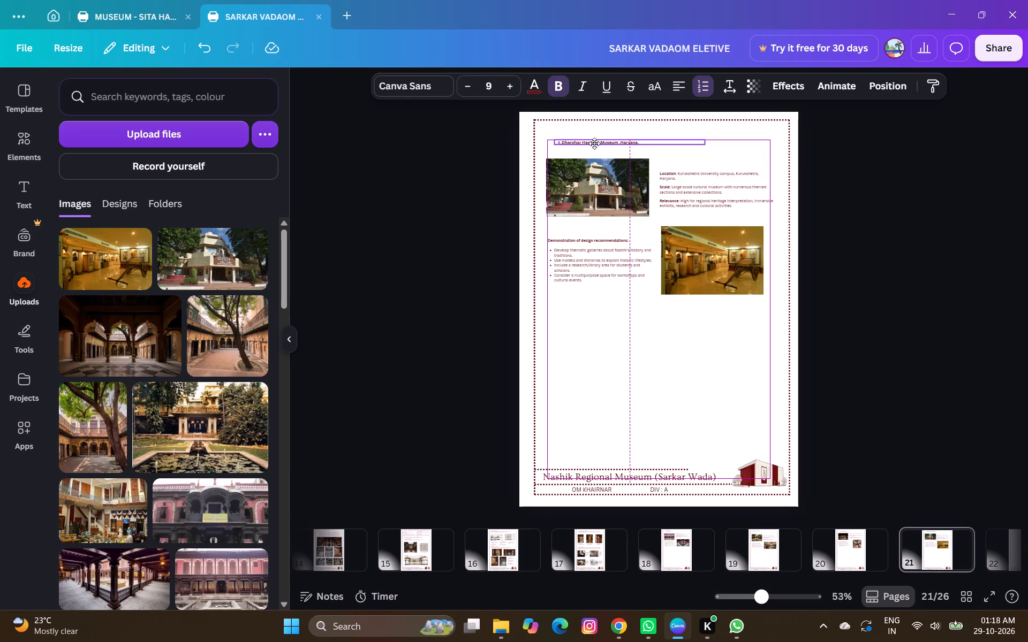
click(961, 325)
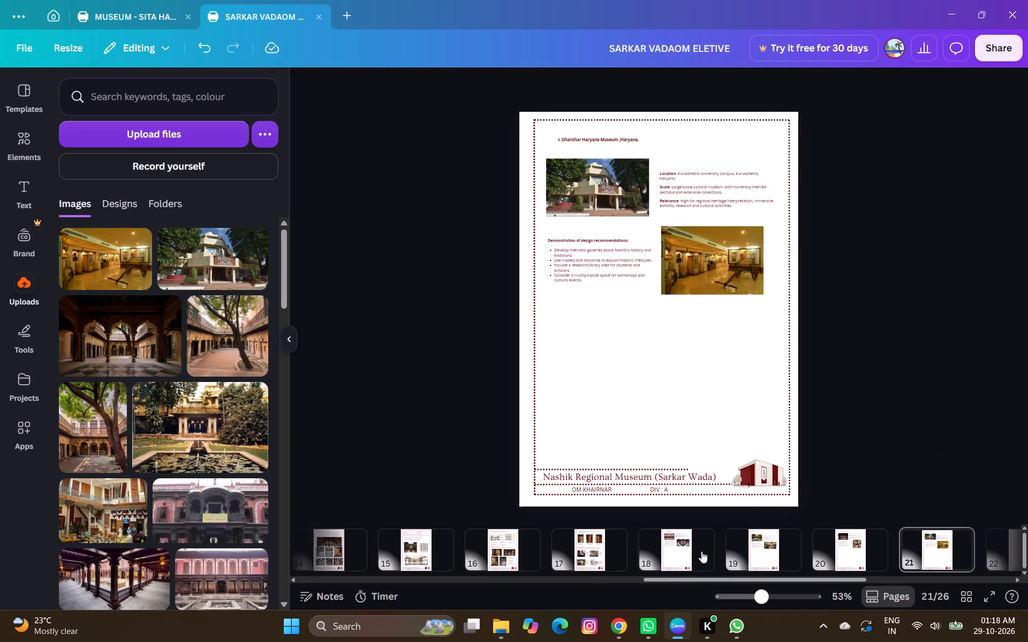
On page 18, move the "Demonstration of design recommendations" text block down and right, to just above the footer.
click(697, 549)
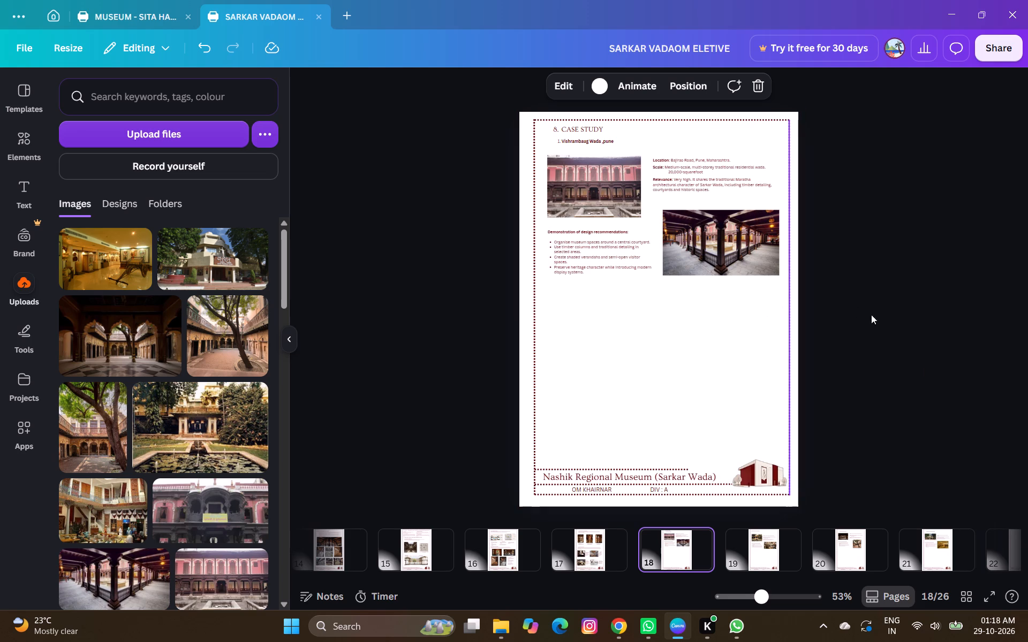
click(608, 560)
click(657, 555)
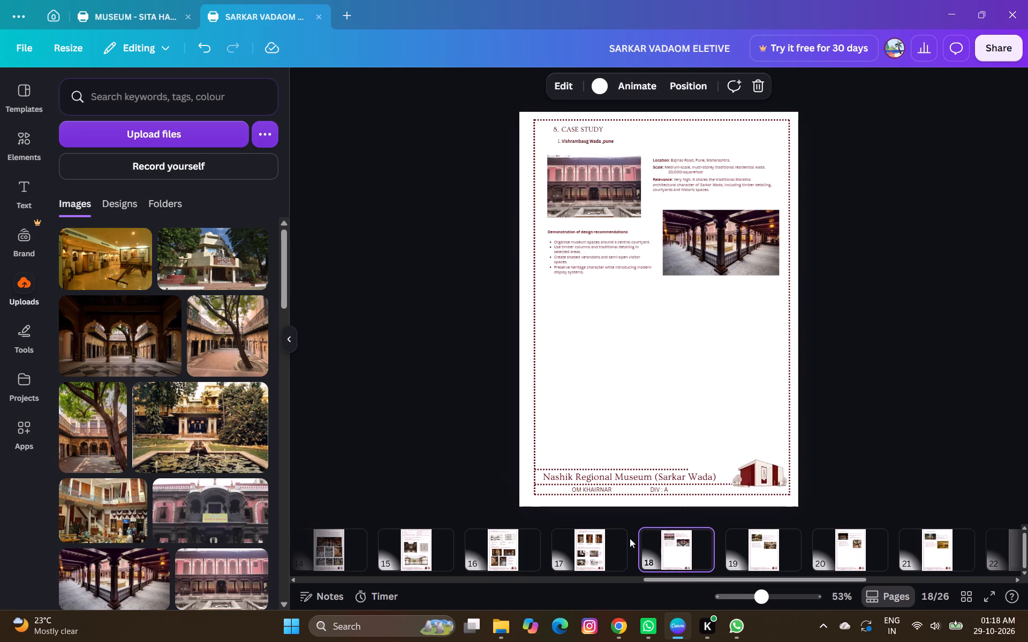
click(611, 544)
click(660, 551)
drag(606, 264, 704, 407)
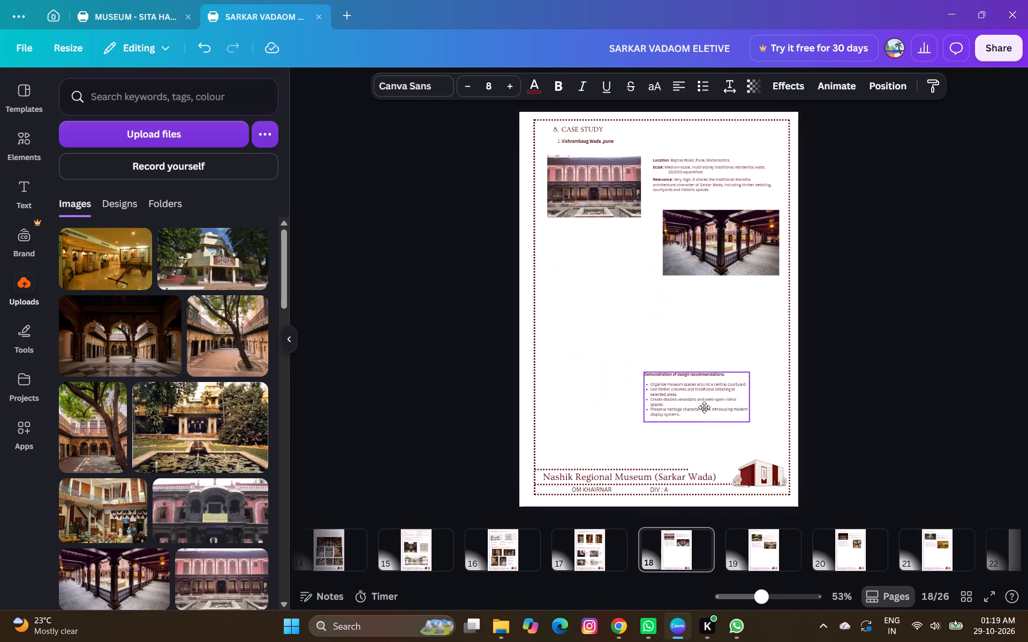
drag(704, 407, 734, 416)
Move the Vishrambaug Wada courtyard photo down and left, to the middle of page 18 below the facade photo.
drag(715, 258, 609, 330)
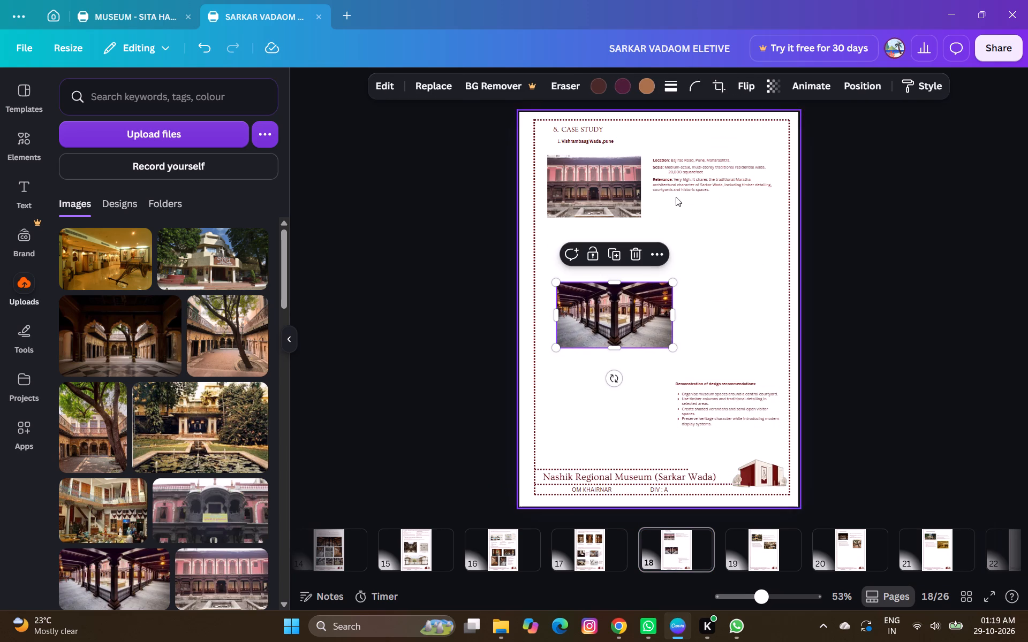
Adjust the spacing of the Vishrambaug Wada details by shifting the Scale and Relevance texts slightly down and right.
click(679, 186)
click(705, 239)
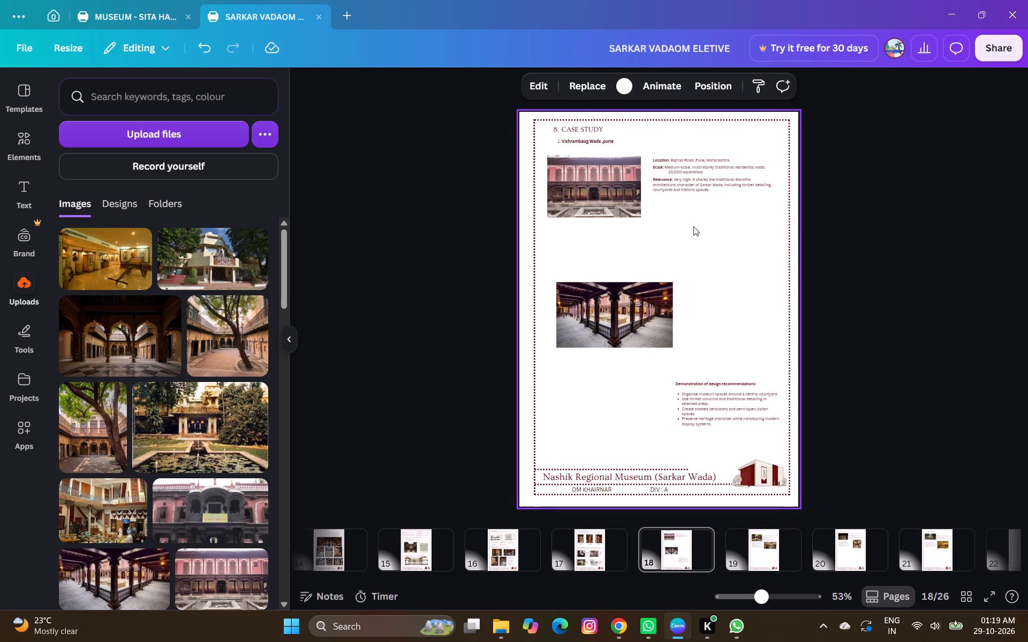
click(697, 185)
click(691, 172)
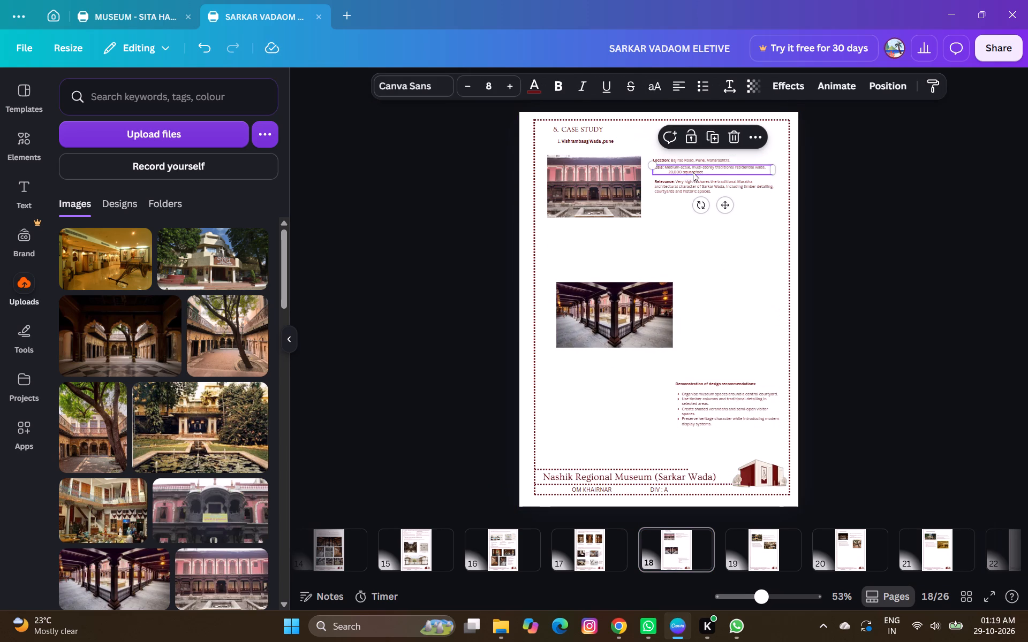
click(695, 175)
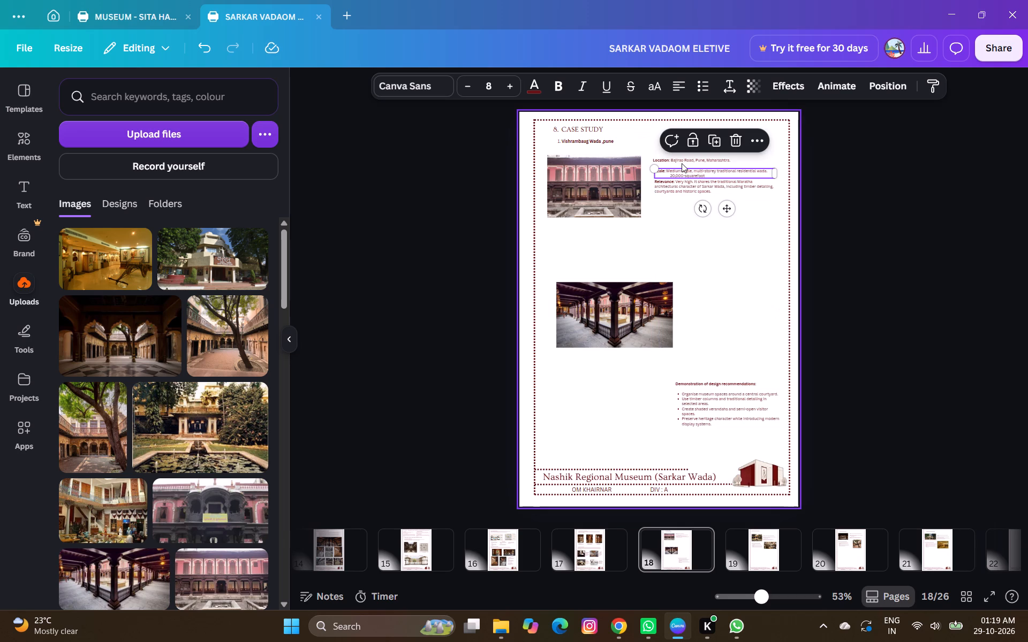
click(682, 163)
click(680, 160)
click(922, 235)
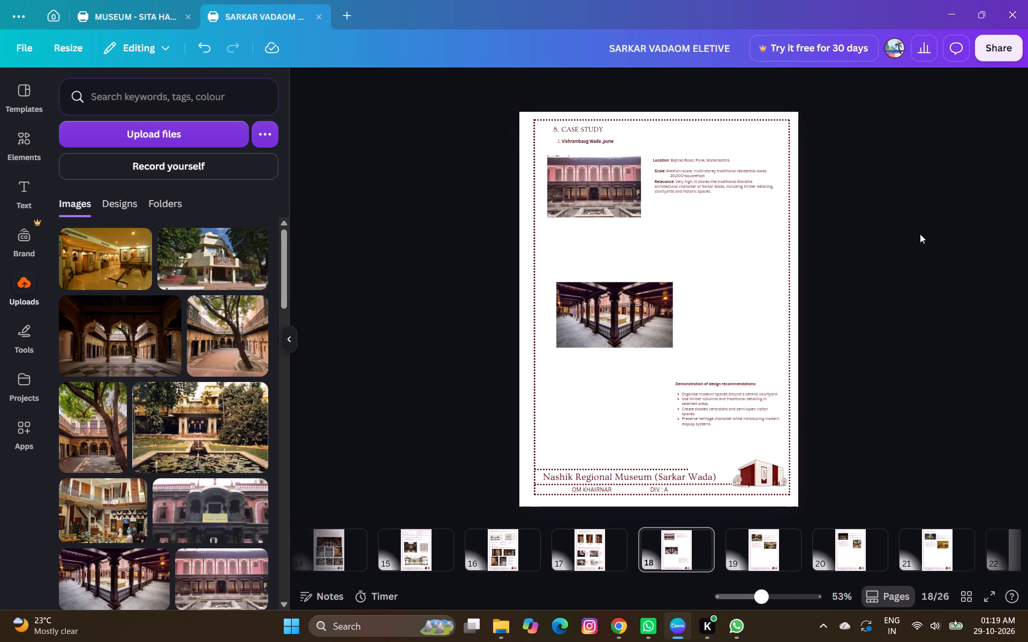
Position the courtyard photo directly beneath the Relevance text, lining its left edge up with the details text.
drag(639, 330, 735, 281)
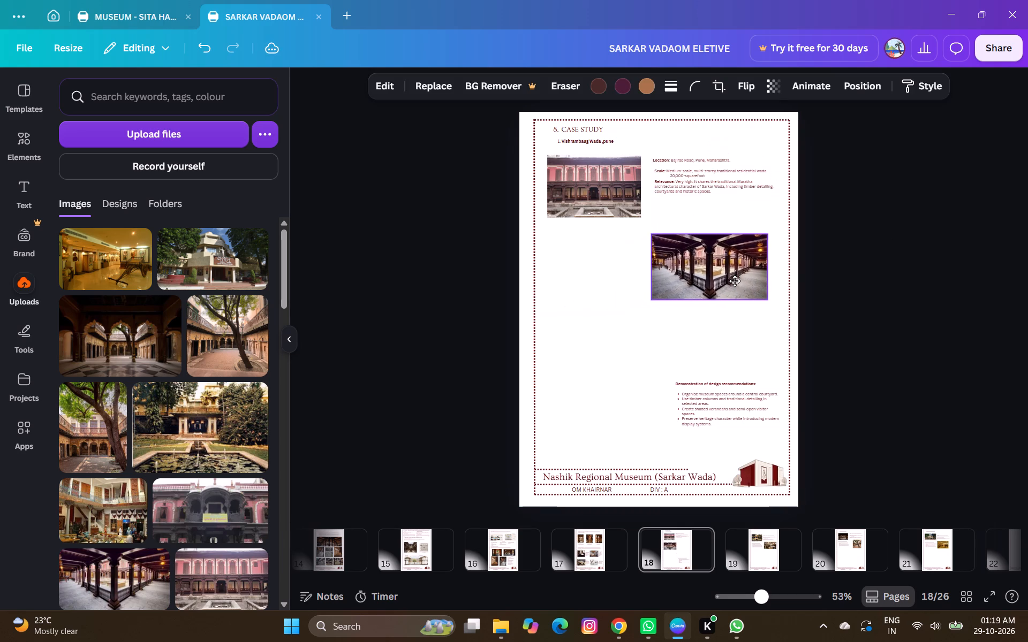
drag(735, 281, 734, 264)
click(969, 309)
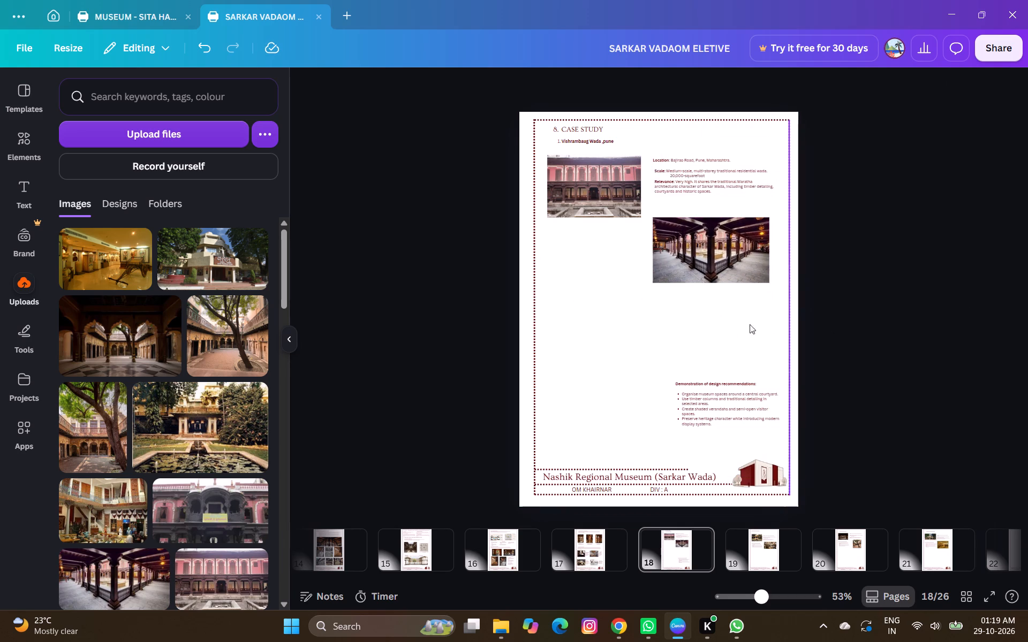
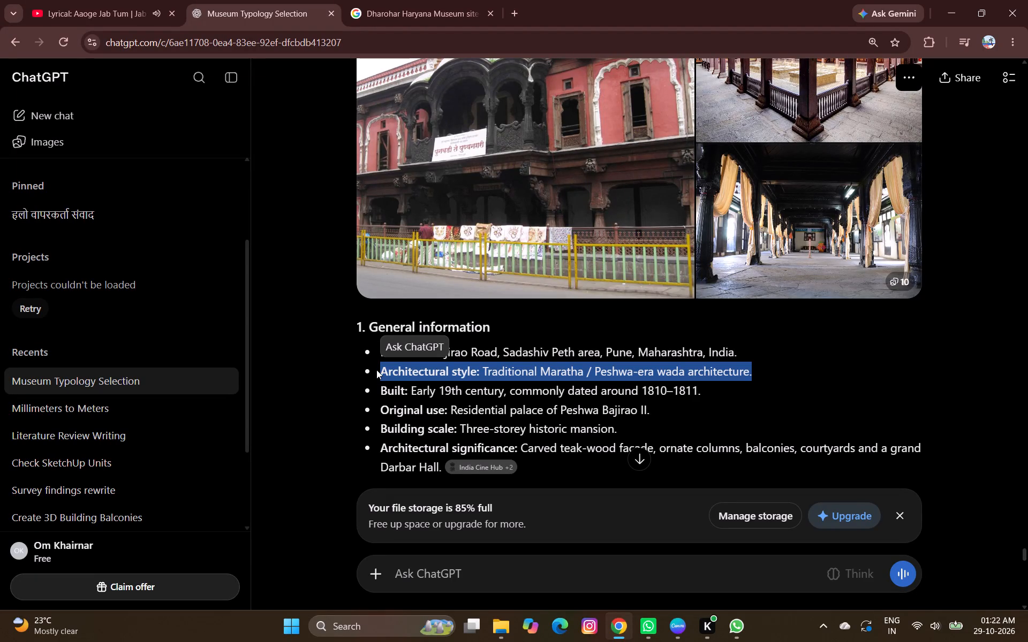
Copy the General information bullets from "Architectural style" through "Architectural significance", ending at "Darbar Hall" and leaving out the source citation.
scroll(376, 371, down, 1)
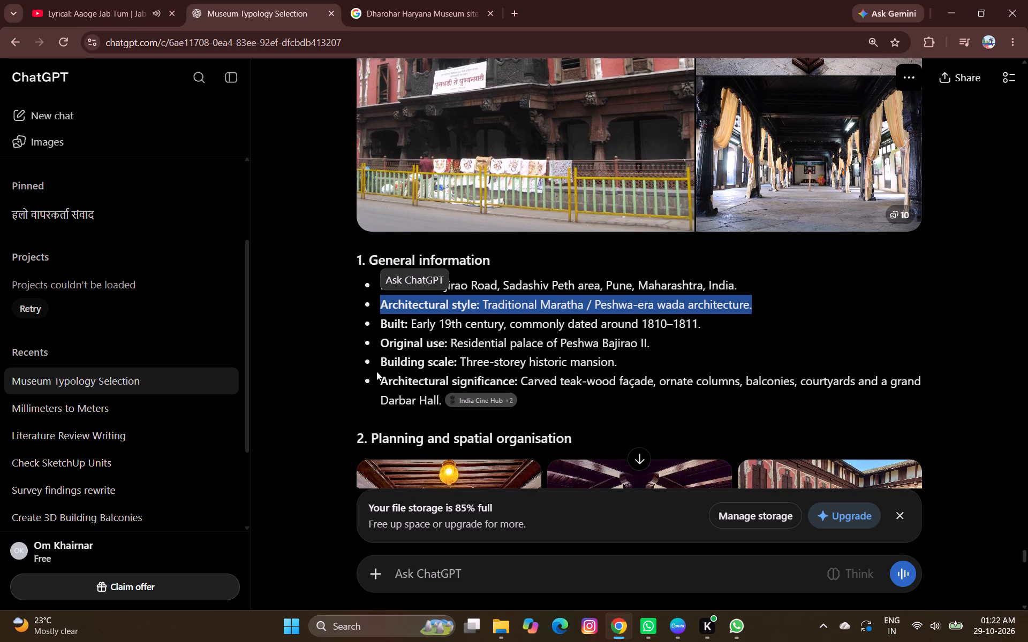
click(842, 307)
click(866, 274)
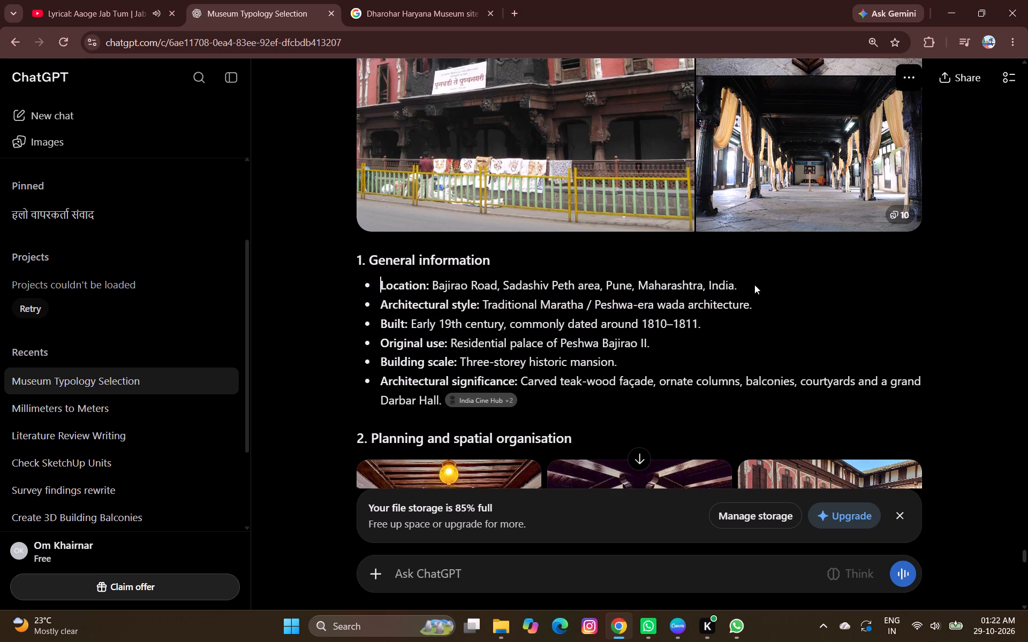
drag(380, 302, 551, 407)
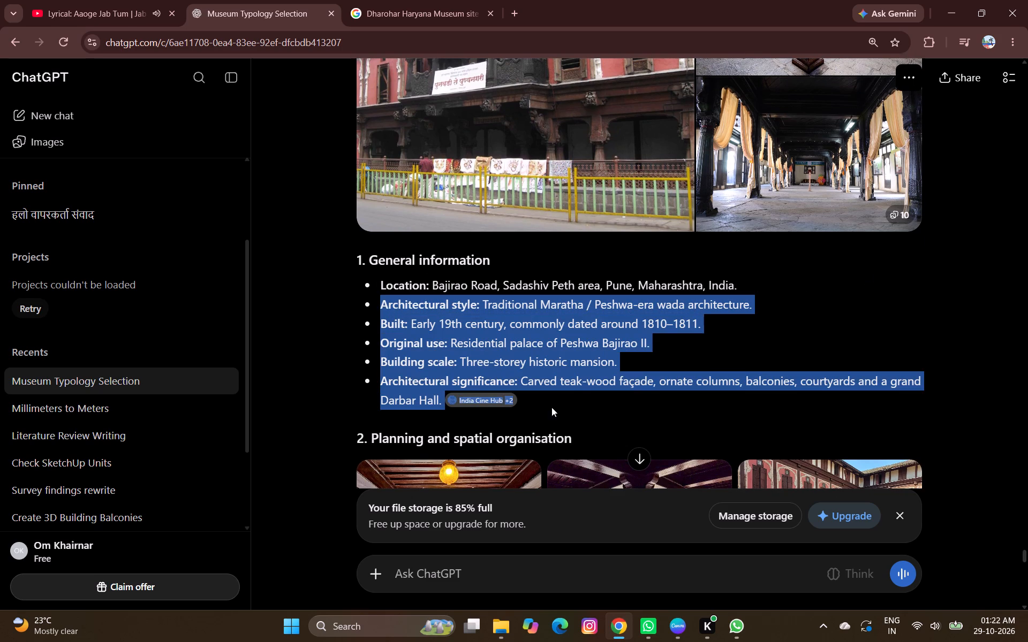
drag(551, 407, 440, 402)
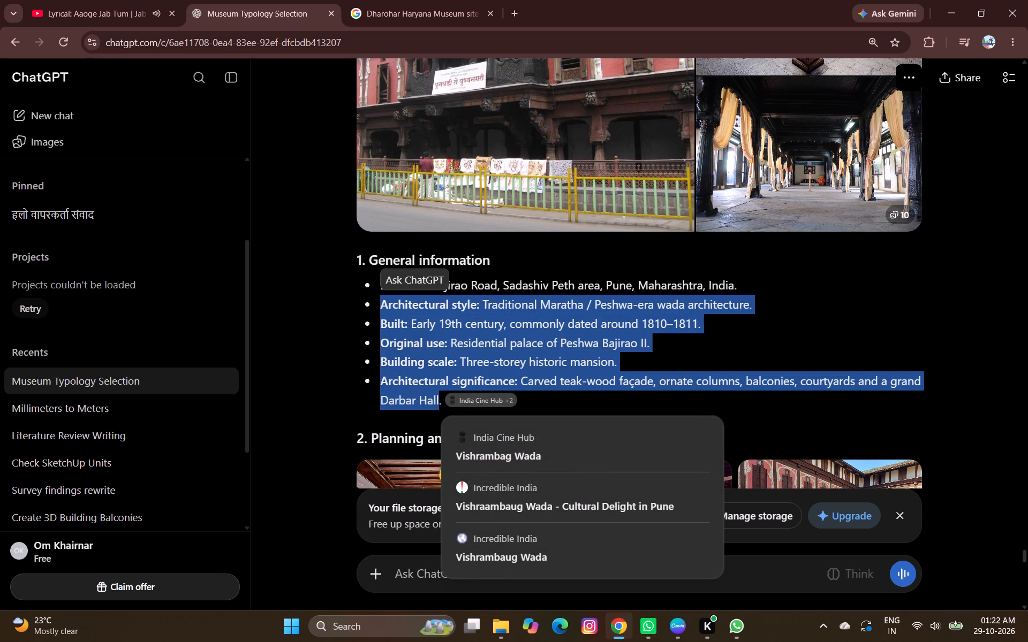
key(ctrl+c)
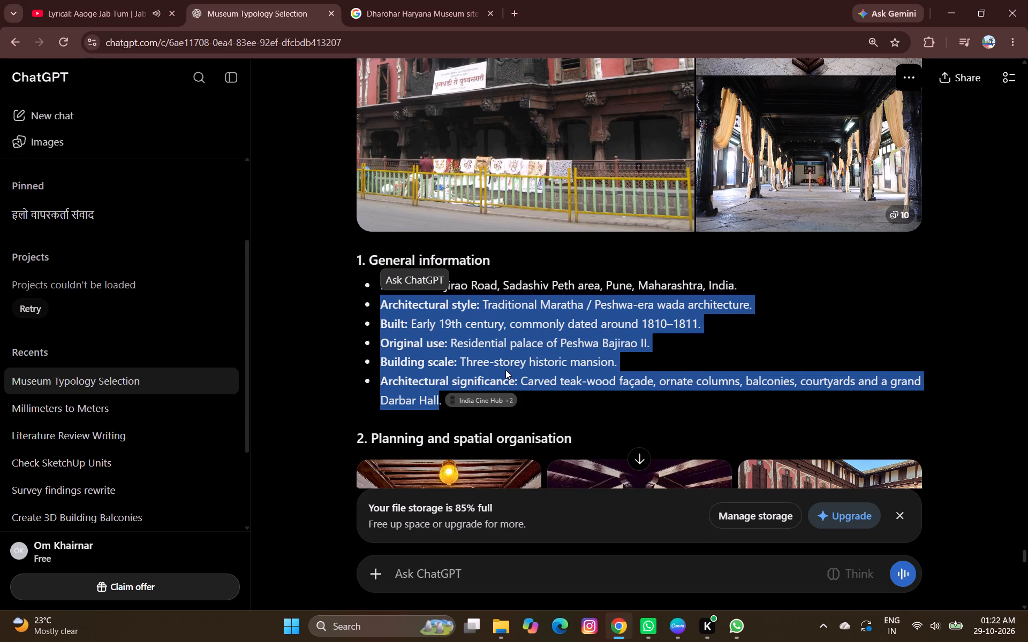
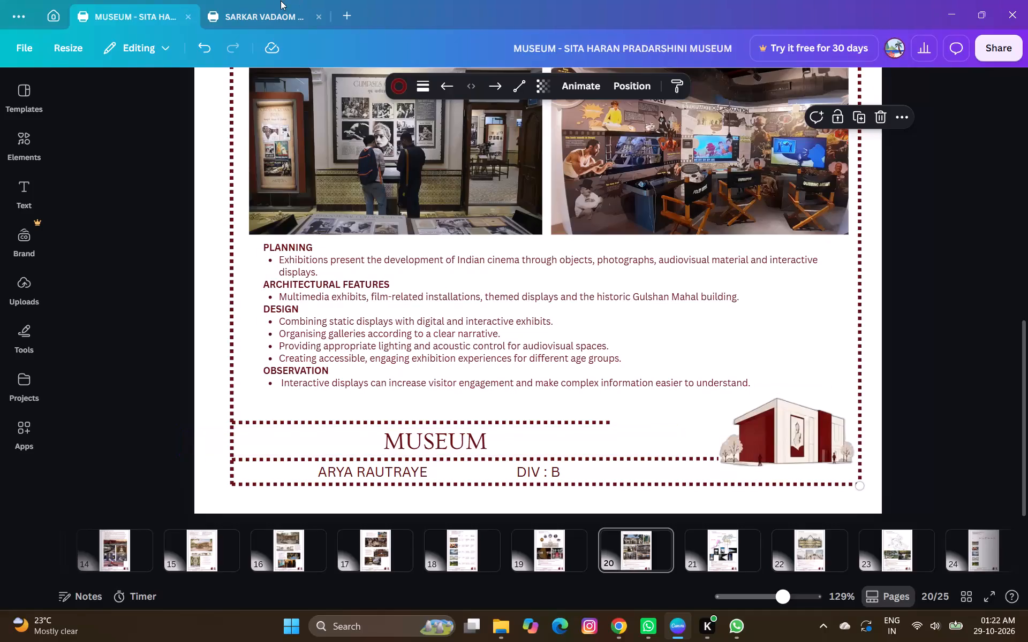
In the Sarkar Wada design, move the Relevance and Scale texts on page 18 into the empty area below the first photo.
click(278, 10)
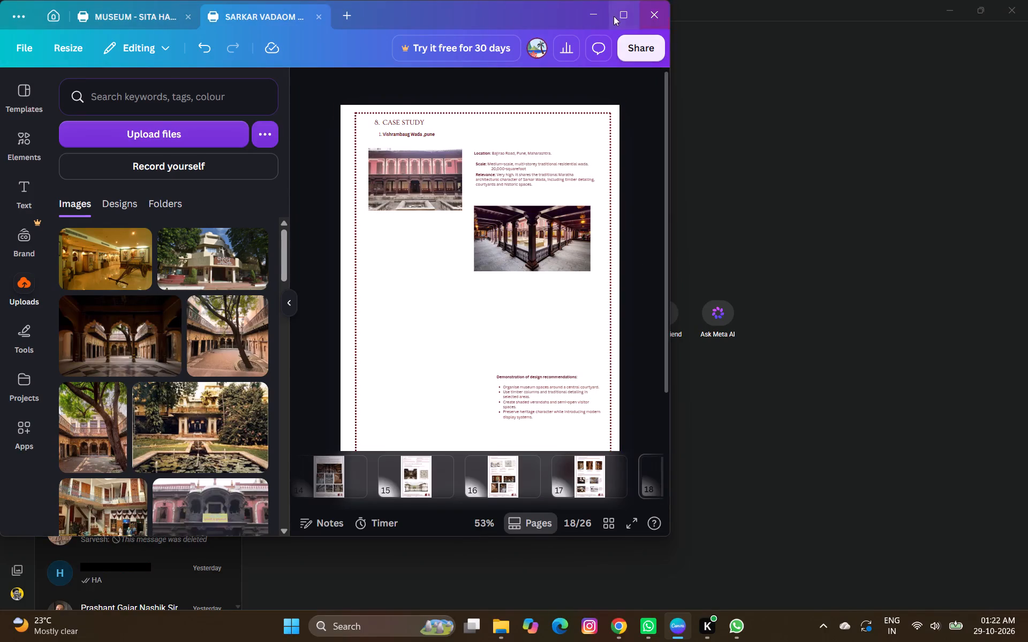
click(613, 16)
click(458, 12)
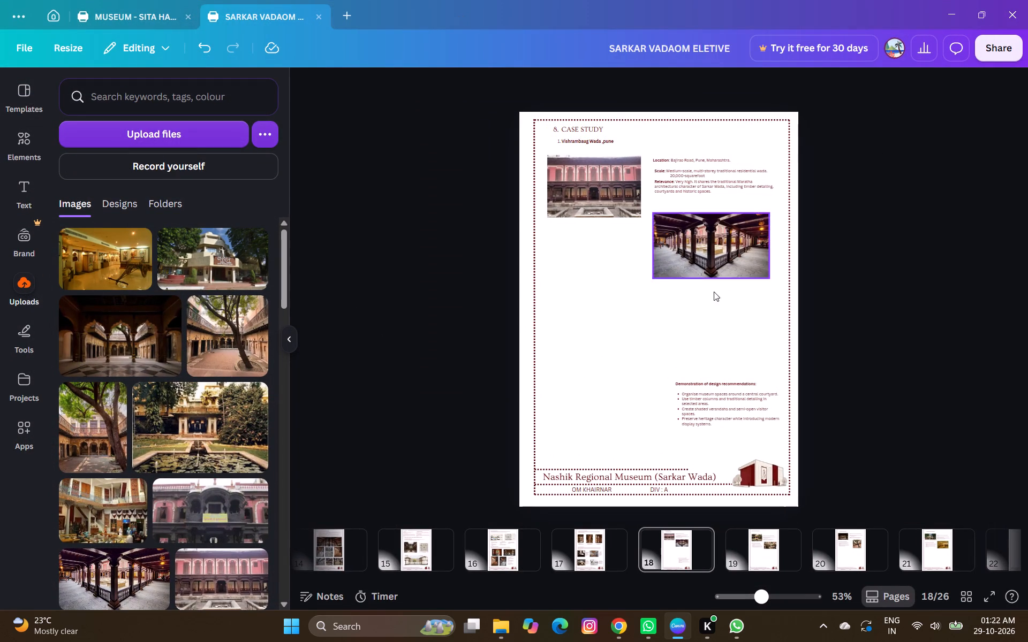
scroll(743, 257, up, 3)
ctrl+scroll(749, 253, up, 3)
scroll(713, 398, down, 2)
scroll(709, 392, up, 3)
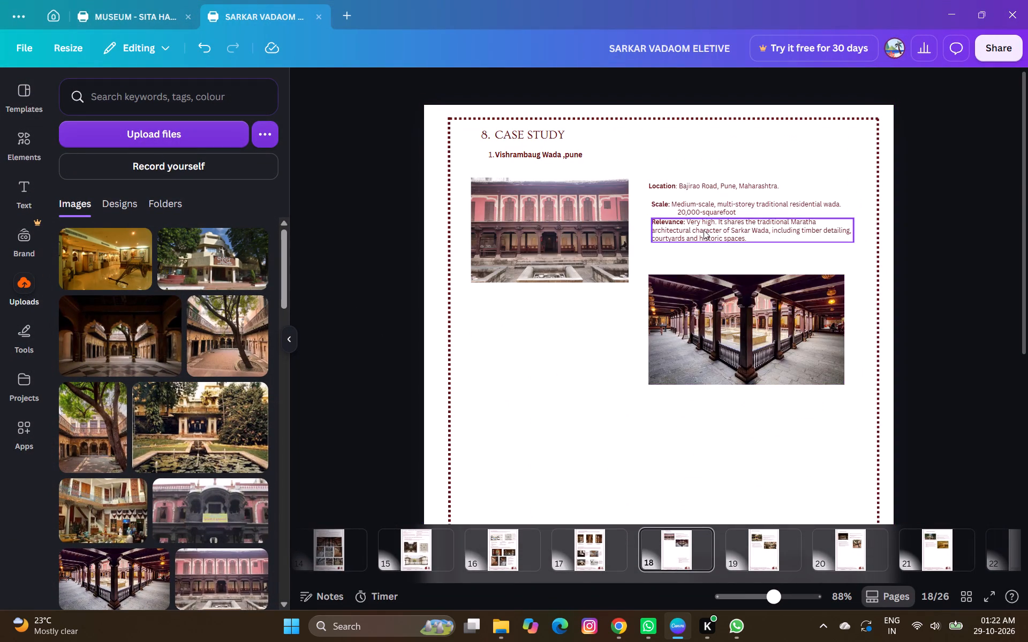
click(715, 312)
drag(731, 319, 722, 314)
drag(745, 308, 755, 311)
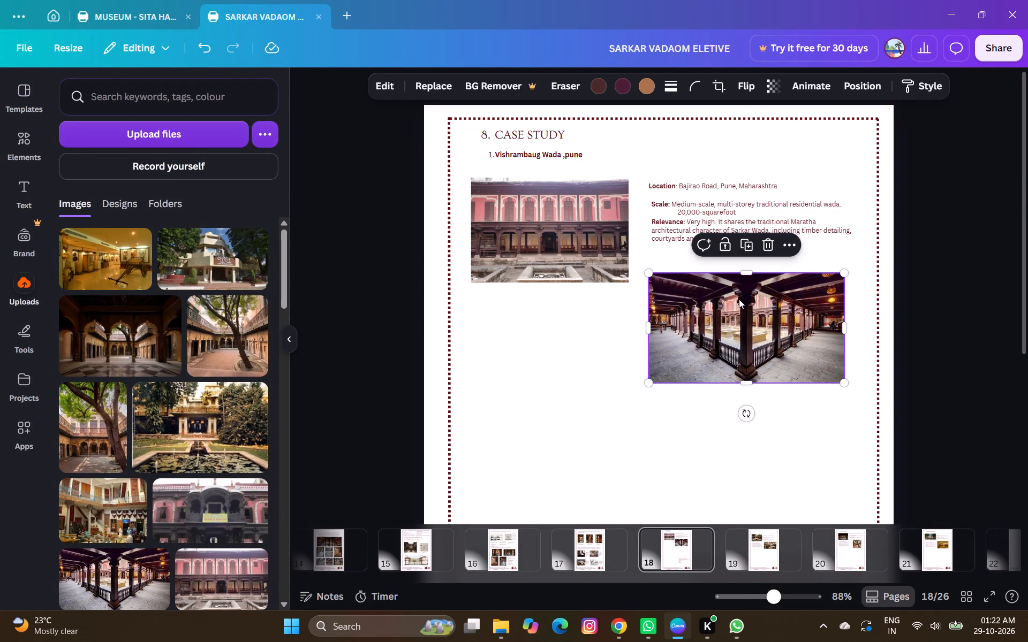
drag(682, 235, 497, 432)
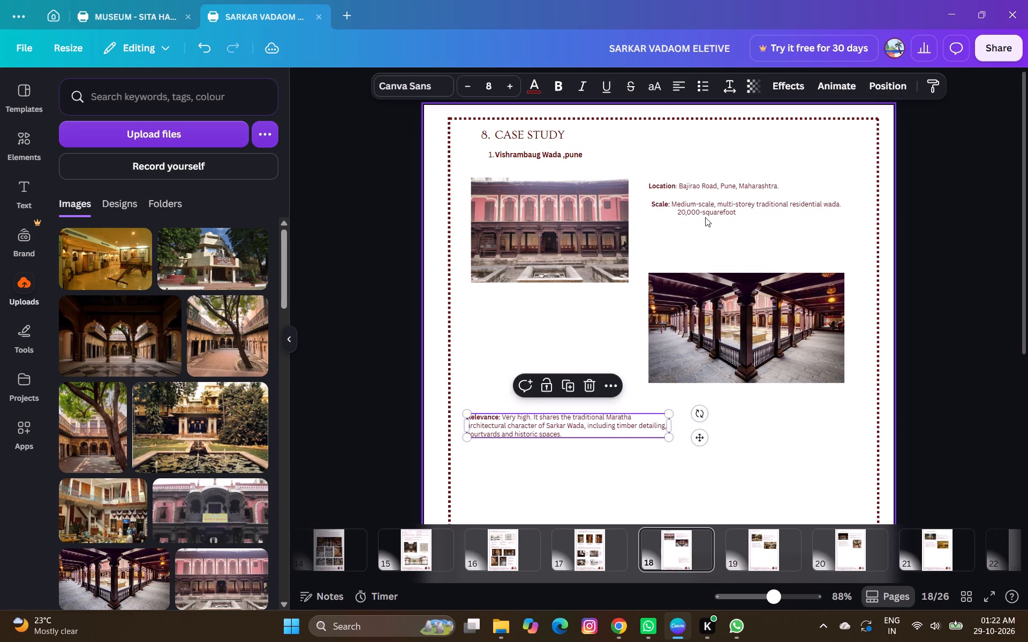
drag(710, 207, 524, 376)
Paste the copied Vishrambaug Wada bullets on a new line under the Location text.
double_click(691, 185)
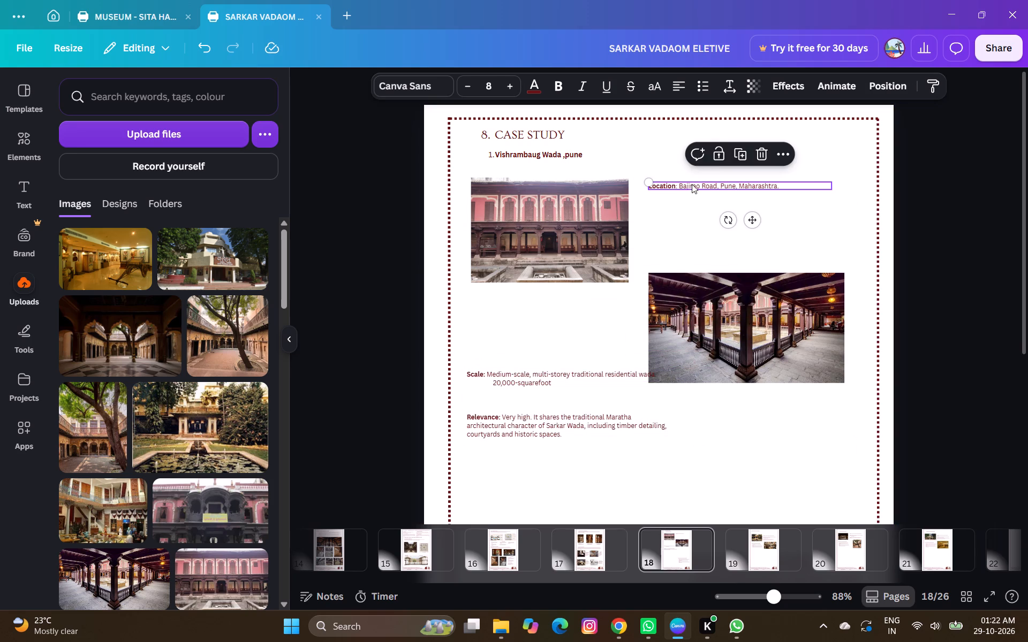
click(790, 187)
key(Return)
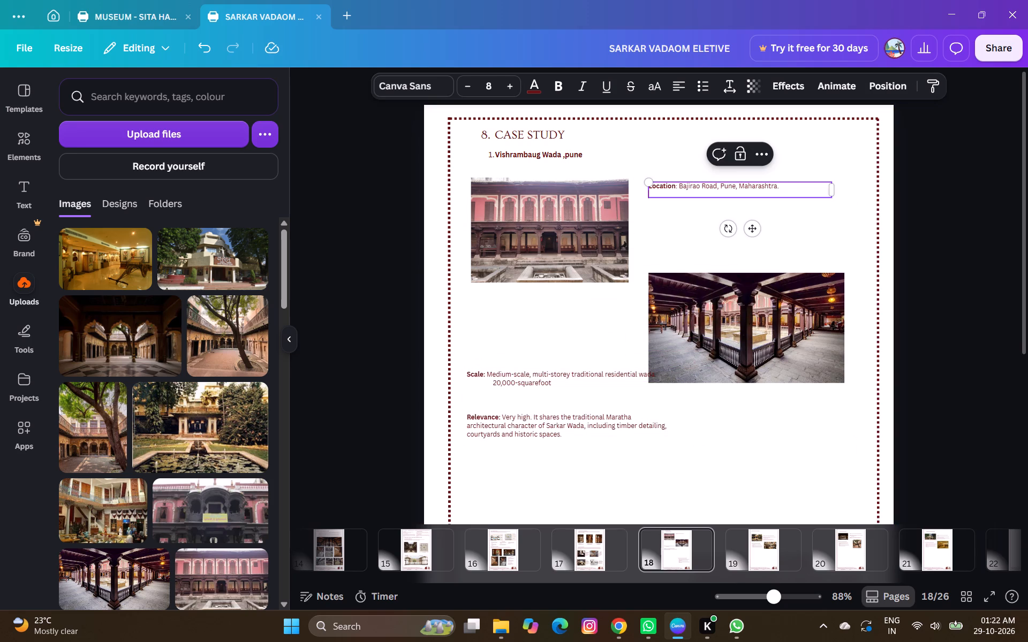
key(ctrl+v)
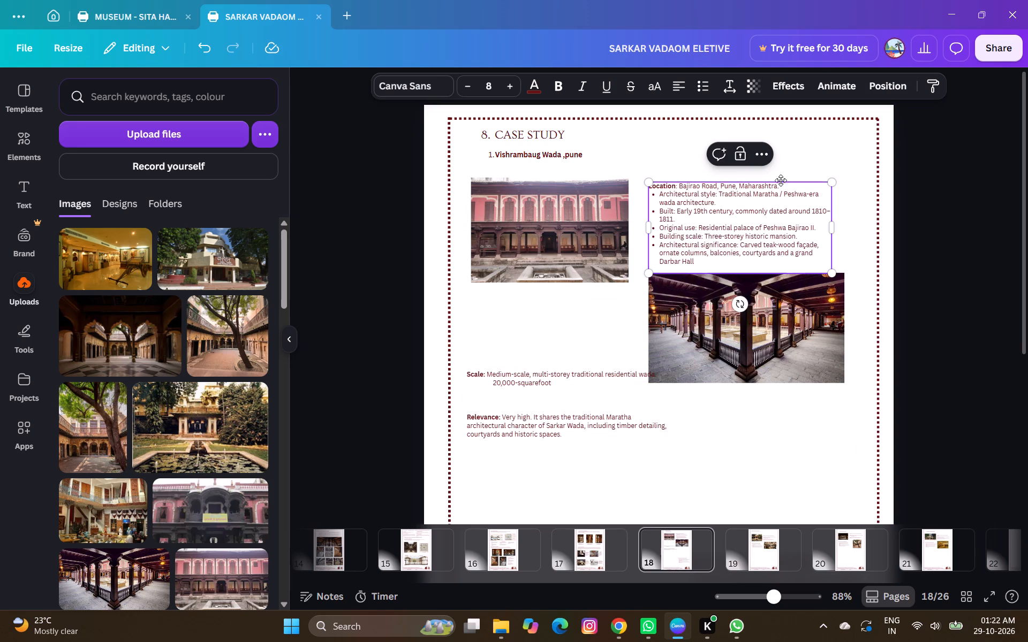
Remove the list formatting from all pasted lines, from "Architectural style" through "Architectural significance".
click(698, 90)
click(698, 90)
click(698, 90)
drag(656, 244, 651, 196)
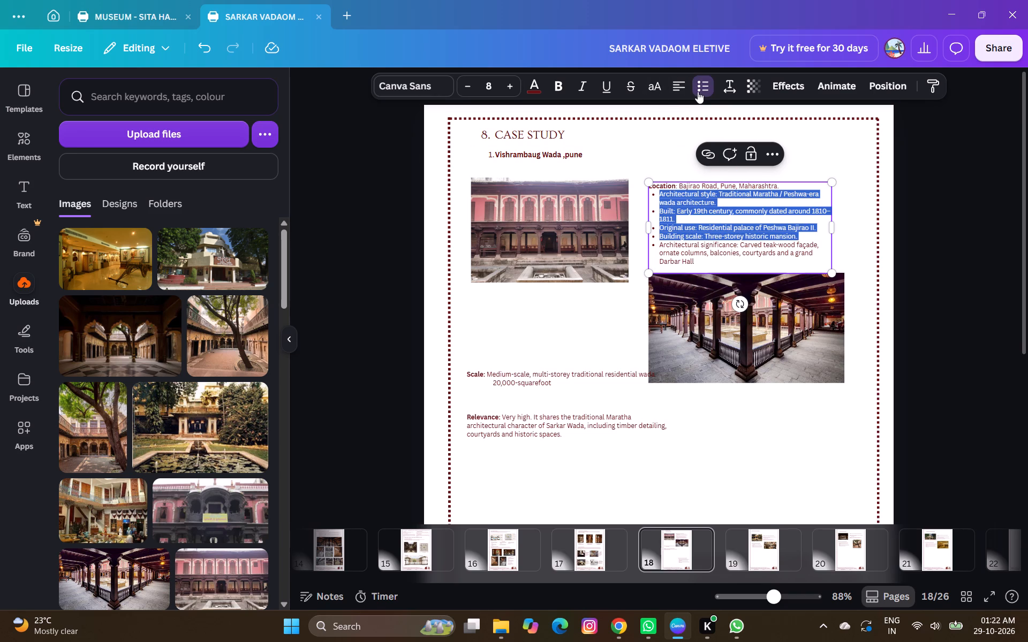
click(698, 91)
click(698, 91)
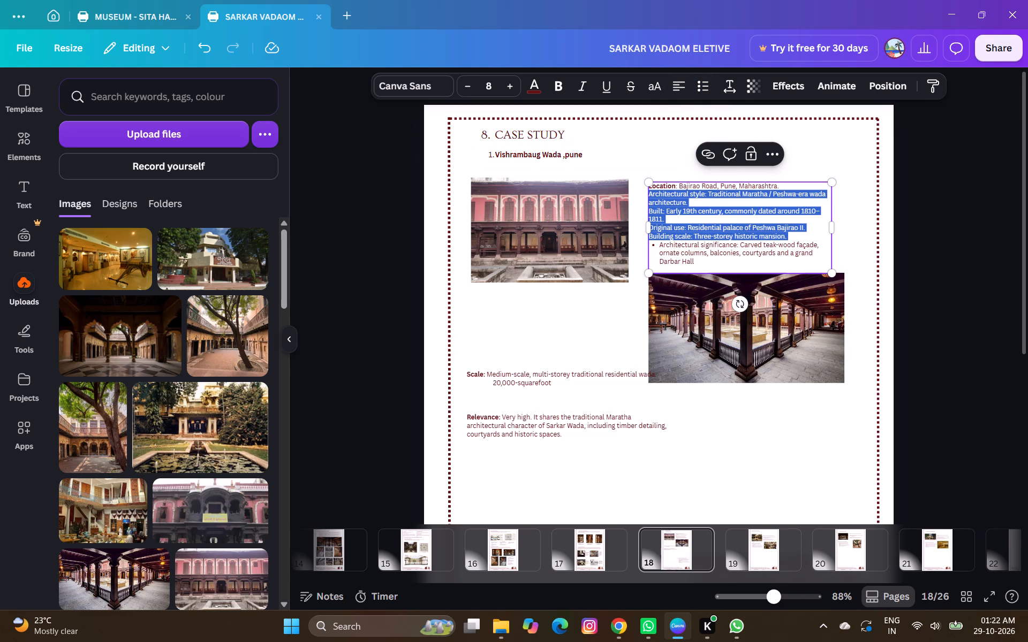
click(657, 247)
click(699, 86)
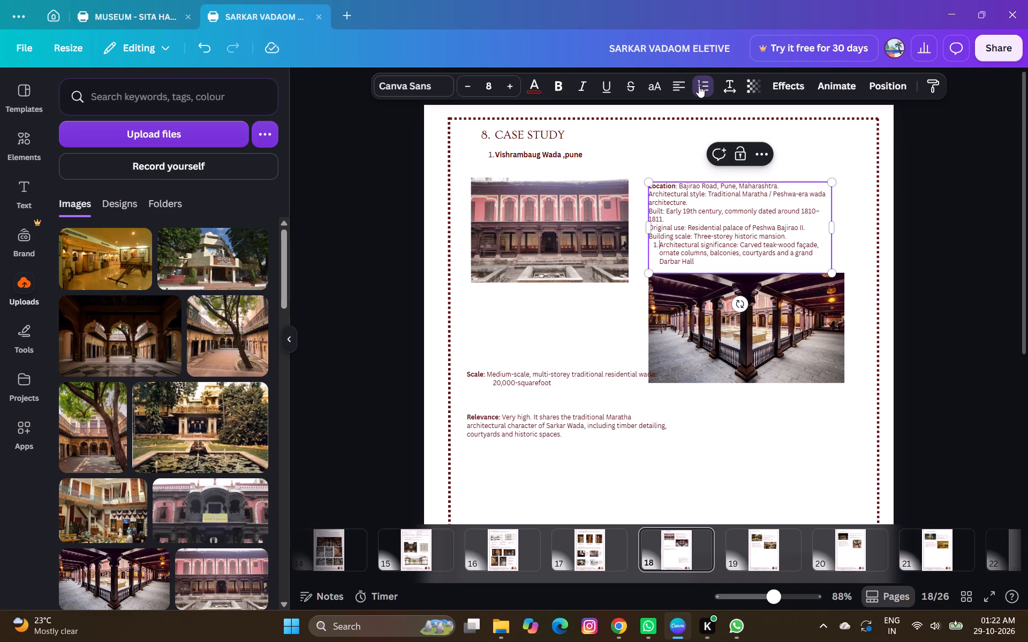
click(699, 86)
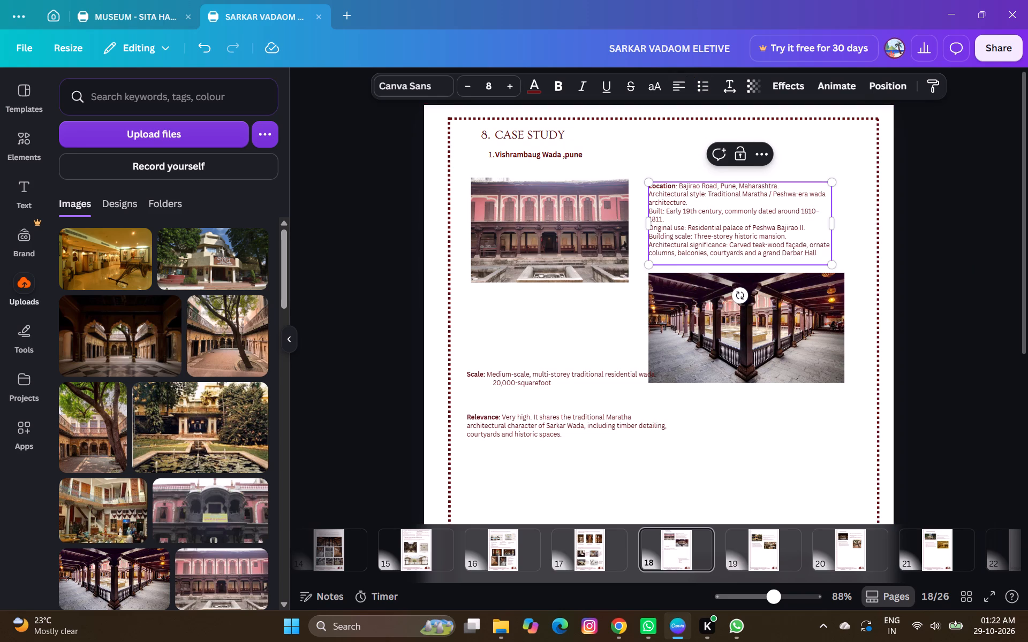
Make the "Architectural style:" label bold.
click(705, 194)
drag(706, 194, 657, 193)
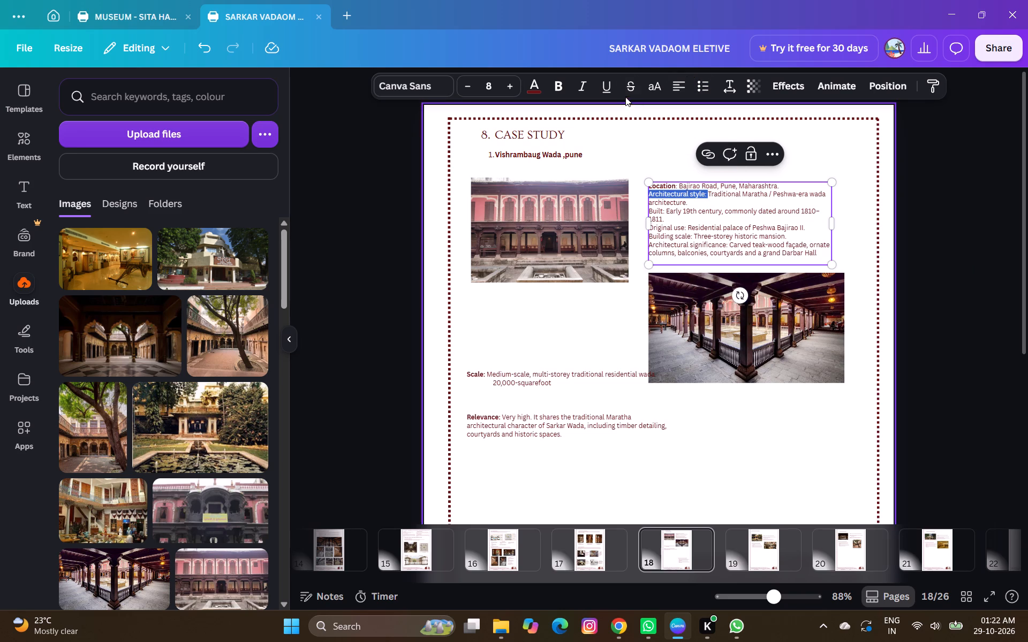
click(560, 89)
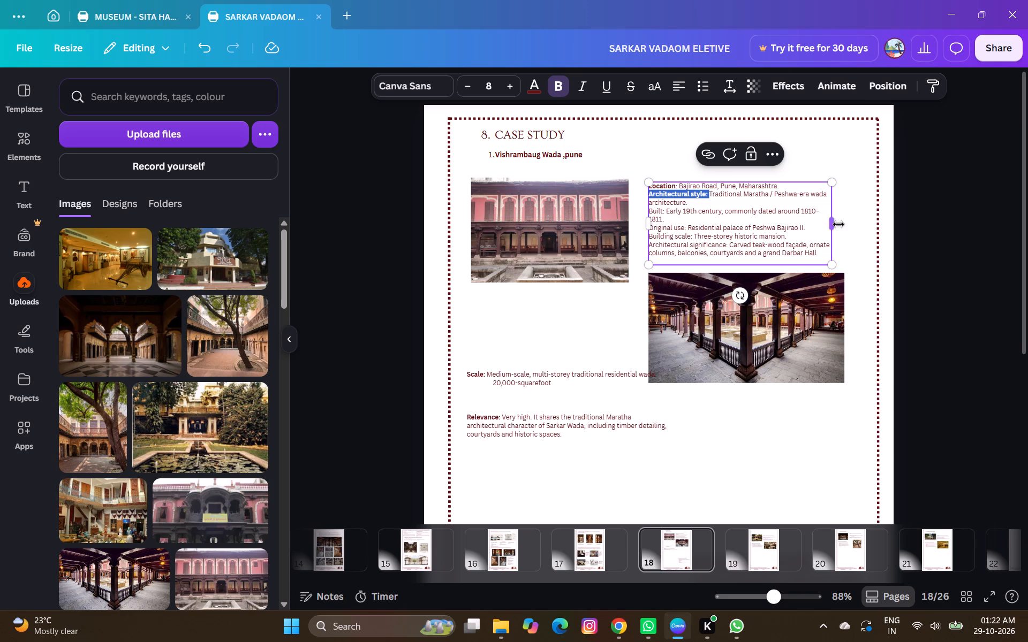
Widen the Location text box toward the page border so the "Built" entry fits on one line.
drag(838, 224, 873, 223)
click(945, 224)
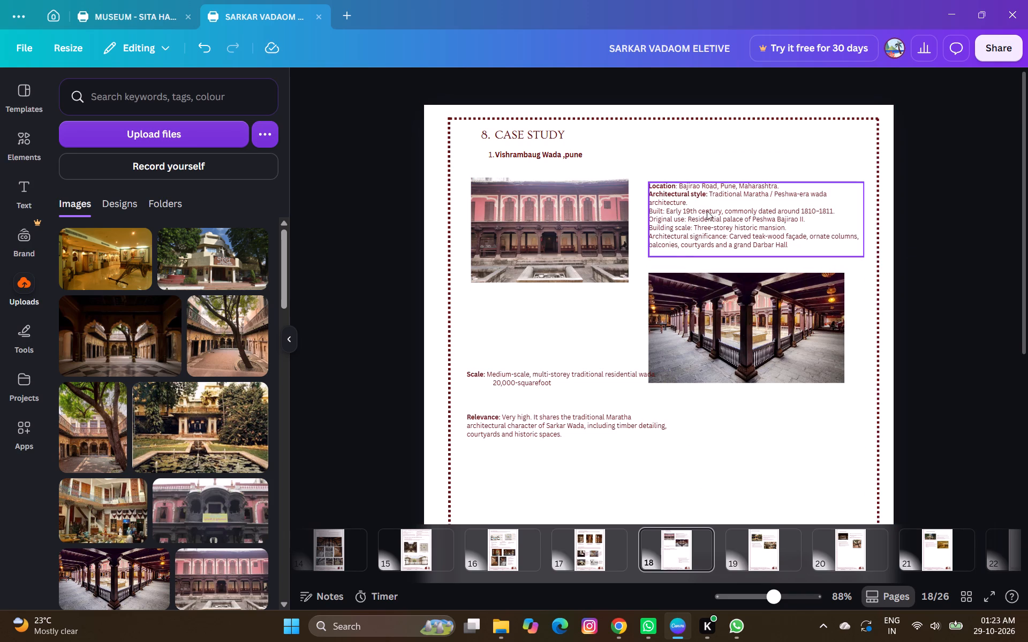
Make the "Built" label bold and add a space before its colon.
click(664, 213)
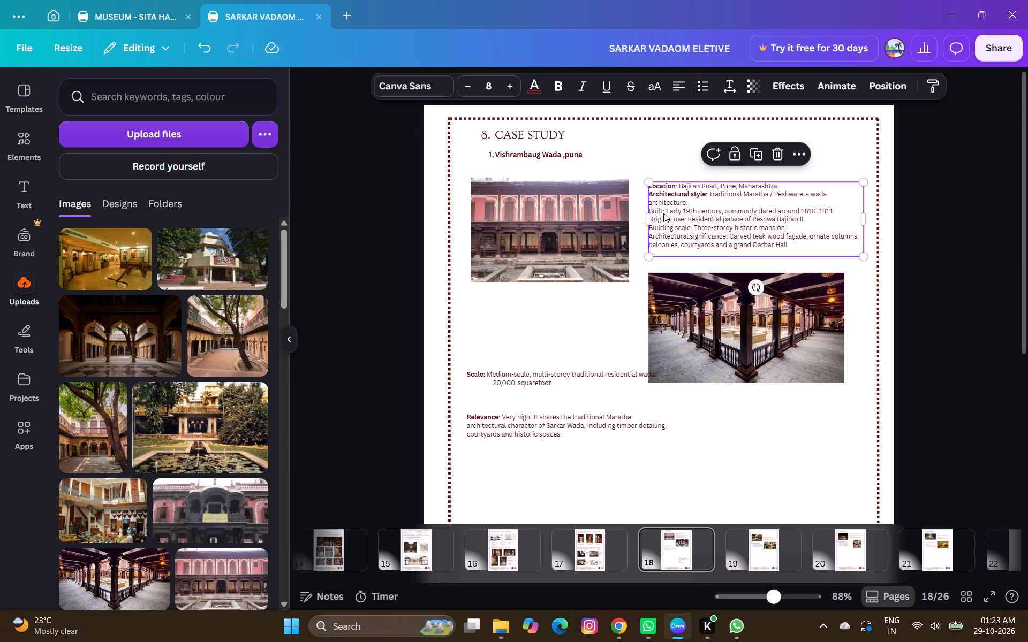
click(663, 213)
drag(663, 213, 647, 213)
click(664, 211)
scroll(665, 211, up, 2)
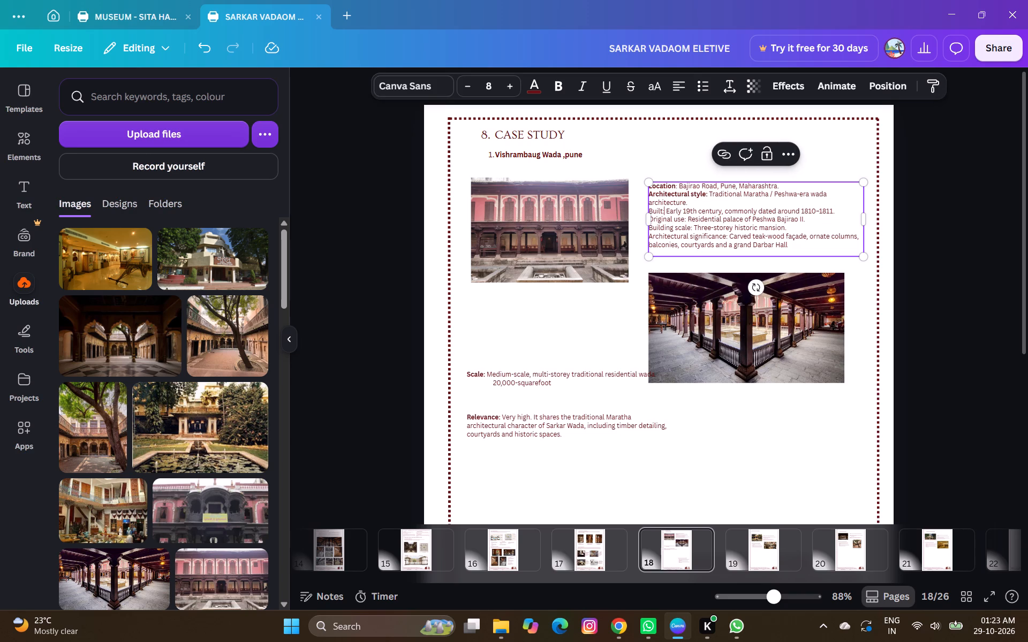
scroll(665, 211, up, 7)
ctrl+scroll(731, 202, up, 8)
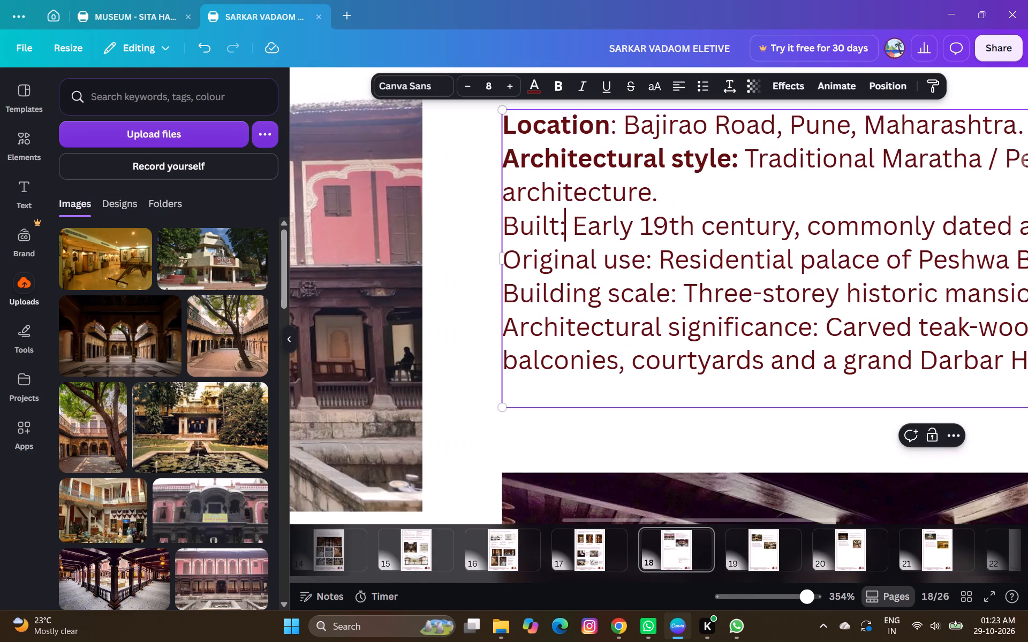
drag(561, 229, 504, 232)
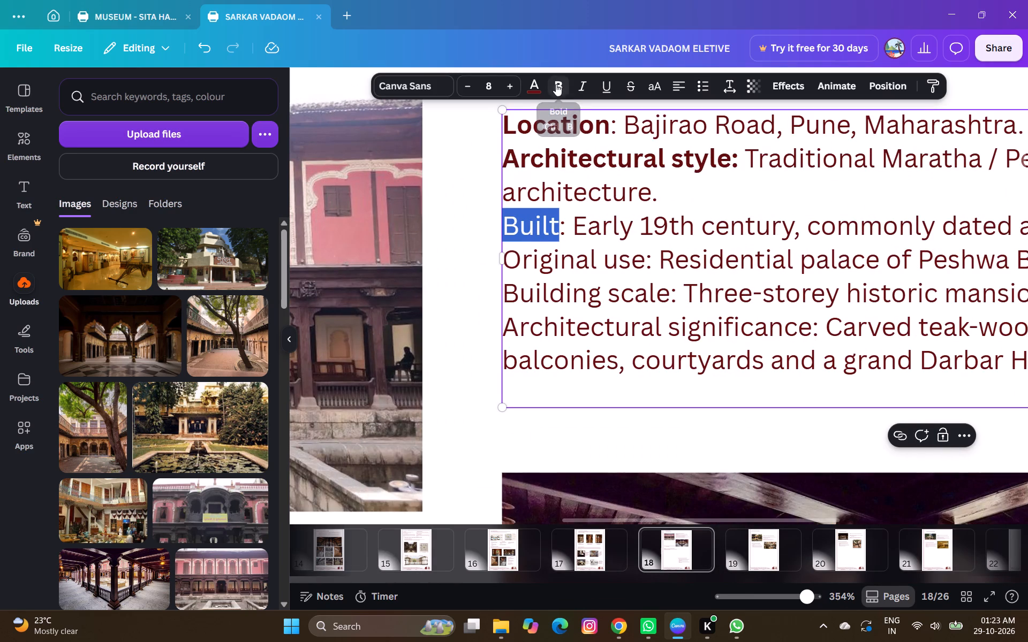
click(555, 83)
key(space)
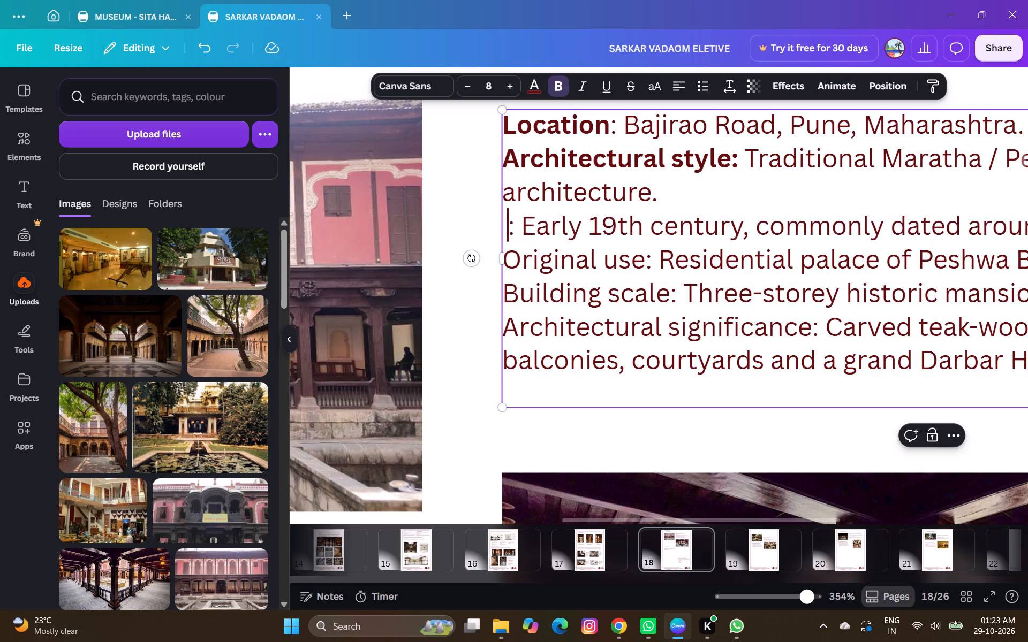
key(ctrl+z)
click(564, 230)
key(space)
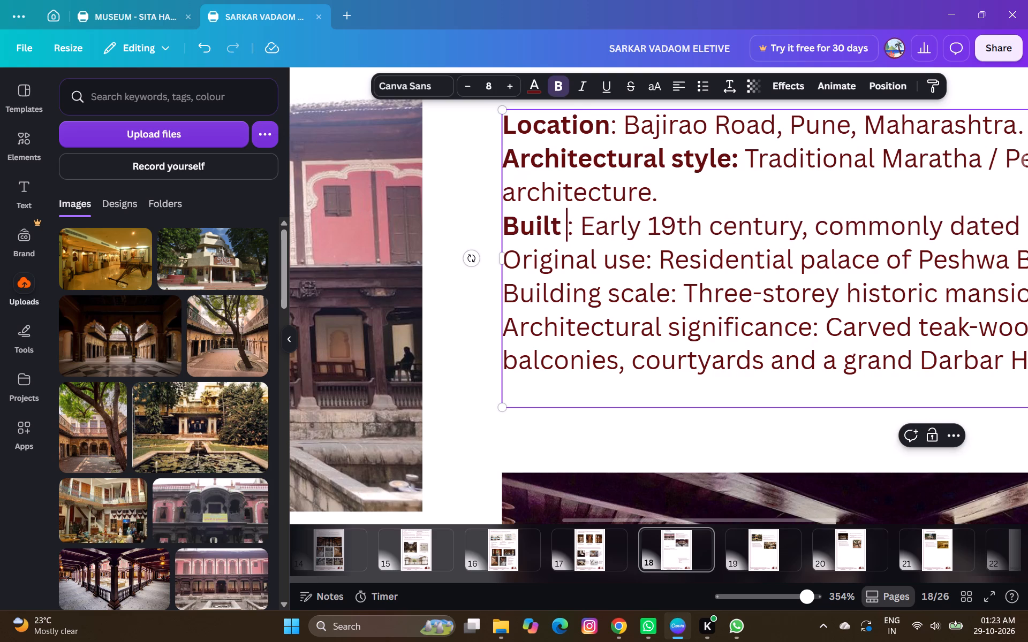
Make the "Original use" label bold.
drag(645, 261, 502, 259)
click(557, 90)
Delete the whole "Original use" line about the residential palace, leaving no blank line between "Built" and "Building scale".
scroll(518, 369, down, 1)
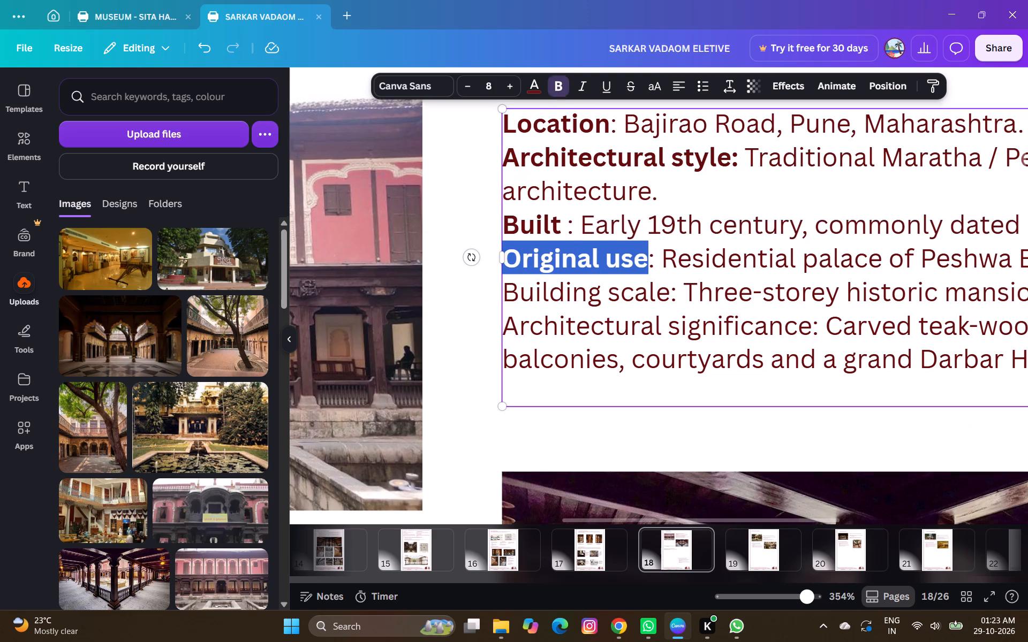
scroll(518, 369, down, 1)
scroll(518, 369, up, 2)
ctrl+scroll(518, 369, down, 2)
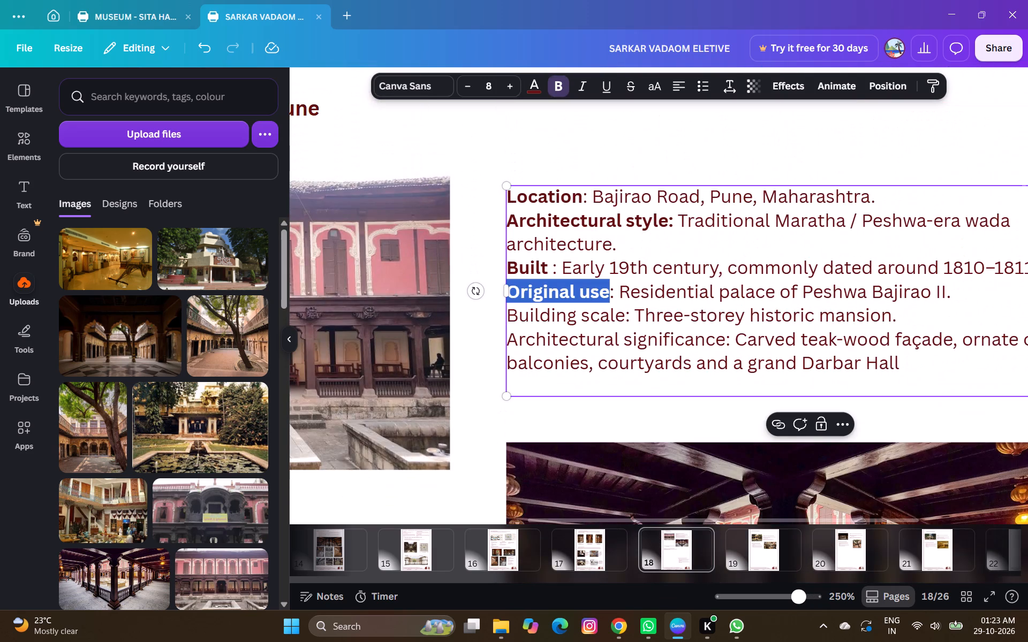
ctrl+scroll(518, 369, up, 1)
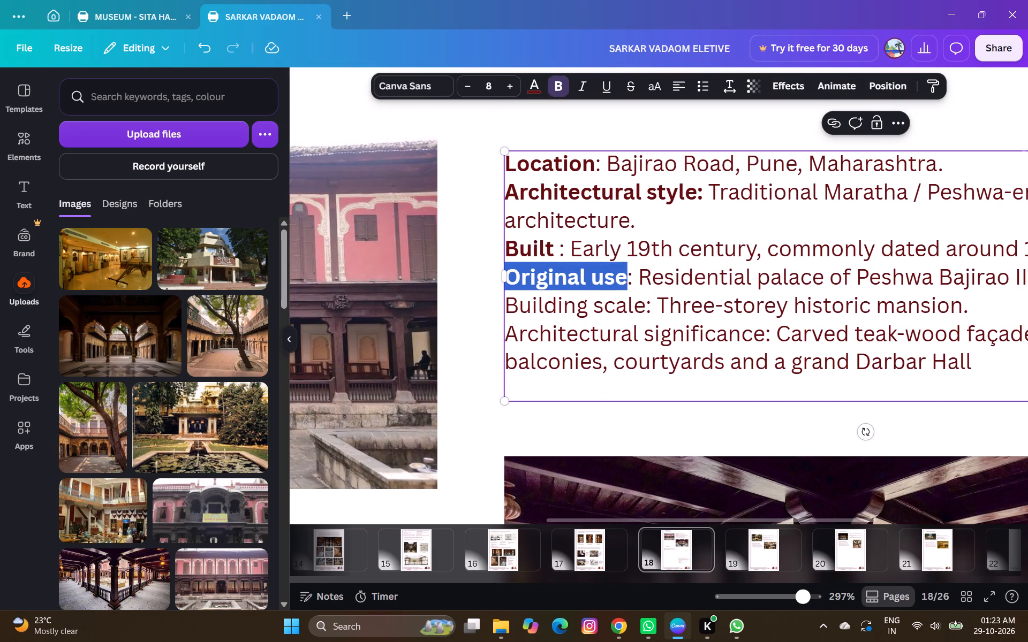
scroll(548, 417, down, 1)
ctrl+scroll(549, 417, down, 2)
click(949, 240)
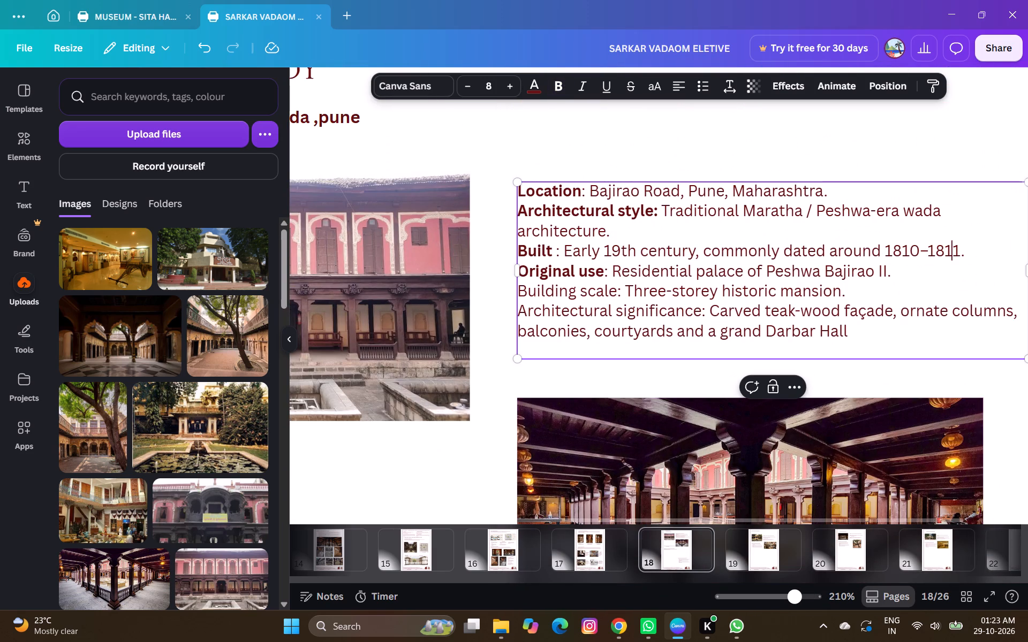
click(909, 263)
drag(905, 272, 486, 277)
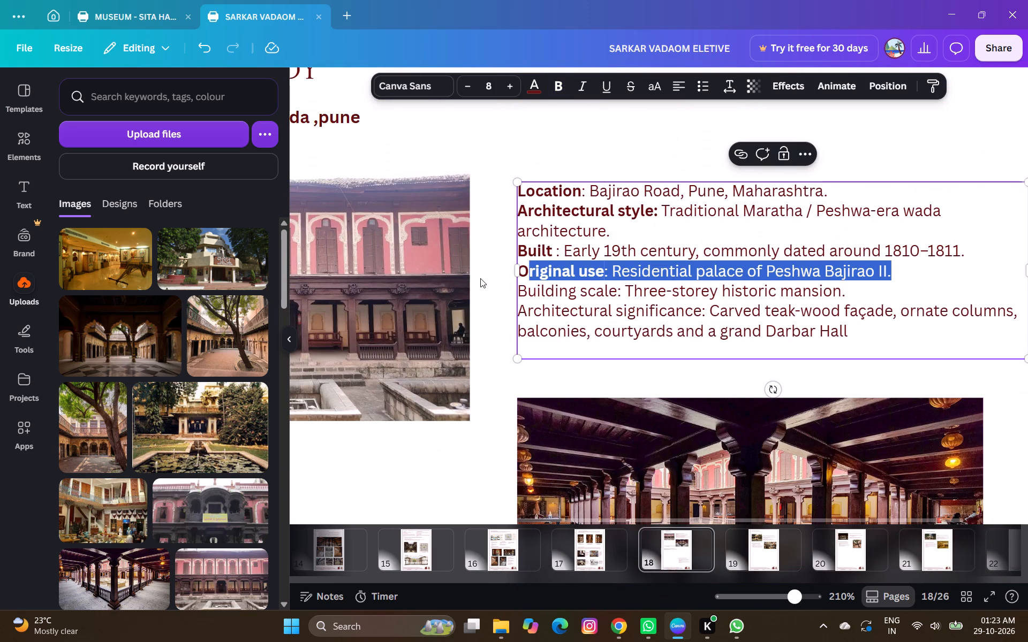
key(BackSpace)
click(555, 270)
key(BackSpace)
key(BackSpace)
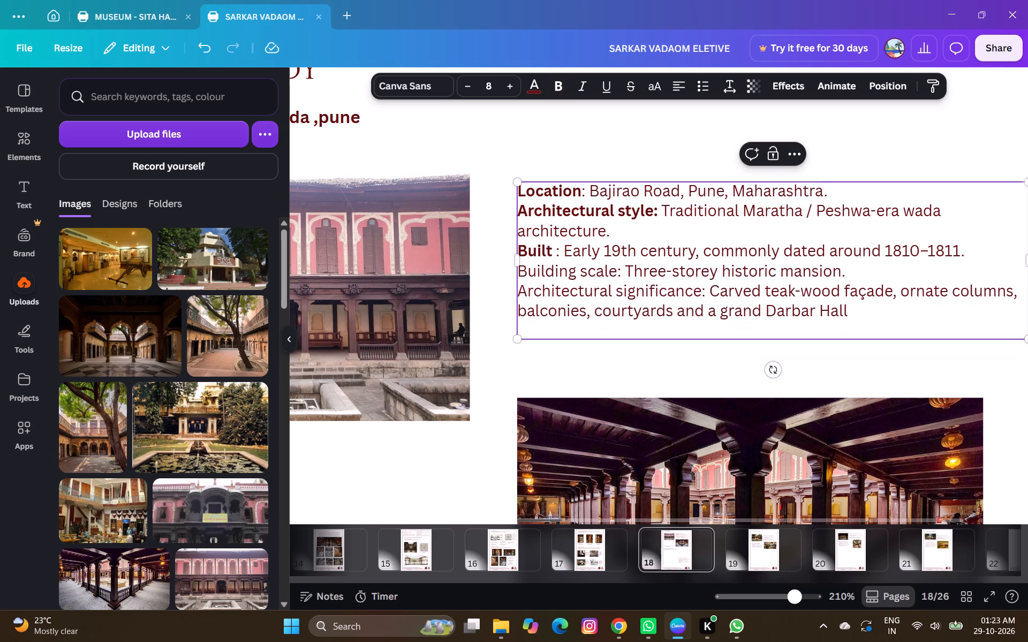
Make the "Building scale" and "Architectural significance" labels bold.
drag(619, 272, 516, 274)
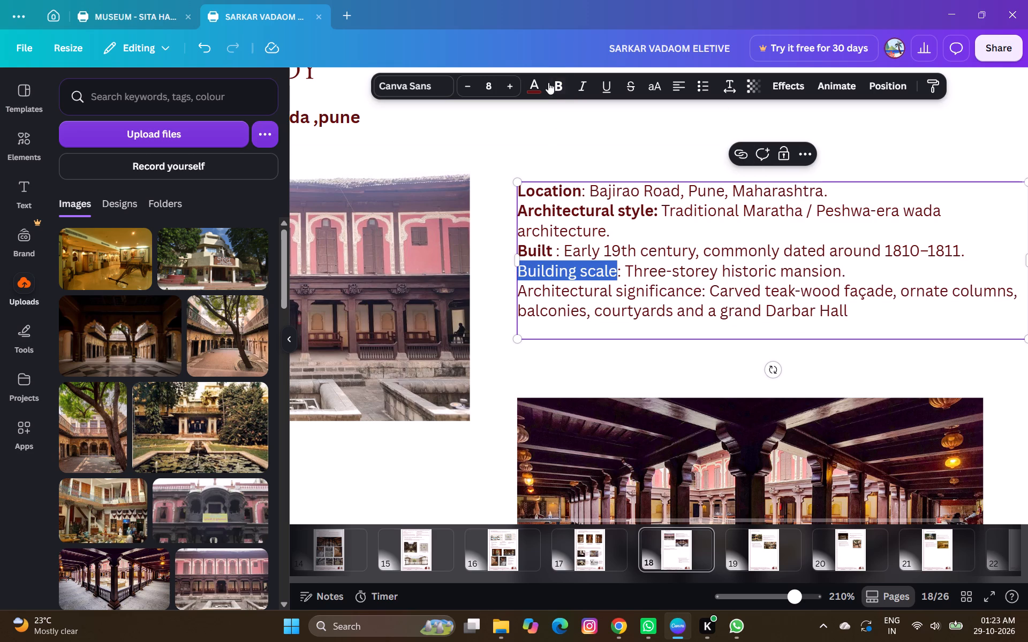
click(549, 80)
drag(700, 291, 681, 287)
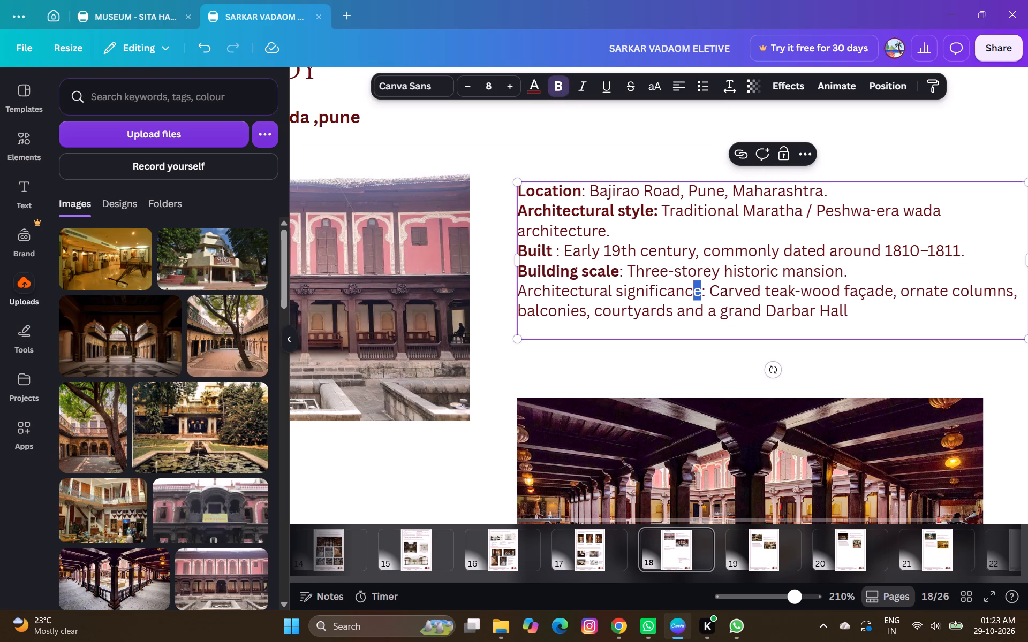
drag(681, 287, 478, 286)
double_click(701, 291)
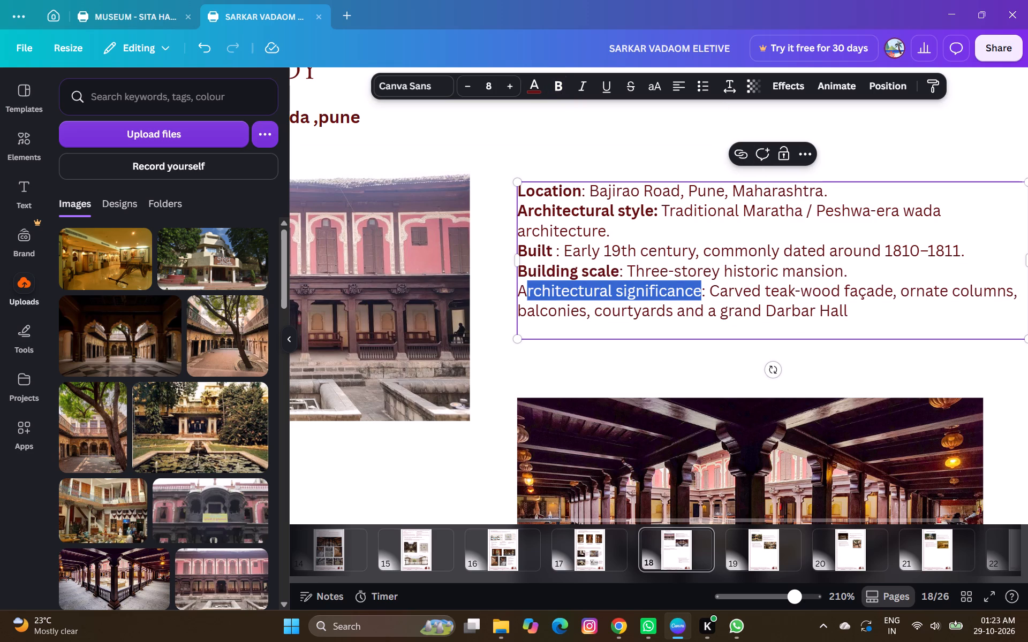
drag(699, 292, 521, 290)
click(554, 88)
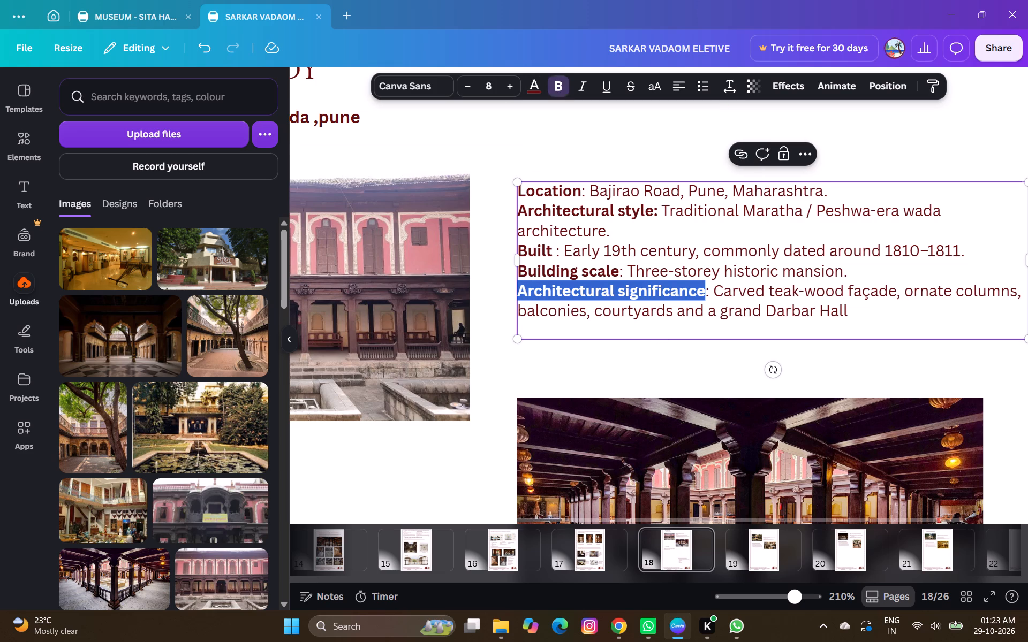
Add a space before the colon after "Architectural significance" and after "Building scale".
click(707, 294)
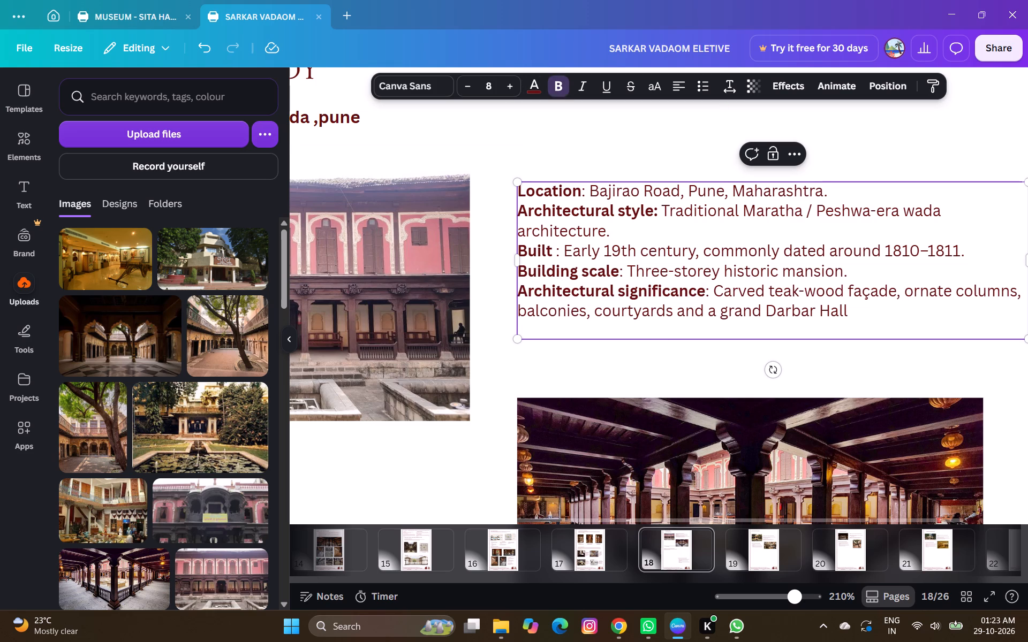
key(space)
click(619, 273)
key(space)
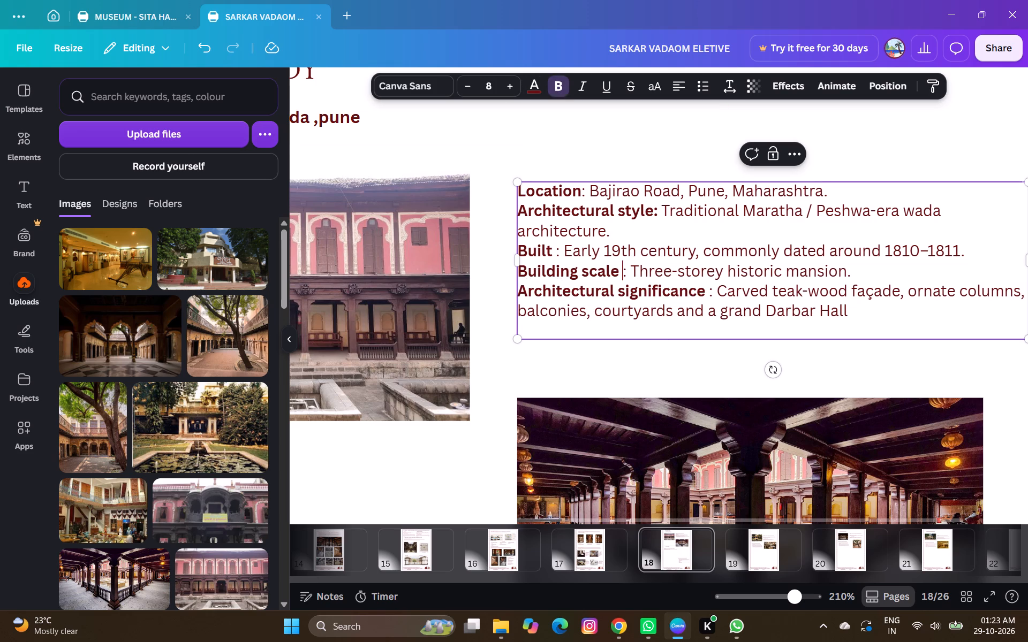
Add a space before the colon after "Location" in the Vishrambaug Wada details text and finish editing it.
click(582, 190)
key(space)
scroll(644, 330, down, 1)
scroll(583, 382, down, 1)
scroll(576, 391, up, 2)
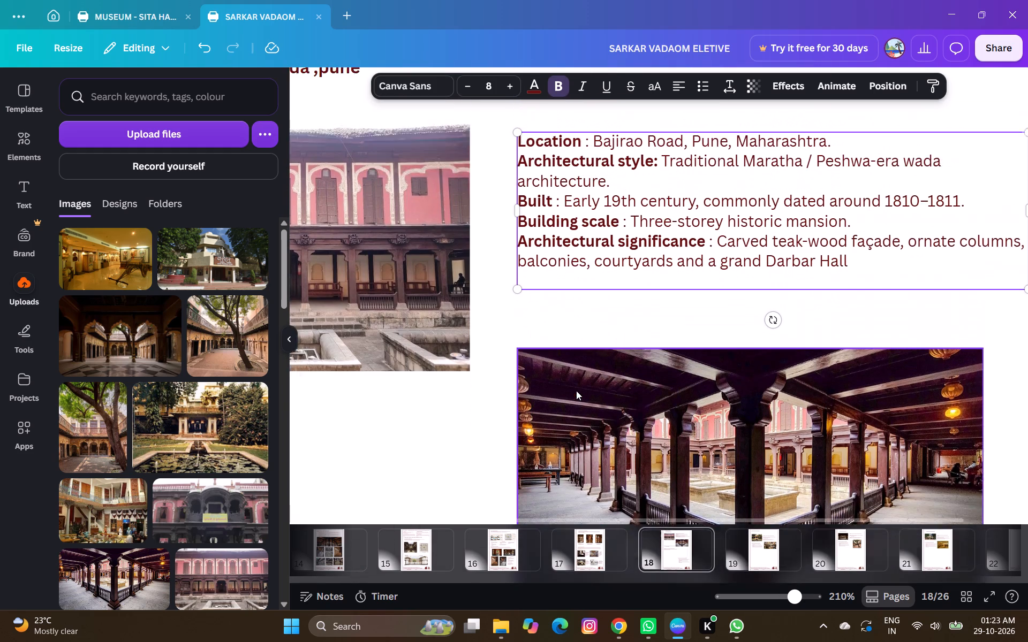
key(Escape)
scroll(542, 392, down, 1)
ctrl+scroll(543, 392, down, 3)
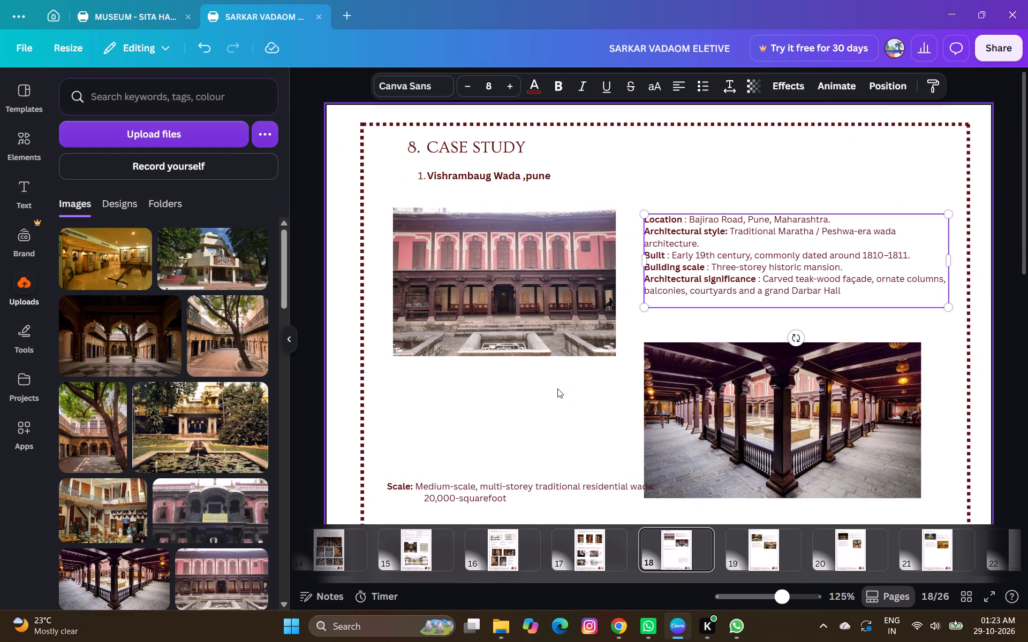
click(1001, 106)
ctrl+scroll(596, 424, down, 2)
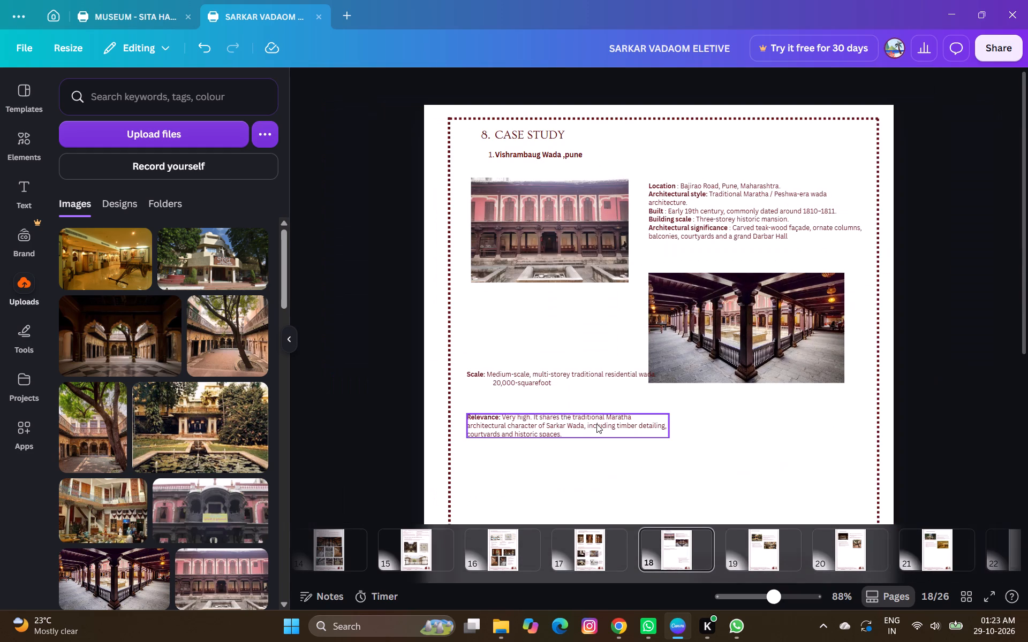
Shift the details text slightly down the page, and offset the courtyard photo slightly down and toward the outer border.
click(708, 233)
drag(716, 222, 717, 231)
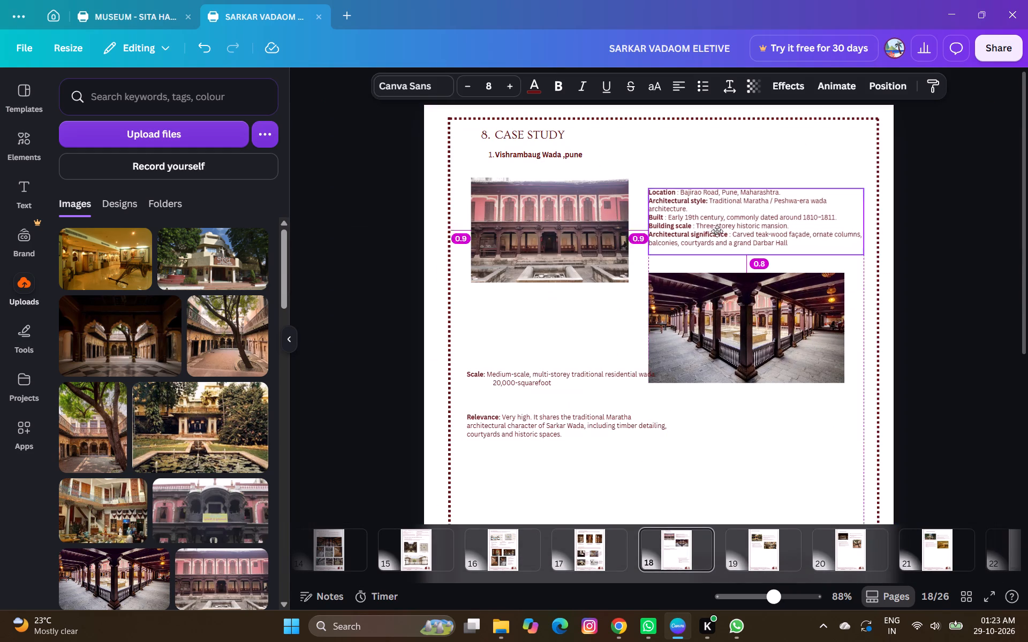
drag(717, 231, 716, 232)
click(964, 310)
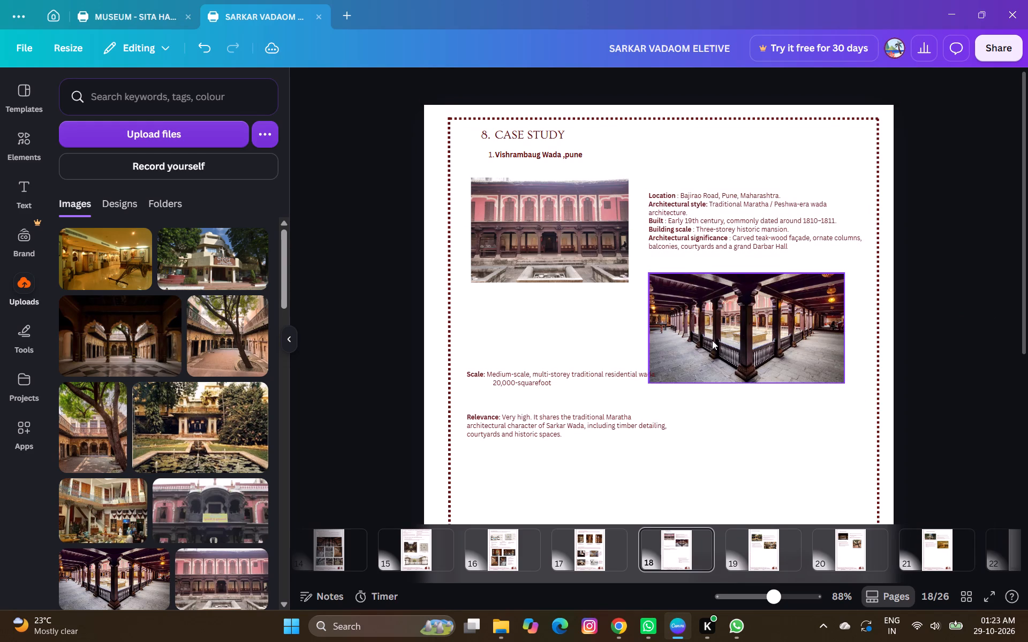
drag(713, 339, 721, 346)
click(955, 301)
scroll(805, 320, up, 1)
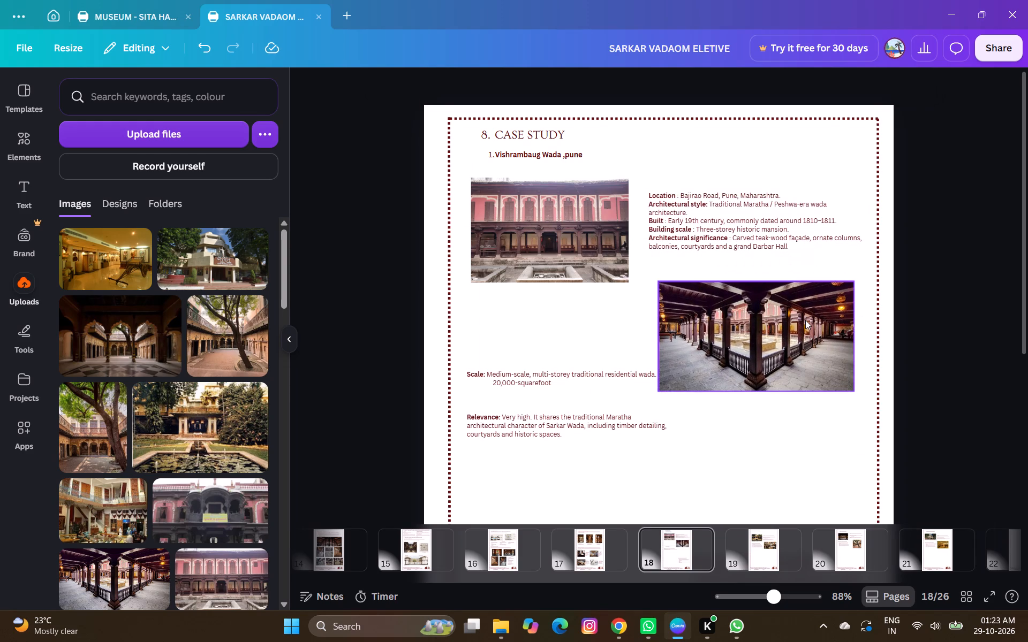
click(742, 230)
click(965, 237)
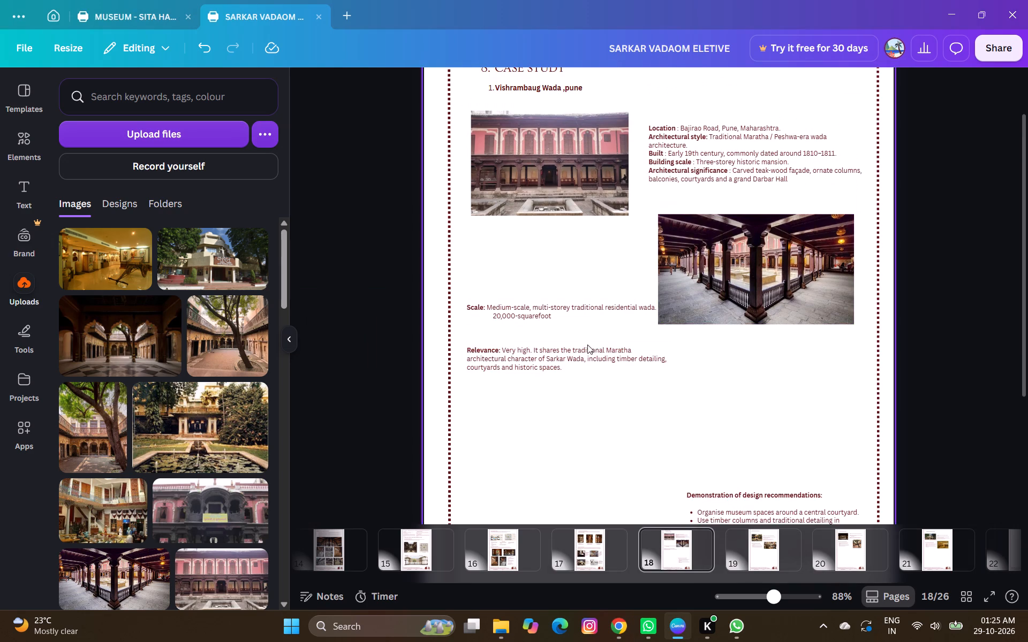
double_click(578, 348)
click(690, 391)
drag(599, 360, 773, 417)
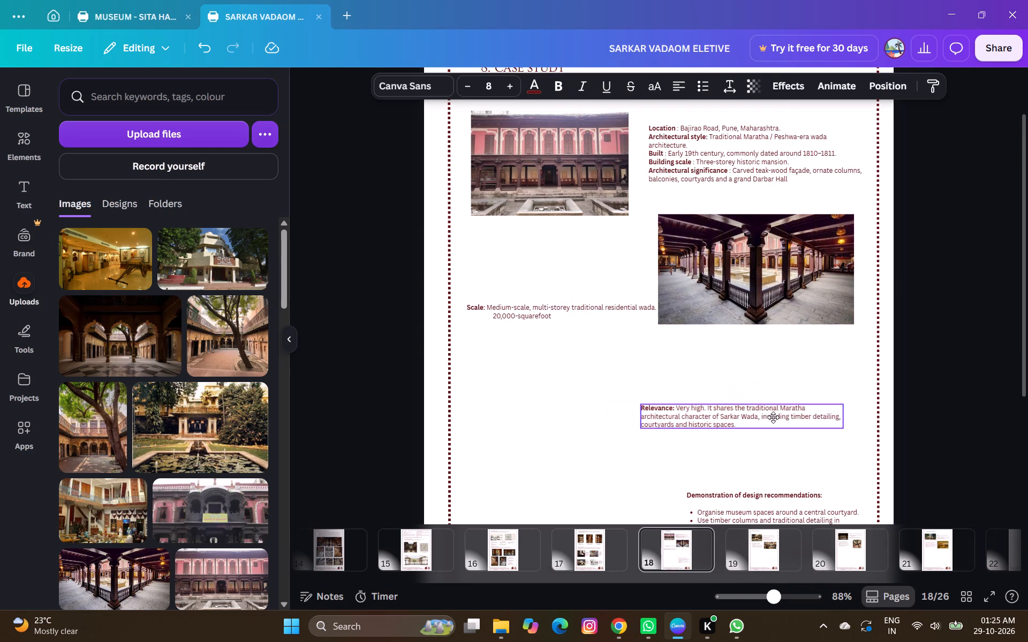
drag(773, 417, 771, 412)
Move the "Scale" text directly beneath the "Architectural significance" lines, aligned with the details text's left edge and following without a gap.
drag(574, 310, 592, 357)
drag(598, 357, 684, 305)
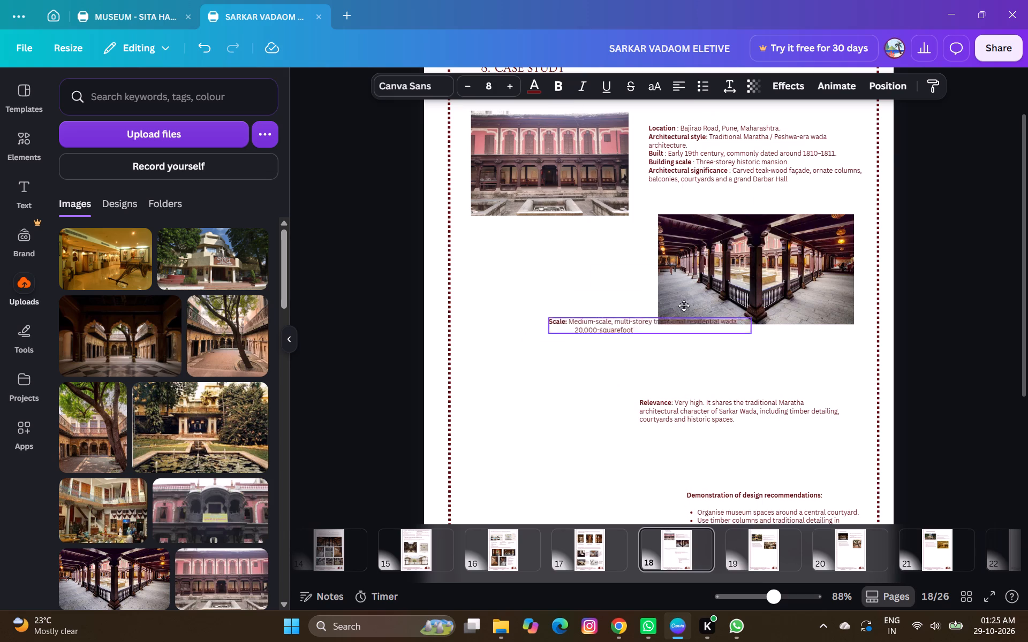
drag(684, 305, 762, 200)
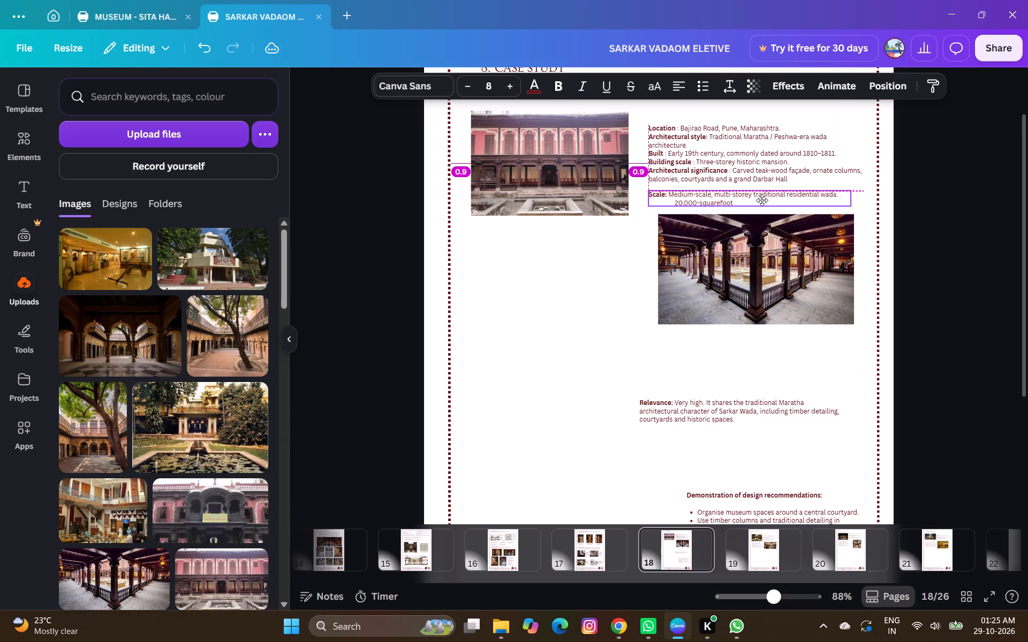
drag(762, 200, 762, 198)
click(913, 197)
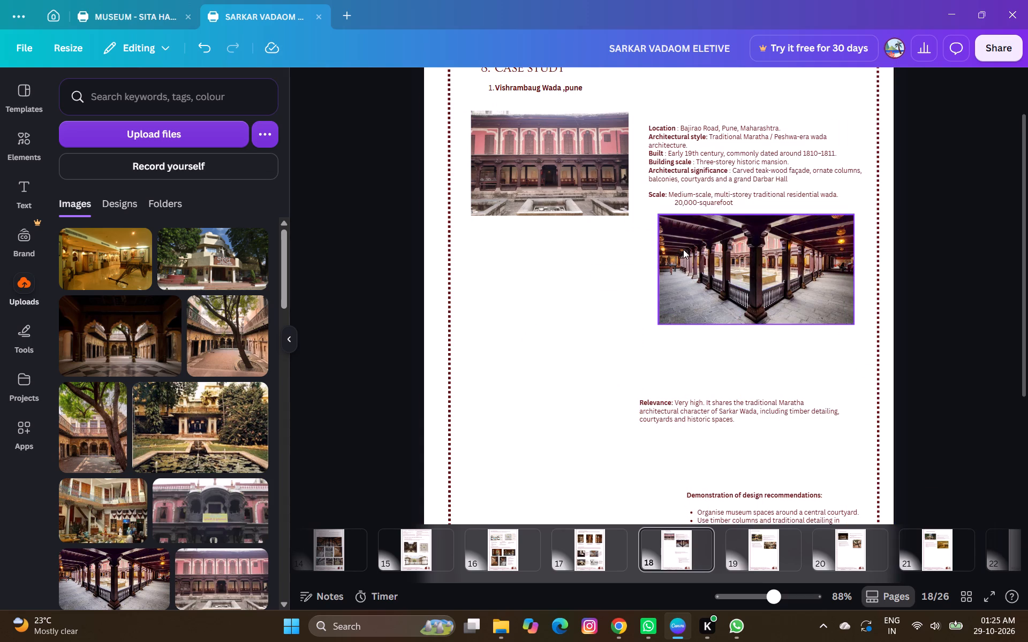
click(704, 200)
click(919, 204)
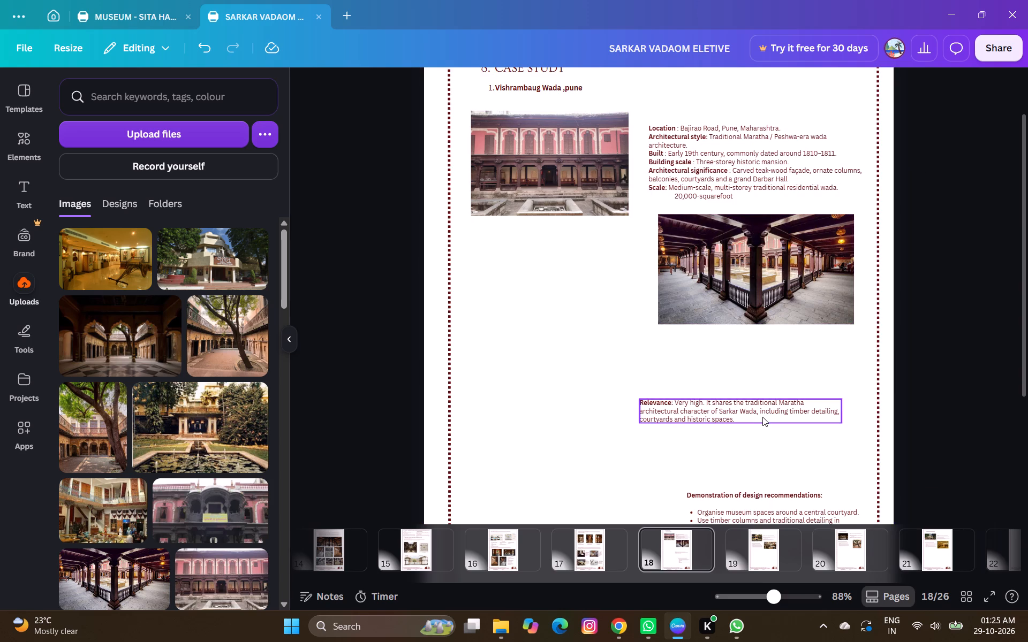
Move the "Relevance" text into the empty area beneath the façade photo.
drag(762, 417, 581, 286)
Move the courtyard photo lower, leaving a gap between it and the "Scale" text above.
drag(765, 282, 768, 316)
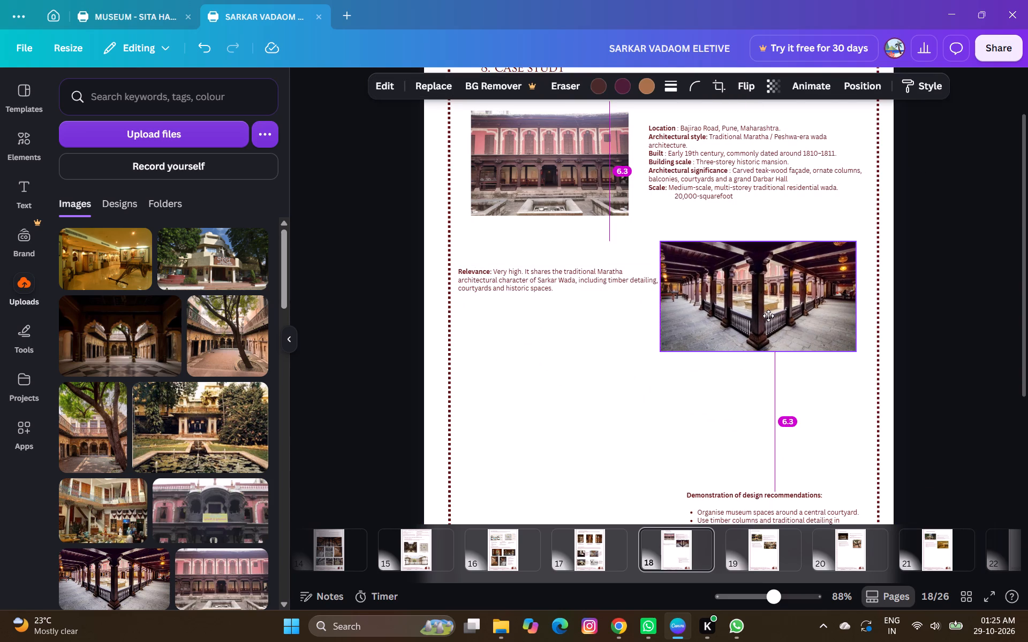
drag(768, 316, 769, 318)
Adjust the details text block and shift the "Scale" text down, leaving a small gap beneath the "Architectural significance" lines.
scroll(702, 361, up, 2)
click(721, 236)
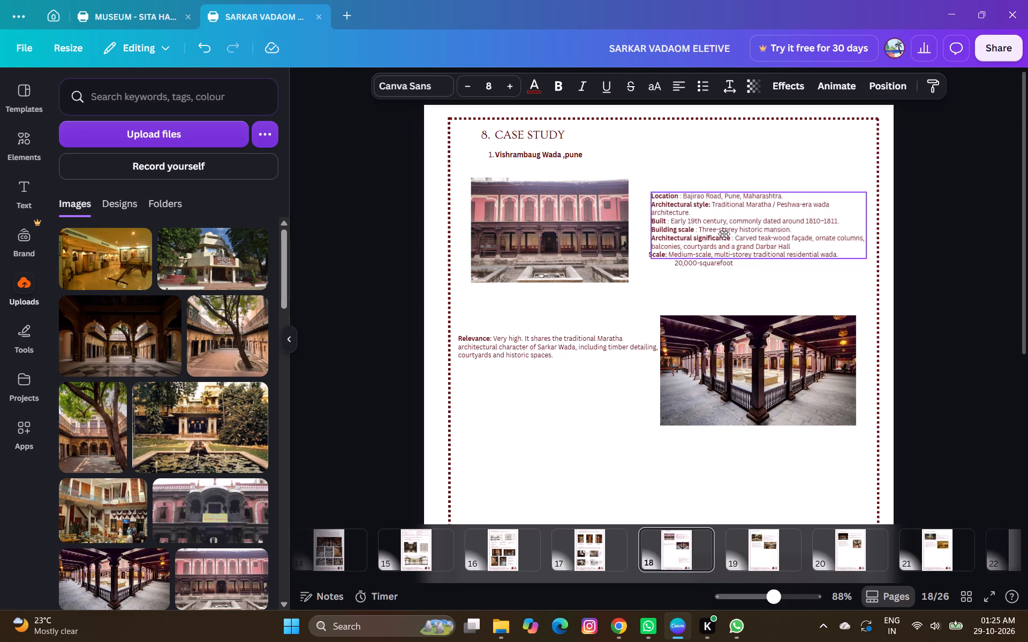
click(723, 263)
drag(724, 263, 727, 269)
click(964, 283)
Replace all of the "Relevance" text with the copied paragraph on Vishrambaug Wada's traditional planning approach.
drag(527, 352, 531, 346)
double_click(566, 349)
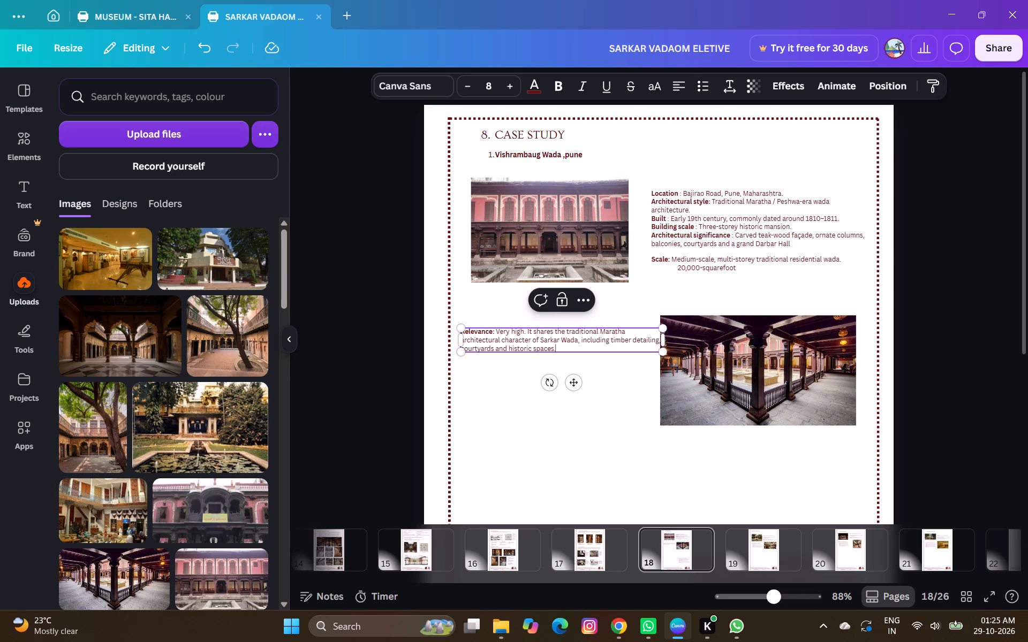
triple_click(570, 348)
key(ctrl+v)
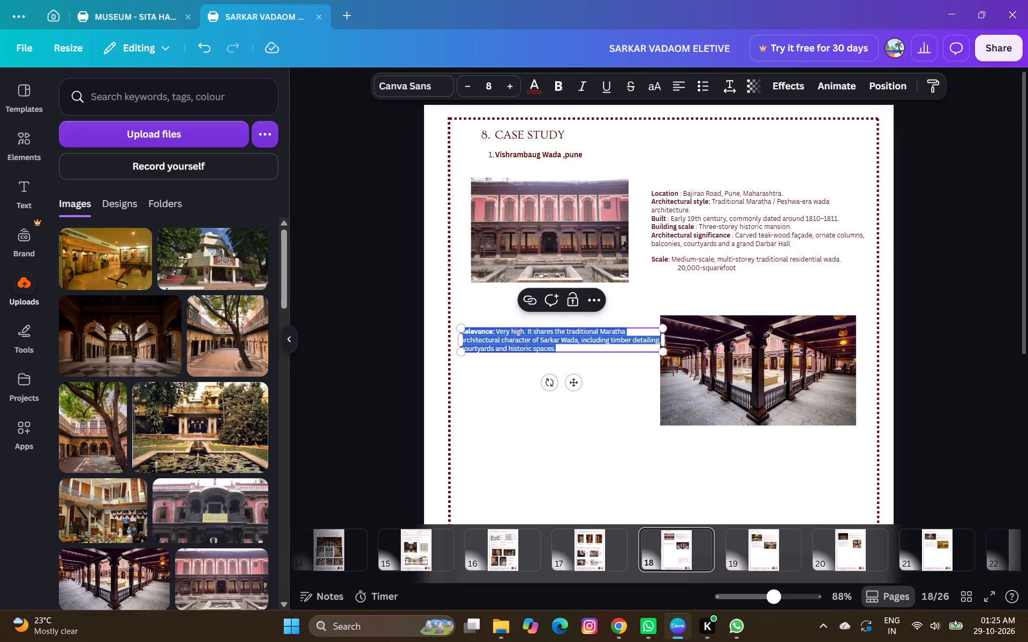
Remove the bold formatting from the pasted planning paragraph.
drag(521, 366, 461, 328)
click(480, 332)
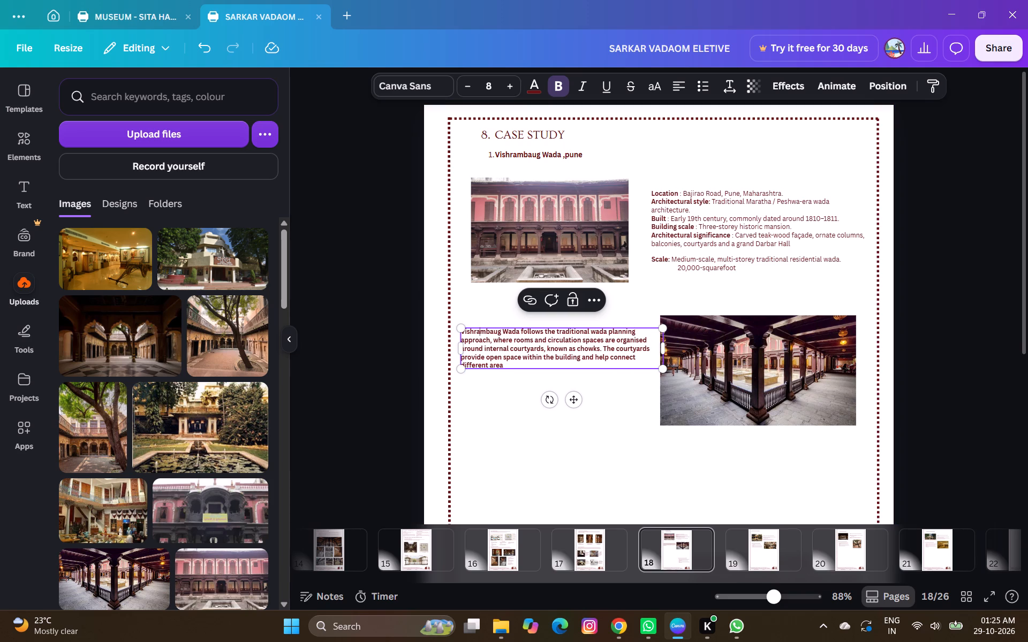
drag(513, 363, 460, 334)
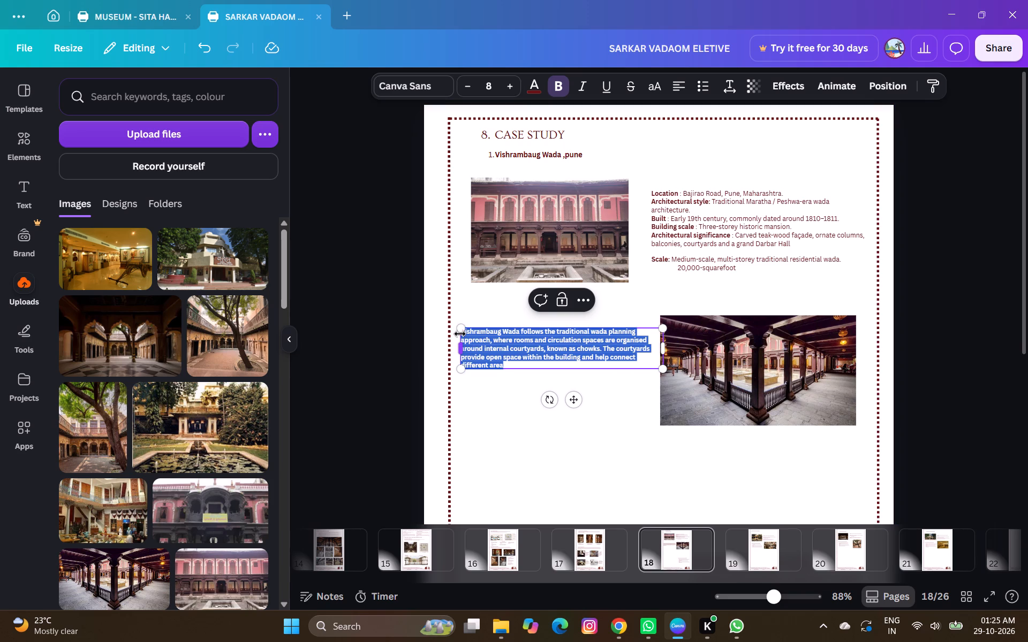
drag(460, 334, 453, 333)
click(552, 89)
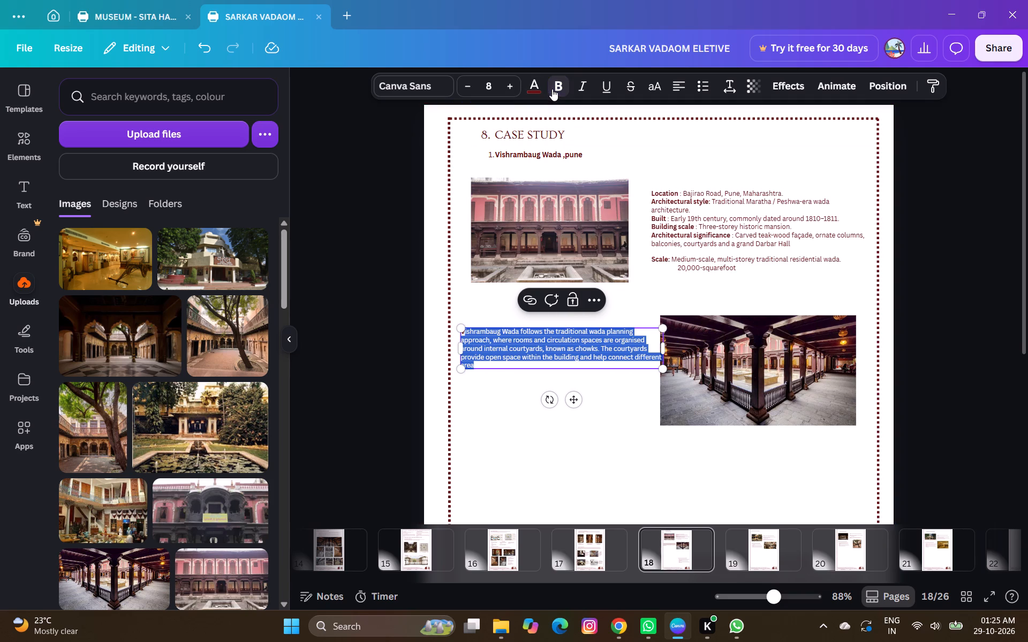
click(950, 404)
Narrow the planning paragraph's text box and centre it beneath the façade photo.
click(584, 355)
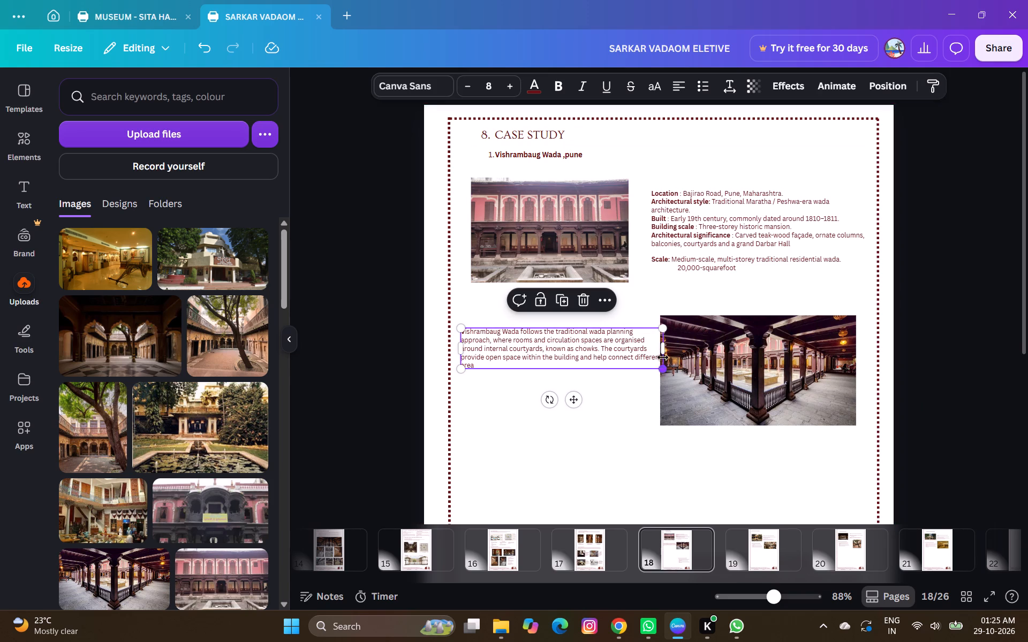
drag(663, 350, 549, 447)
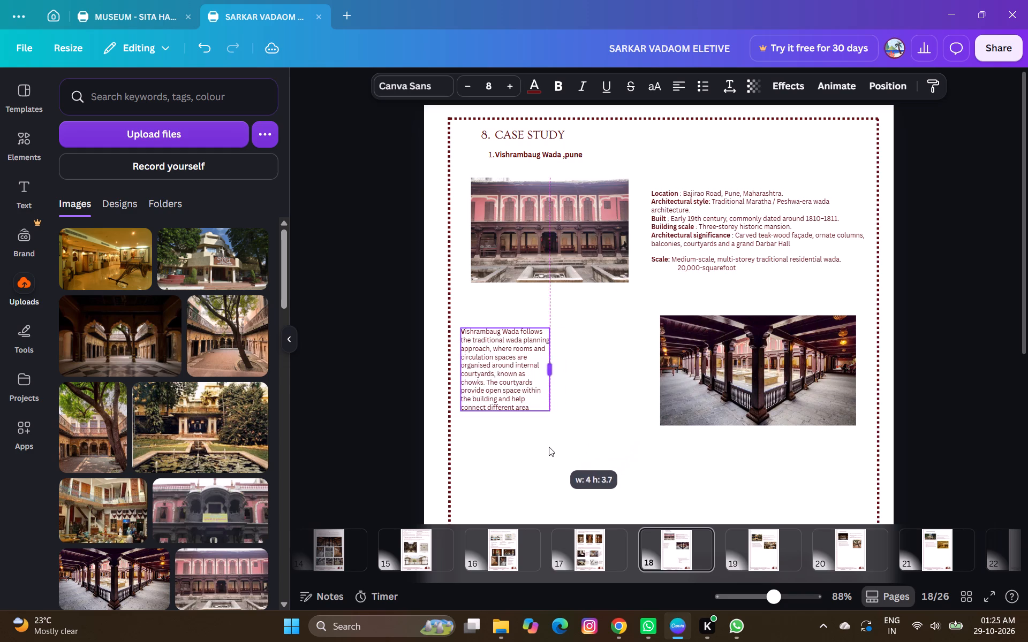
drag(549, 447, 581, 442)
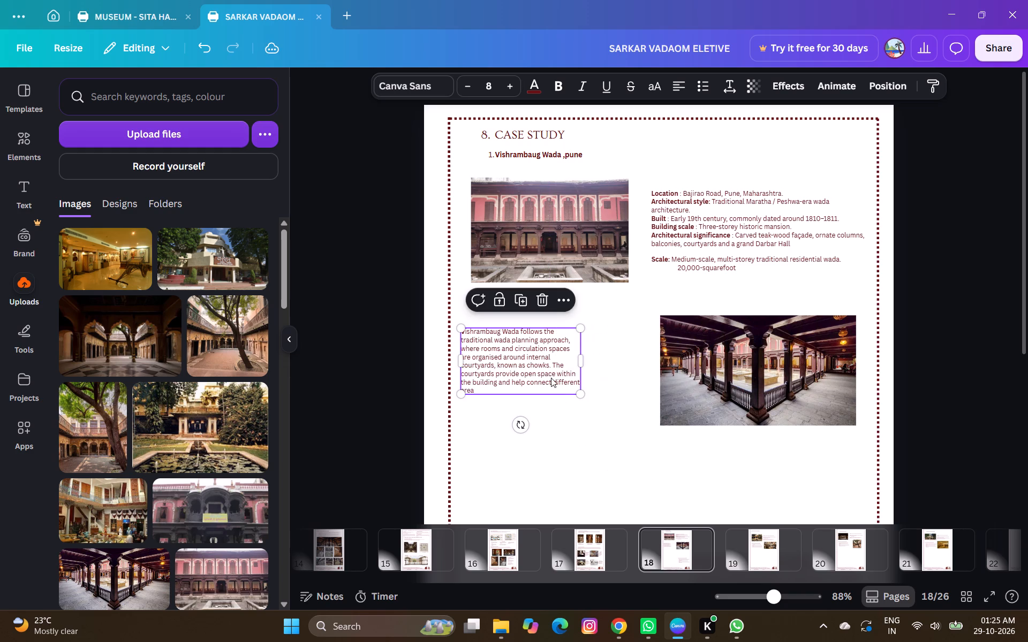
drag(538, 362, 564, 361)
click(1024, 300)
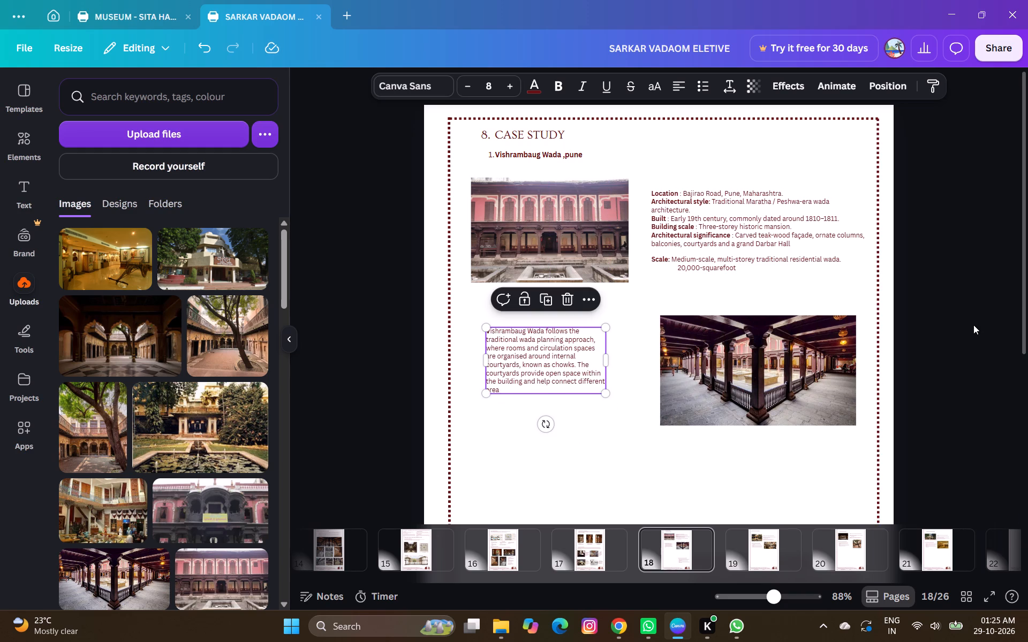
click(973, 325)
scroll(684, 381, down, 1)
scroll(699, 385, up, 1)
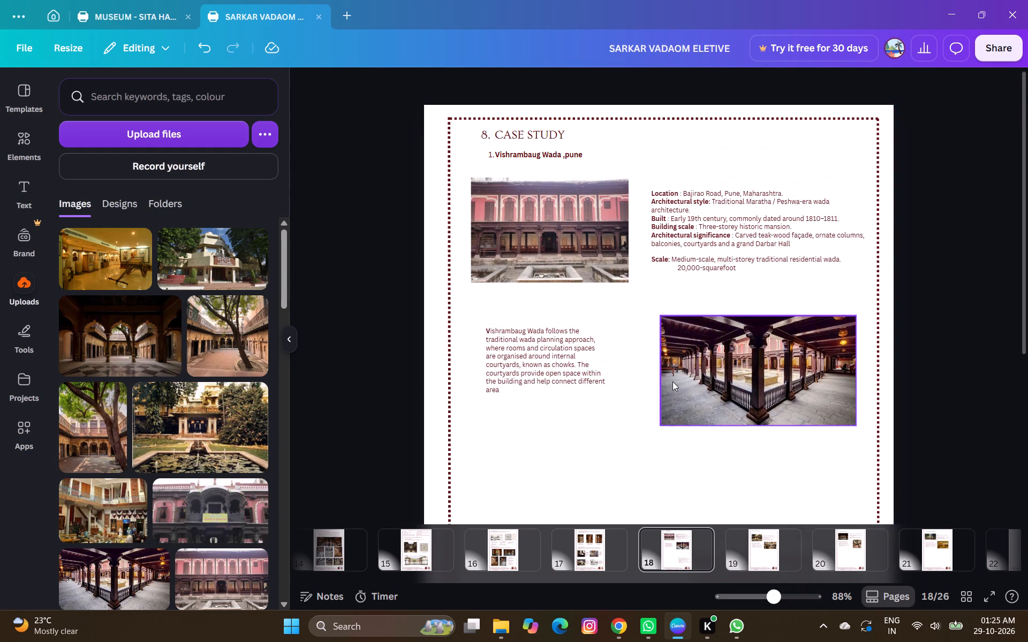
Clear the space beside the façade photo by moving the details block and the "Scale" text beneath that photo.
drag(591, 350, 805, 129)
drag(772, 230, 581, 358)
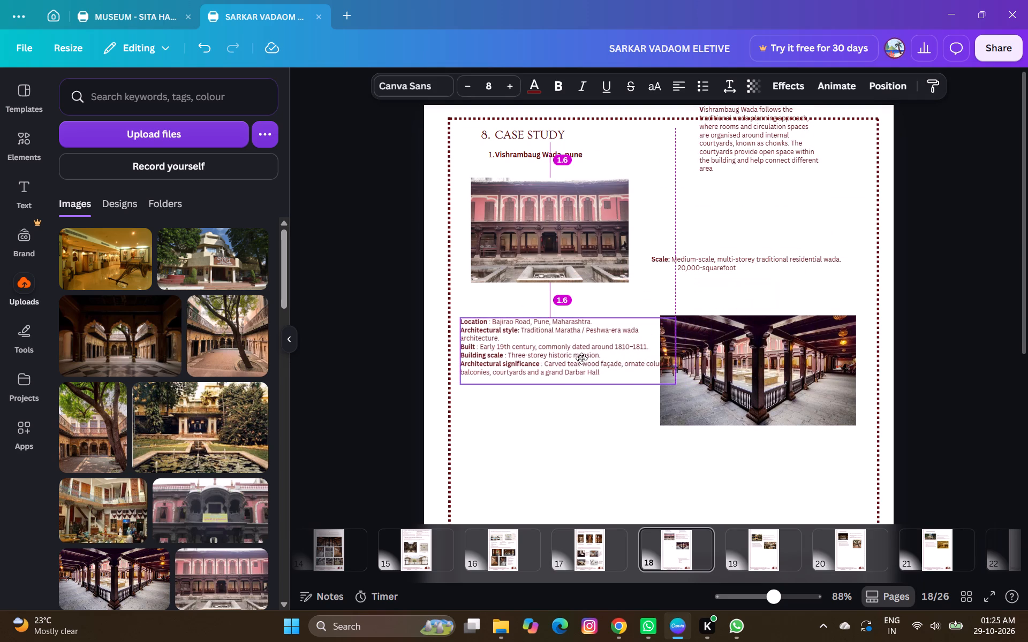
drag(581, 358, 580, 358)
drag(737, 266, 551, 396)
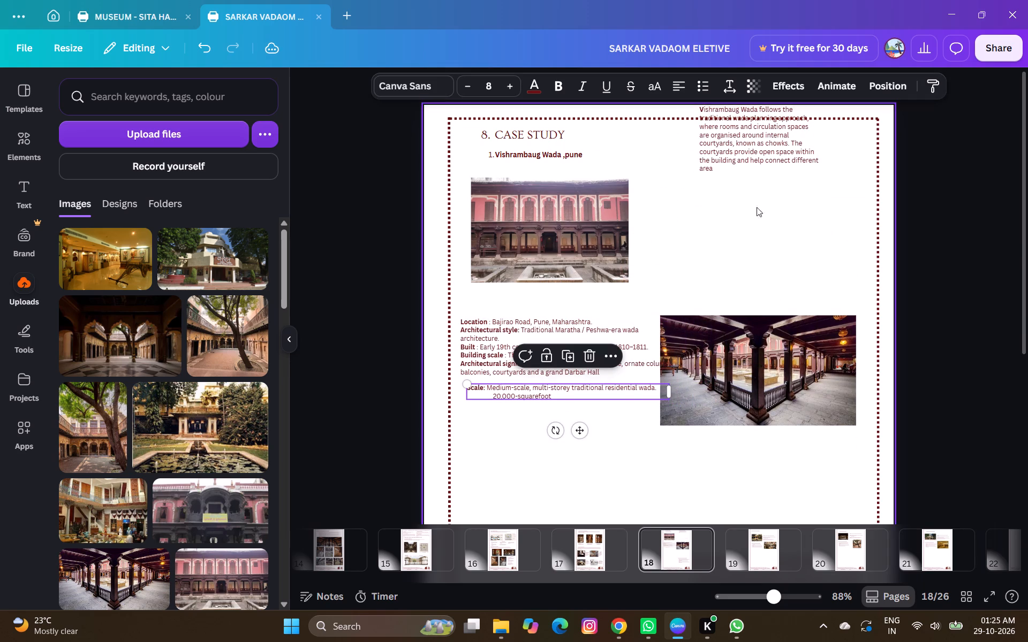
Place the planning paragraph beside the top of the façade photo and widen its text box so it wraps to four lines.
drag(780, 132, 767, 215)
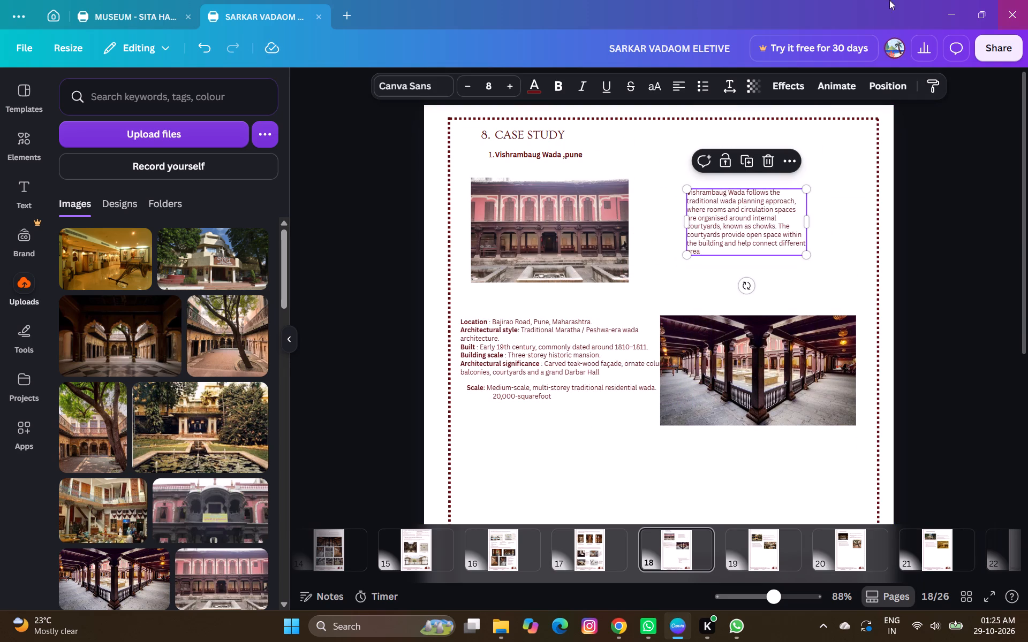
drag(778, 217, 747, 218)
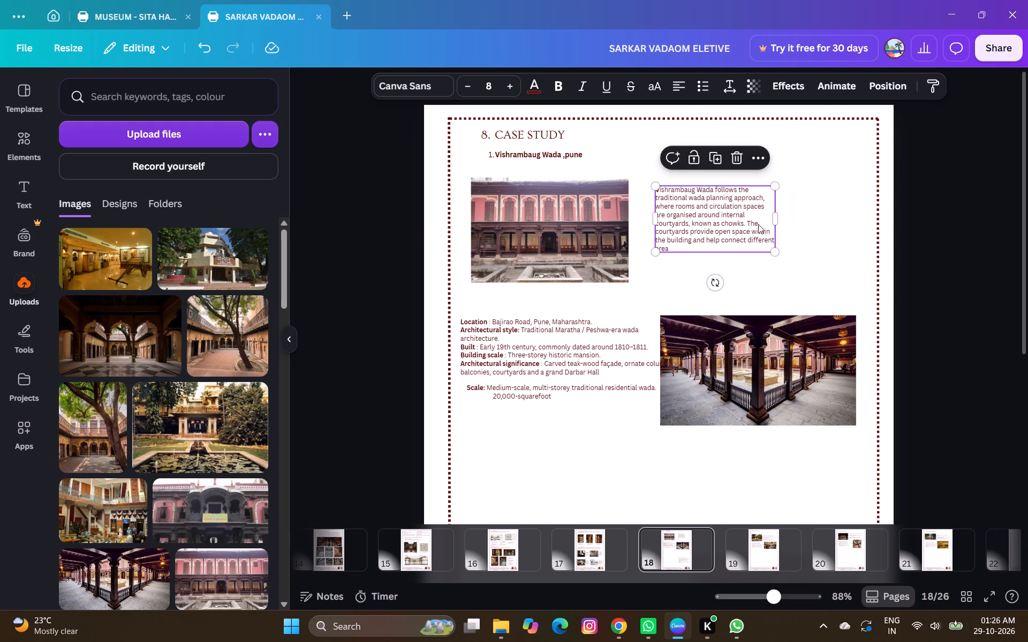
drag(776, 254, 783, 257)
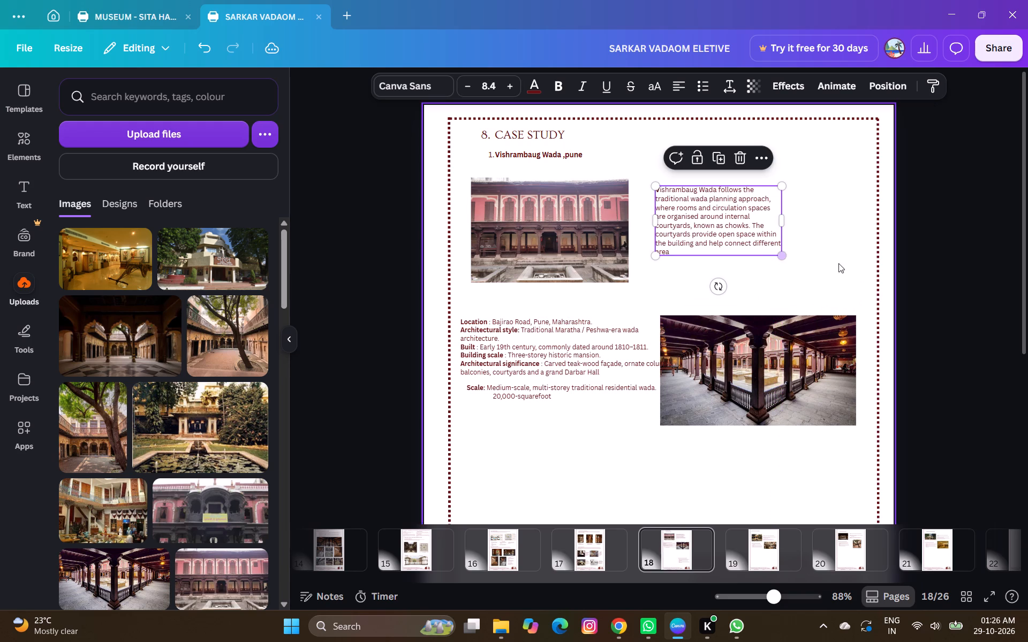
drag(779, 253, 774, 249)
click(890, 256)
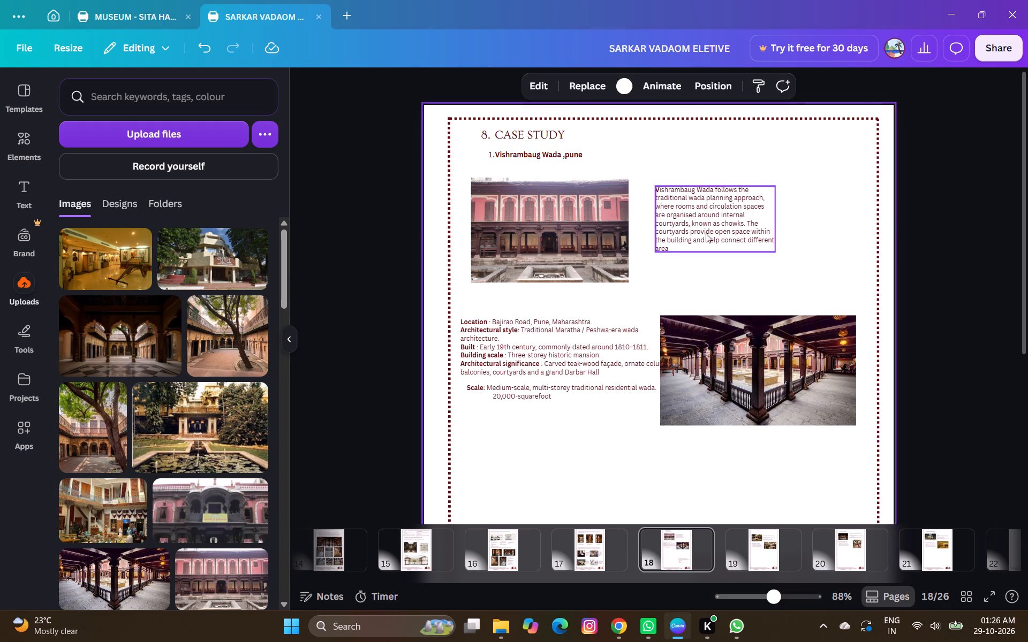
drag(703, 230, 713, 241)
drag(781, 234, 739, 235)
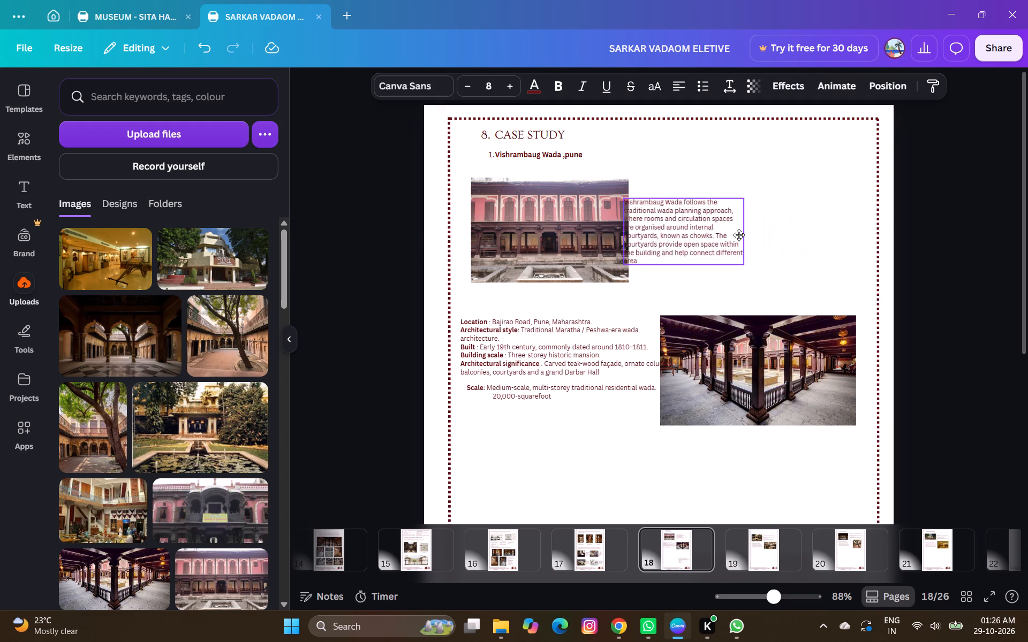
drag(739, 235, 738, 235)
drag(740, 231, 833, 233)
drag(738, 213, 759, 198)
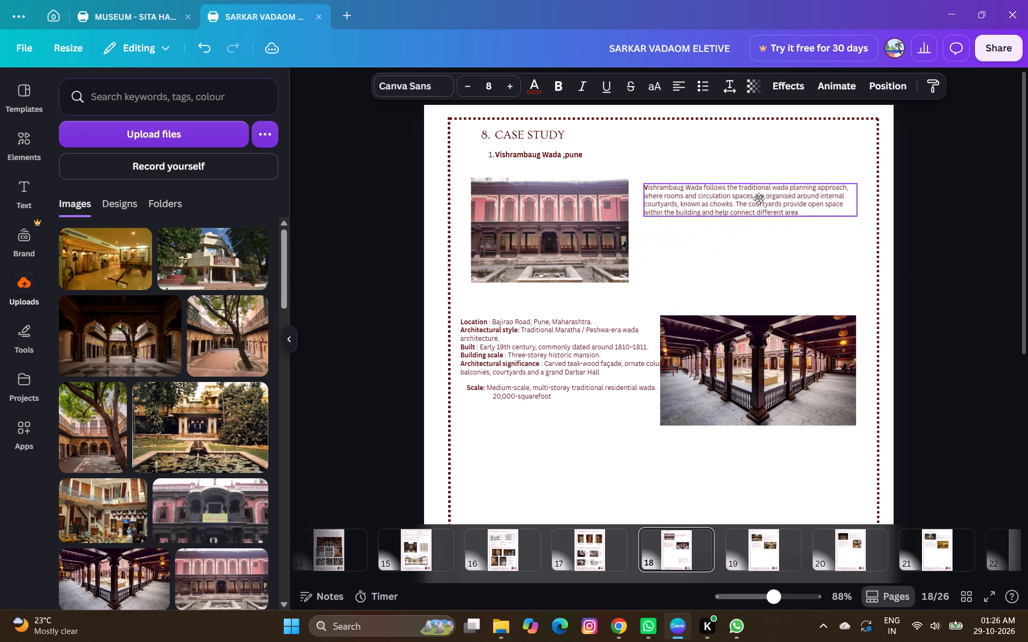
drag(759, 198, 762, 196)
click(934, 250)
Move the details block starting with "Location" directly beneath the planning paragraph, beside the façade photo.
drag(556, 327, 556, 328)
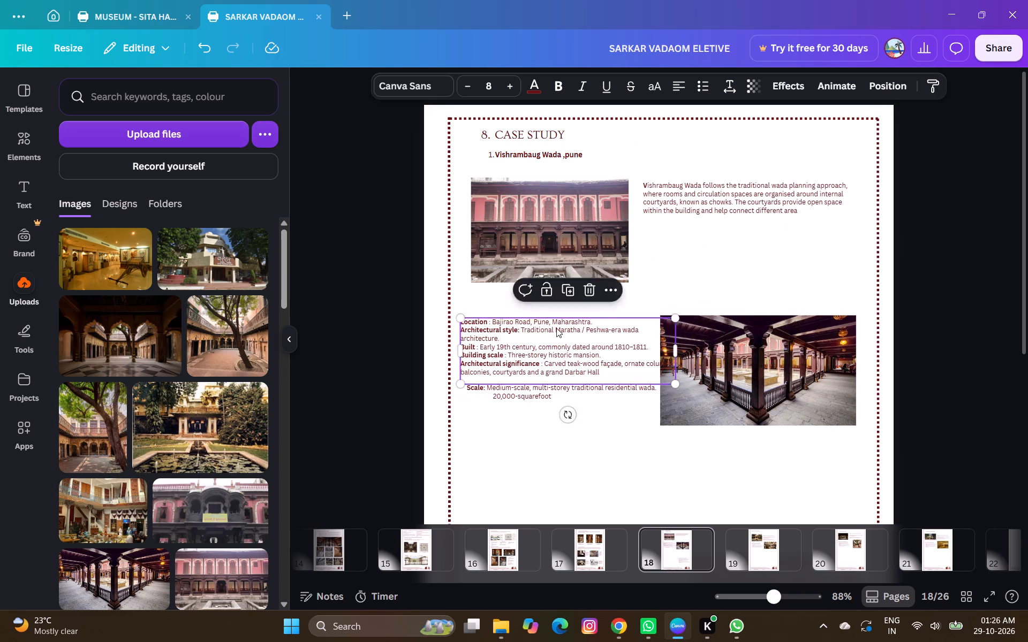
drag(556, 328, 740, 232)
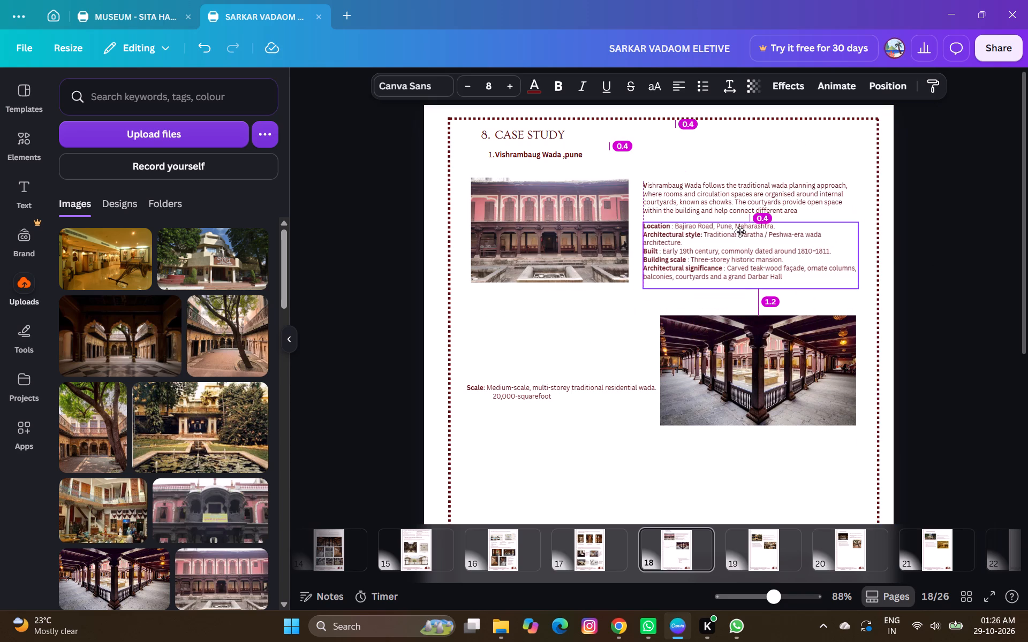
drag(740, 232, 736, 232)
click(958, 222)
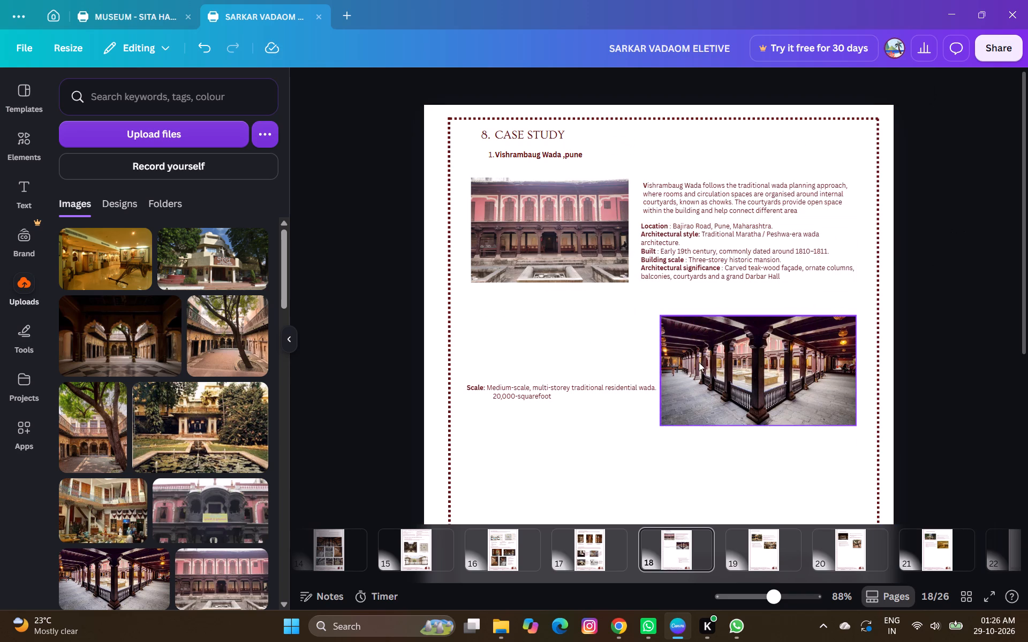
Stack the "Scale" text and the "Demonstration of design recommendations" block beneath the façade photo, beside the courtyard photo.
scroll(699, 368, down, 1)
drag(573, 322, 568, 261)
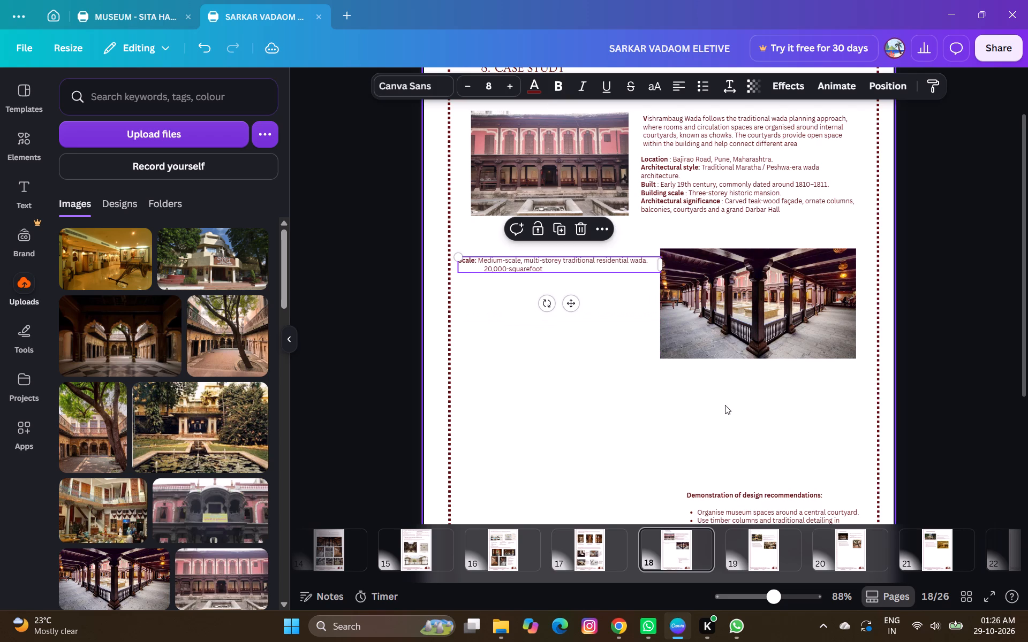
drag(780, 512, 551, 301)
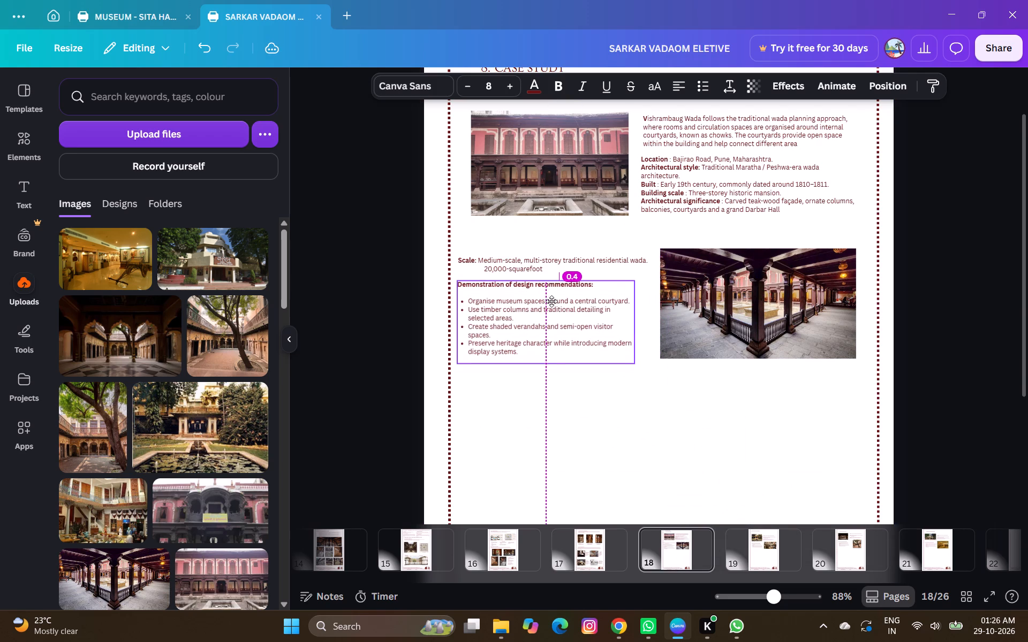
drag(551, 301, 551, 301)
scroll(646, 465, down, 3)
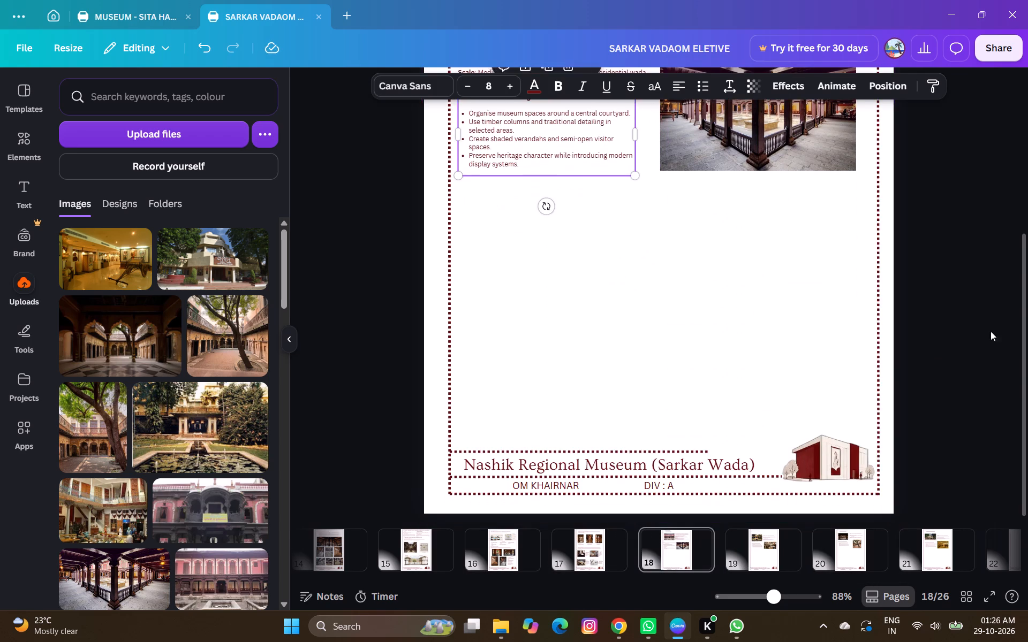
click(1002, 328)
scroll(817, 398, up, 3)
scroll(776, 392, down, 1)
ctrl+scroll(776, 392, down, 2)
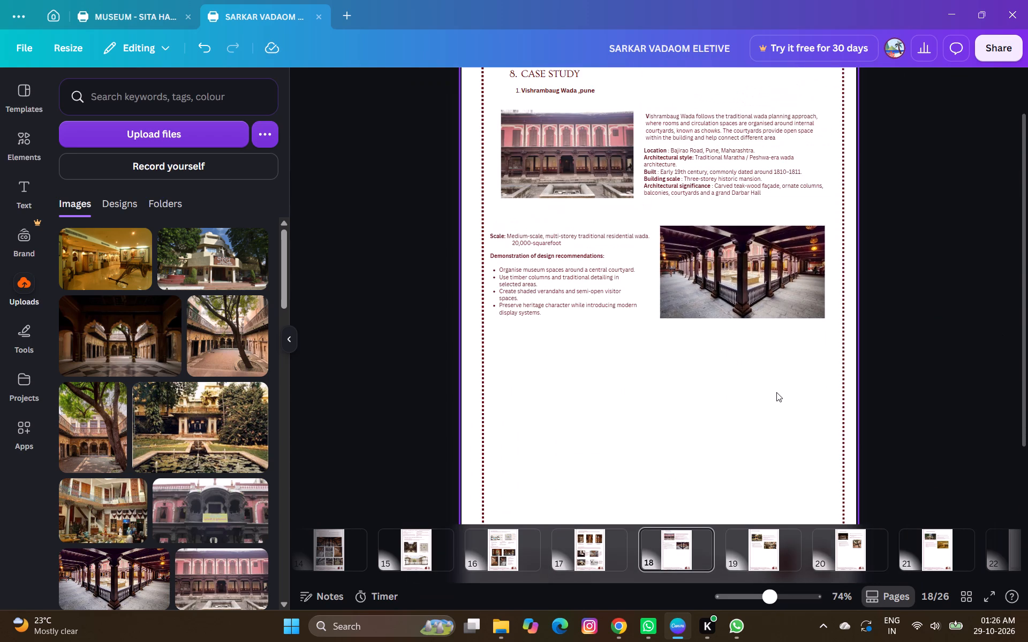
scroll(776, 392, down, 1)
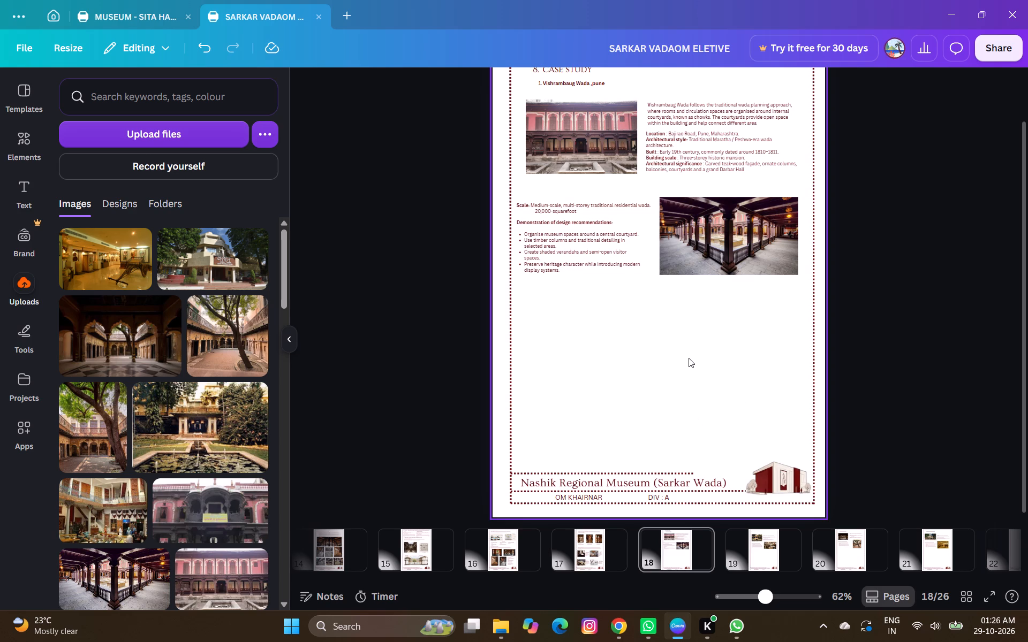
click(617, 627)
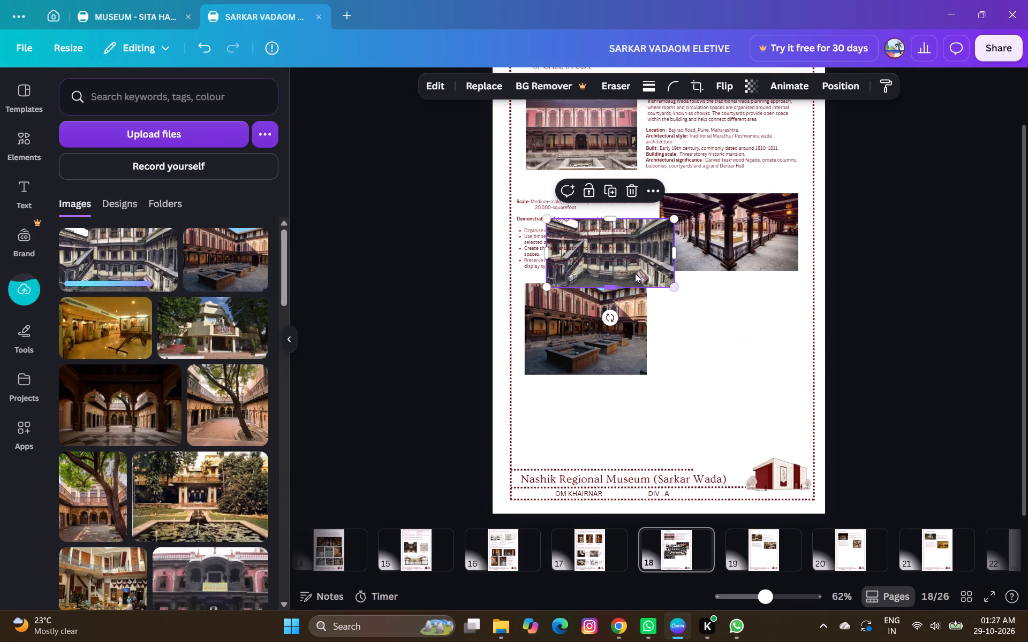
drag(630, 270, 752, 348)
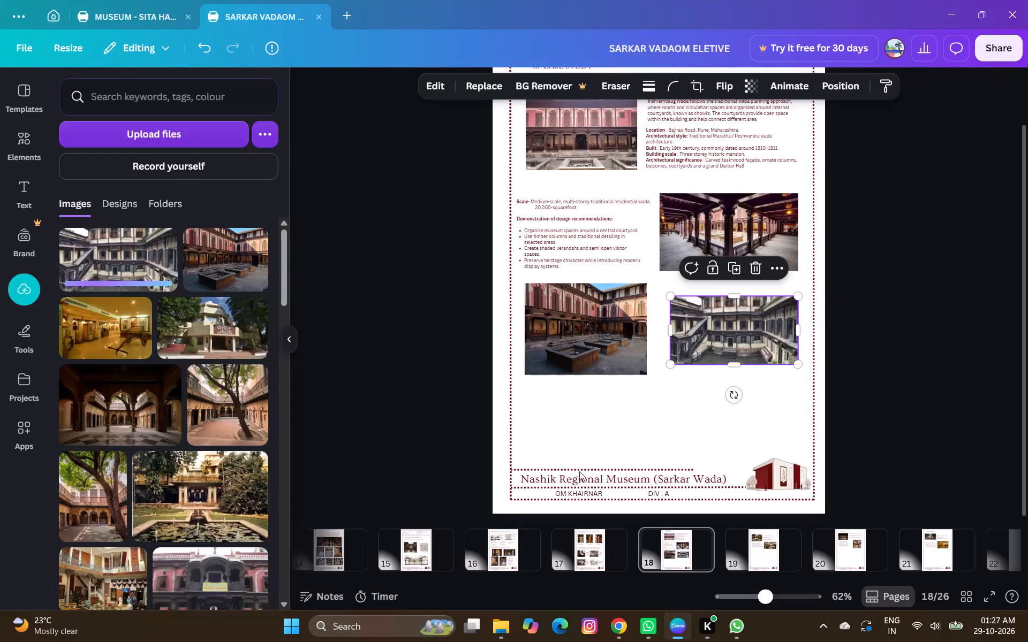
In ChatGPT's slideshare image 6 of 8, capture a screen snip of the black-and-white ground floor plan with its legend.
key(alt+Tab)
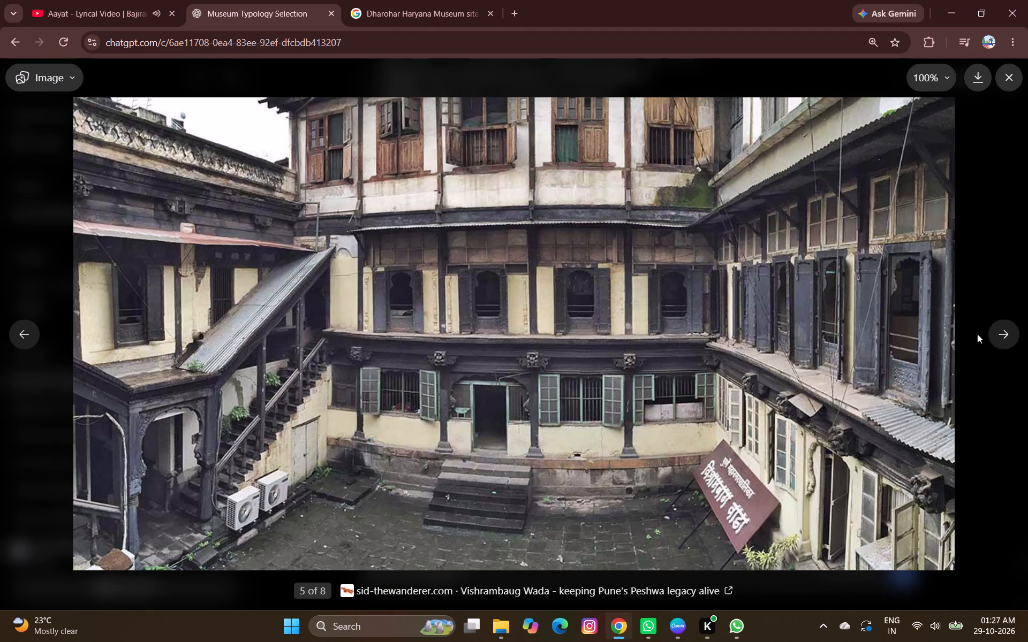
click(1002, 332)
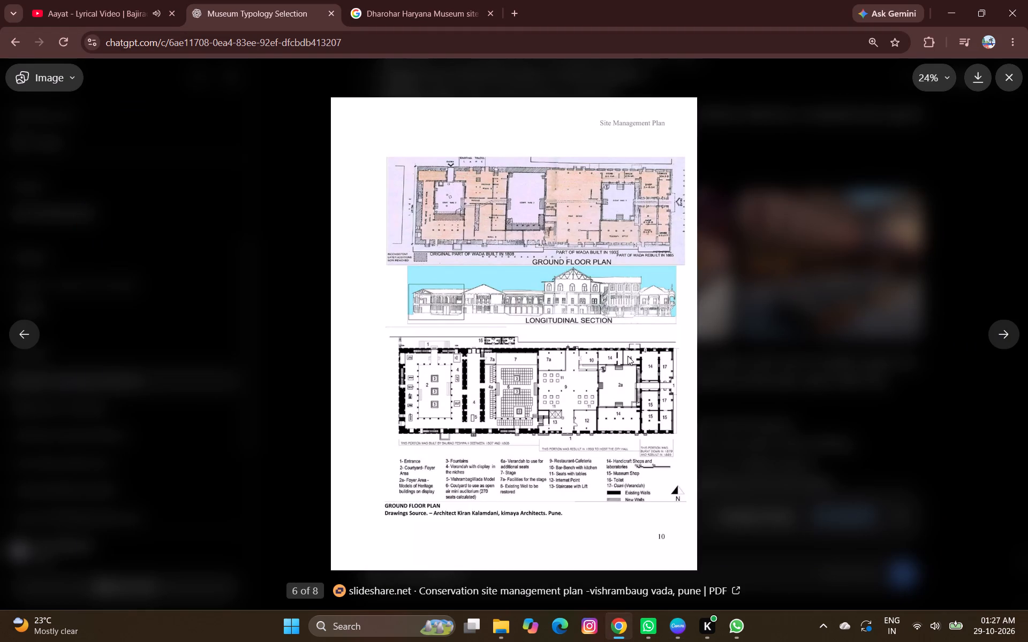
key(Print)
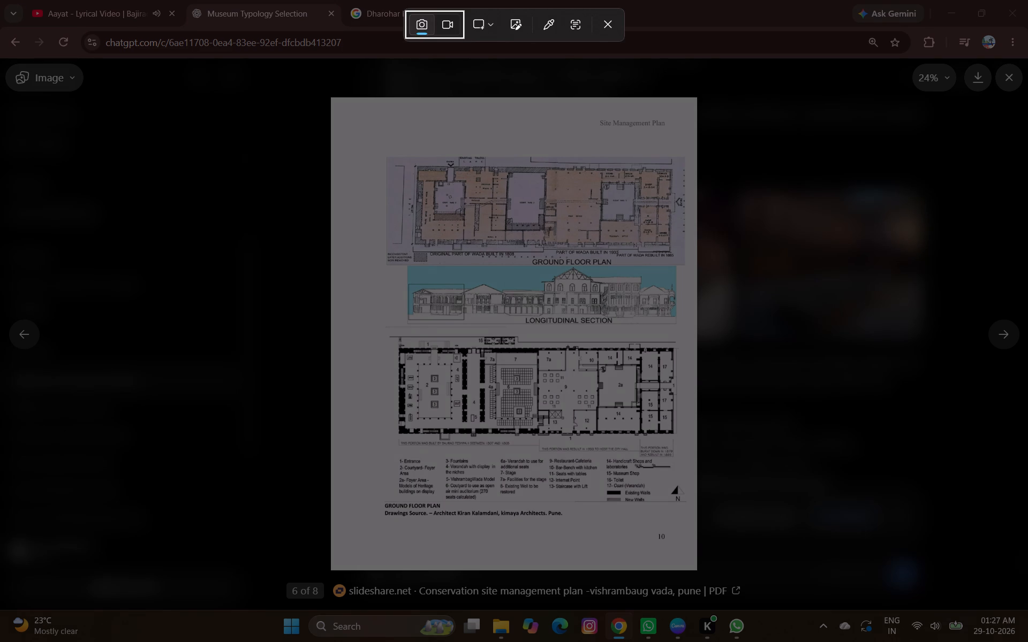
drag(380, 330, 684, 444)
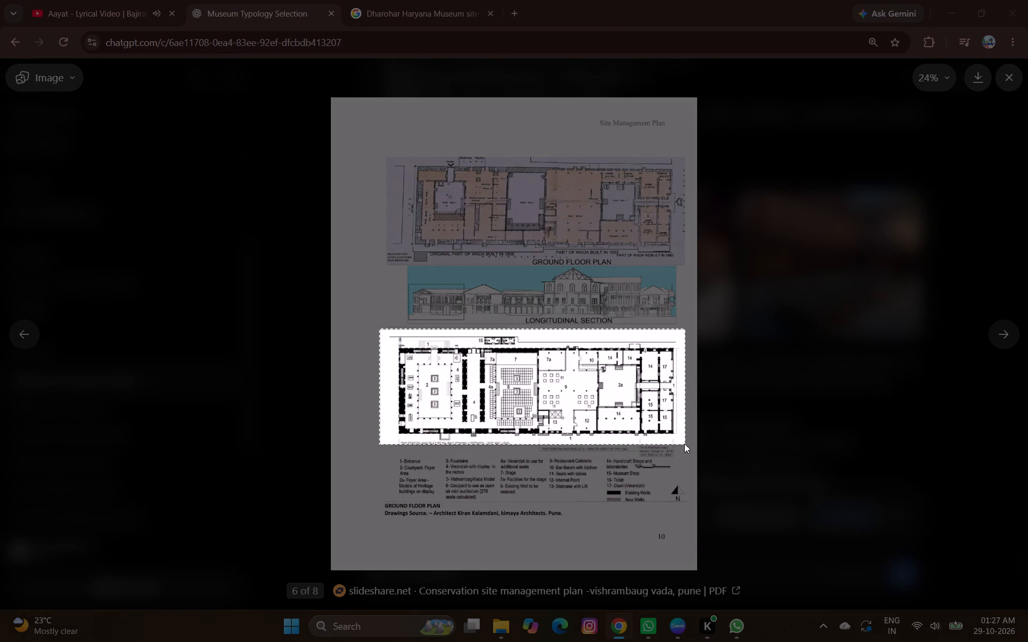
drag(684, 444, 692, 513)
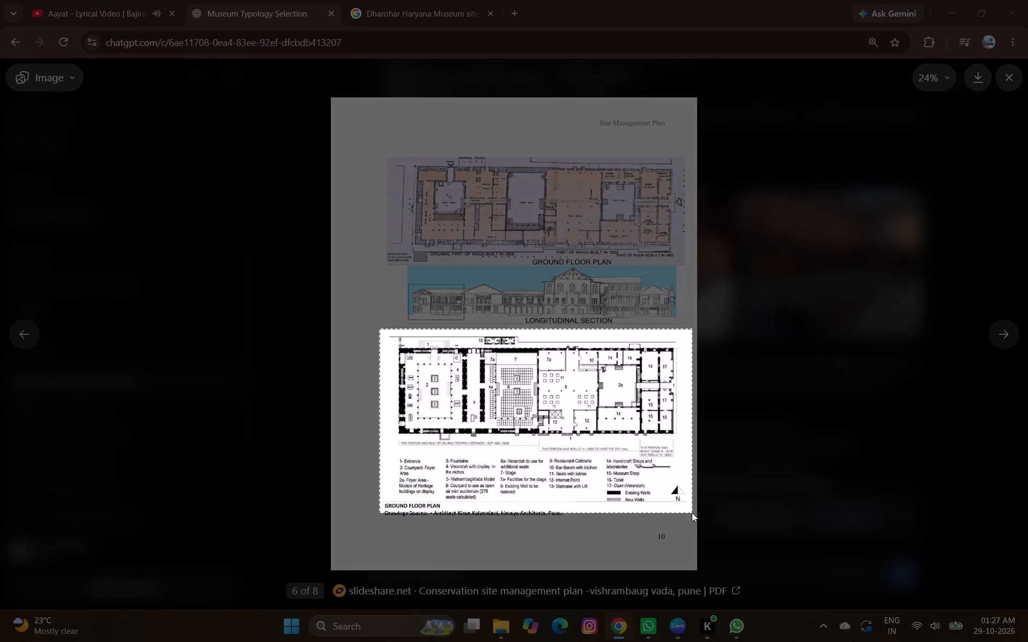
drag(692, 513, 692, 508)
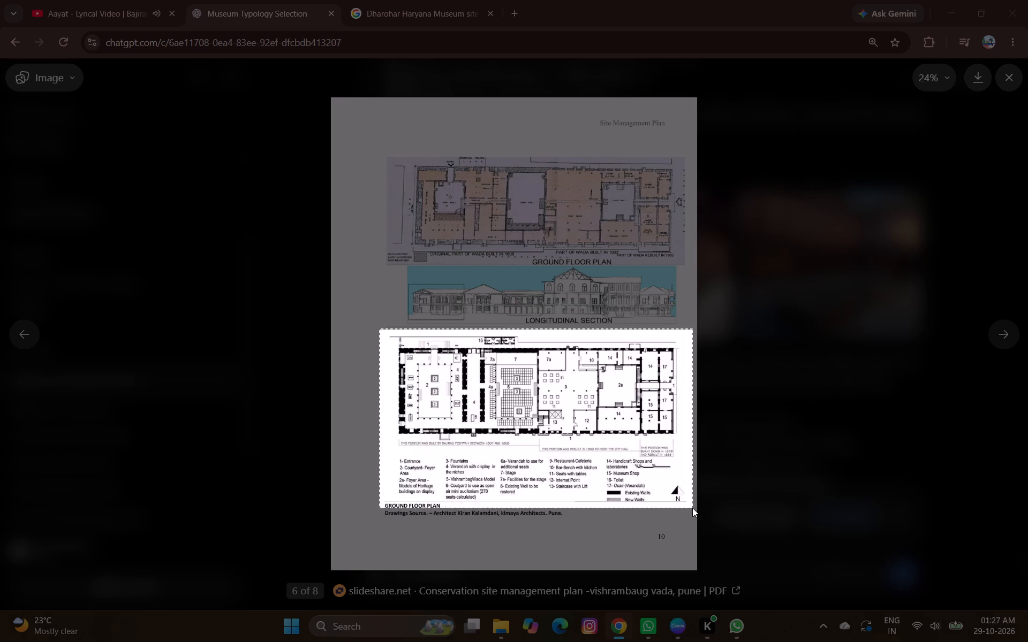
drag(692, 508, 693, 509)
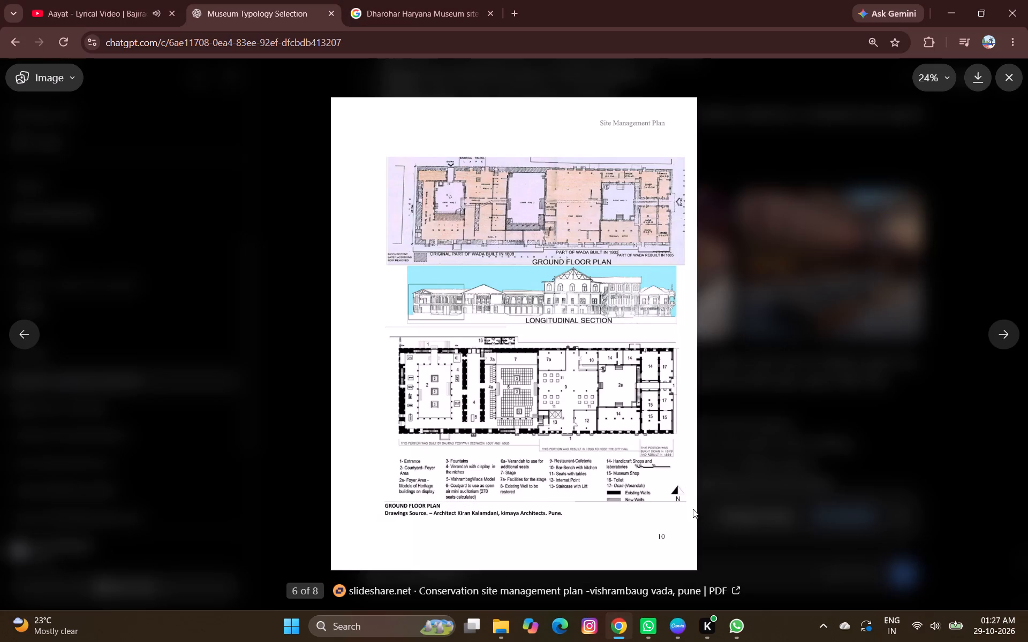
Paste the ground floor plan snip into the Canva page and scale it down beneath the western courtyard photo.
click(687, 622)
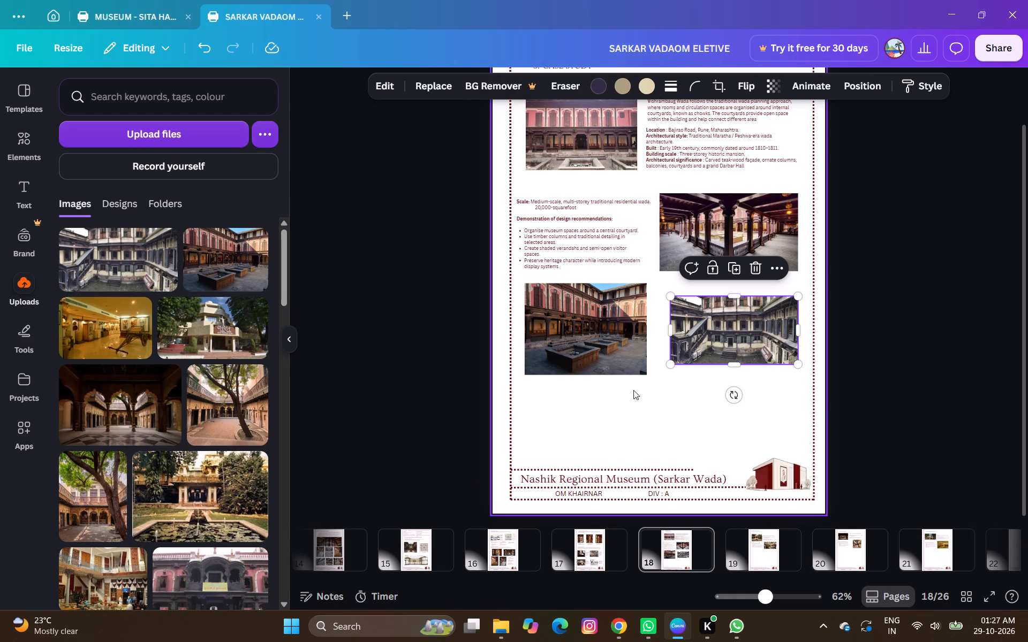
key(ctrl+v)
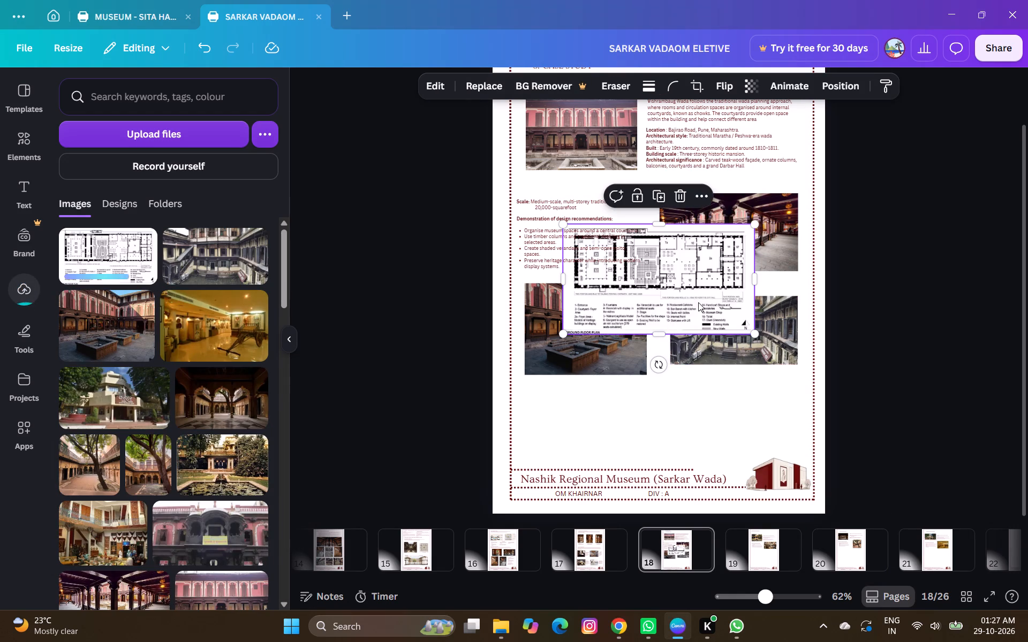
drag(679, 301, 672, 439)
drag(746, 475, 735, 465)
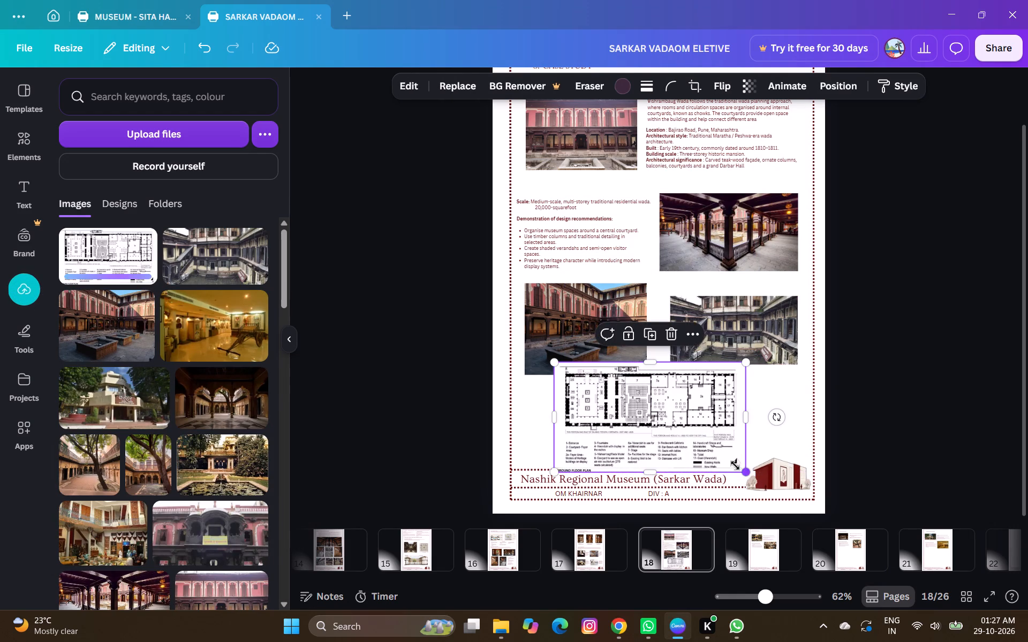
drag(735, 465, 718, 454)
drag(677, 401, 655, 413)
Rearrange the lower images: western courtyard photo past the page edge, floor plan under the recommendations, black-and-cream courtyard photo just above the footer.
click(635, 319)
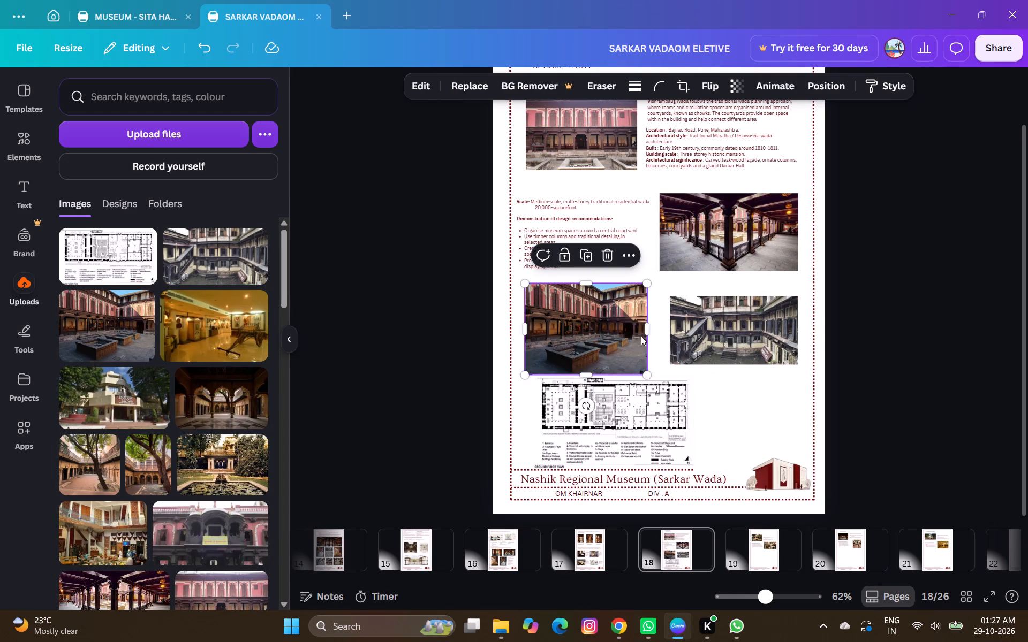
drag(637, 341, 911, 365)
drag(644, 431, 626, 335)
drag(731, 340, 736, 437)
Shrink the ground floor plan slightly and align its left edge with the text block above it.
double_click(657, 359)
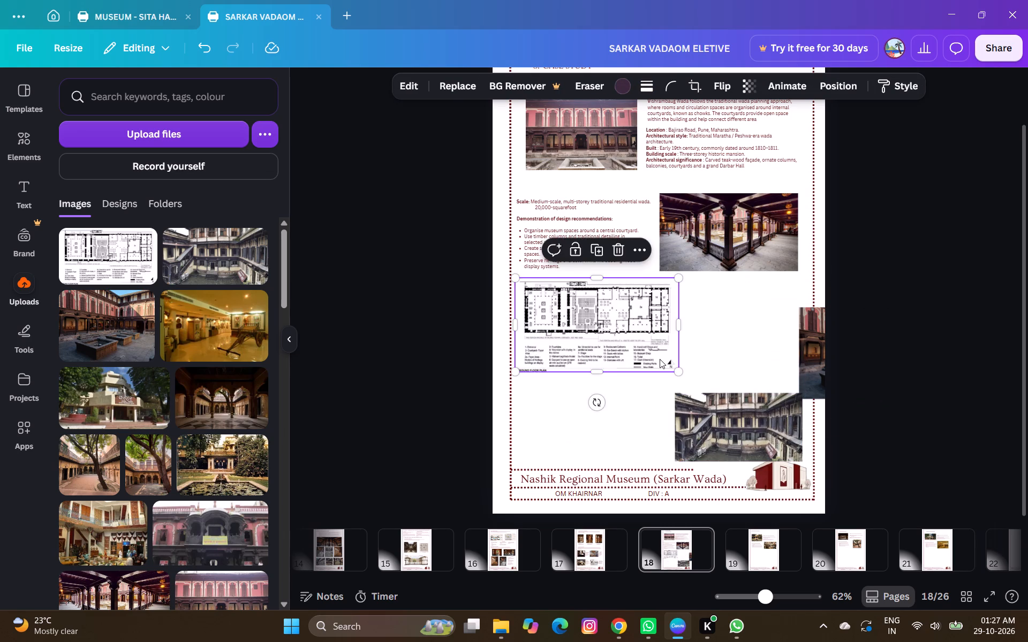
drag(660, 351, 667, 351)
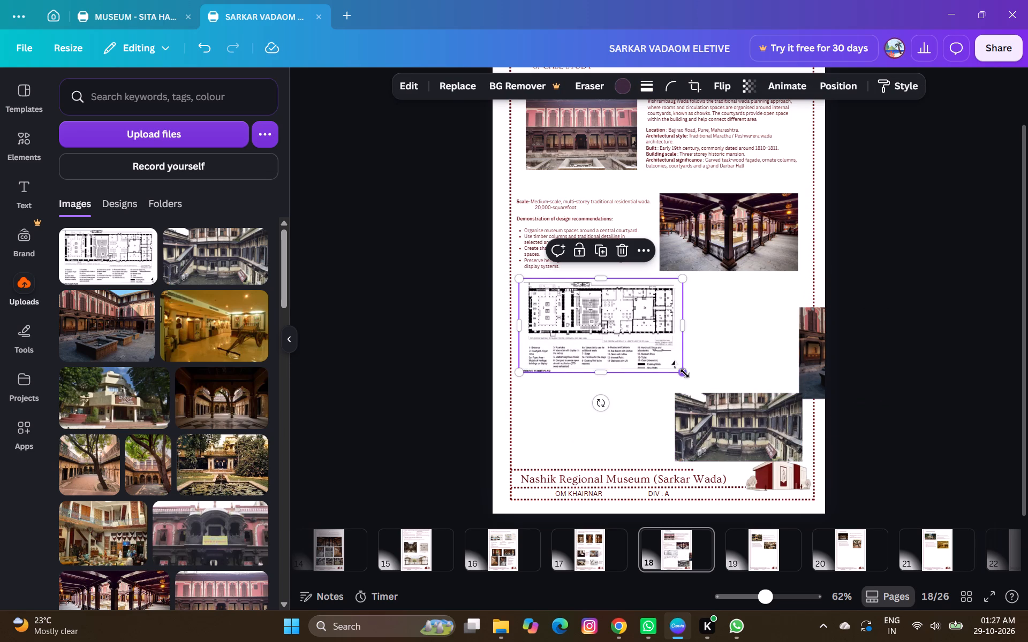
drag(685, 373, 674, 364)
drag(632, 328, 628, 328)
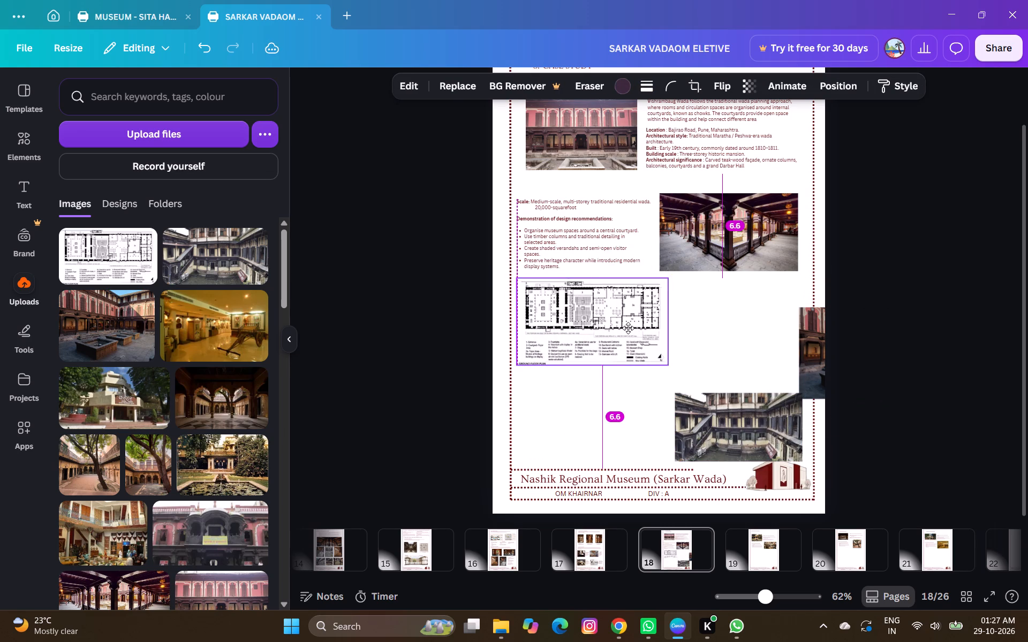
drag(628, 328, 628, 328)
click(636, 331)
click(899, 328)
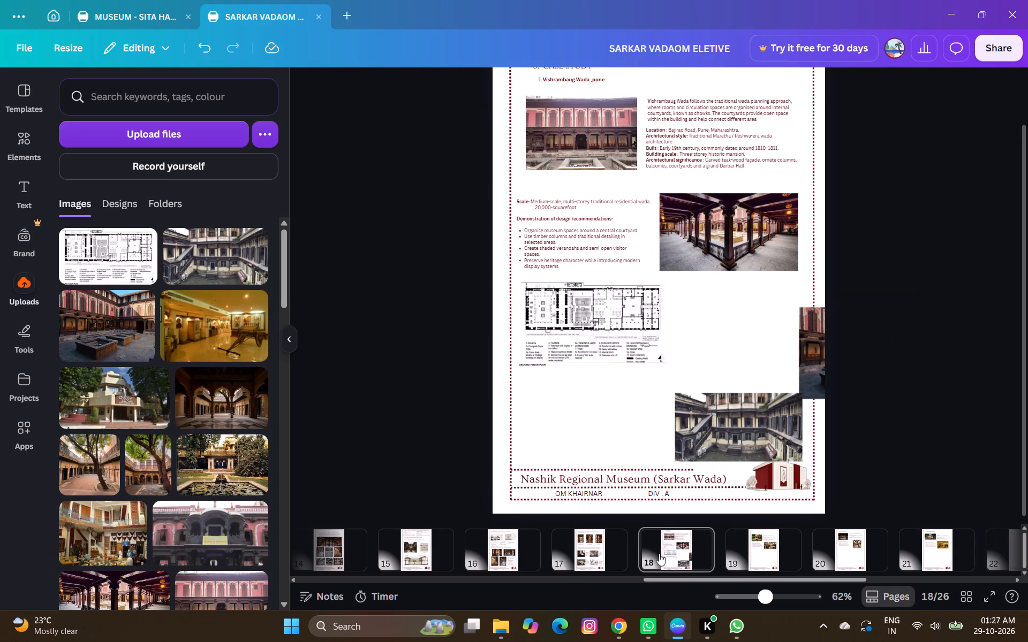
Copy the slideshare section A-A' and detail elevation sheet, image 7 of 8, from ChatGPT and return to the Canva page.
click(624, 618)
click(999, 332)
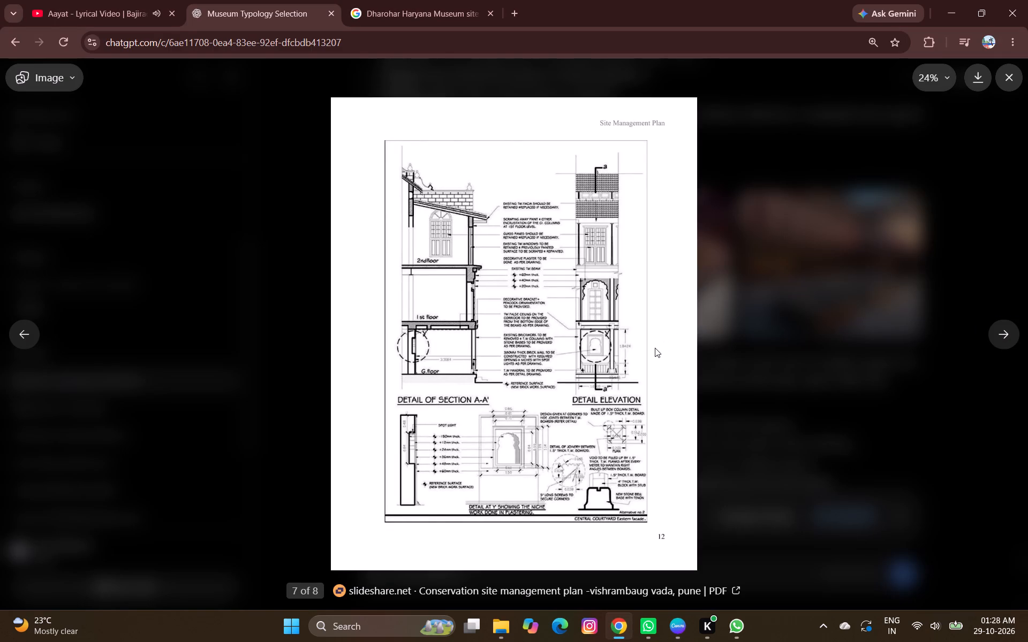
key(Print)
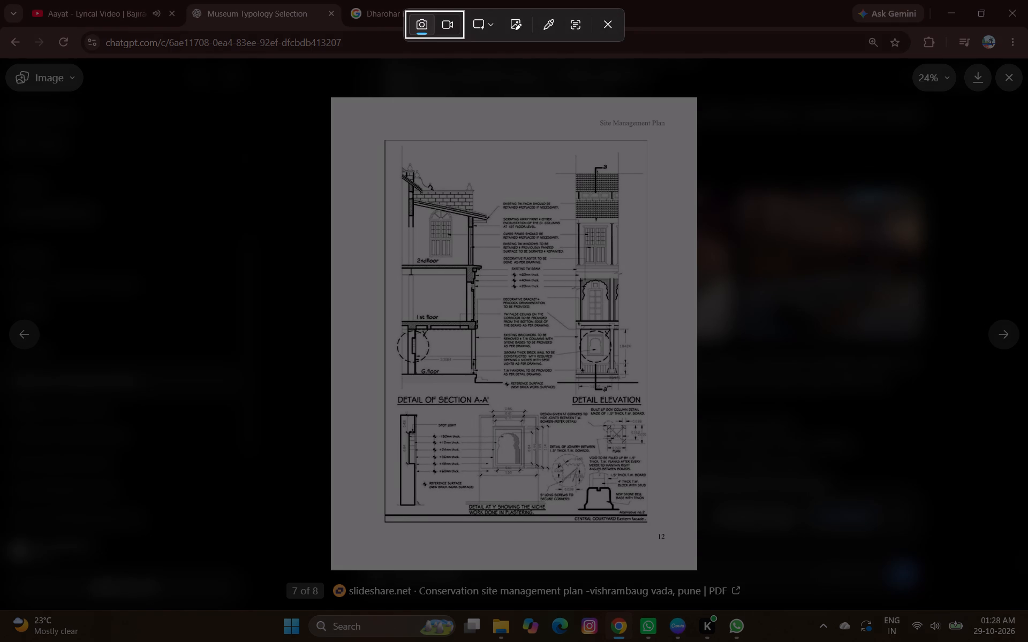
key(Escape)
right_click(541, 296)
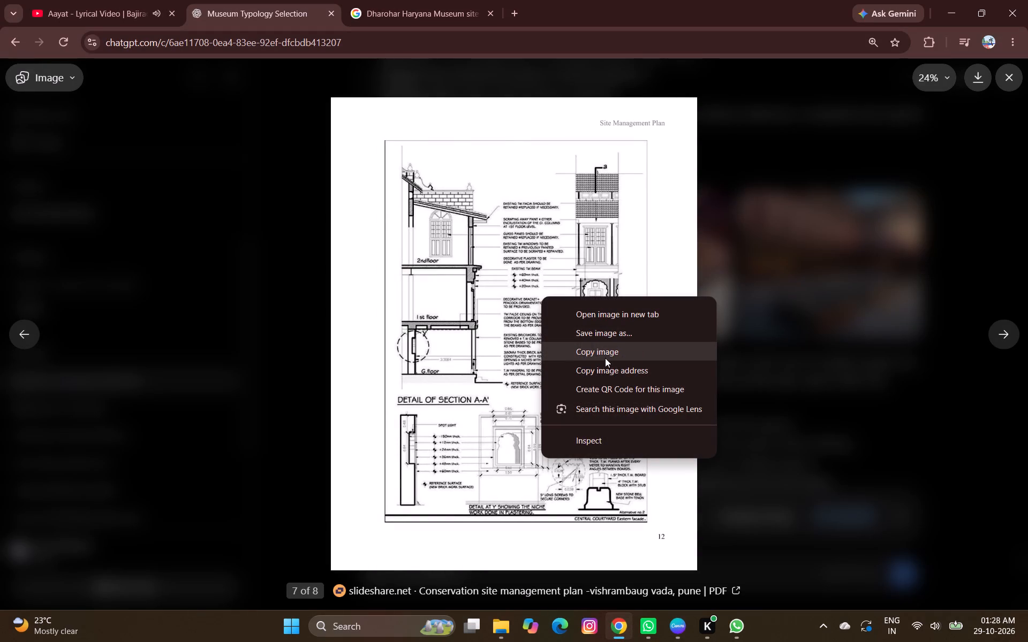
click(607, 356)
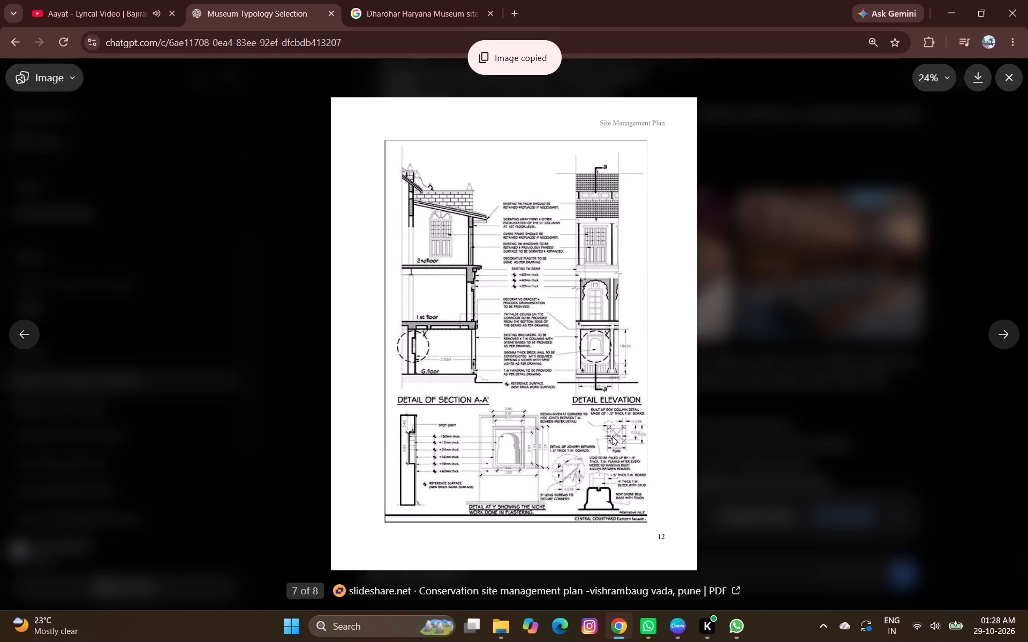
click(669, 625)
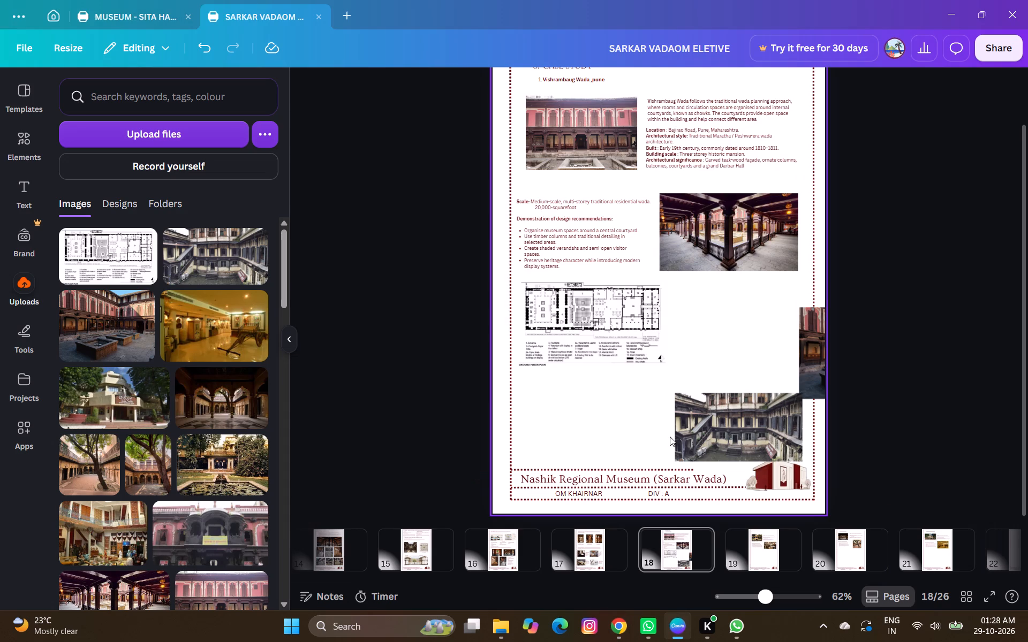
Paste the copied detail sheet onto page 18 and crop it to the section A-A' and detail elevation drawings.
key(ctrl+v)
click(769, 423)
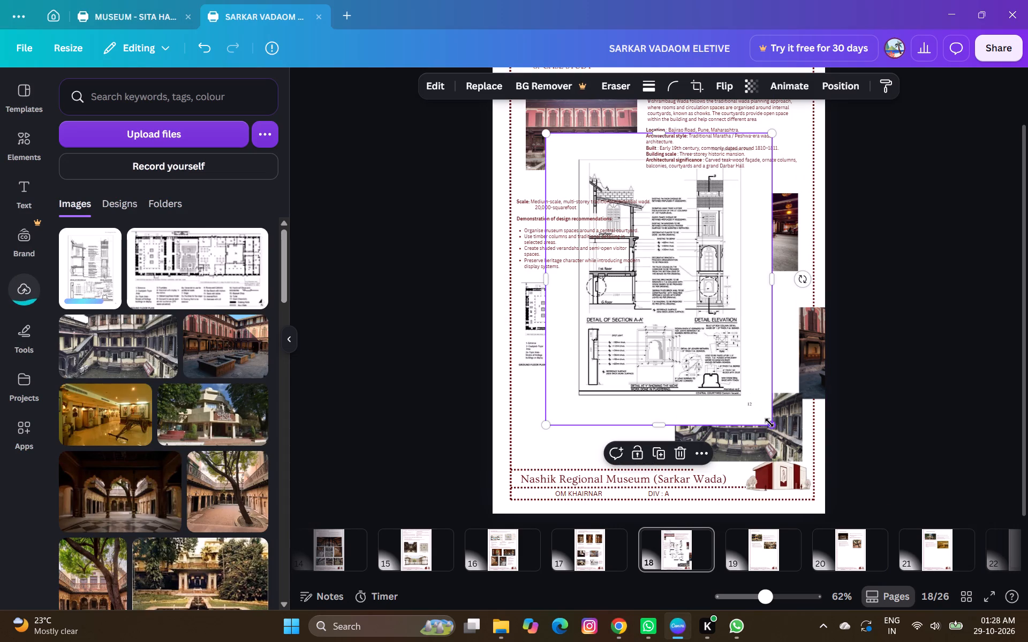
drag(666, 427, 663, 394)
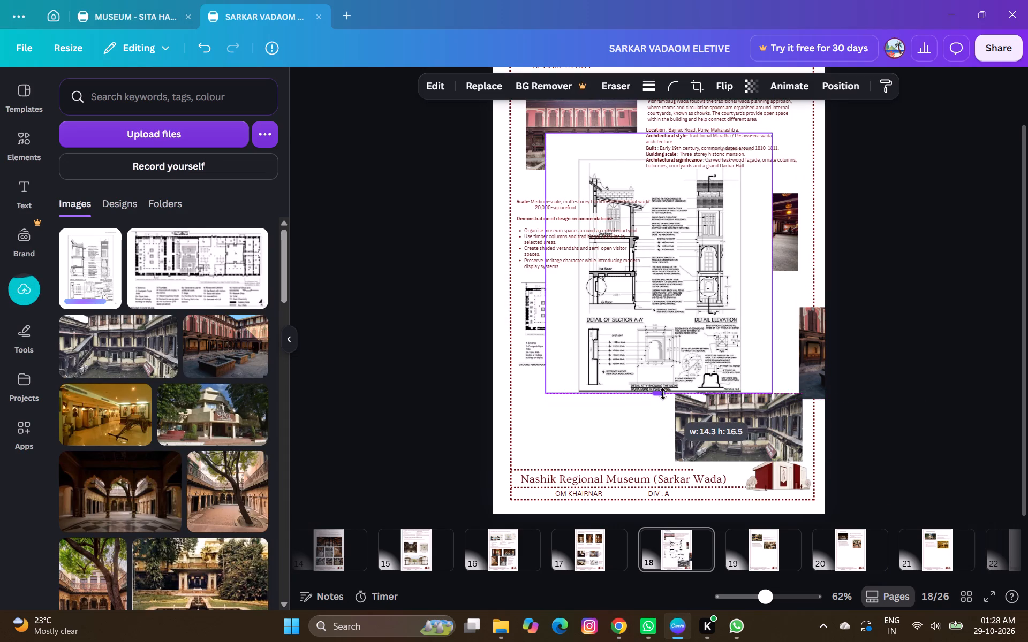
drag(663, 394, 671, 345)
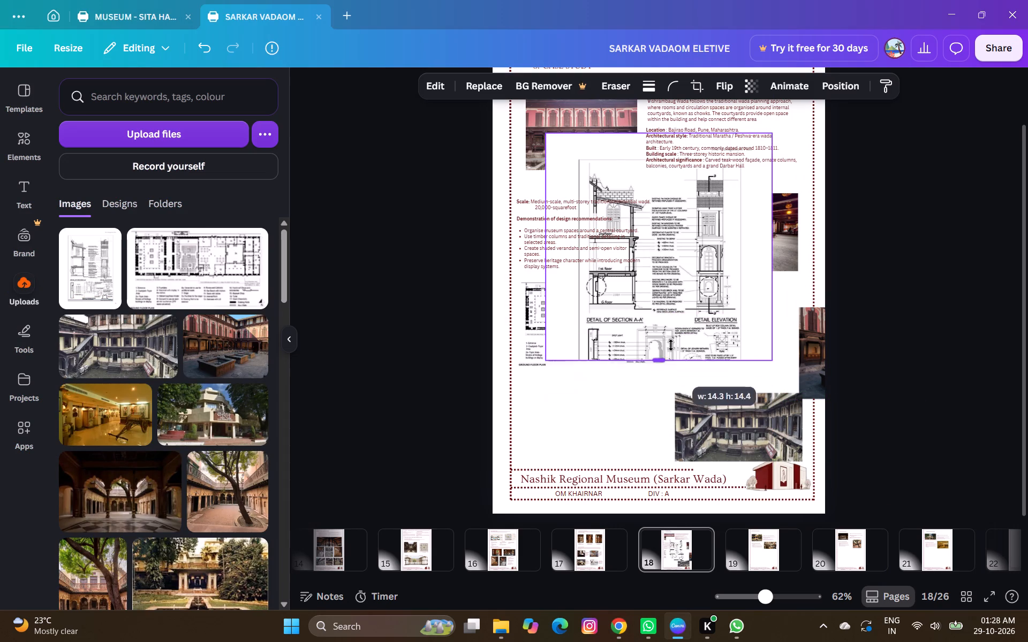
drag(671, 345, 672, 329)
drag(545, 231, 546, 231)
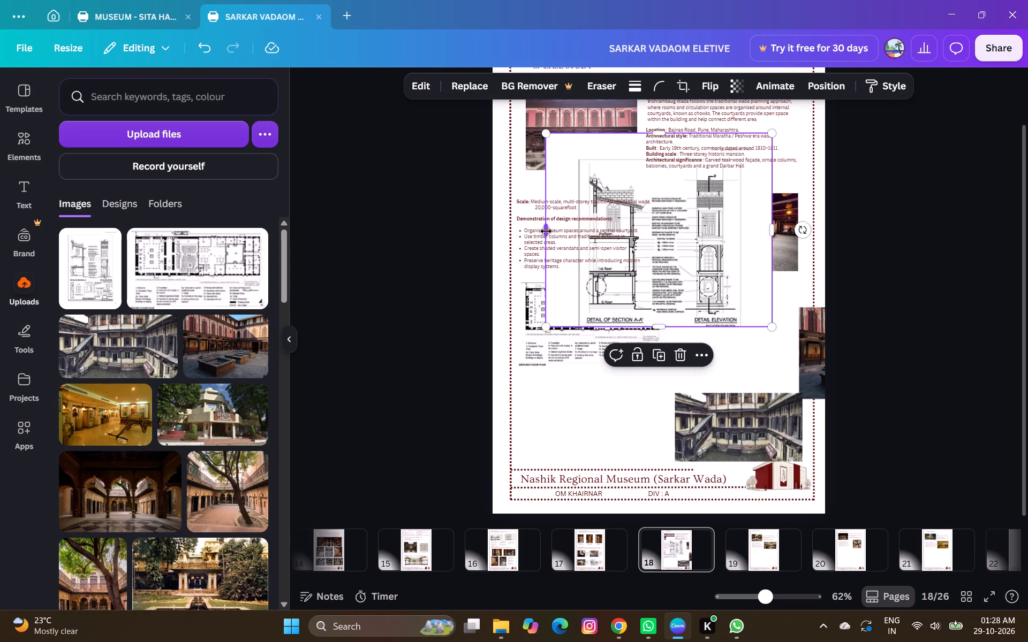
drag(546, 231, 585, 231)
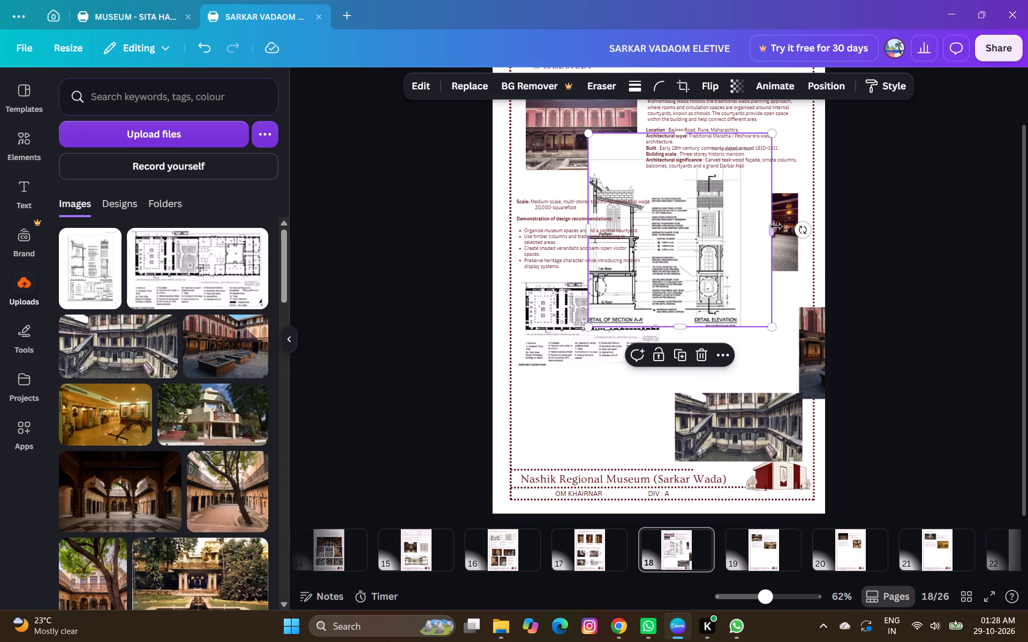
drag(775, 226, 746, 240)
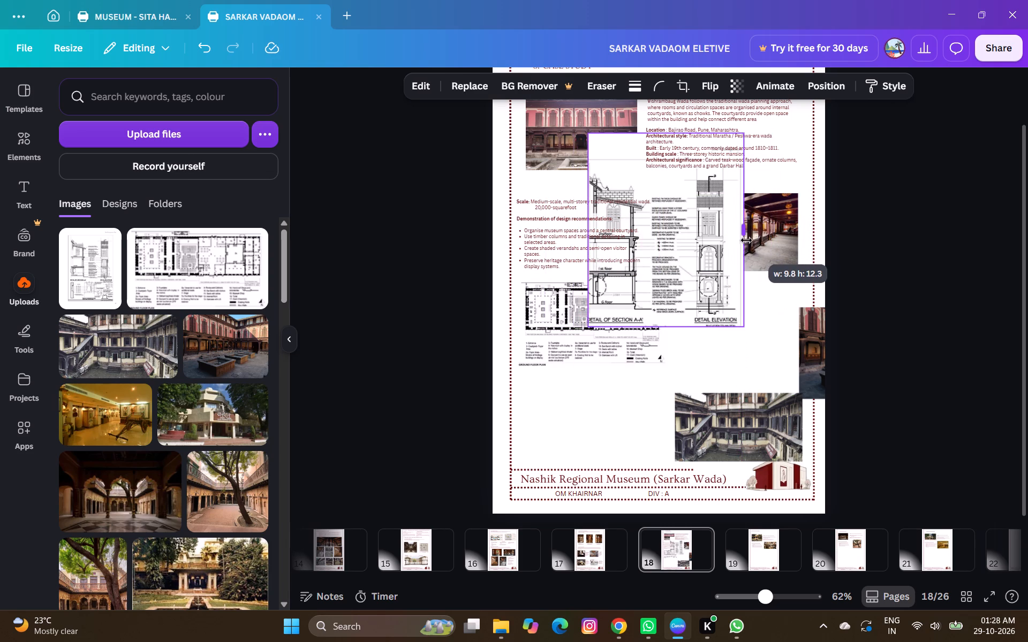
drag(746, 240, 744, 240)
drag(586, 227, 579, 227)
drag(659, 133, 662, 166)
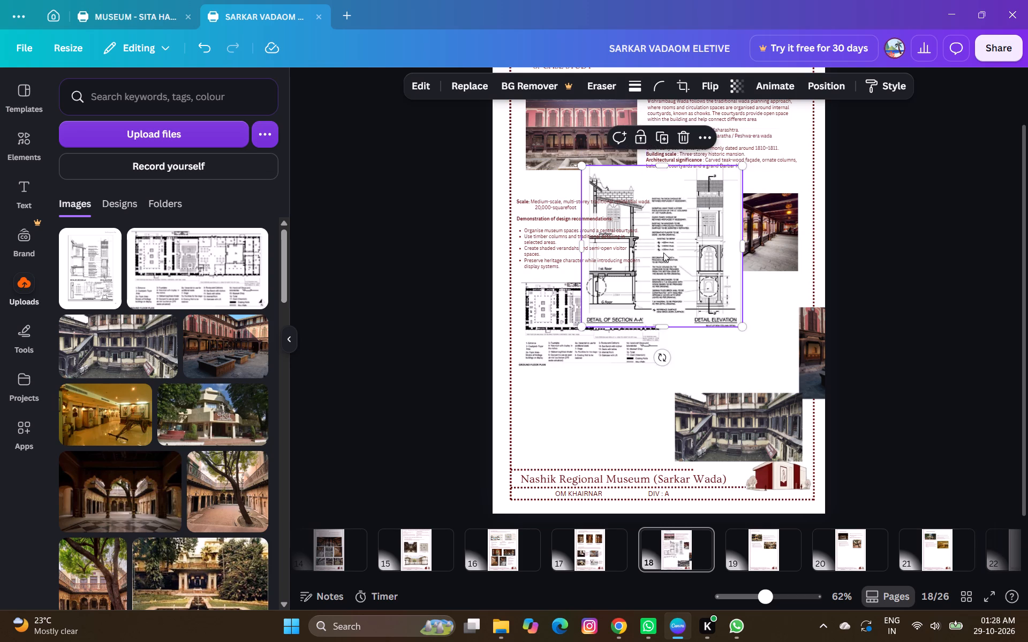
Move the cropped section drawing beneath the pillared courtyard photo and scale it down to the ground floor plan's height.
drag(669, 262, 723, 370)
drag(792, 430, 726, 387)
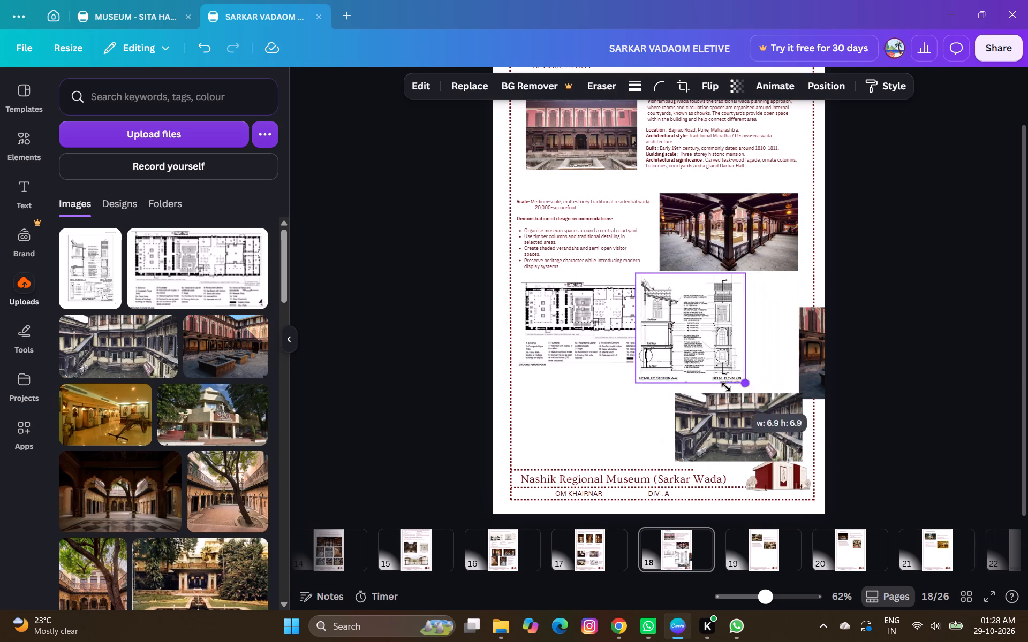
drag(726, 387, 716, 379)
Place the section drawing clear to the right of the floor plan and the two courtyard photos side by side beneath the drawings.
drag(751, 434, 615, 423)
drag(815, 376, 666, 428)
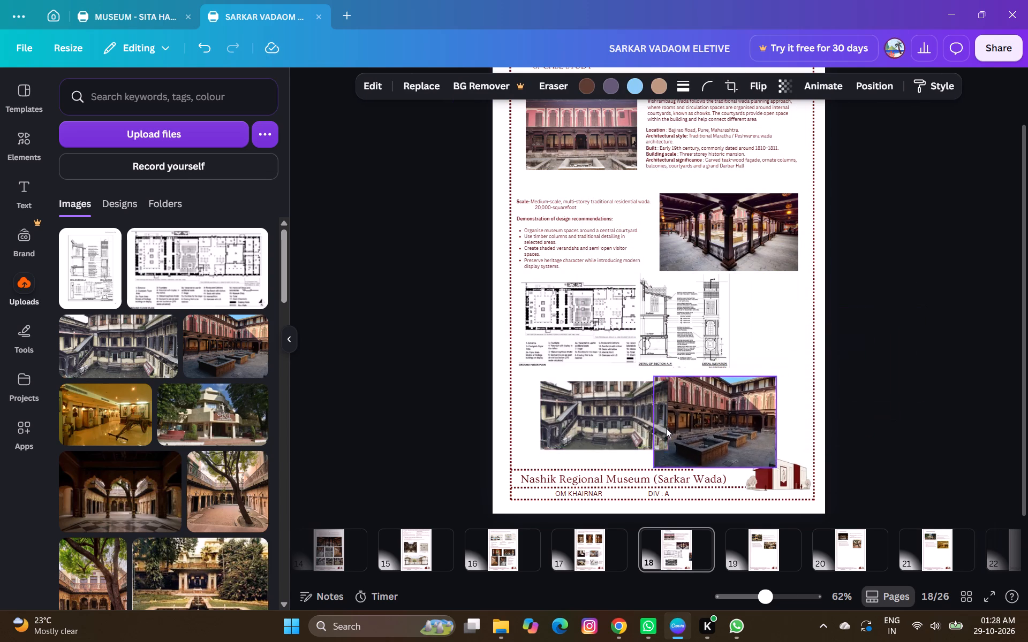
drag(666, 428, 669, 445)
click(669, 336)
drag(682, 318, 745, 321)
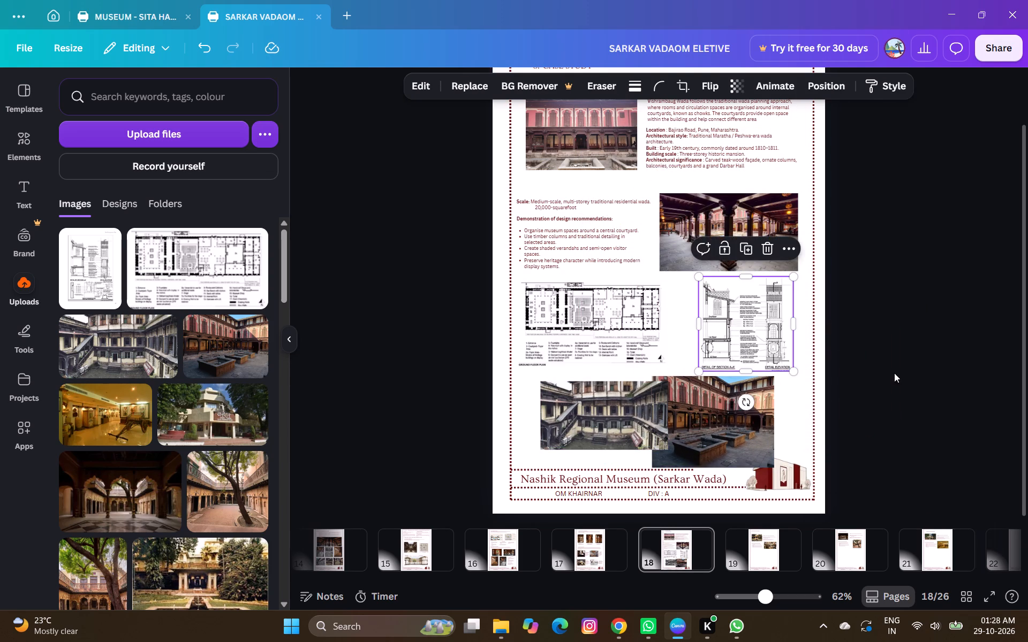
click(894, 373)
drag(591, 418, 572, 411)
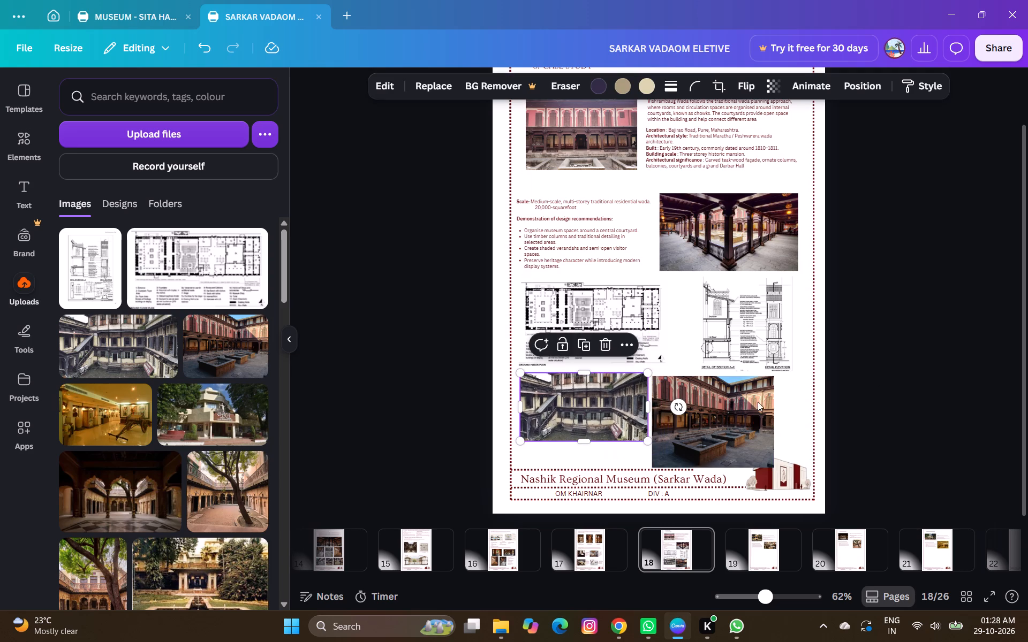
drag(761, 434, 800, 435)
drag(758, 318, 748, 317)
click(979, 325)
Shrink the black-and-cream and western courtyard photos and set them in a row just above the footer.
drag(598, 417, 599, 423)
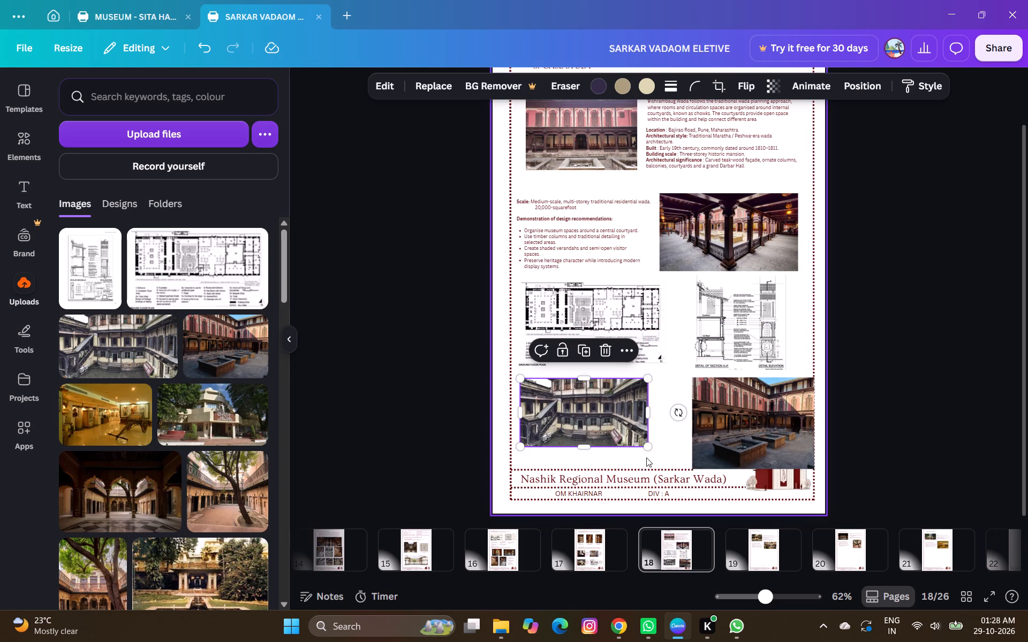
drag(647, 446, 632, 432)
drag(589, 415, 591, 437)
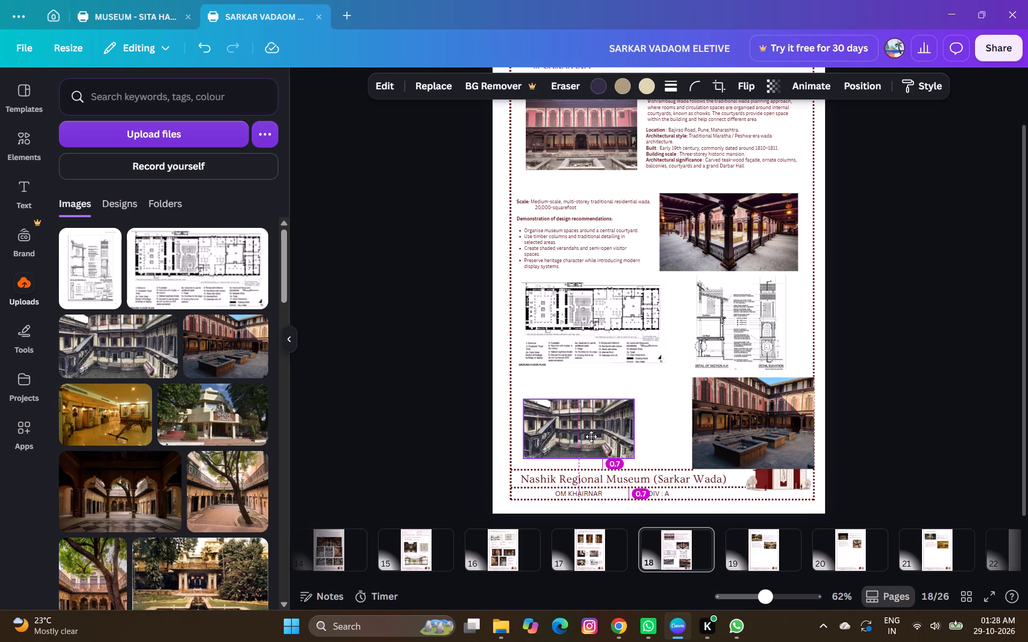
drag(591, 437, 591, 437)
click(755, 433)
drag(766, 439, 726, 429)
drag(772, 455, 749, 439)
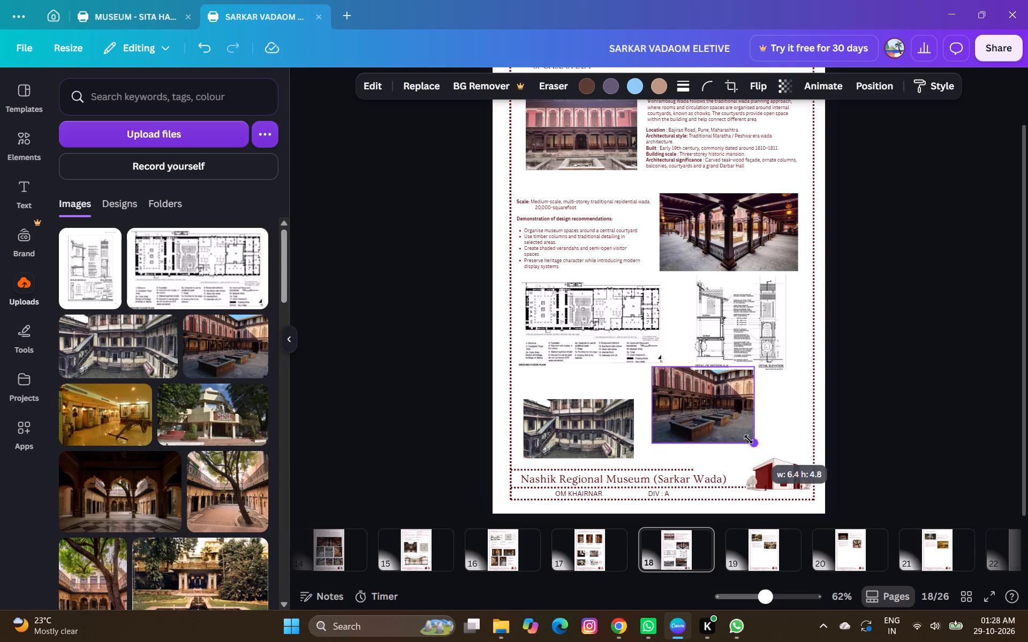
drag(749, 439, 744, 435)
drag(719, 410, 717, 432)
drag(717, 432, 743, 436)
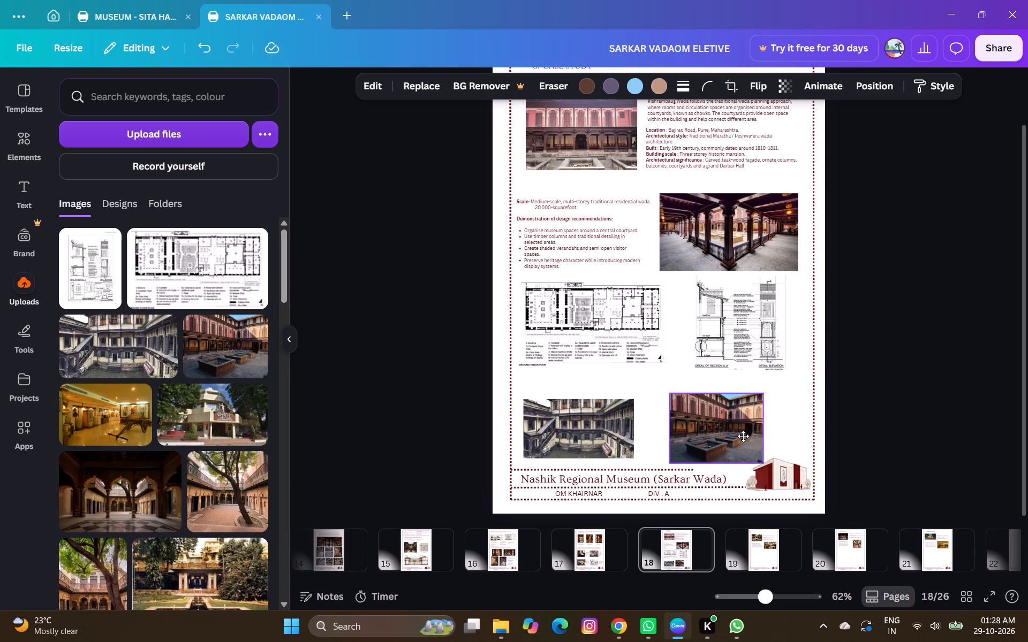
drag(743, 436, 727, 433)
Move the black-and-cream photo over the right page edge and put the western courtyard photo beneath the ground floor plan.
drag(596, 435, 823, 422)
drag(681, 435, 586, 441)
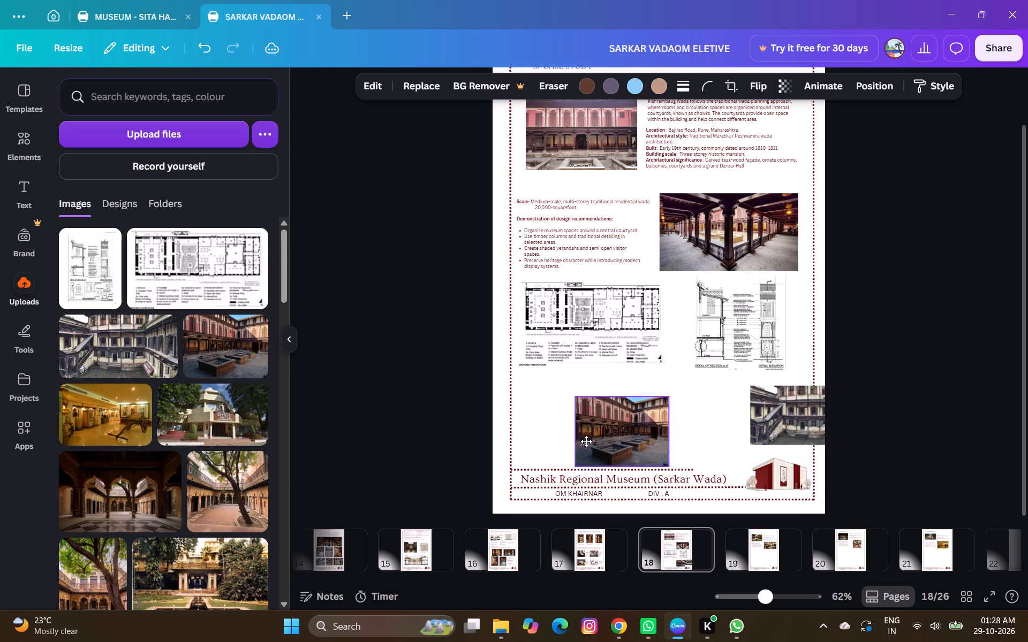
drag(586, 441, 543, 438)
Enlarge the ground floor plan slightly and nudge the section drawing down beside it.
click(606, 330)
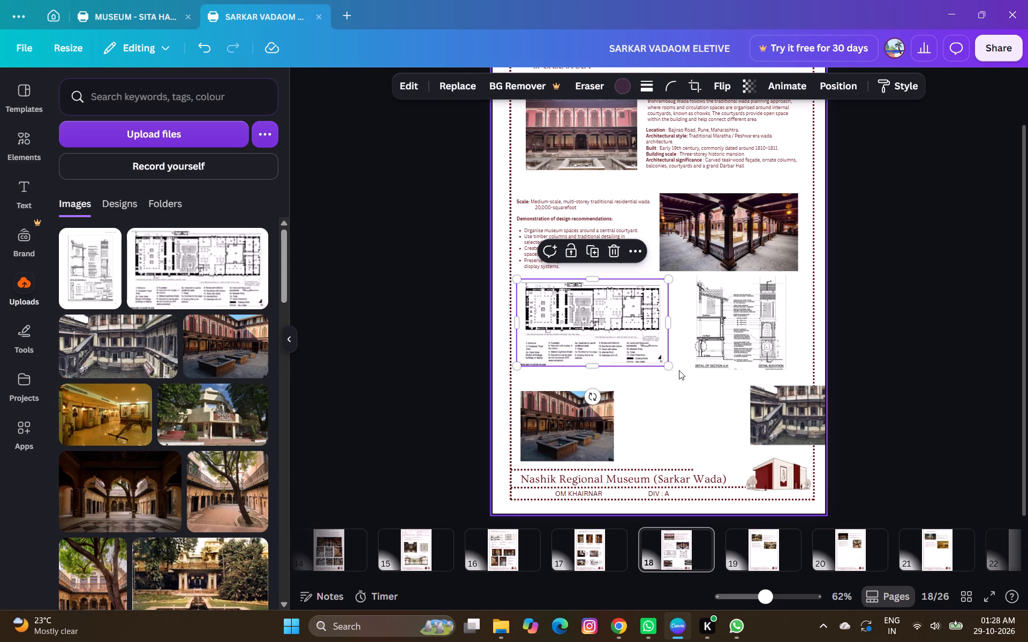
drag(673, 367, 681, 376)
click(733, 426)
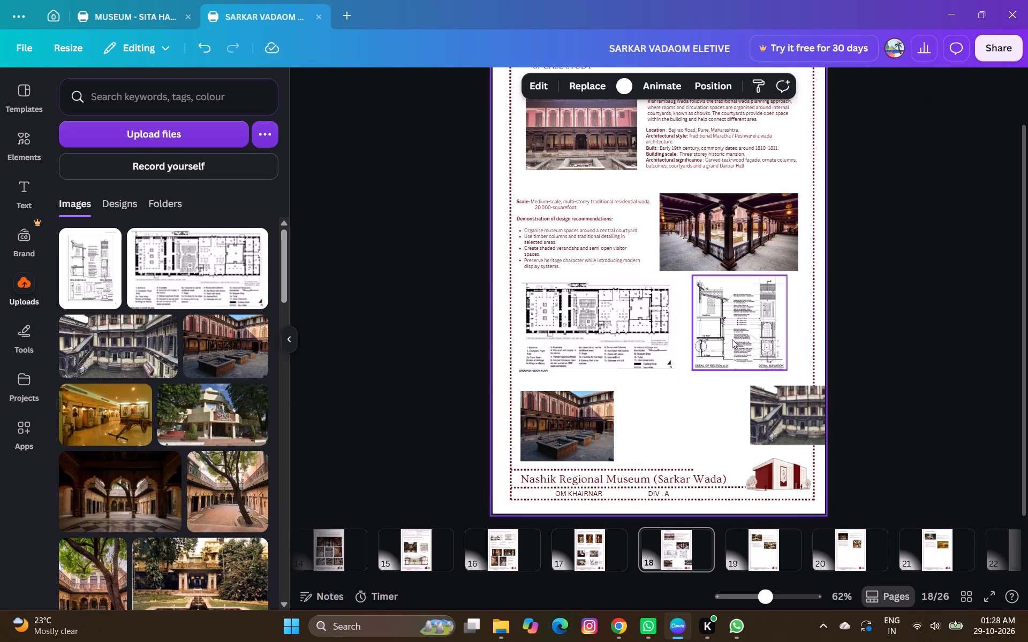
drag(736, 337, 736, 343)
Bring the black-and-cream photo back beside the western courtyard photo, align their top edges and enlarge it slightly.
drag(772, 424, 661, 432)
click(925, 349)
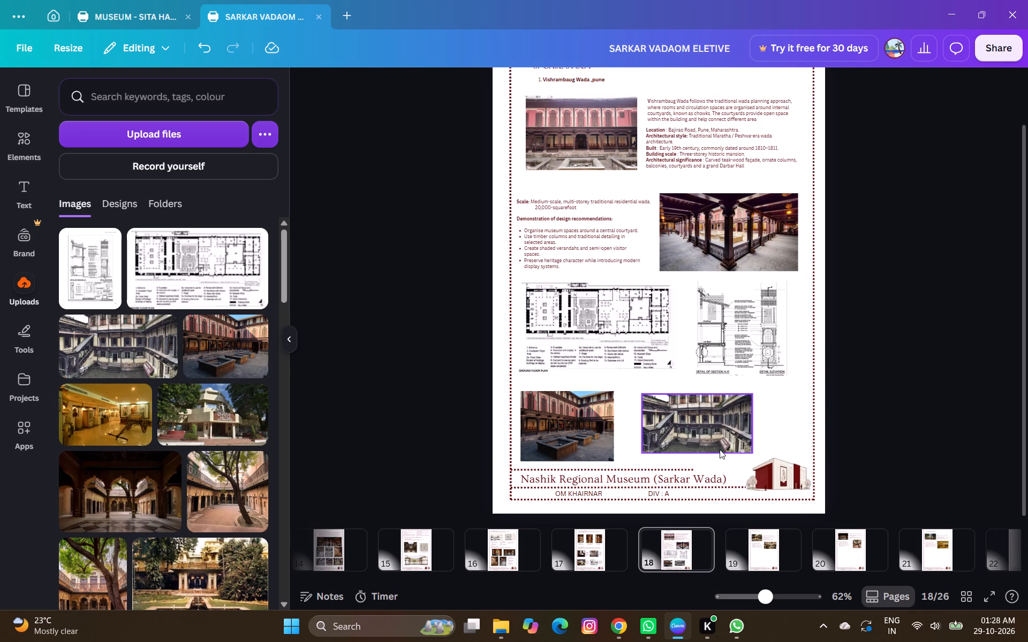
click(725, 429)
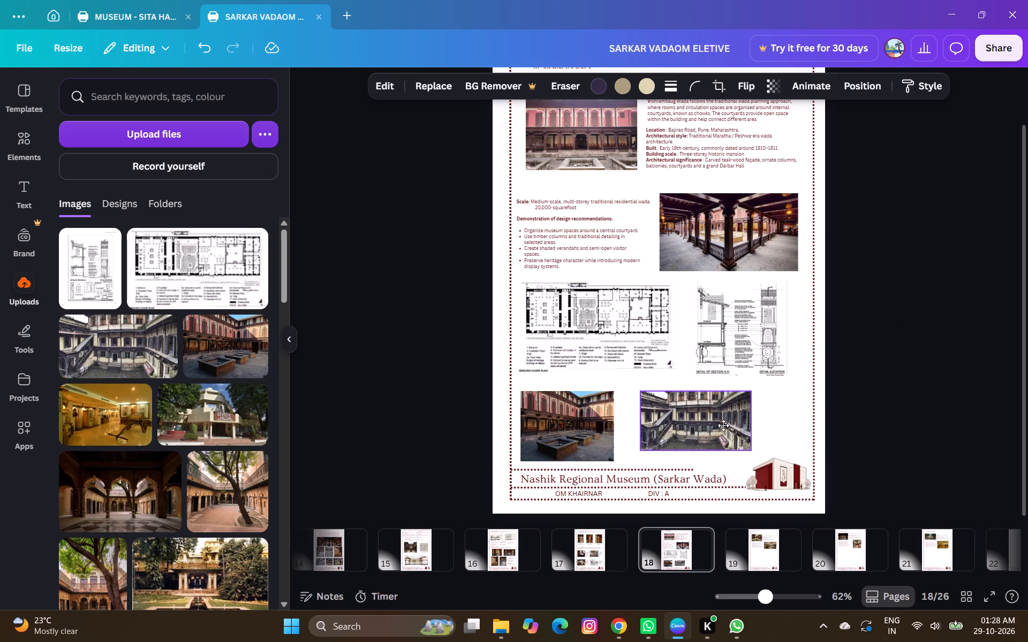
drag(750, 449, 757, 453)
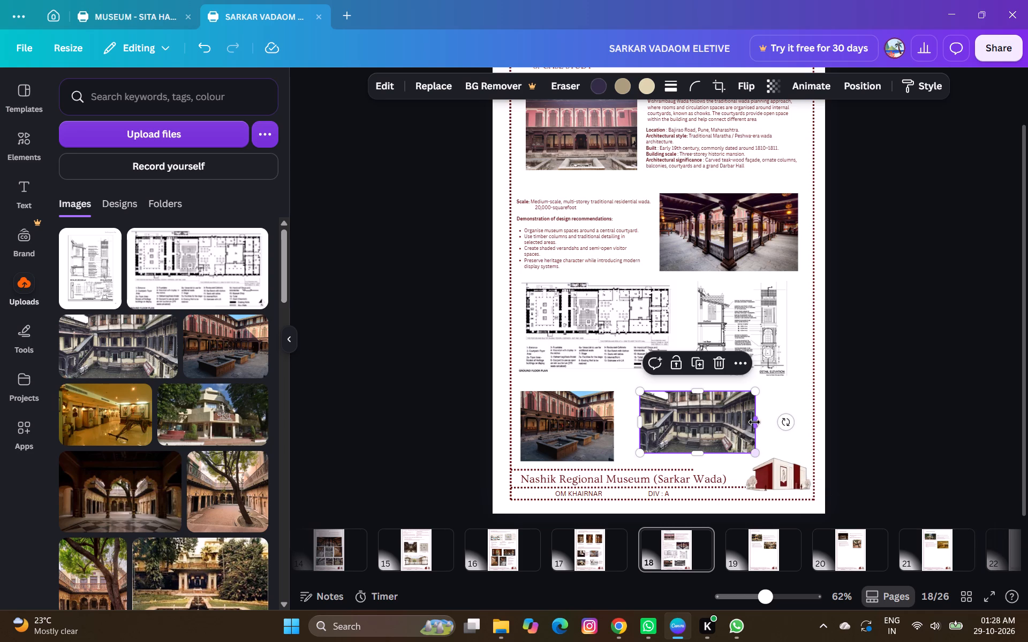
click(868, 427)
Review the Vishrambaug Wada page layout from the case study heading down to the footer.
scroll(846, 425, up, 1)
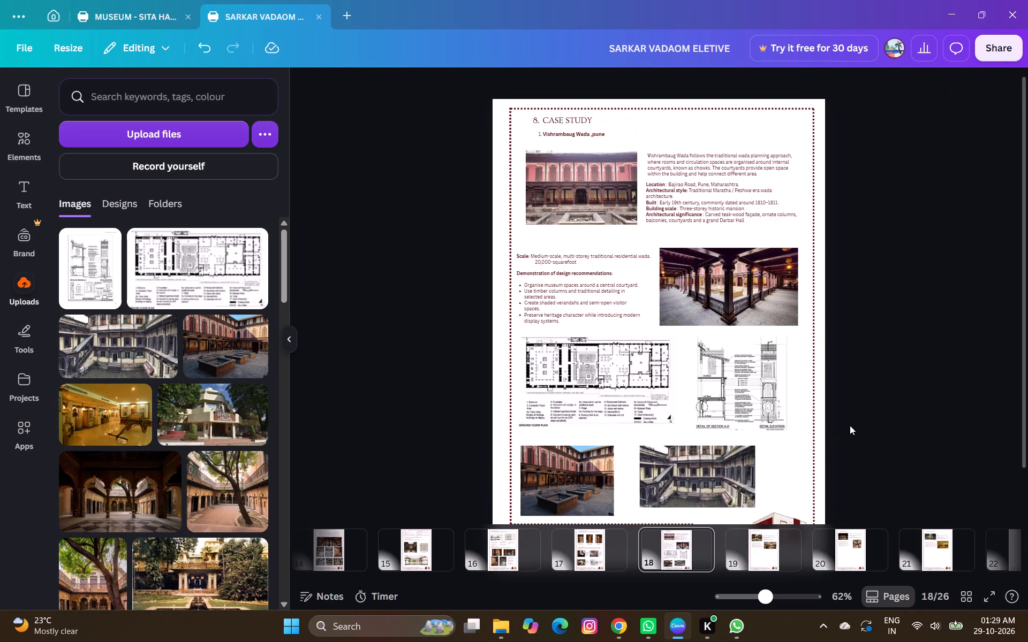
scroll(851, 427, down, 1)
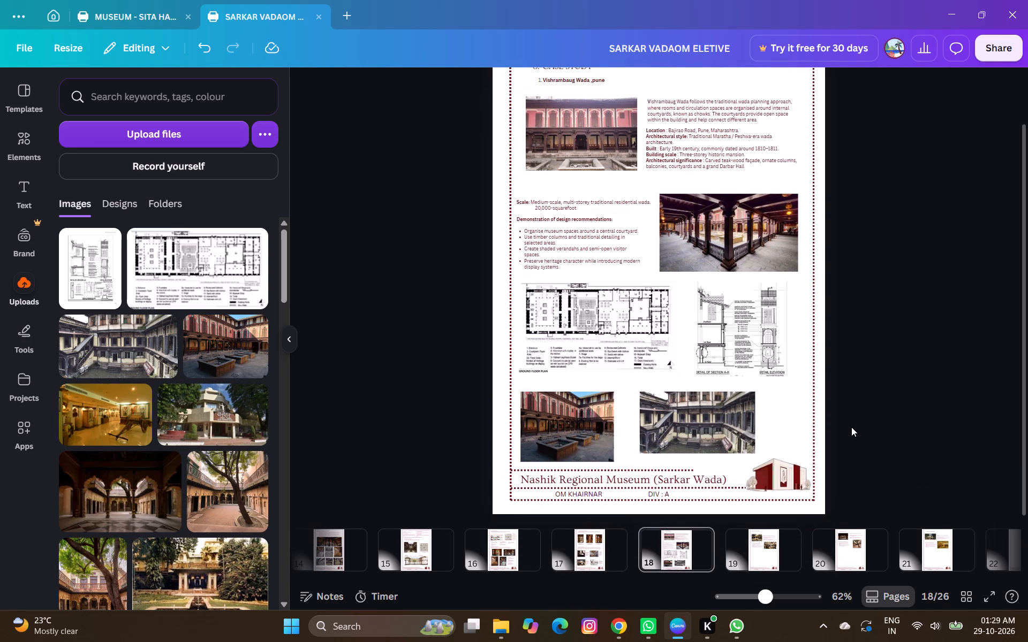
scroll(851, 427, down, 1)
scroll(787, 409, up, 1)
scroll(788, 418, down, 1)
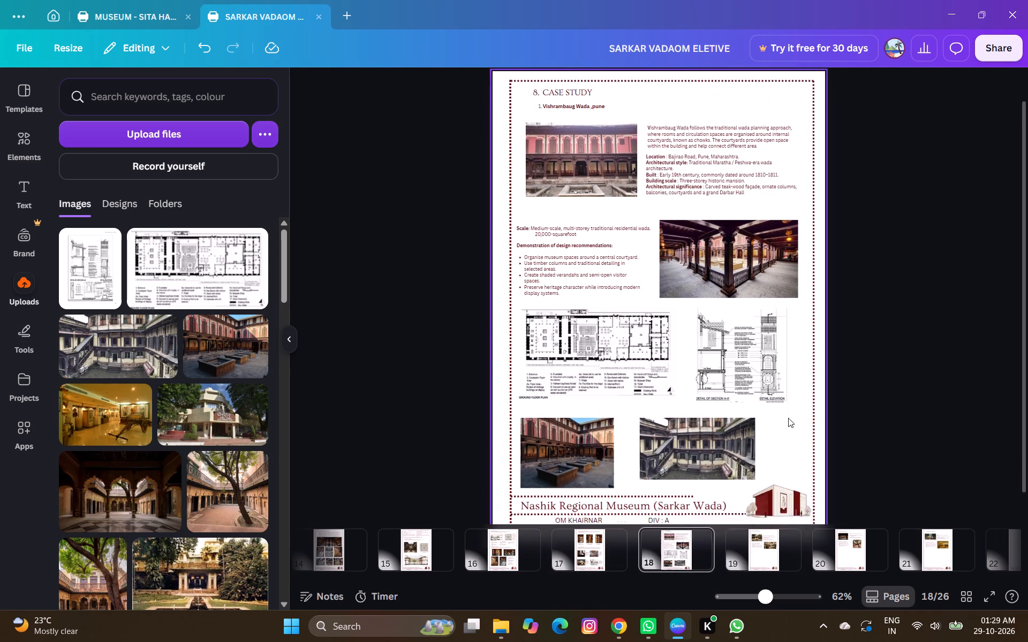
scroll(792, 419, up, 1)
scroll(791, 394, down, 1)
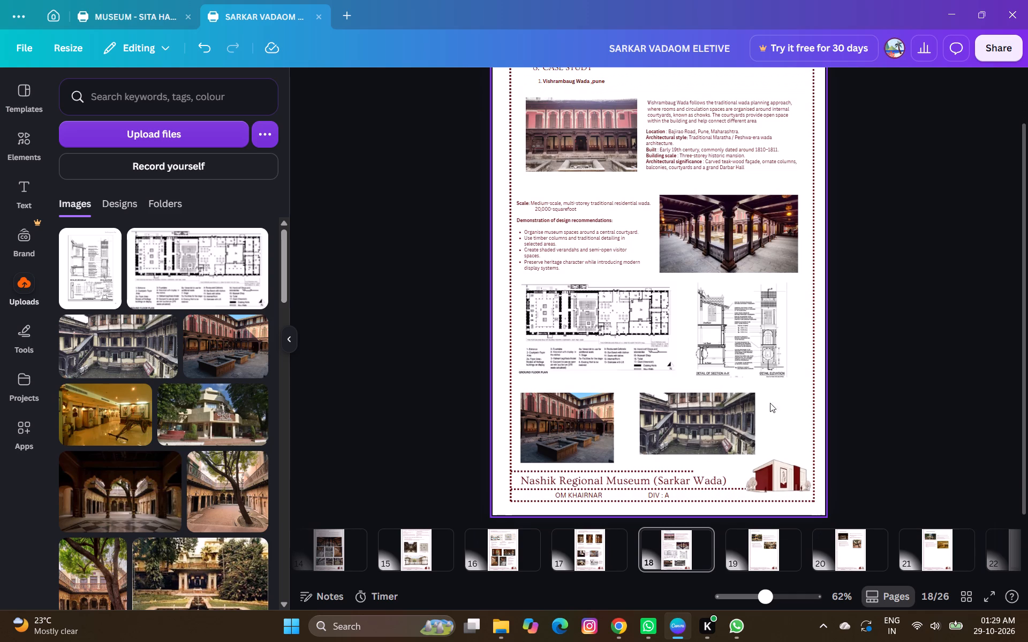
On page 19, shift the Calico Museum of Textiles heading slightly inward and down from the page border.
click(770, 546)
scroll(746, 365, up, 2)
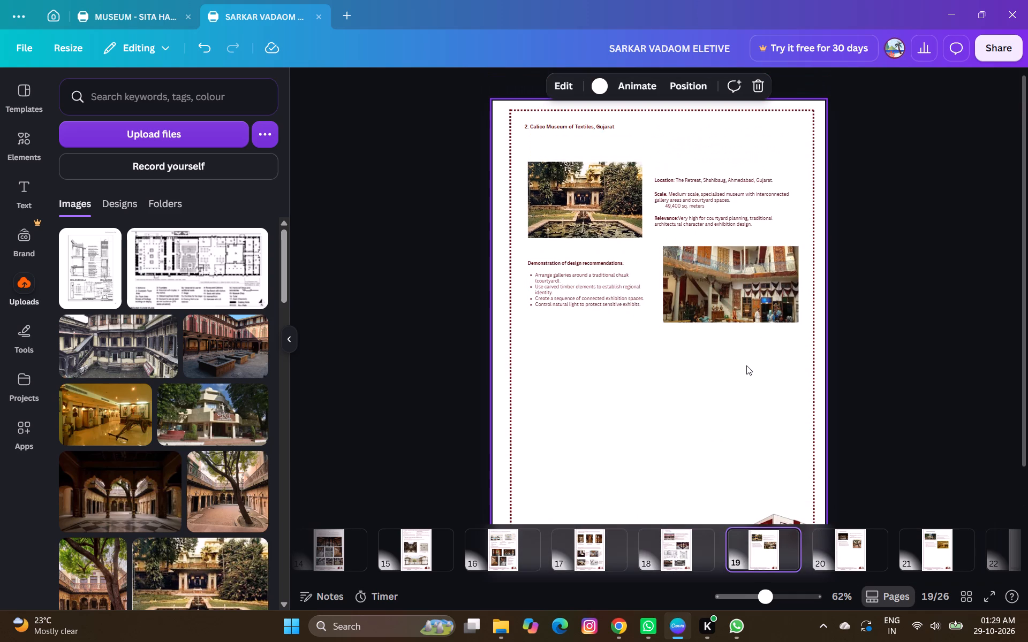
drag(629, 212, 629, 208)
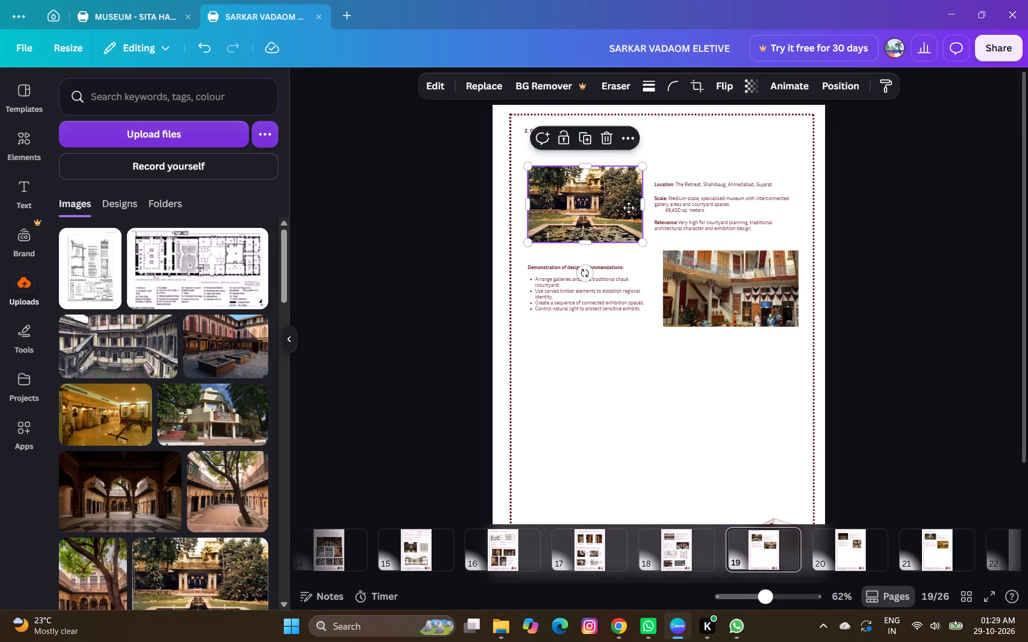
drag(629, 208, 628, 205)
drag(619, 189, 621, 197)
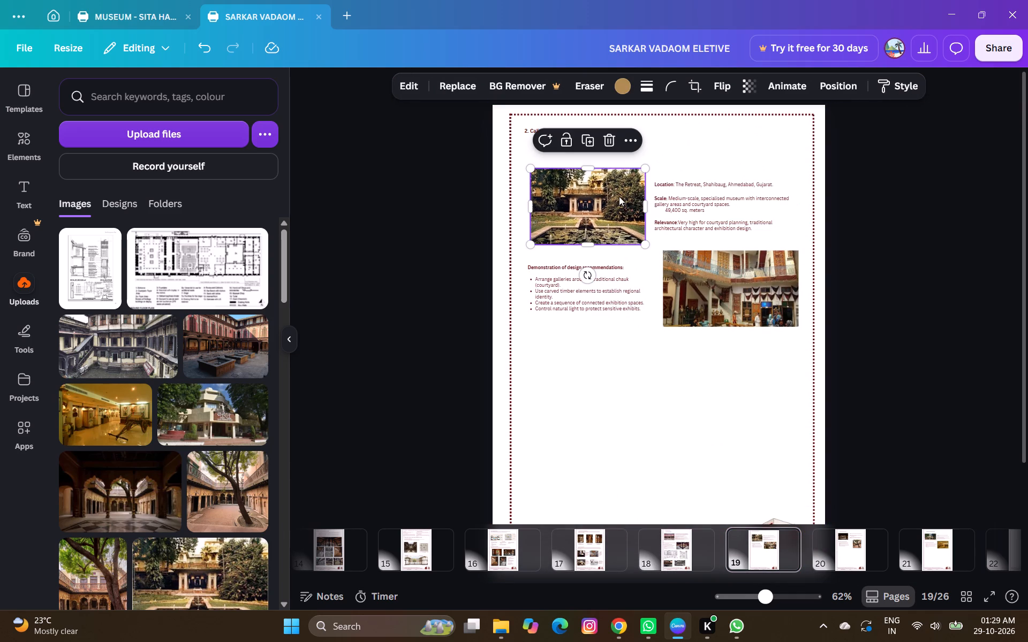
click(615, 192)
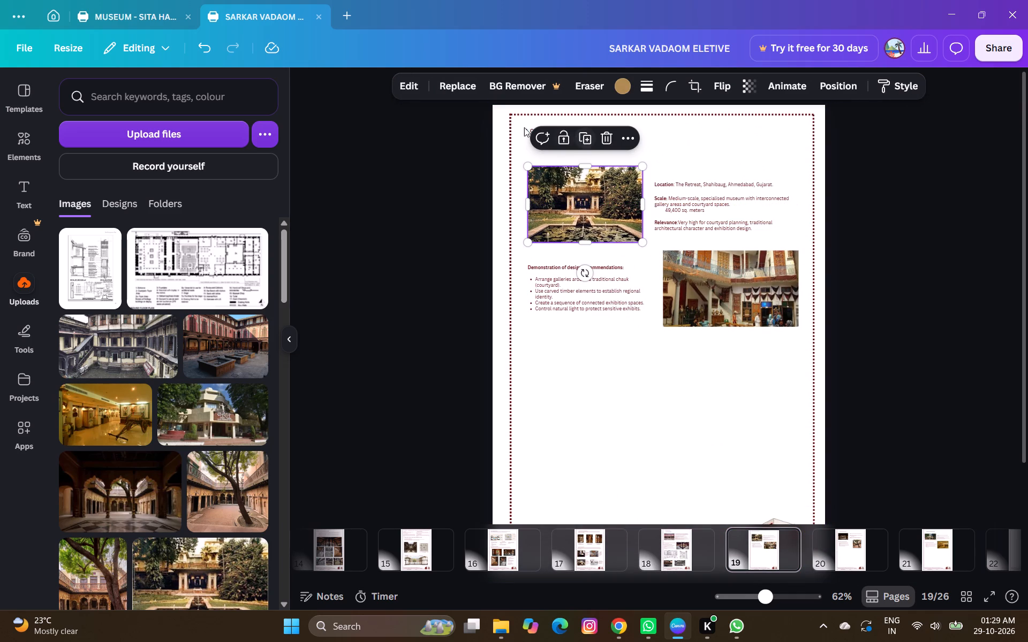
drag(528, 130, 542, 136)
click(916, 205)
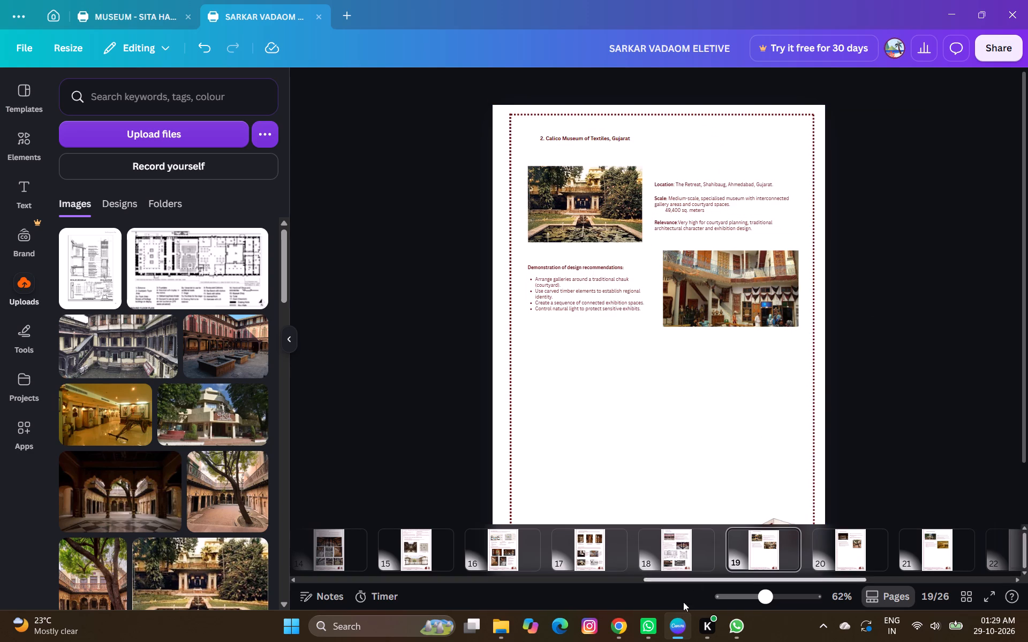
click(585, 138)
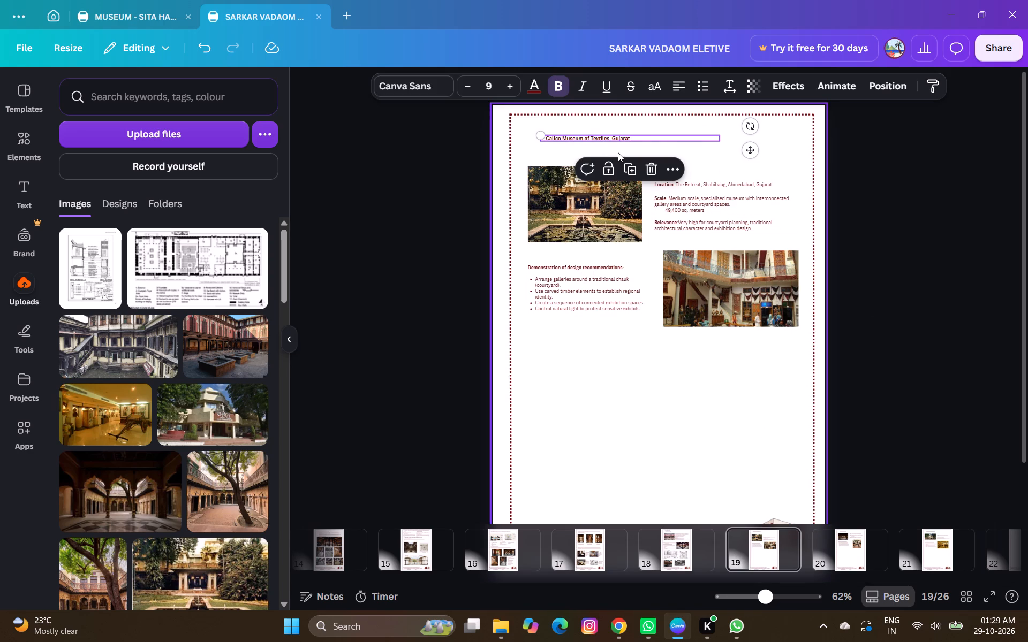
double_click(649, 133)
double_click(644, 136)
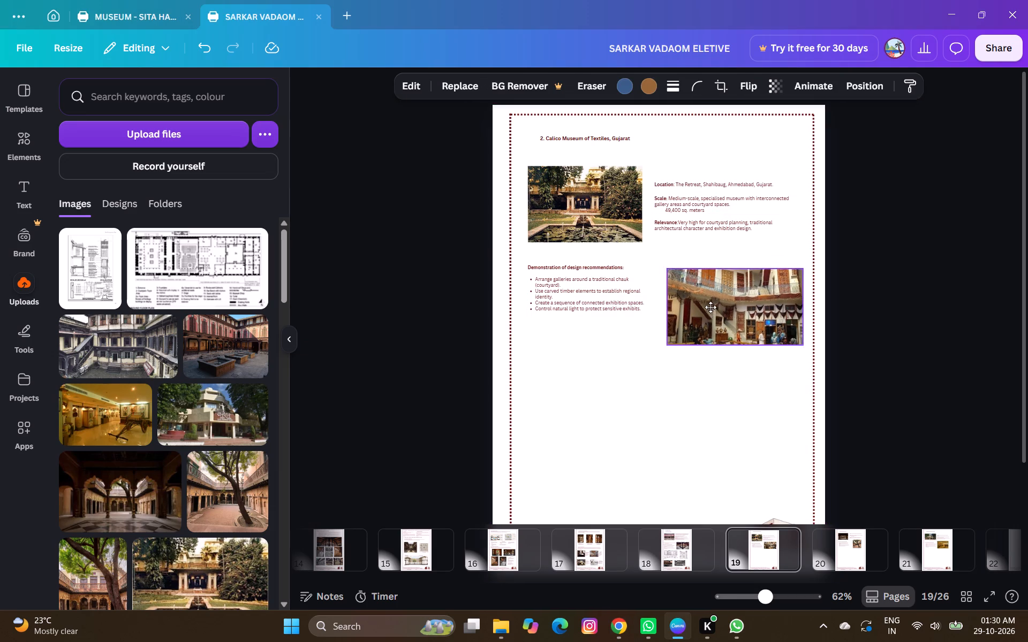
drag(710, 307, 701, 299)
drag(712, 204, 713, 235)
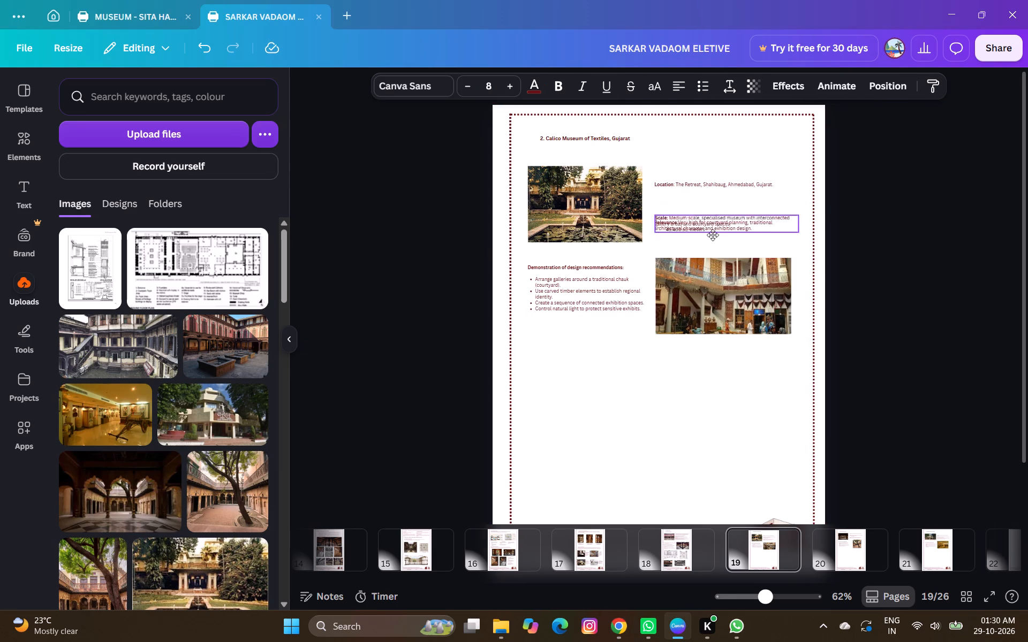
drag(713, 235, 714, 393)
drag(697, 227, 591, 394)
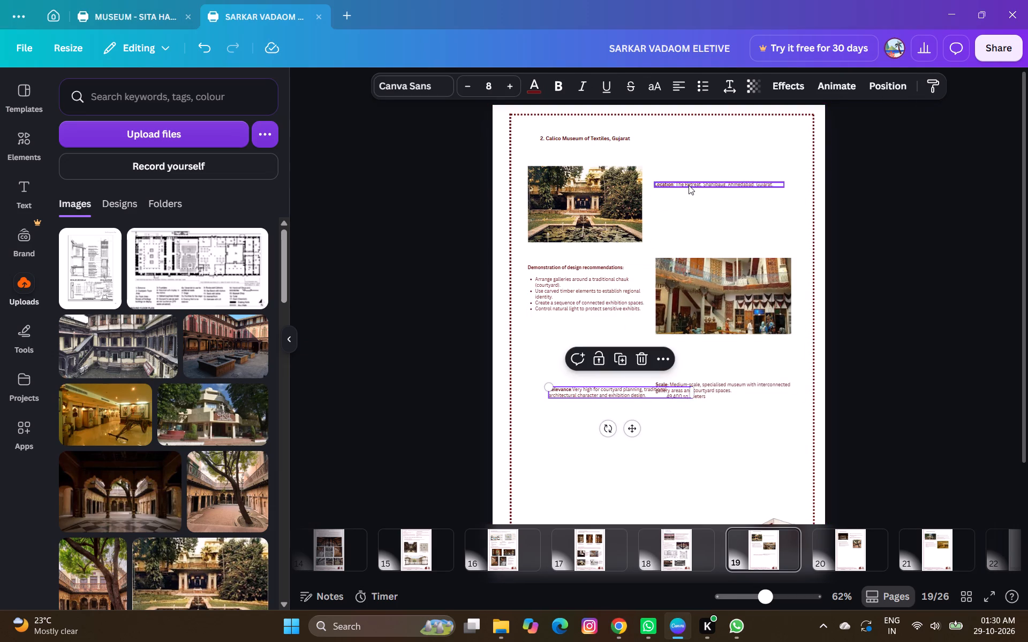
Paste the copied museum details on a new line after the Location text on page 19.
click(689, 185)
double_click(755, 185)
click(774, 186)
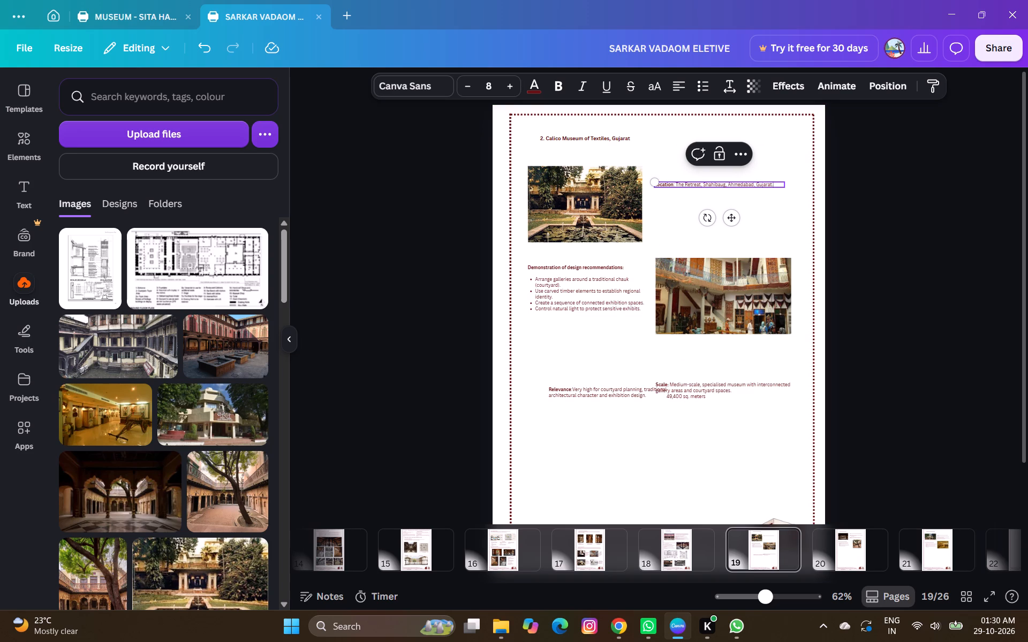
key(Return)
key(ctrl+v)
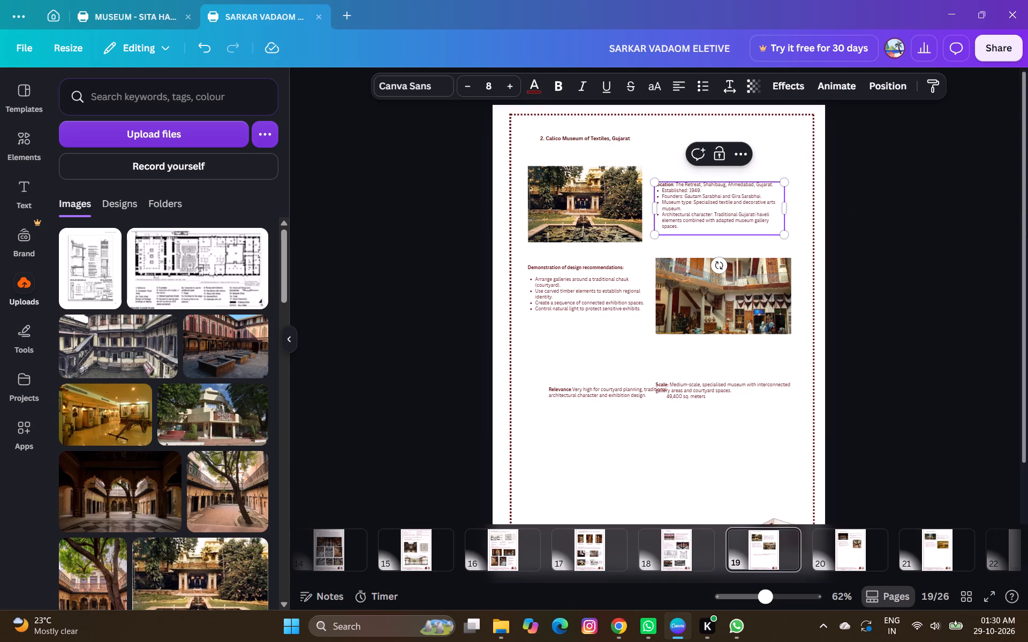
Remove the list bullets from the pasted Established, Founders, Museum type and Architectural character lines.
click(1027, 227)
ctrl+scroll(716, 207, up, 5)
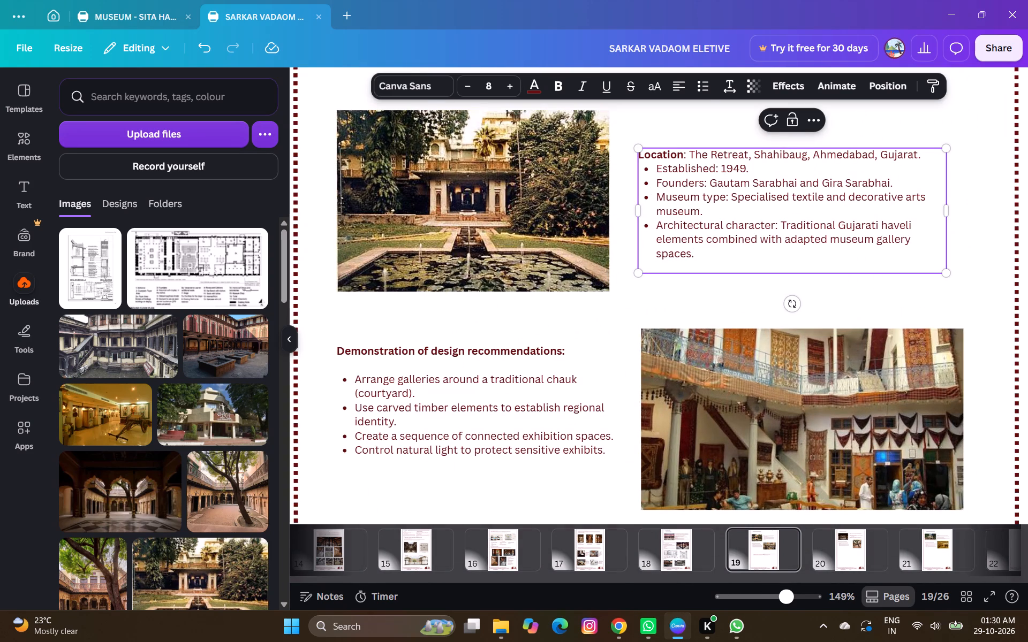
click(704, 90)
click(704, 90)
click(704, 90)
drag(649, 227, 654, 169)
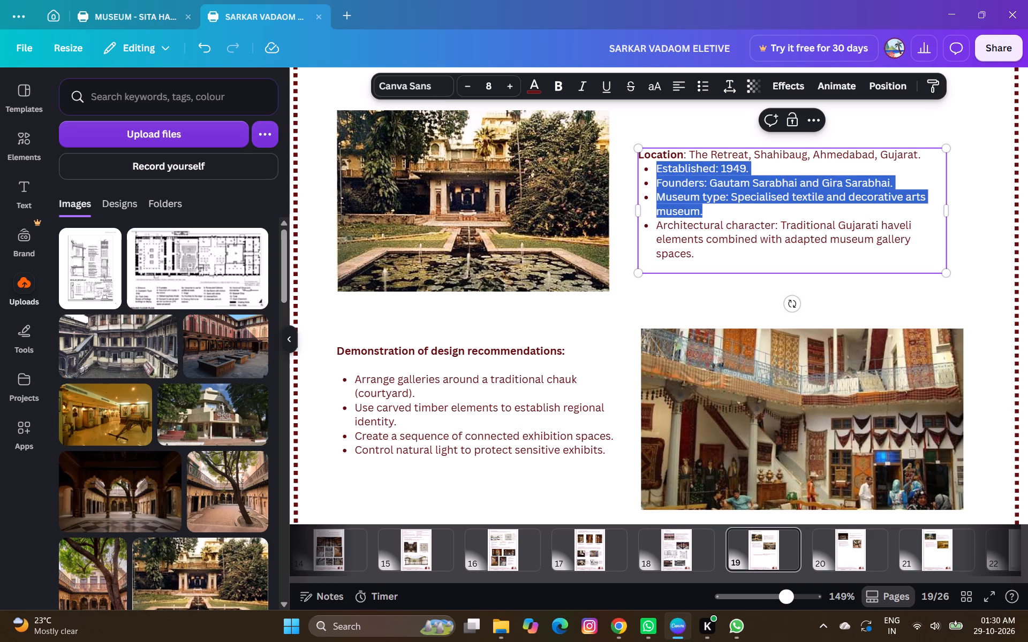
drag(654, 169, 655, 243)
click(653, 227)
click(670, 225)
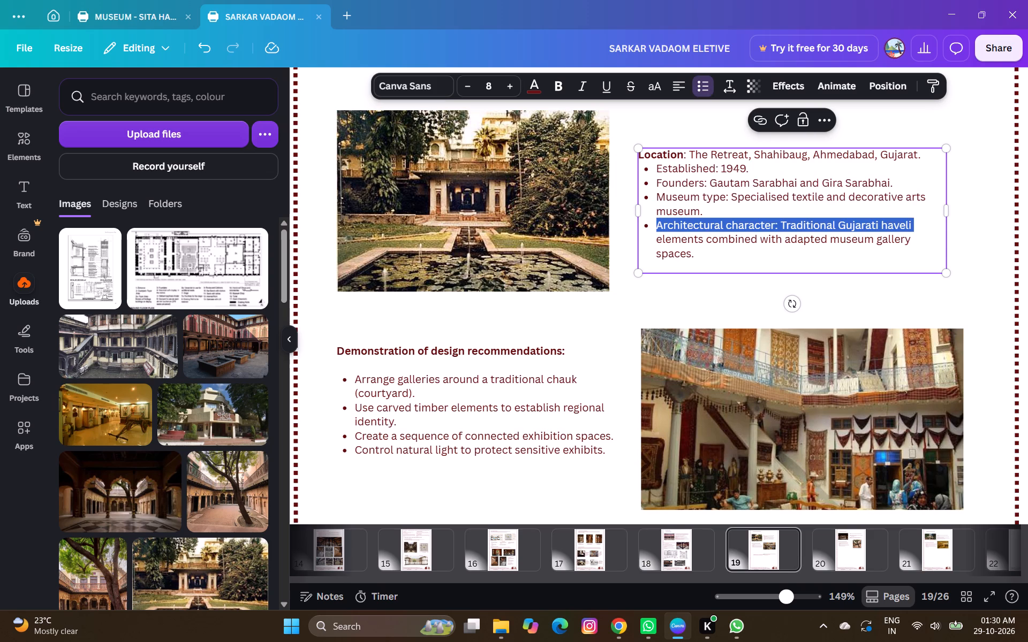
drag(735, 226, 647, 170)
click(704, 89)
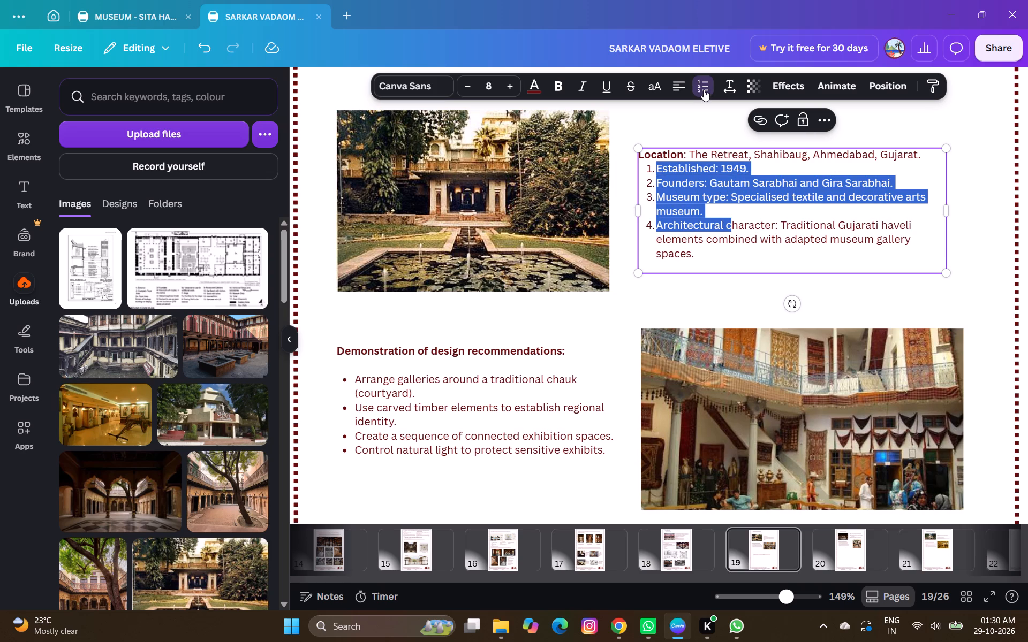
click(704, 89)
click(696, 276)
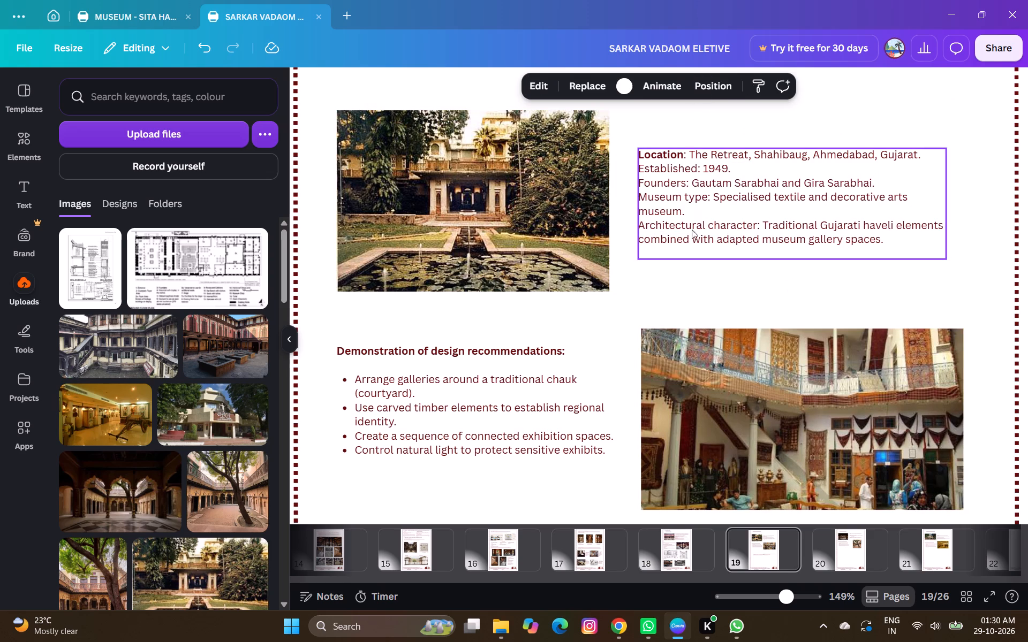
Make the "Established:" label bold and insert a space before its colon.
click(699, 171)
click(699, 170)
drag(699, 170, 644, 173)
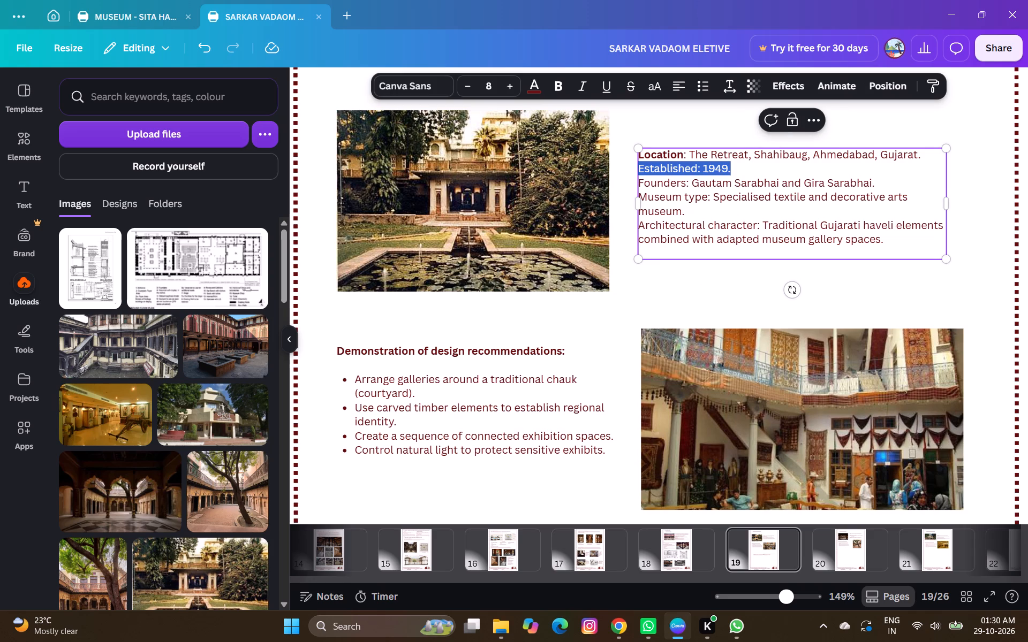
drag(644, 173, 641, 173)
click(695, 170)
drag(696, 170, 640, 175)
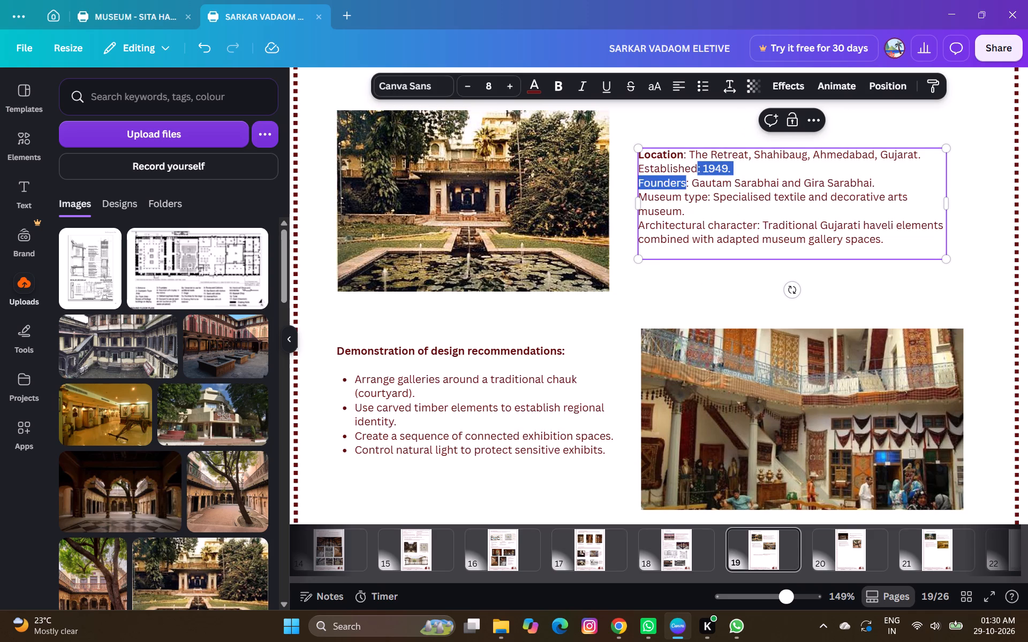
drag(640, 175, 639, 171)
click(557, 88)
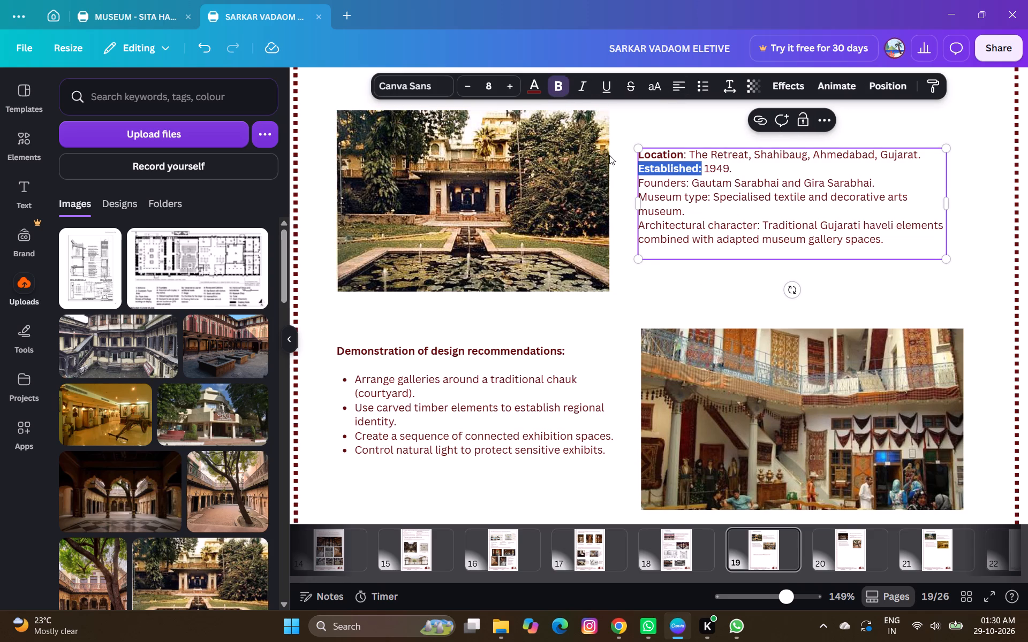
click(697, 169)
key(space)
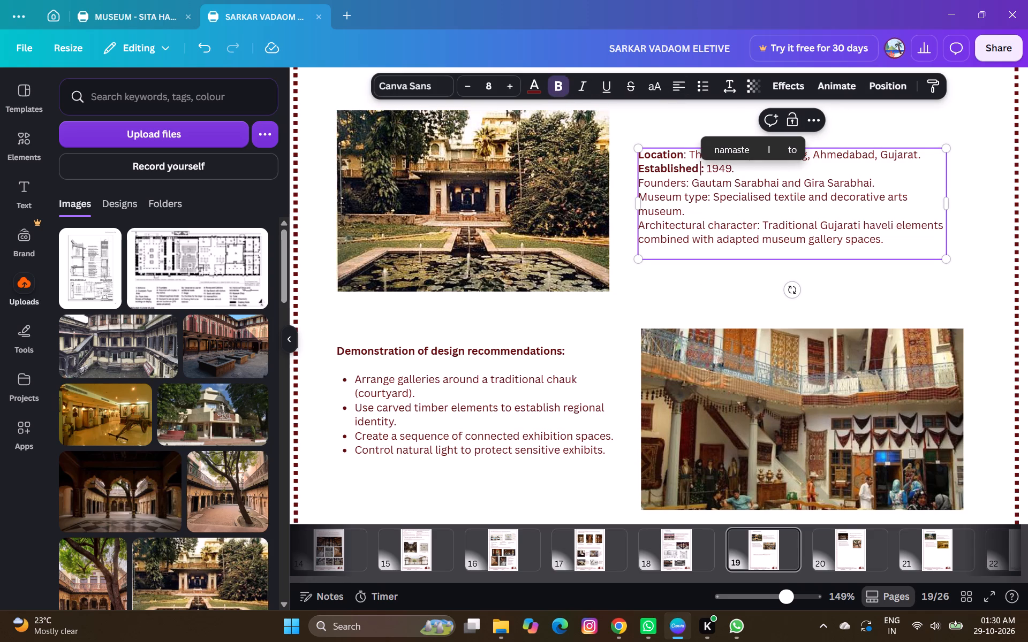
Make the "Founders" and "Museum type" labels bold and insert a space before the Museum type colon.
drag(685, 182, 639, 185)
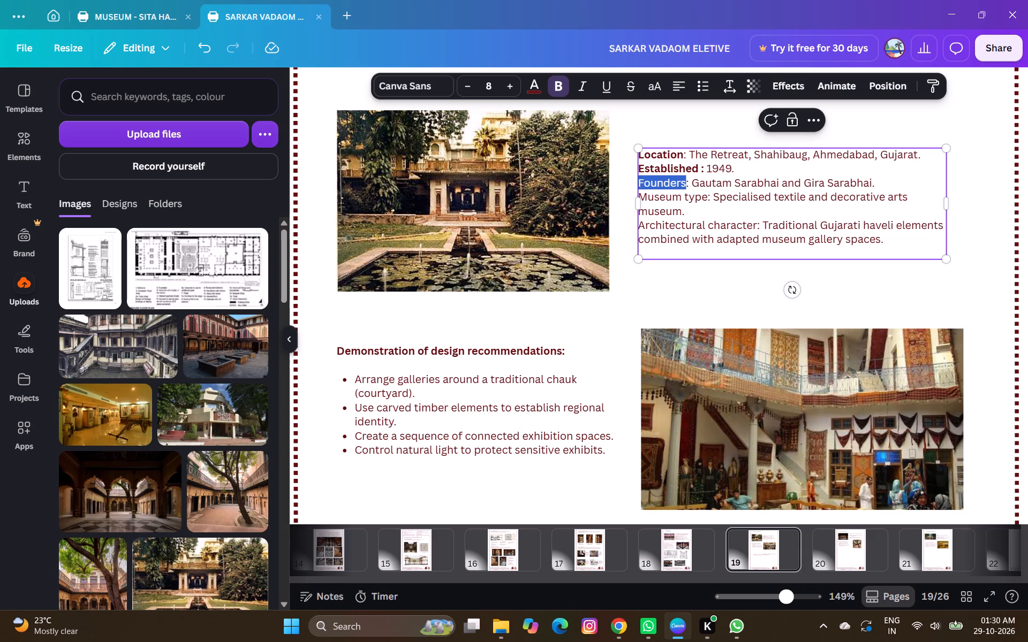
drag(639, 185, 636, 185)
click(558, 94)
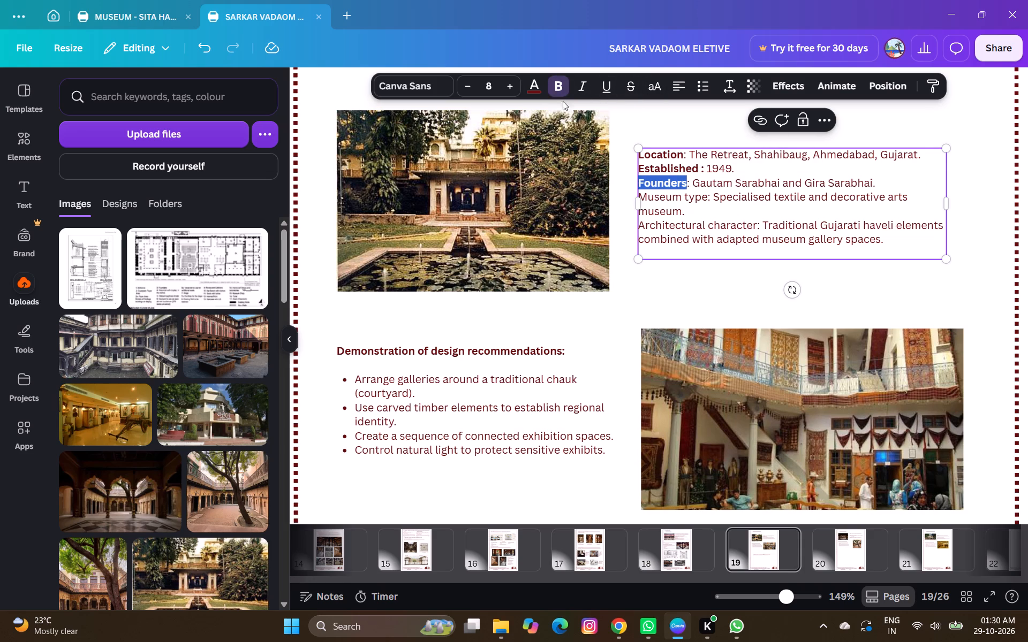
drag(706, 196, 685, 198)
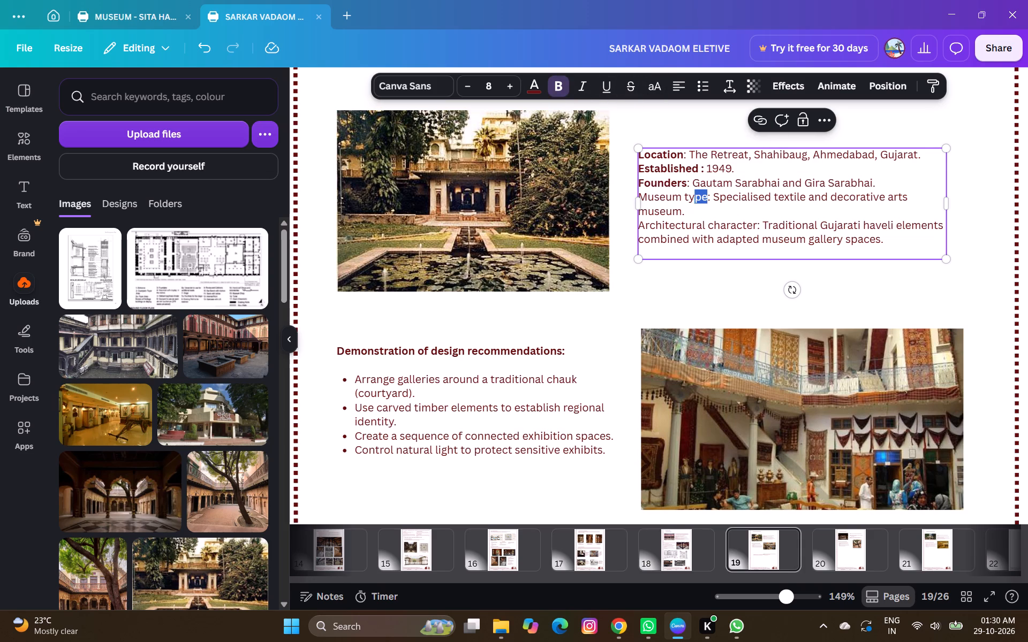
drag(685, 198, 637, 198)
click(561, 86)
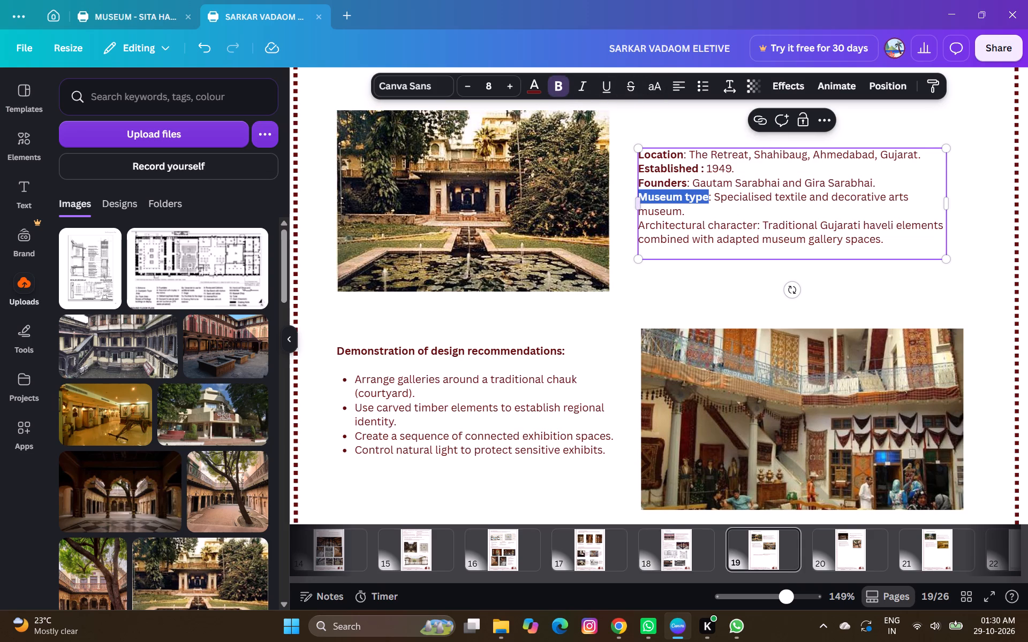
click(706, 200)
key(space)
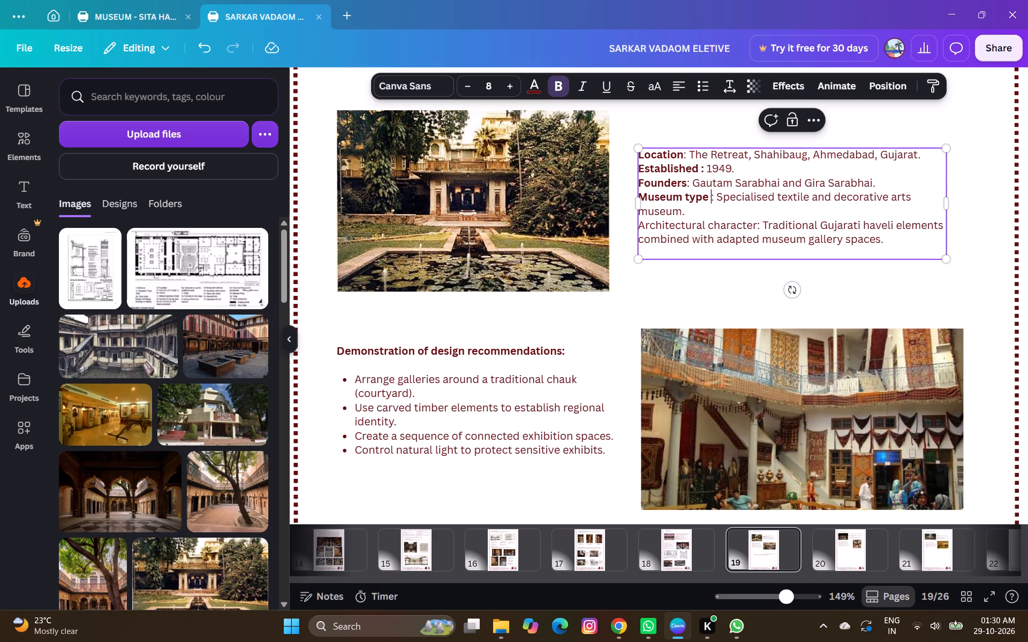
Insert a space before the Founders colon, and make the "Architectural character" label bold with a space before its colon.
click(685, 185)
key(space)
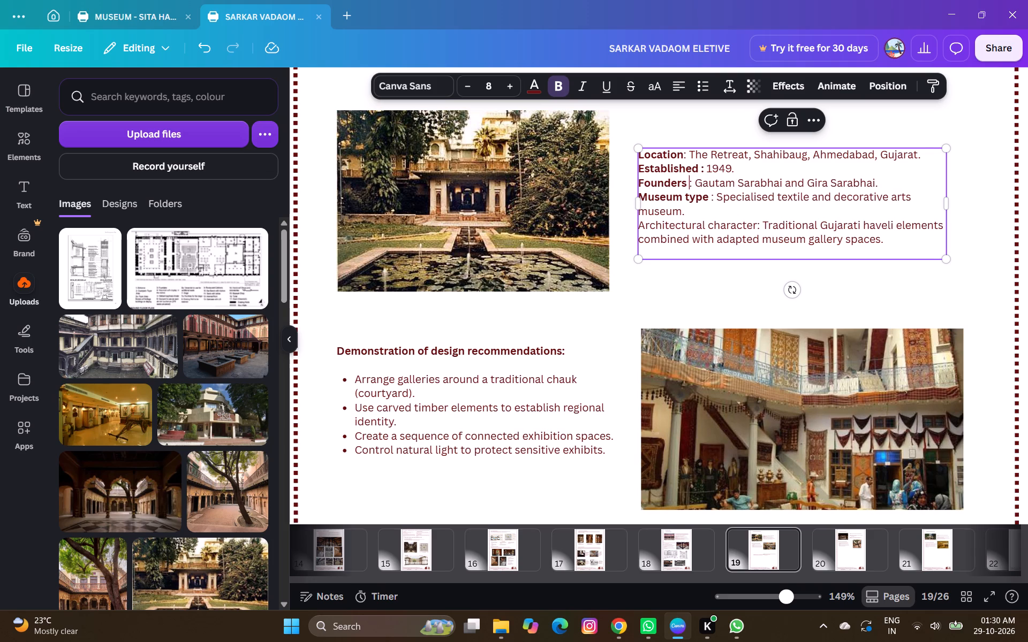
drag(756, 225, 637, 223)
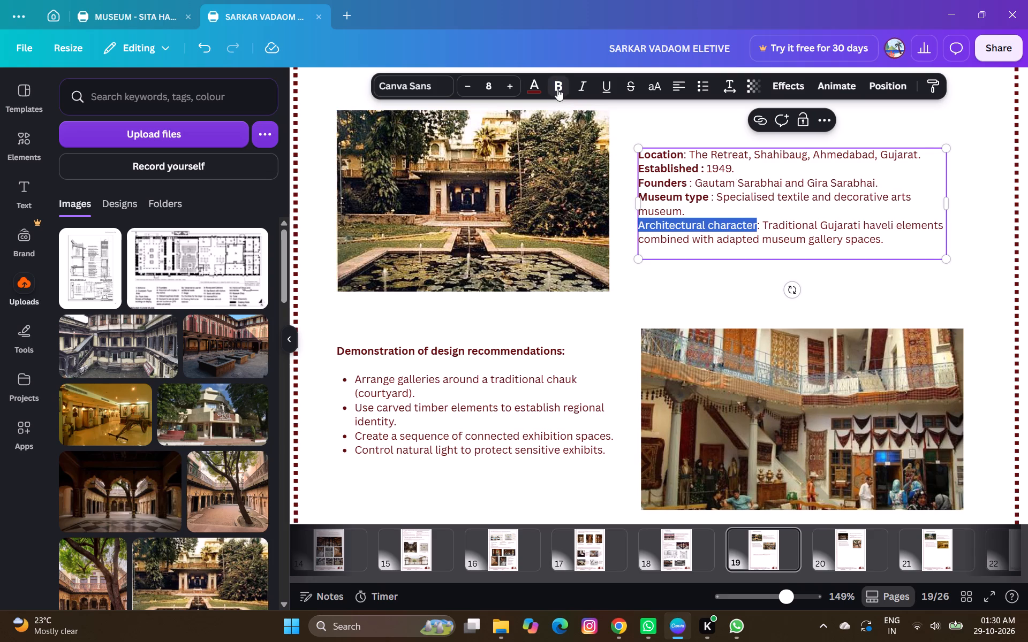
click(557, 89)
click(759, 227)
key(space)
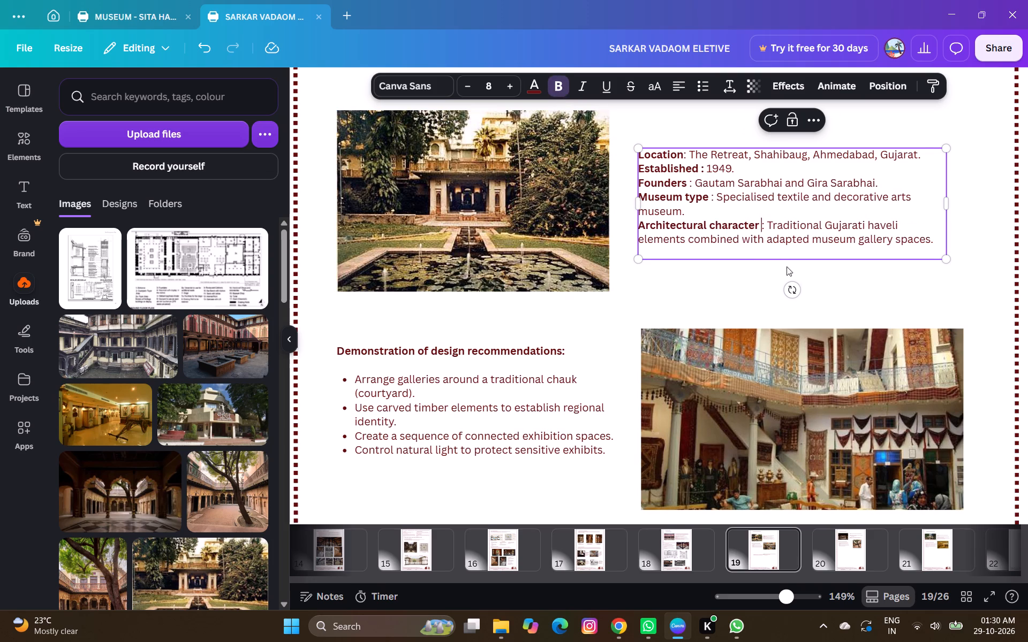
click(1001, 263)
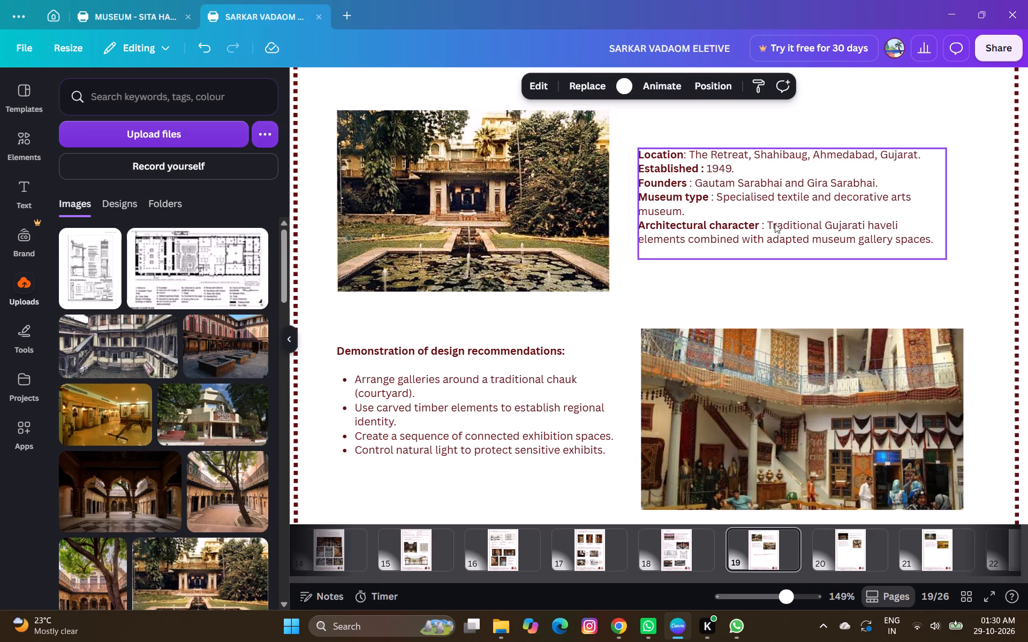
Move the Location-to-Architectural character text block slightly lower beside the garden photo on page 19.
click(775, 224)
scroll(705, 326, down, 2)
scroll(705, 326, up, 2)
key(Escape)
scroll(702, 333, down, 3)
scroll(702, 340, up, 2)
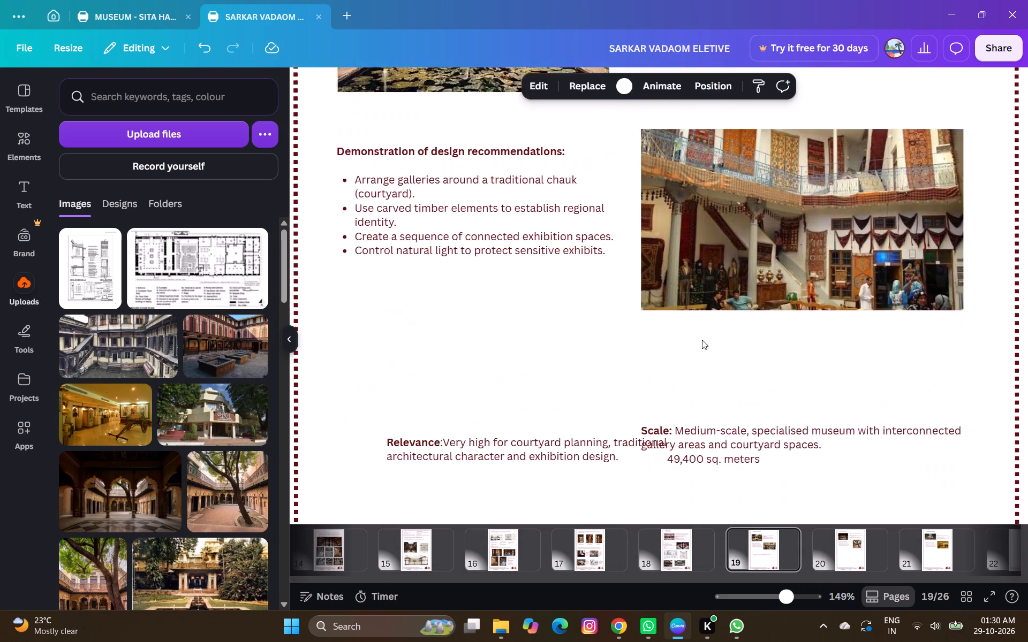
scroll(702, 340, up, 3)
scroll(705, 330, down, 2)
scroll(686, 349, up, 1)
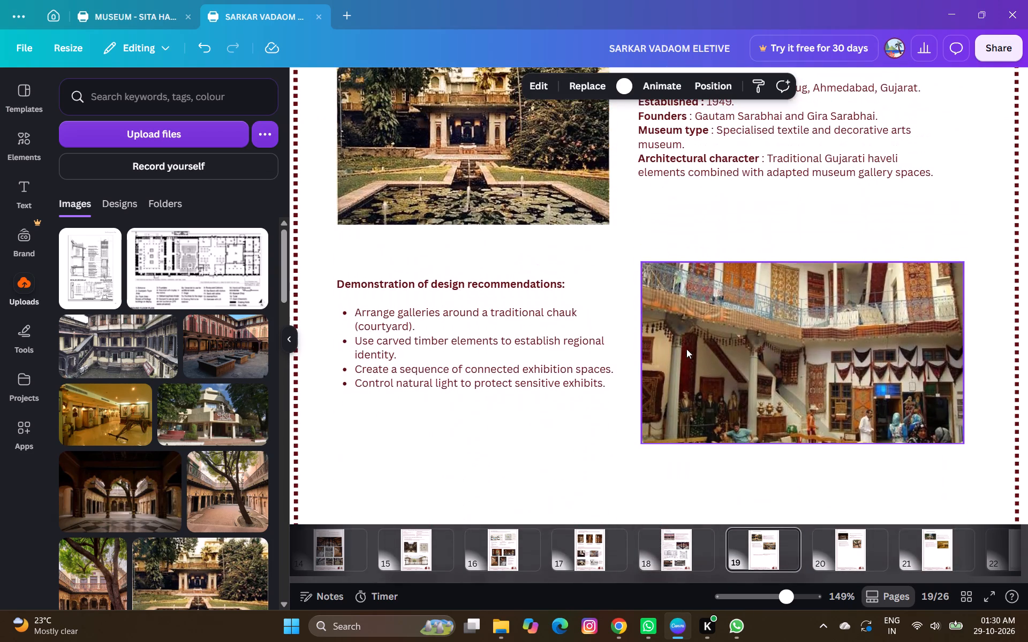
ctrl+scroll(670, 370, down, 1)
drag(719, 184, 725, 211)
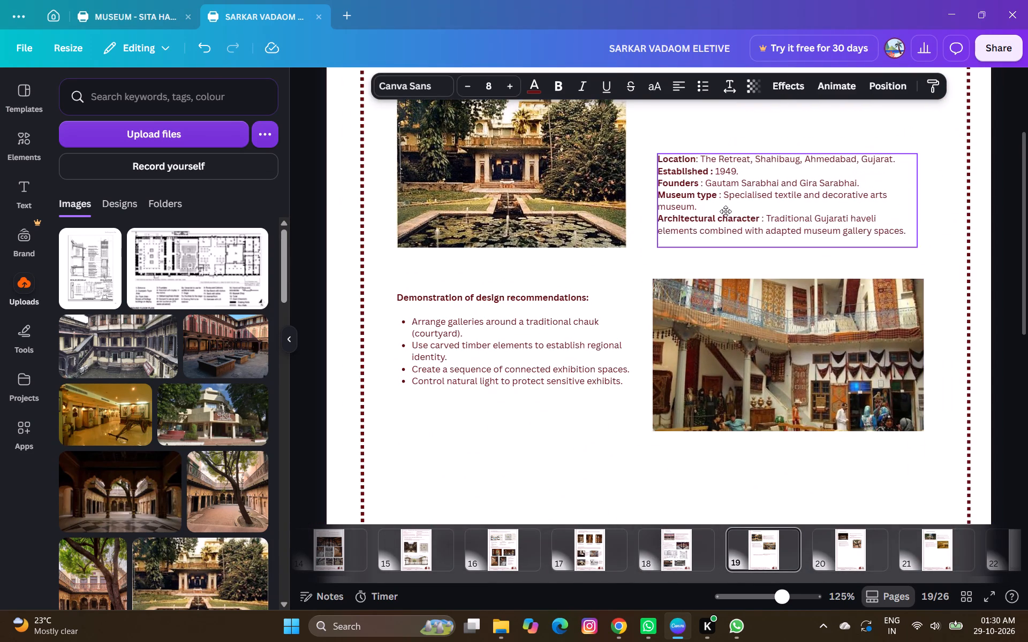
drag(725, 211, 721, 213)
Duplicate the Relevance text block and place the copy above the Location details, beside the garden photo.
scroll(546, 440, down, 3)
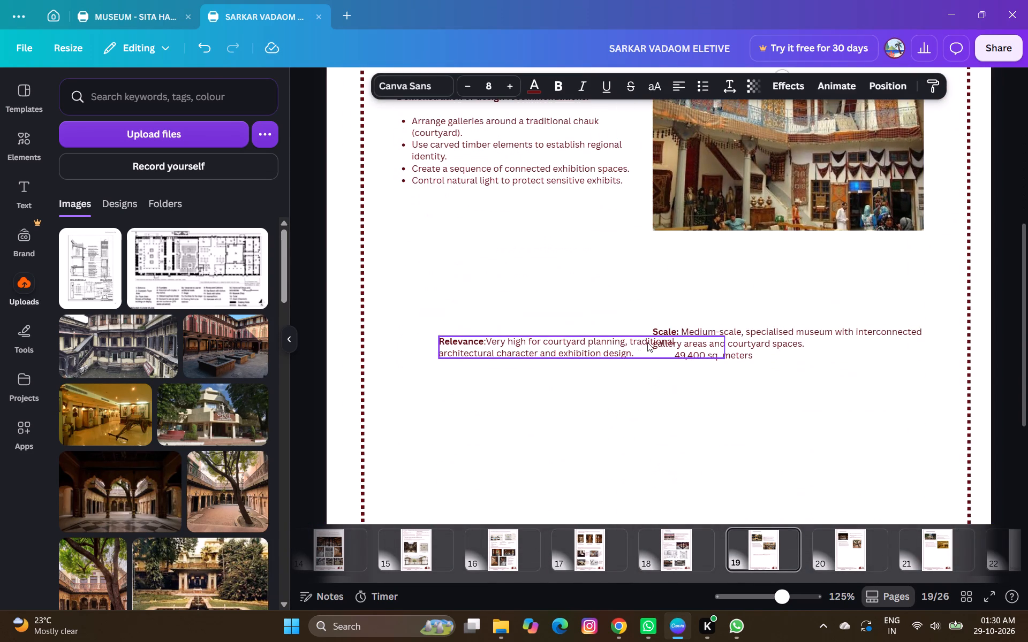
click(636, 342)
click(587, 303)
drag(588, 359, 668, 244)
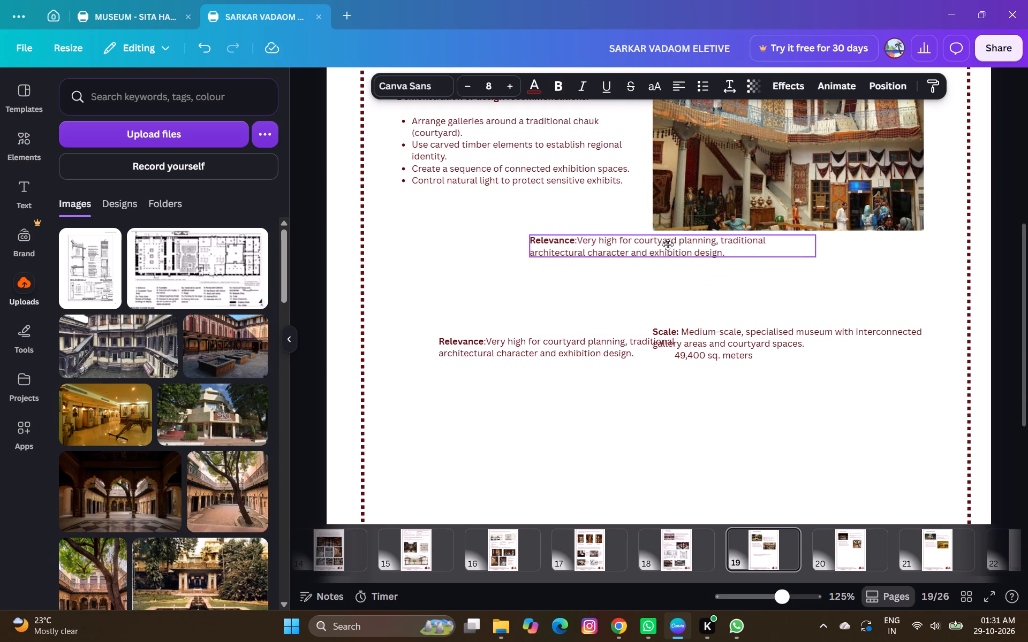
drag(668, 244, 787, 241)
scroll(670, 244, up, 5)
Remove the bold formatting from the "Relevance:" label in the duplicated text block.
click(776, 247)
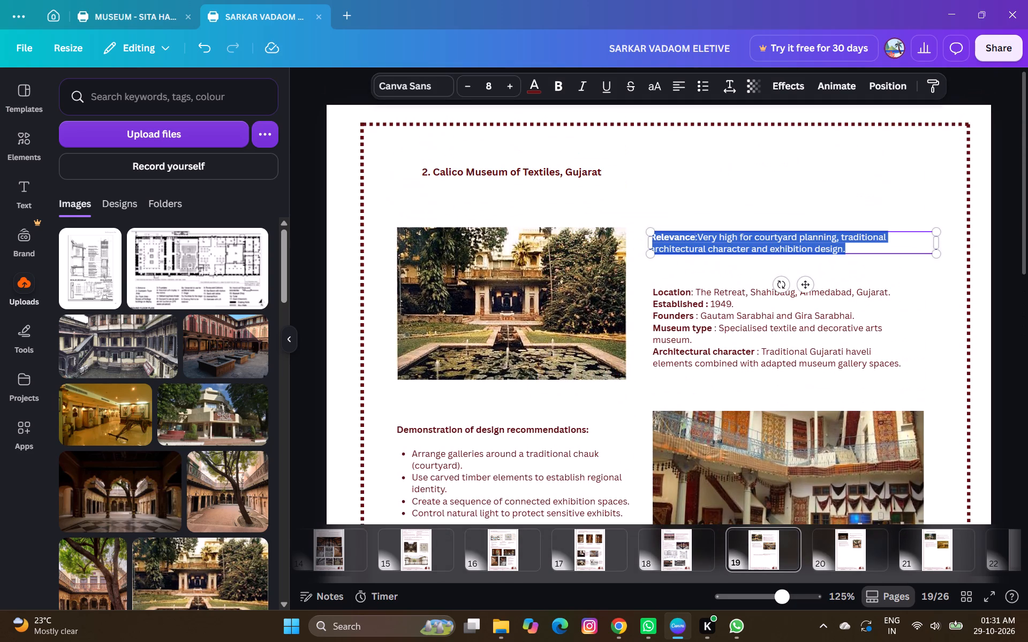
click(705, 241)
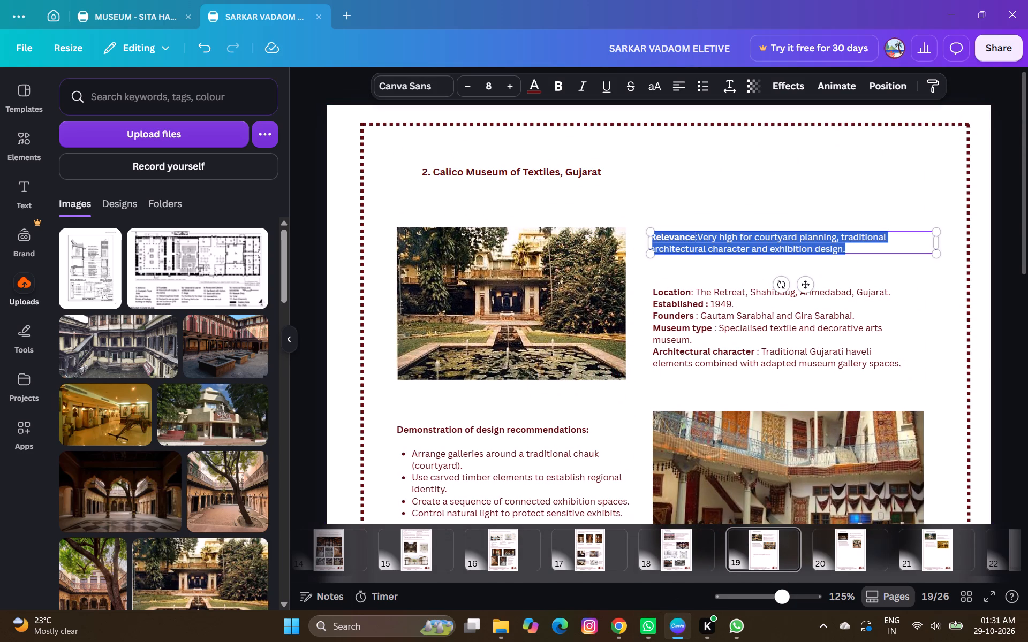
double_click(697, 235)
drag(696, 235, 666, 235)
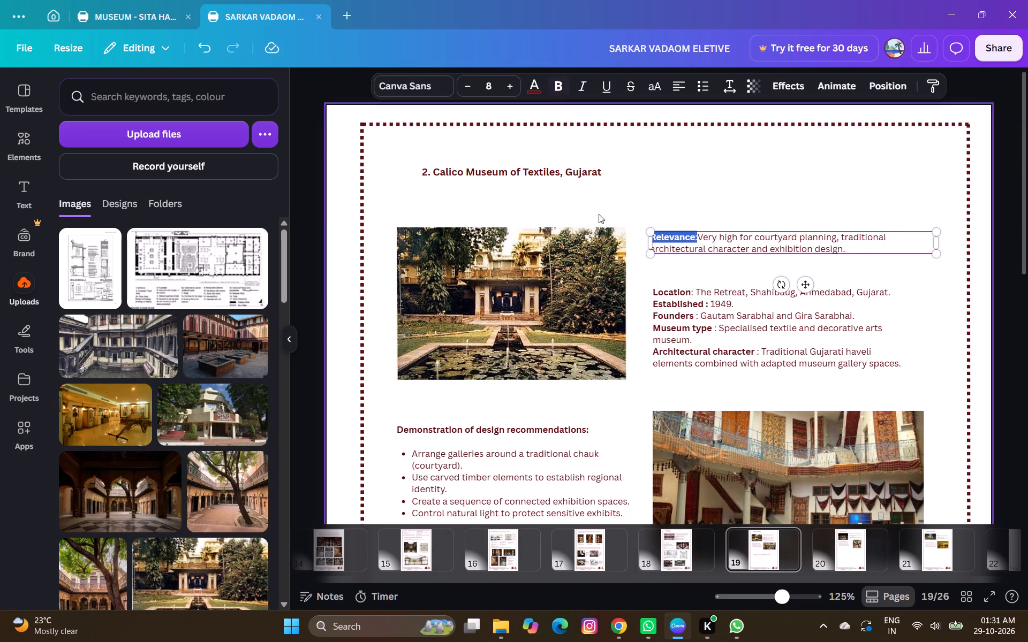
click(560, 89)
click(977, 352)
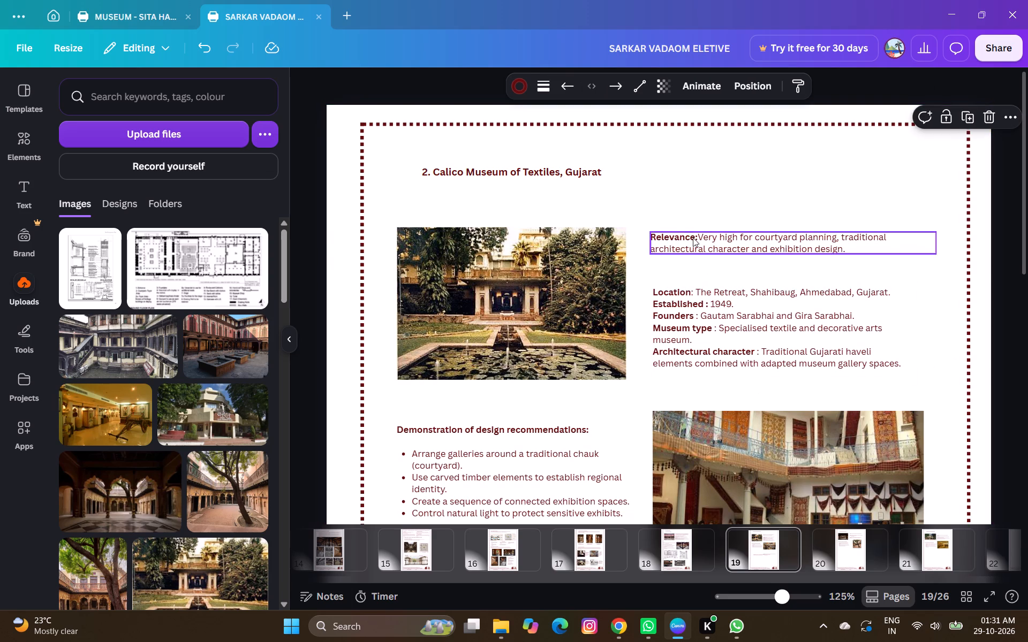
double_click(685, 230)
double_click(690, 236)
double_click(689, 236)
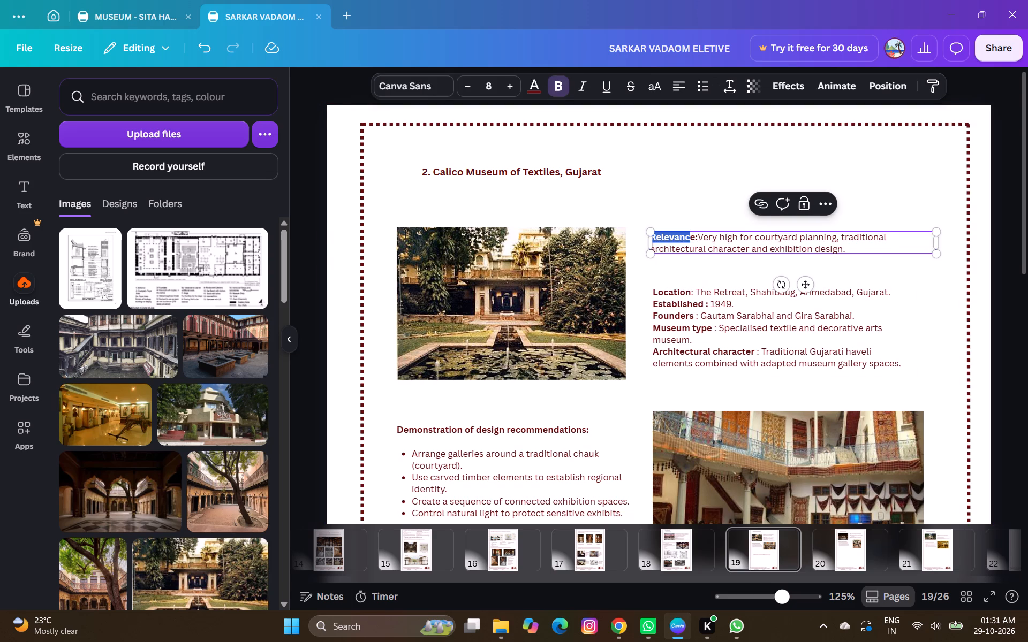
click(700, 237)
click(699, 237)
click(694, 236)
drag(694, 236, 666, 236)
click(554, 87)
click(940, 319)
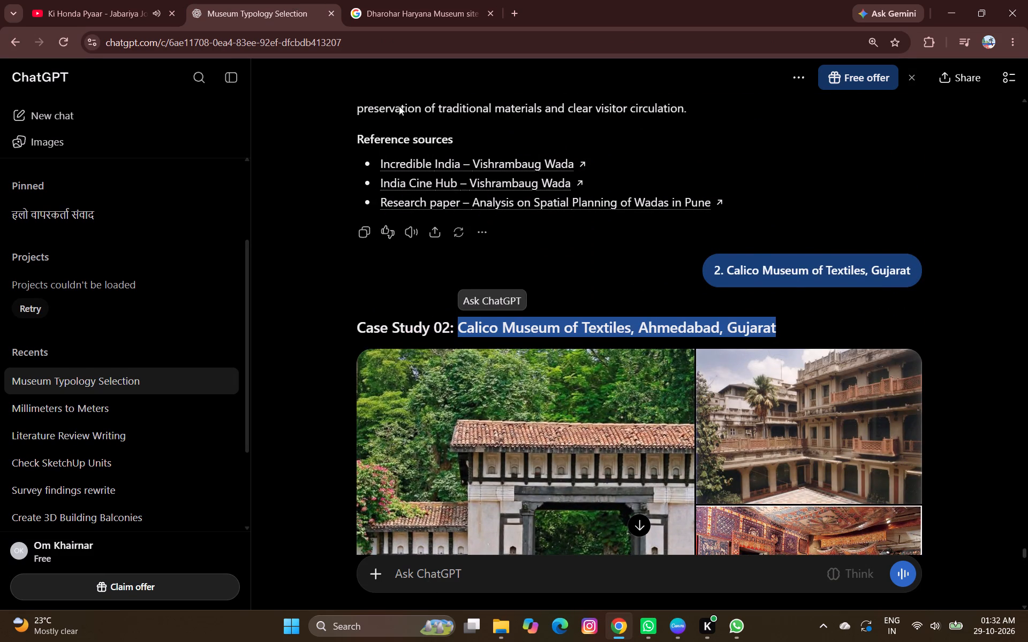
click(438, 0)
triple_click(420, 96)
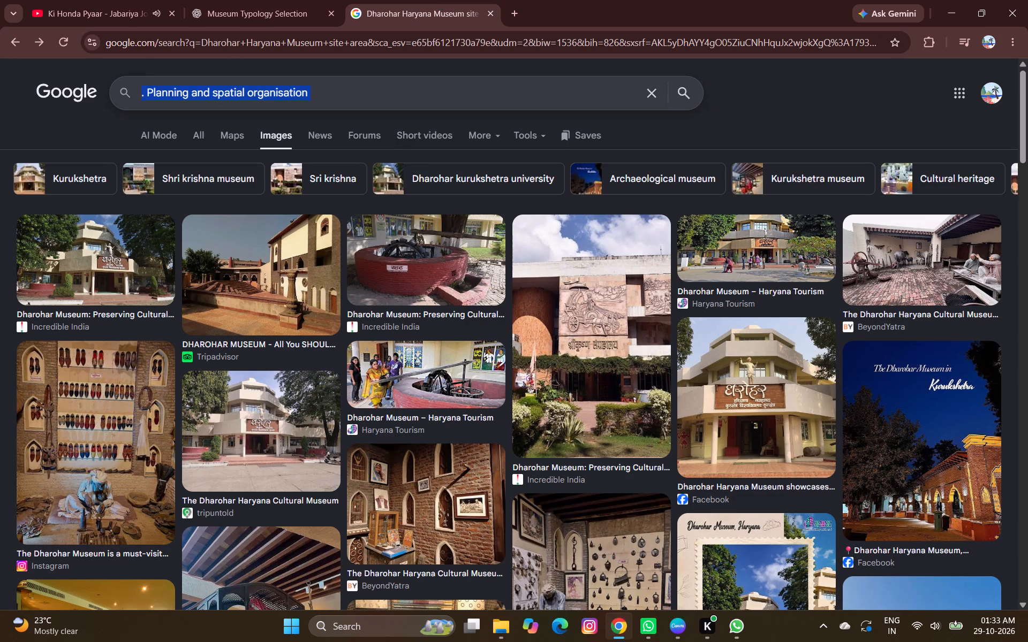
click(419, 96)
key(ctrl+v)
key(space)
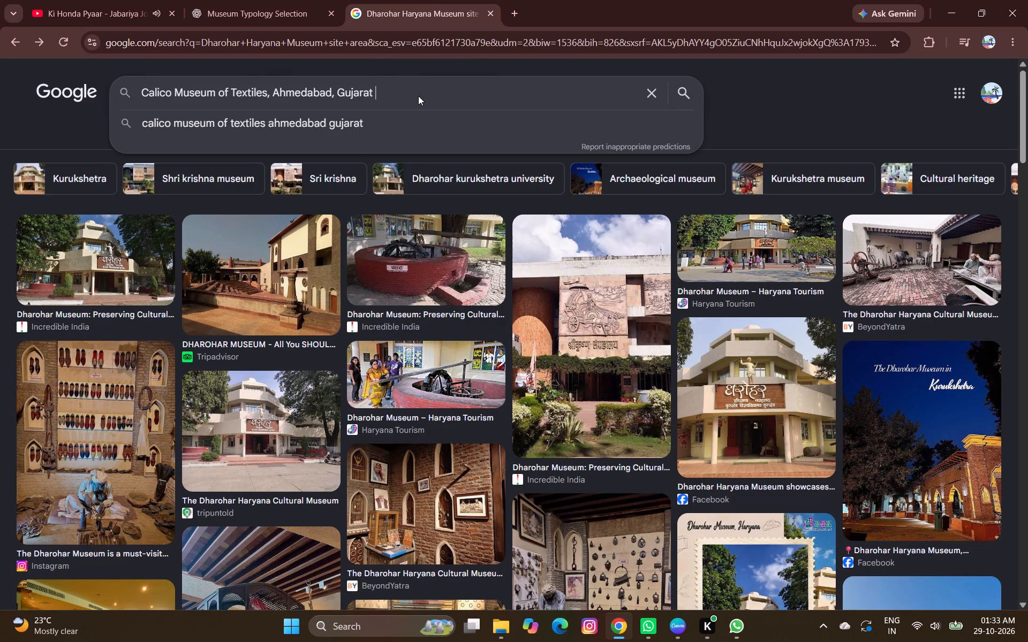
text(plaining)
key(Return)
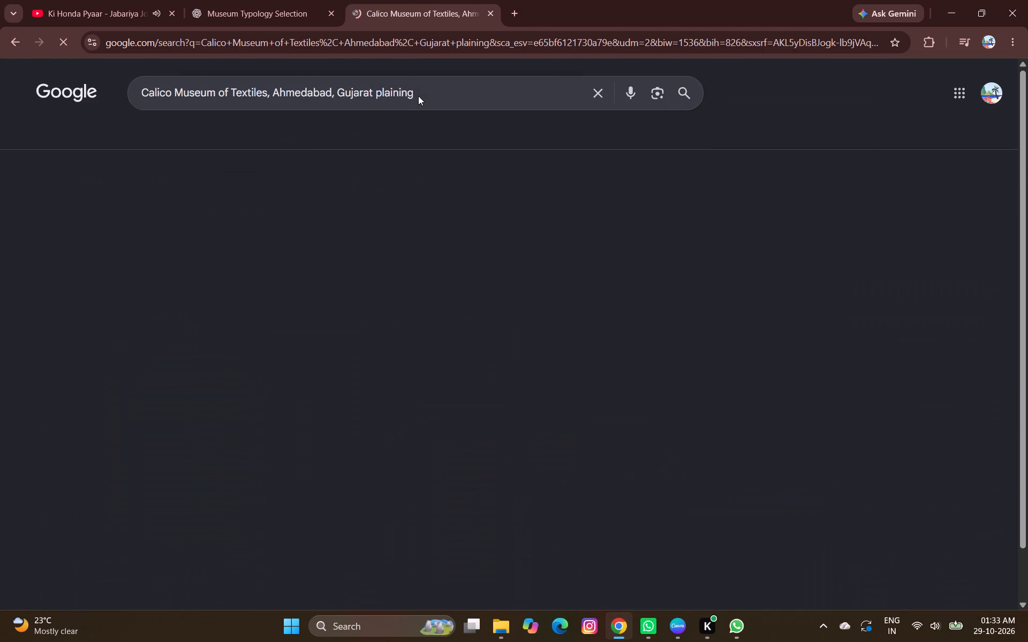
click(200, 136)
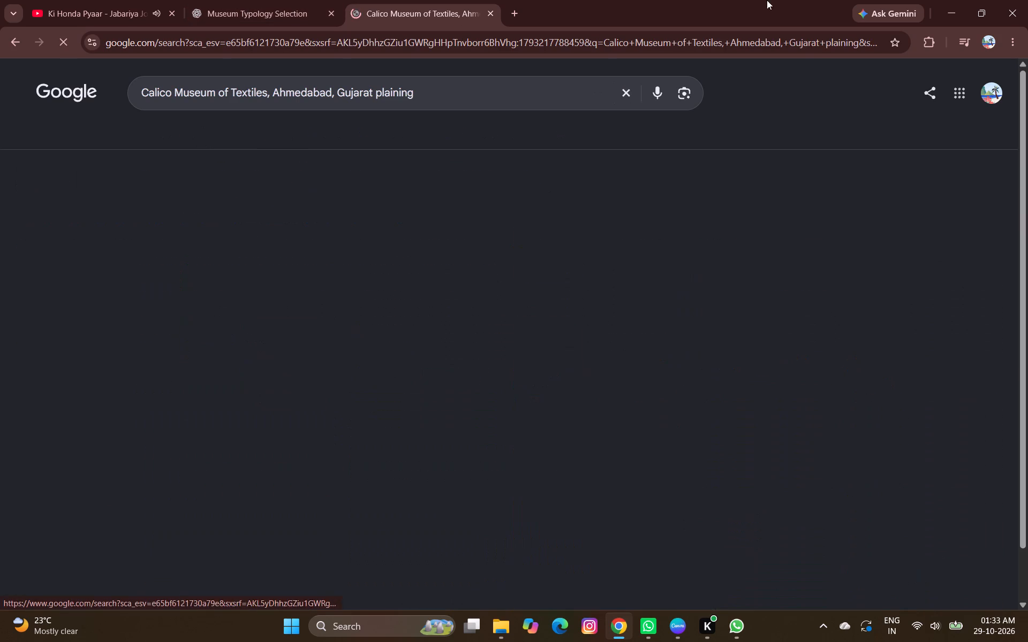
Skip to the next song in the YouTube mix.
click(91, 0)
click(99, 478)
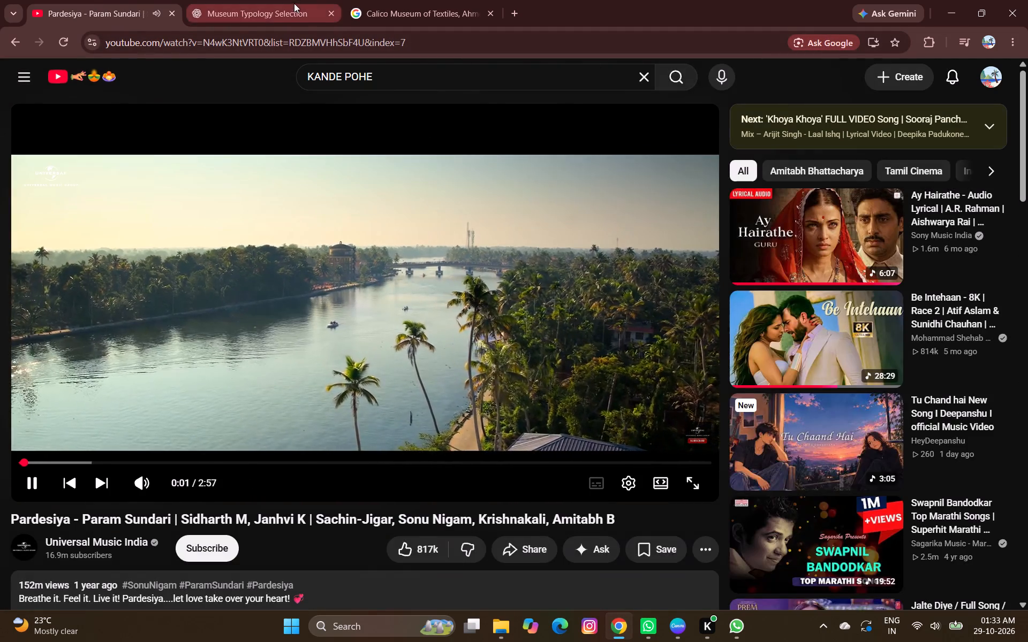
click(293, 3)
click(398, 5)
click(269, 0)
Open the Scribd result "Calico Museum of Textiles Overview" and look through its first ten pages for planning drawings.
click(407, 0)
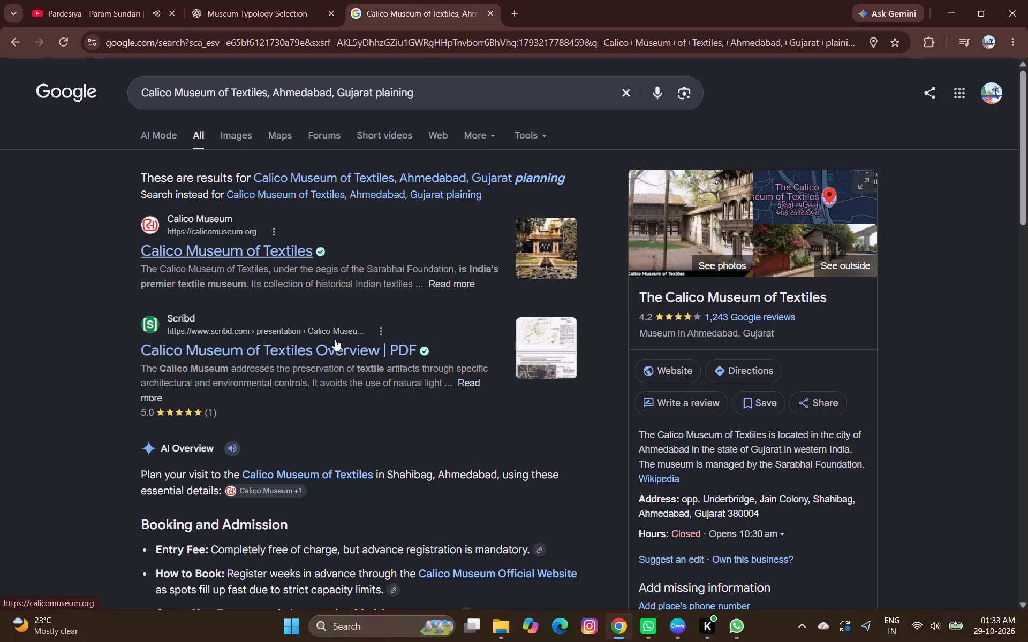
click(292, 353)
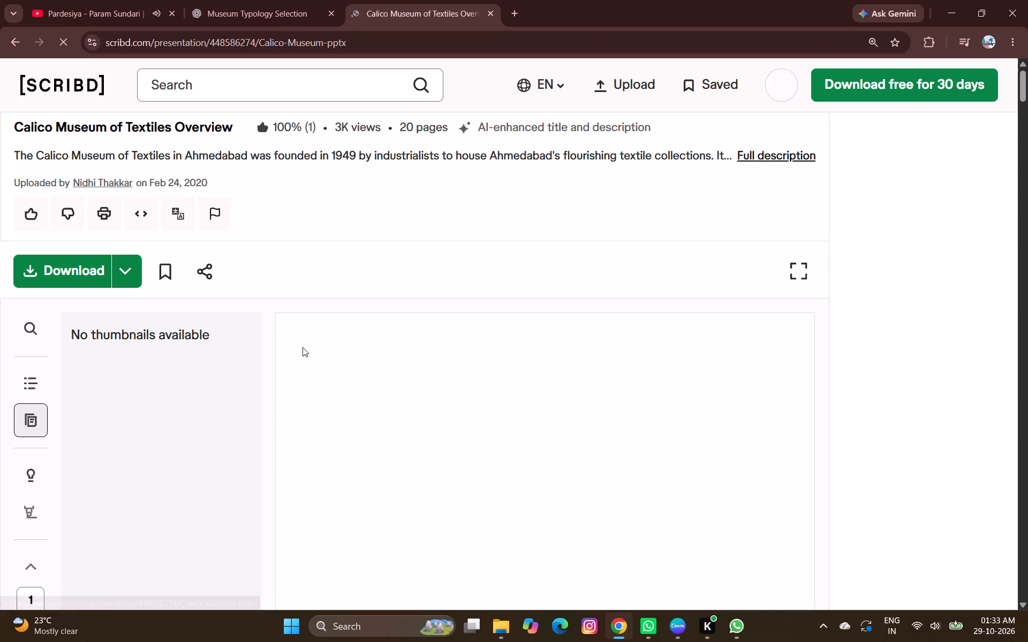
scroll(533, 286, down, 8)
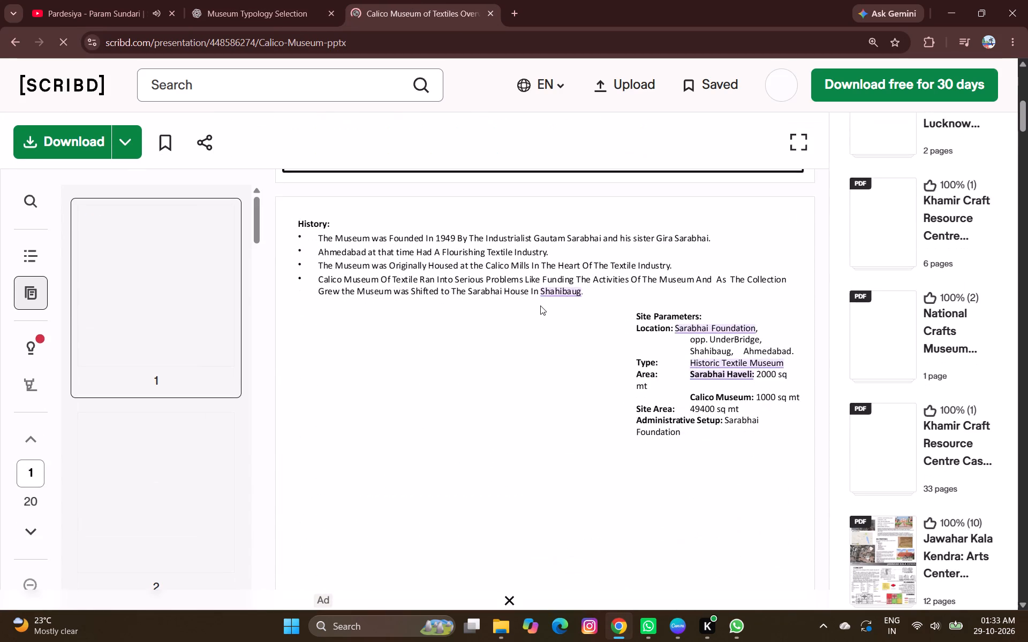
scroll(541, 310, down, 8)
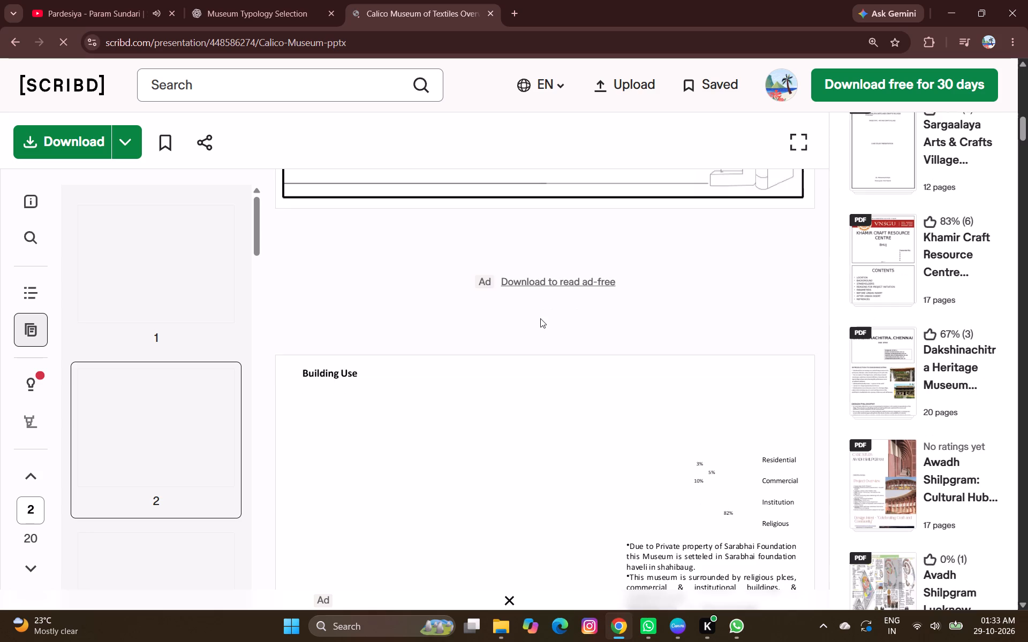
scroll(541, 318, down, 4)
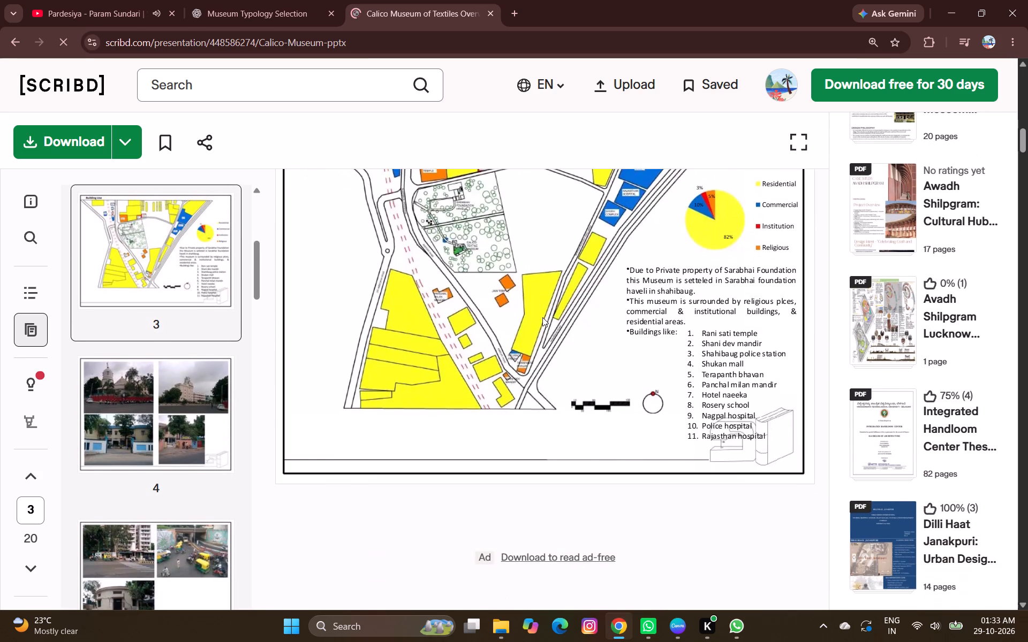
scroll(542, 317, down, 7)
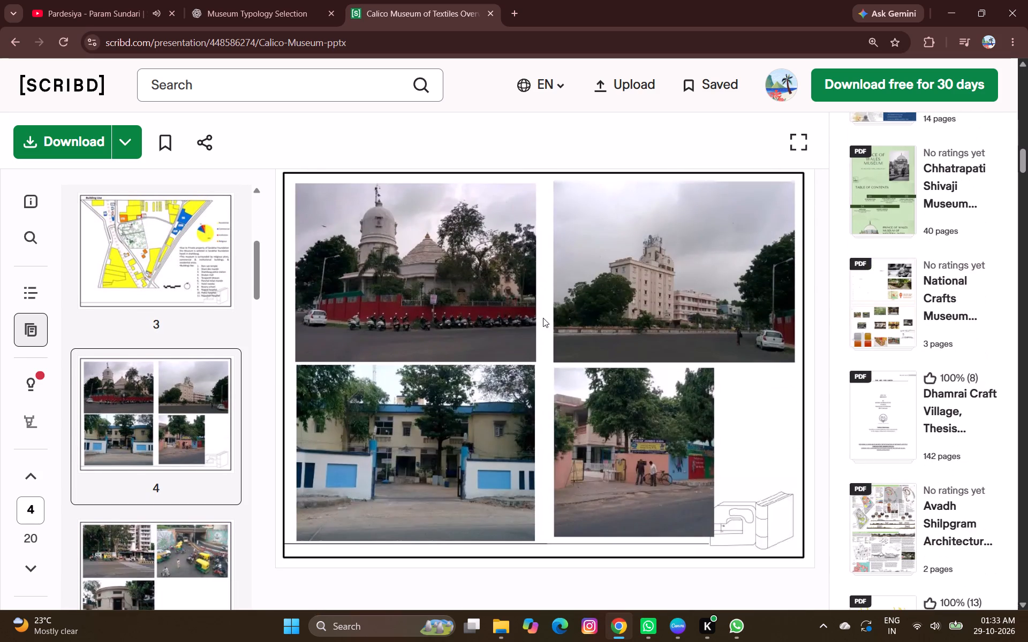
scroll(543, 318, down, 11)
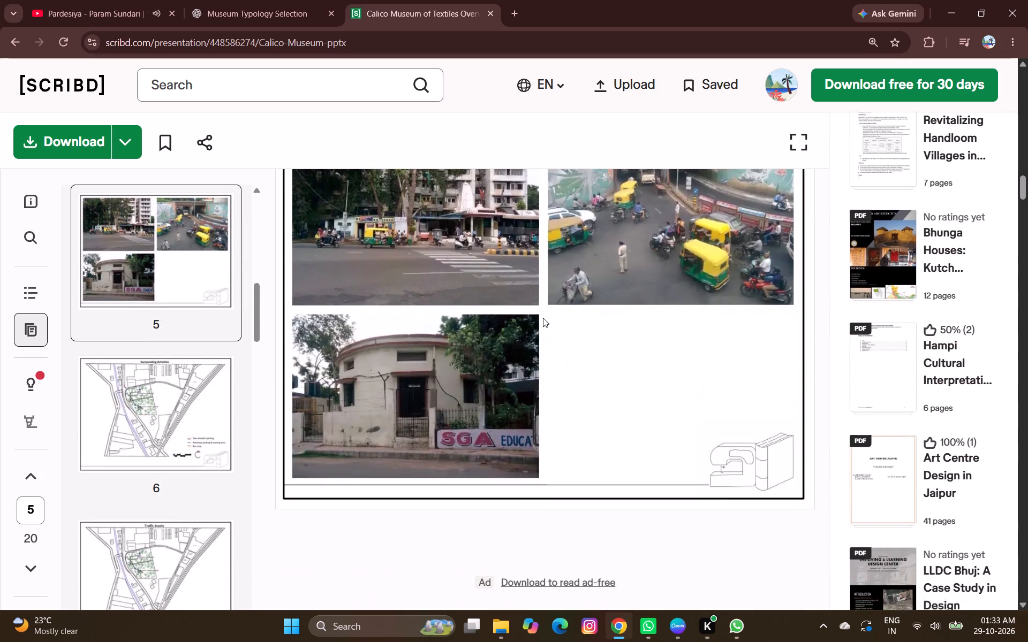
scroll(543, 318, down, 14)
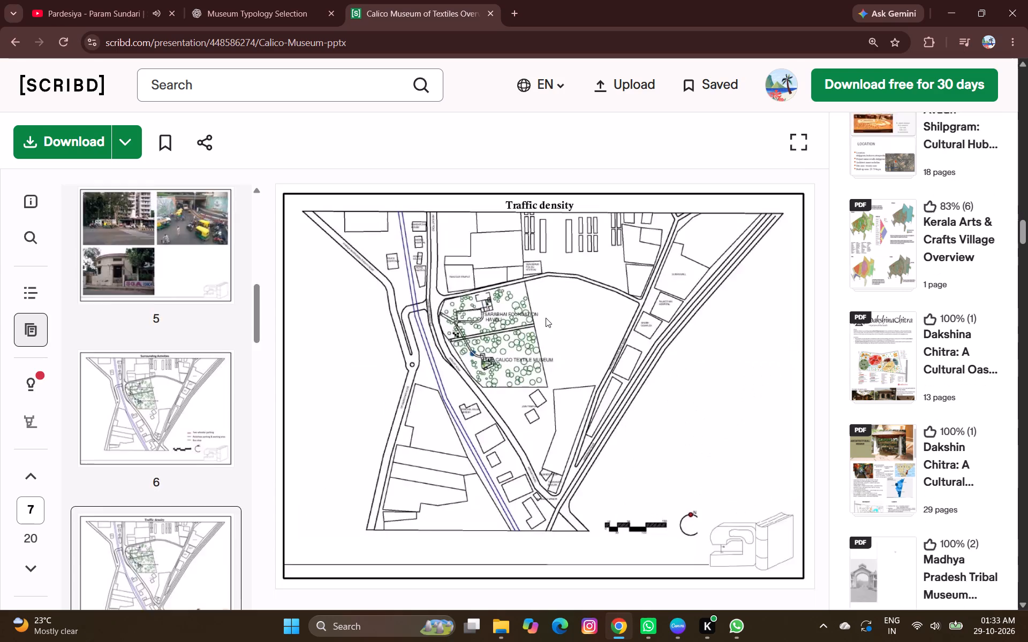
scroll(546, 317, down, 17)
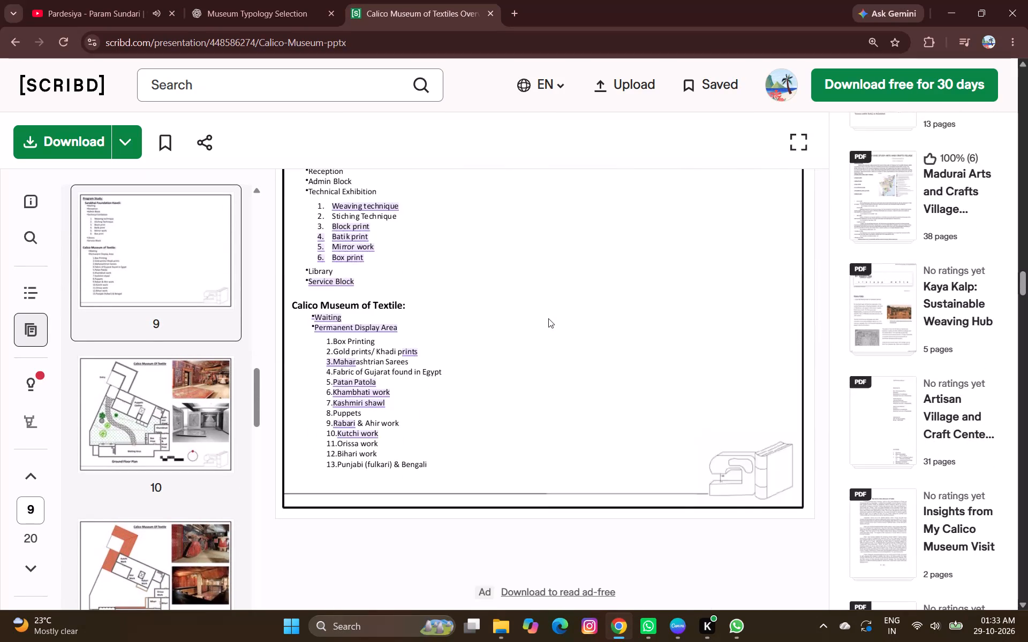
scroll(548, 316, down, 6)
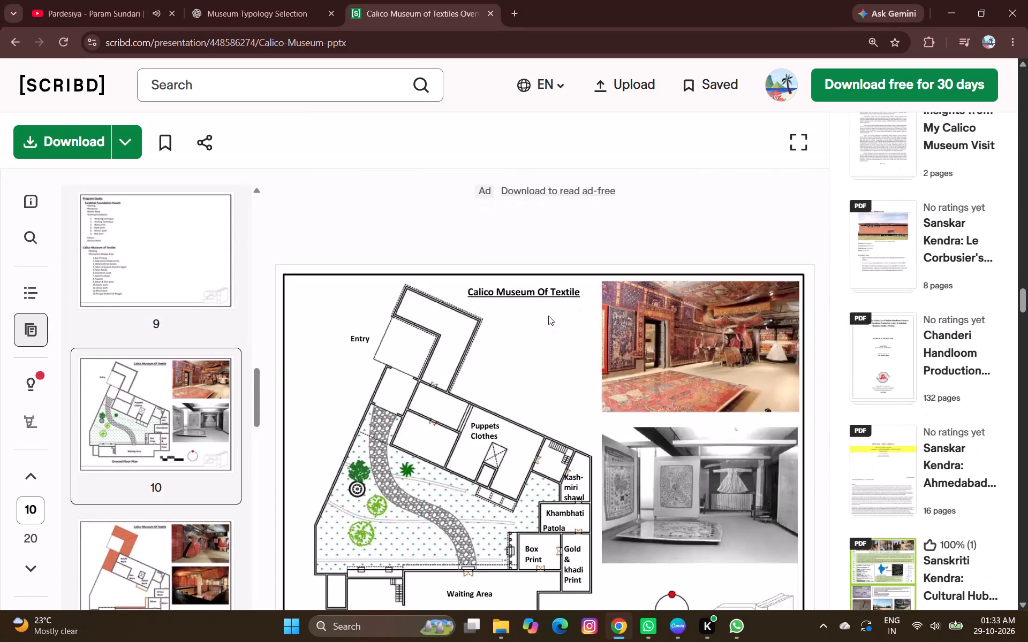
scroll(548, 316, down, 3)
scroll(548, 317, up, 1)
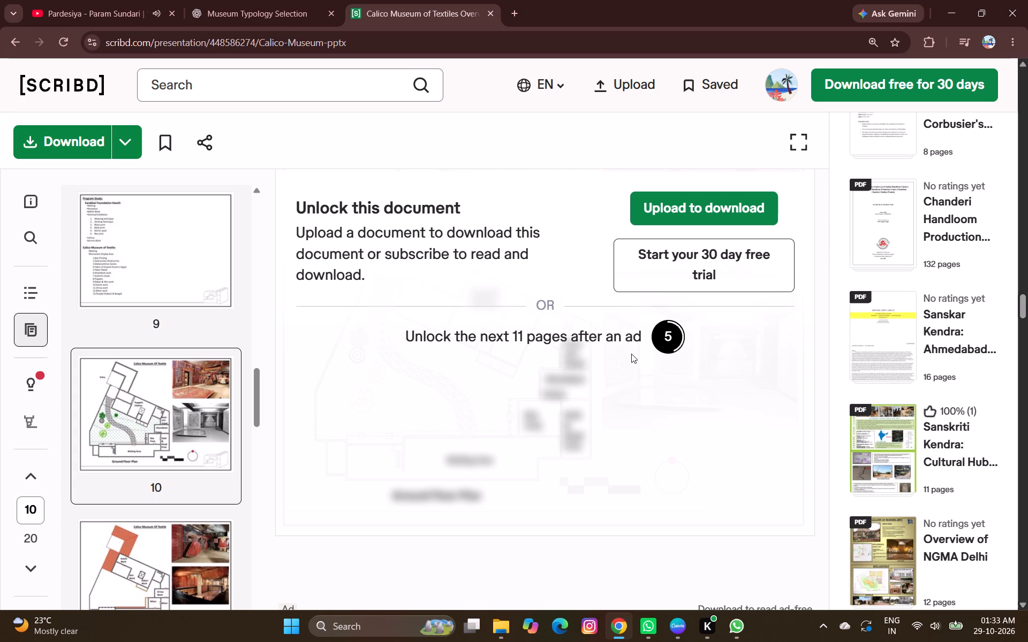
Unlock the presentation's remaining pages and examine the Calico Museum and Sarabhai Haveli floor plans, gallery photos, sections and architectural notes.
click(666, 337)
scroll(632, 339, down, 1)
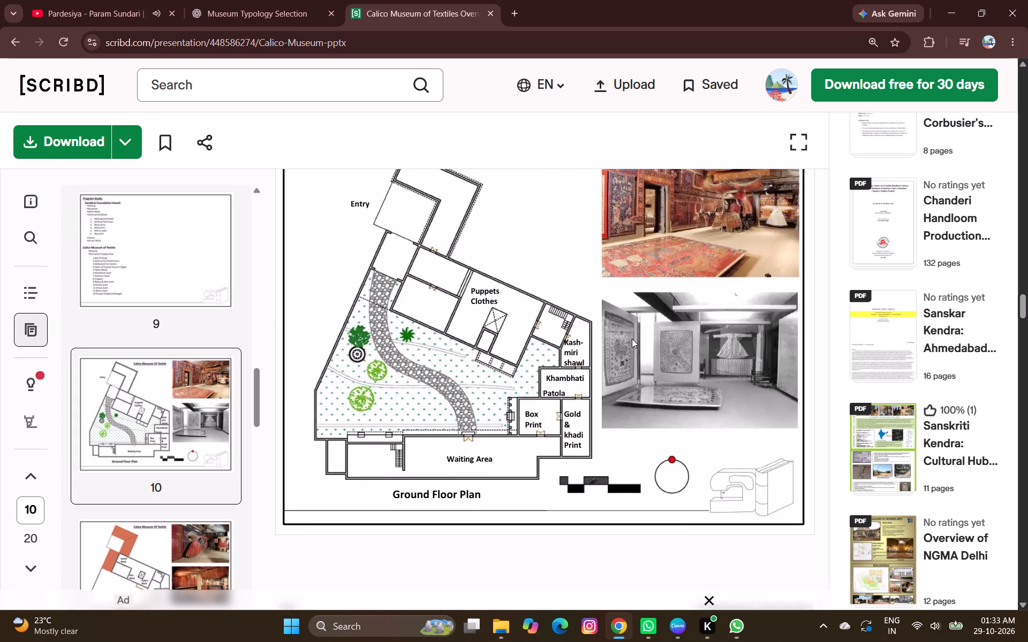
scroll(632, 339, down, 1)
scroll(632, 338, up, 5)
scroll(632, 340, down, 13)
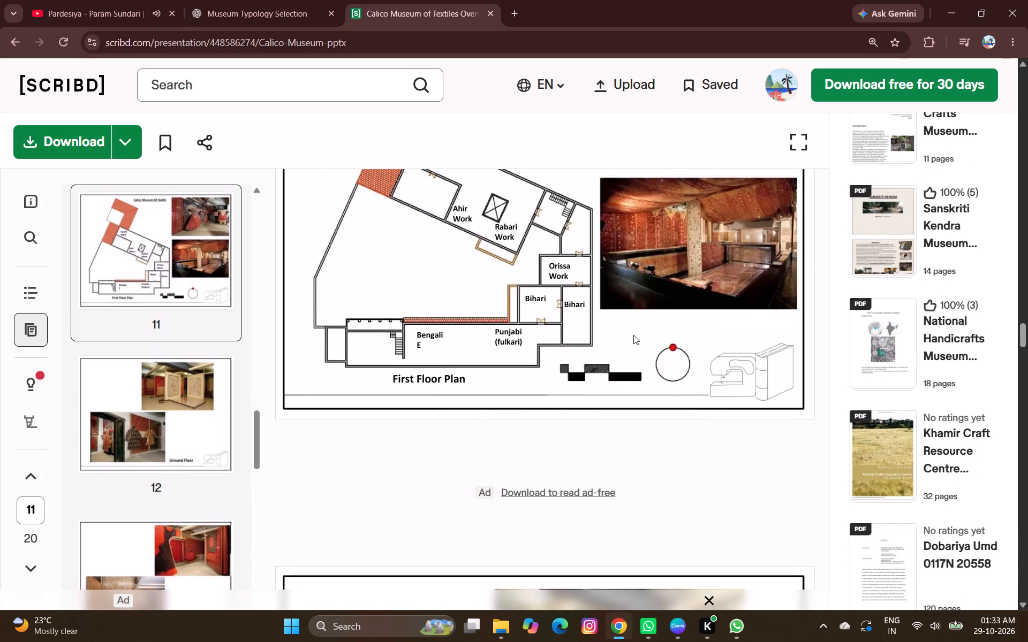
scroll(633, 335, down, 7)
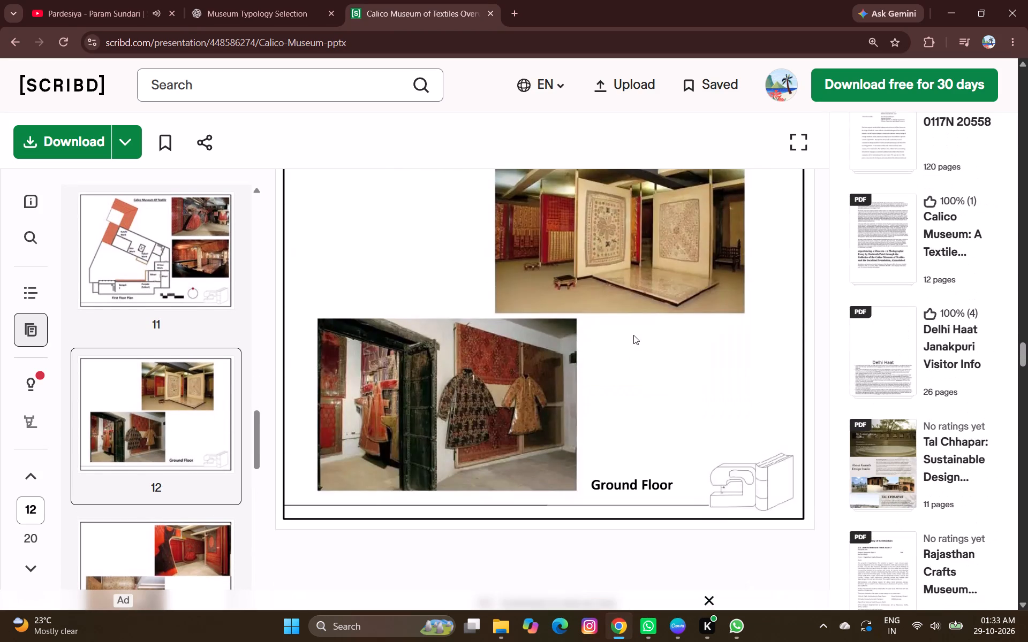
scroll(633, 335, down, 16)
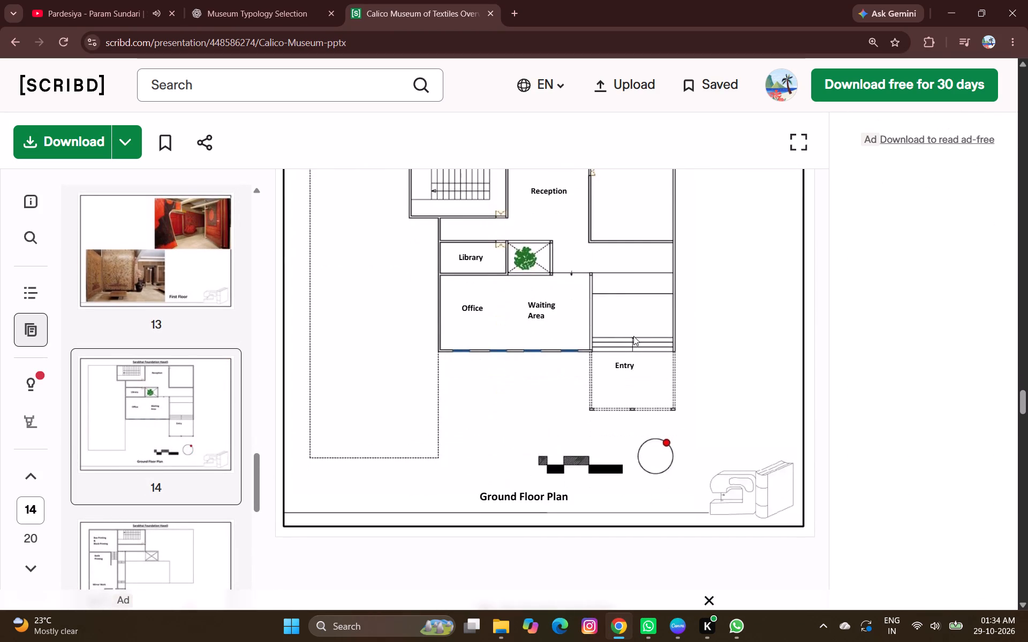
scroll(633, 335, up, 1)
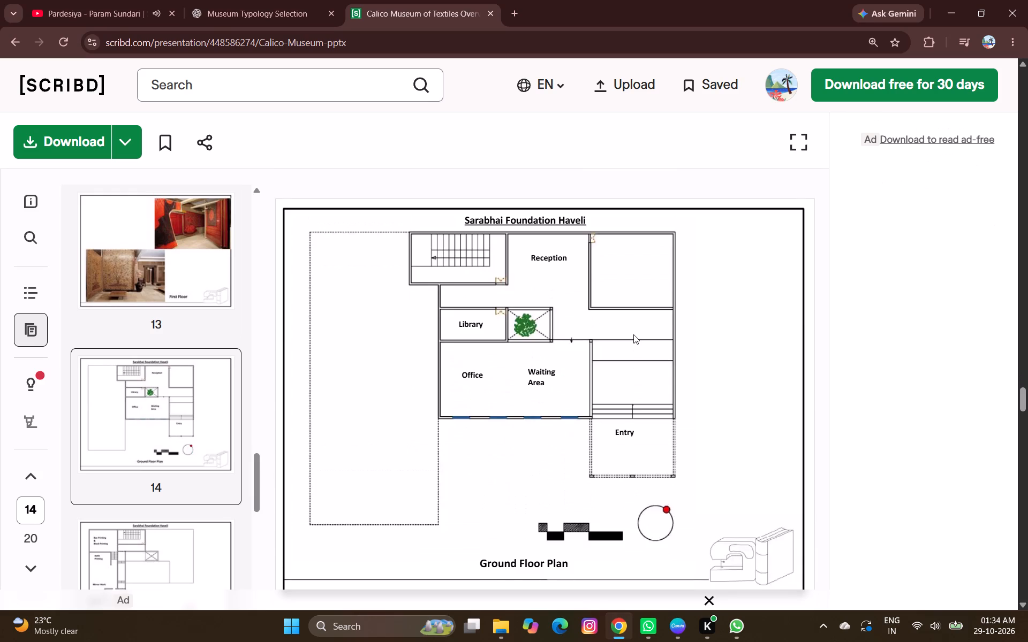
scroll(632, 334, down, 11)
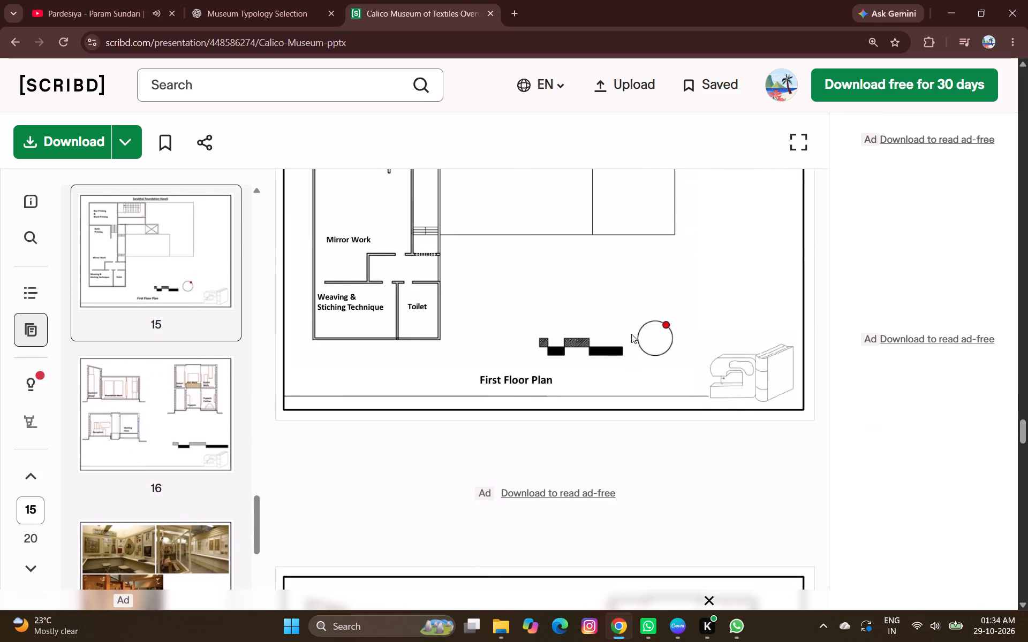
scroll(631, 334, down, 11)
scroll(631, 333, up, 5)
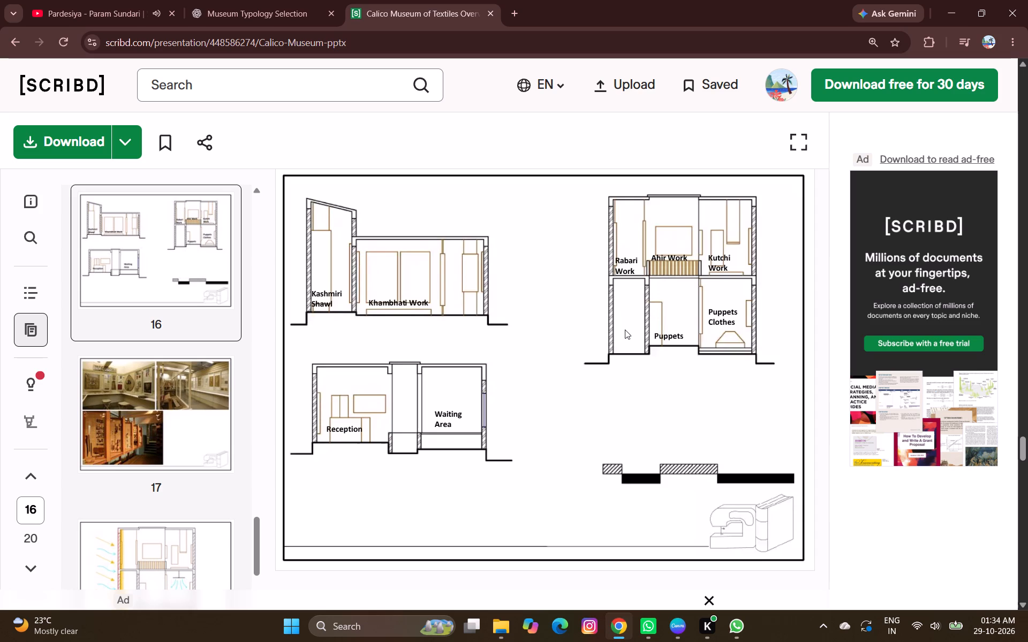
scroll(626, 330, down, 10)
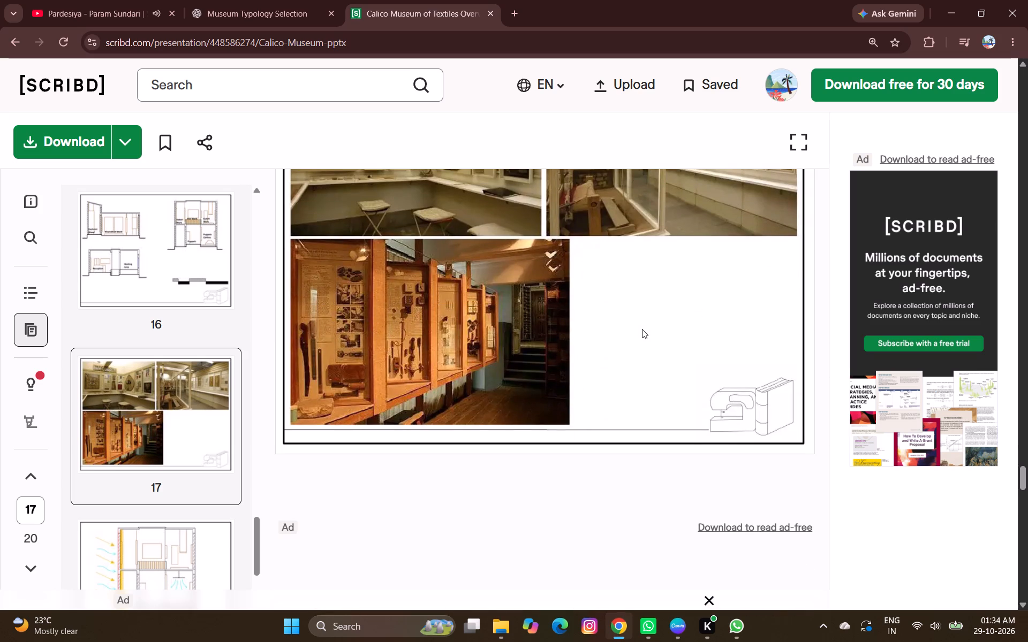
scroll(638, 335, down, 7)
scroll(636, 331, up, 1)
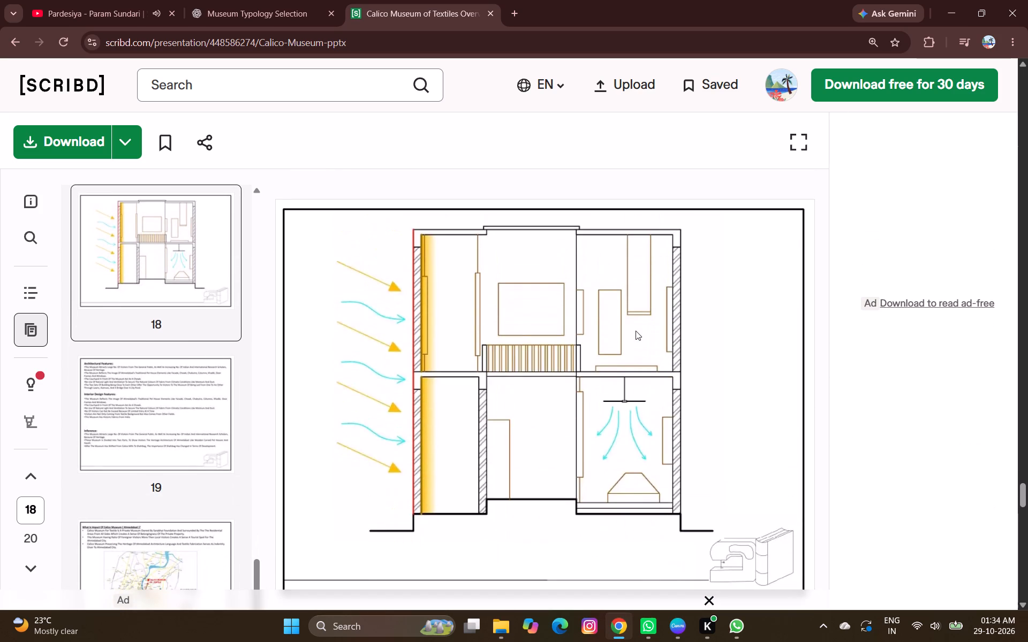
scroll(636, 331, down, 11)
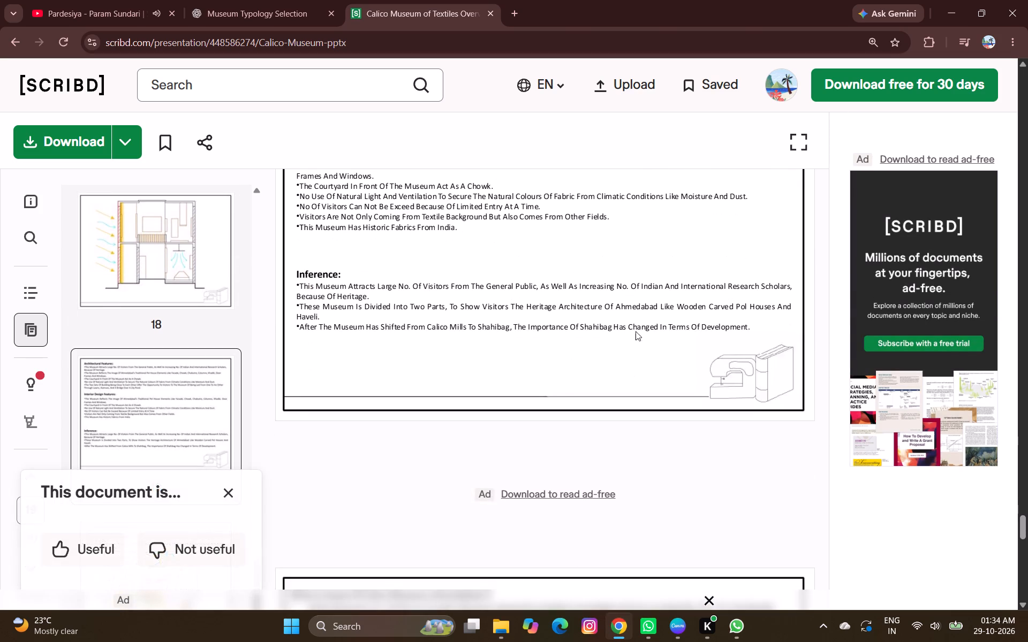
Capture a screen snip of the building section with sunlight and airflow arrows on page 18 of the presentation.
scroll(636, 331, up, 11)
right_click(596, 316)
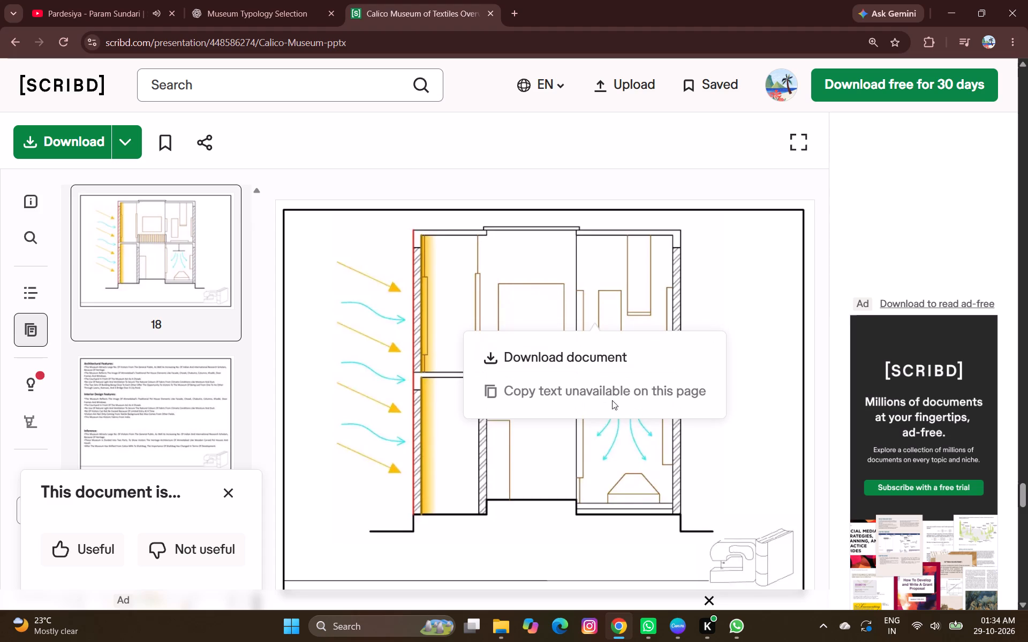
click(660, 456)
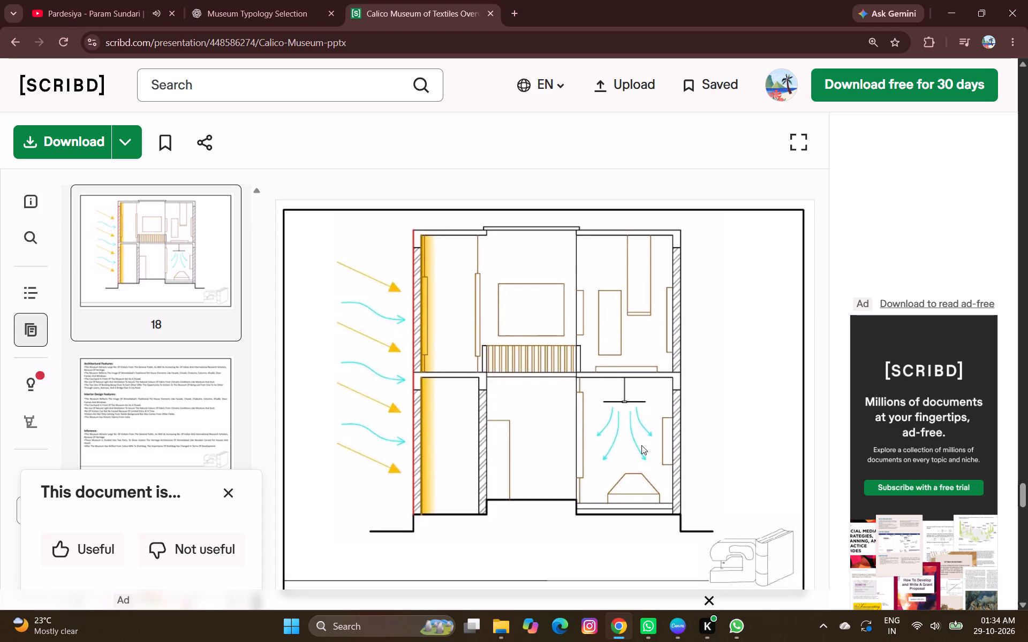
key(Print)
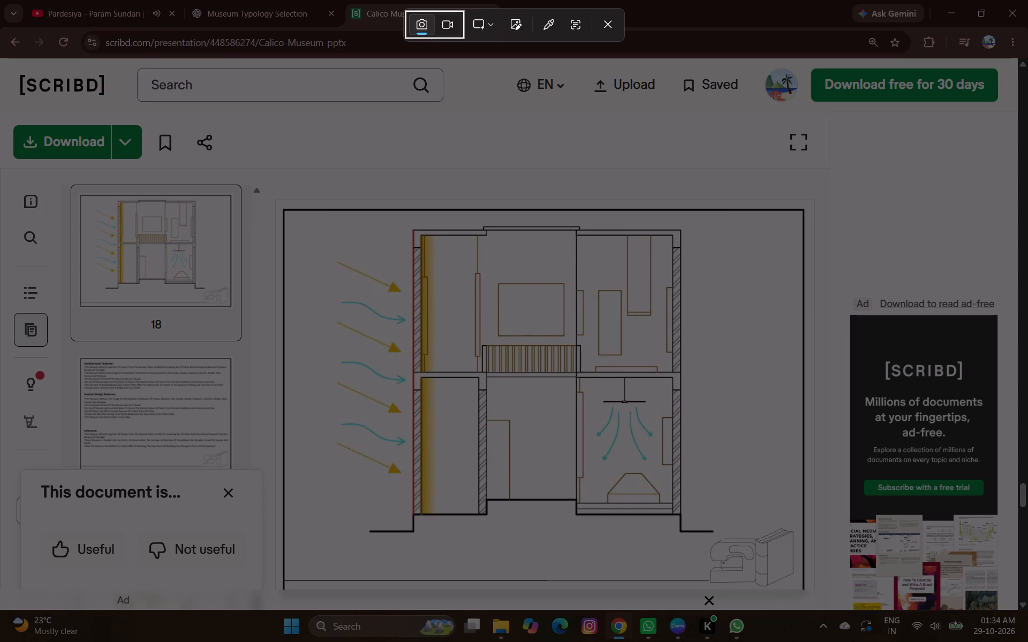
drag(309, 213, 755, 544)
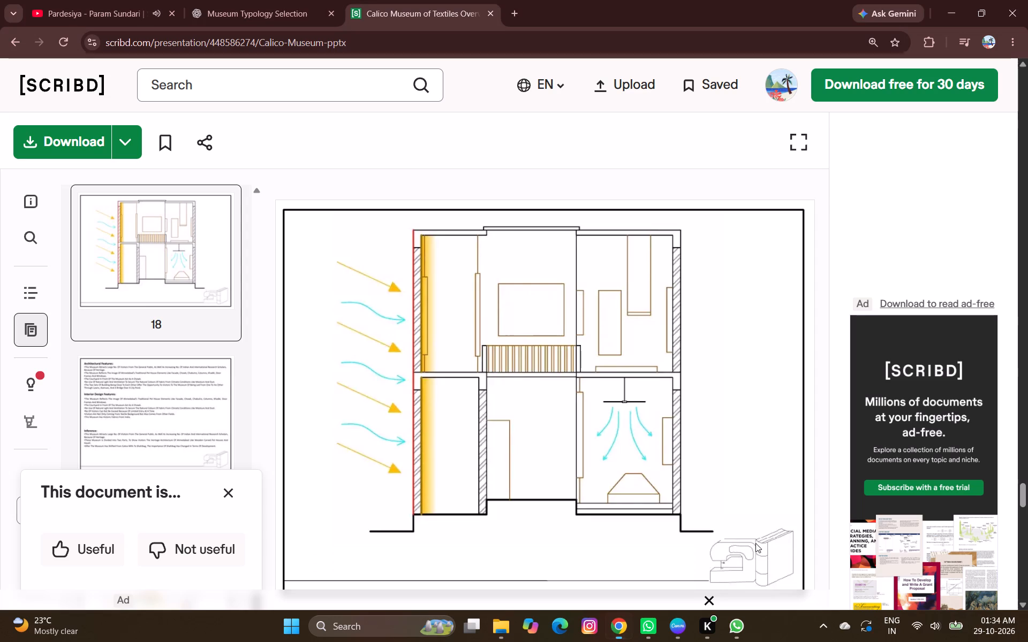
Paste the section drawing onto Canva page 19, shrink it, and place it below the courtyard photo beside the page's dotted border.
click(676, 627)
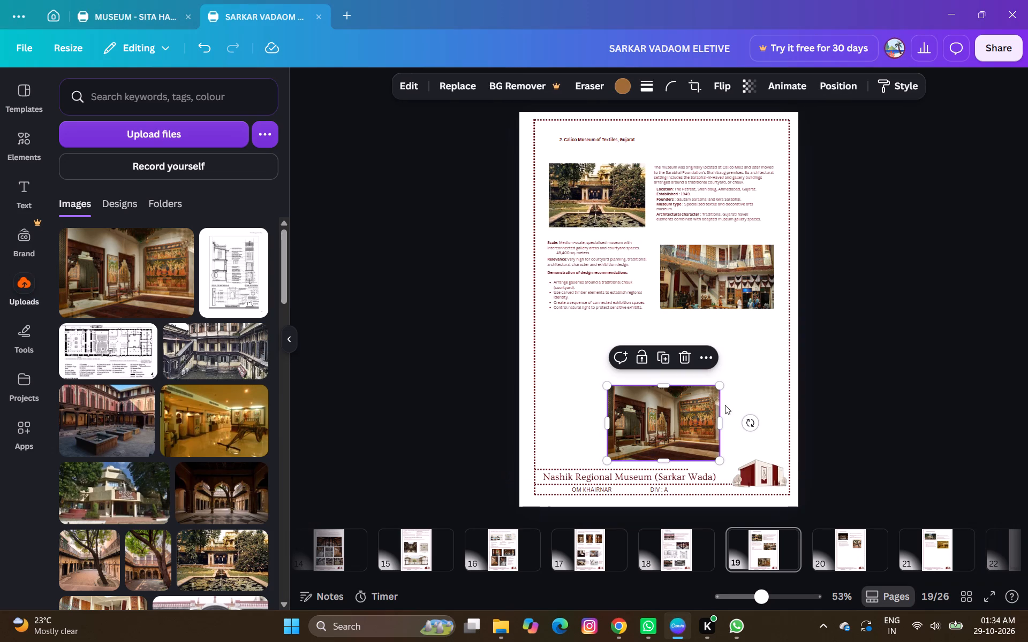
click(748, 385)
key(ctrl+v)
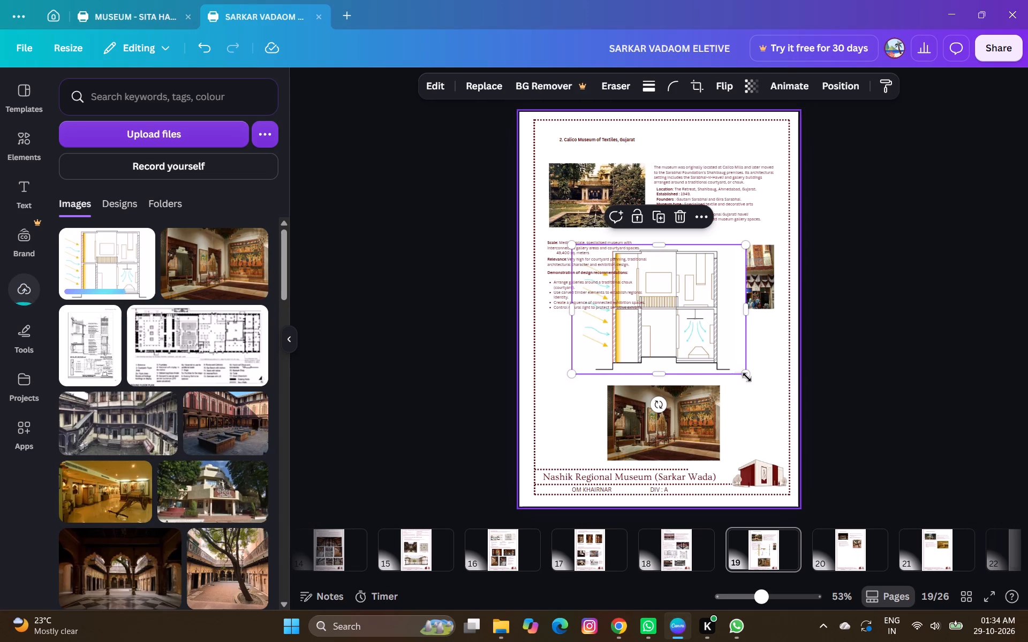
drag(747, 377, 675, 324)
click(661, 318)
drag(663, 310, 775, 397)
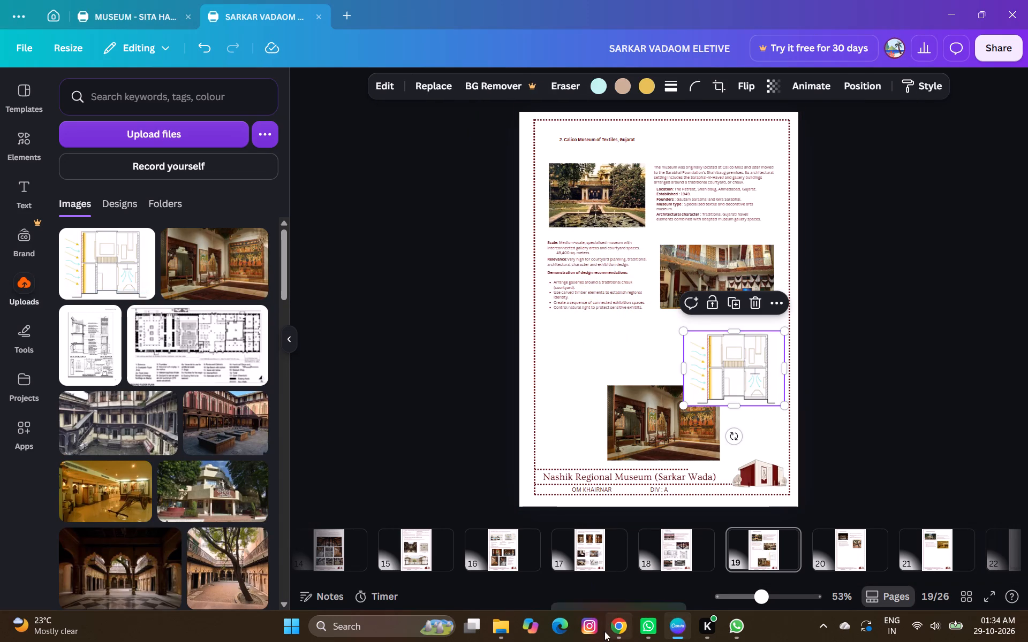
Return to the Scribd presentation in Chrome, dismiss the ad, and capture a screen snip of the Calico Museum ground floor plan on page 10.
click(623, 626)
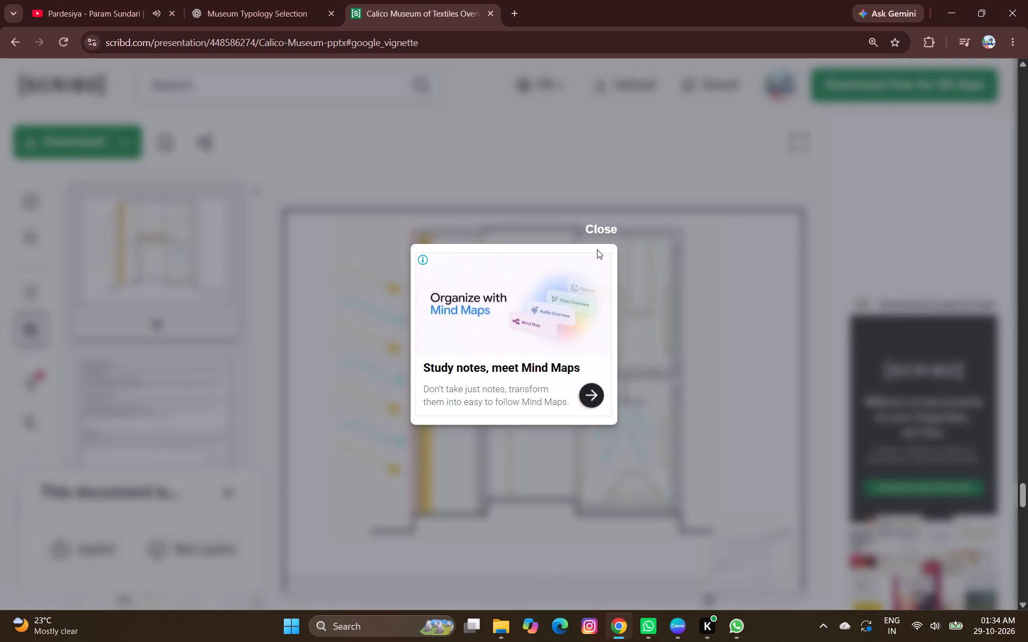
click(598, 227)
scroll(177, 333, down, 10)
scroll(188, 354, up, 3)
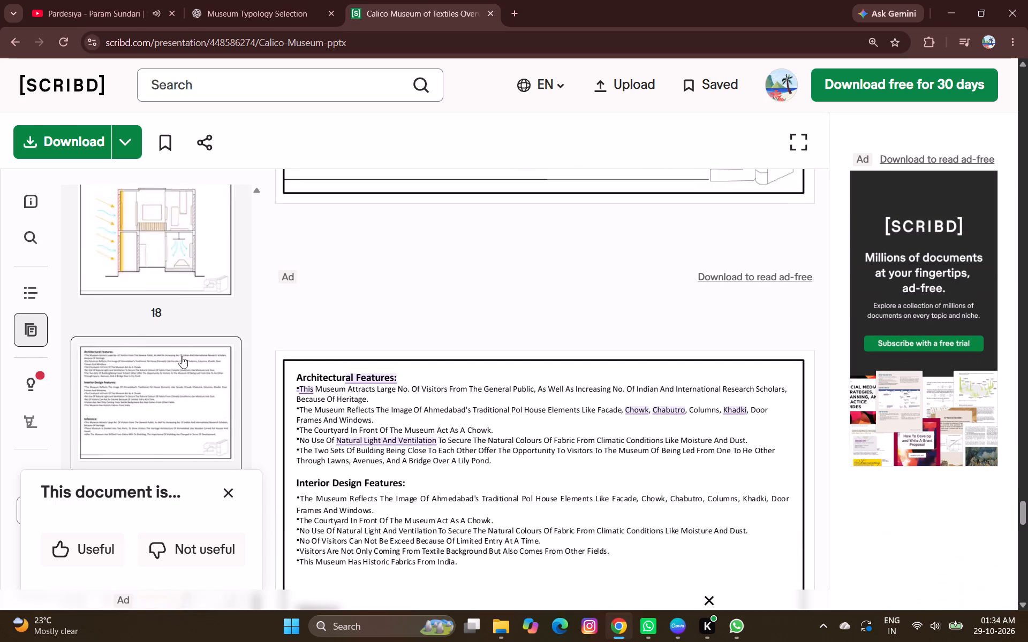
scroll(182, 356, up, 16)
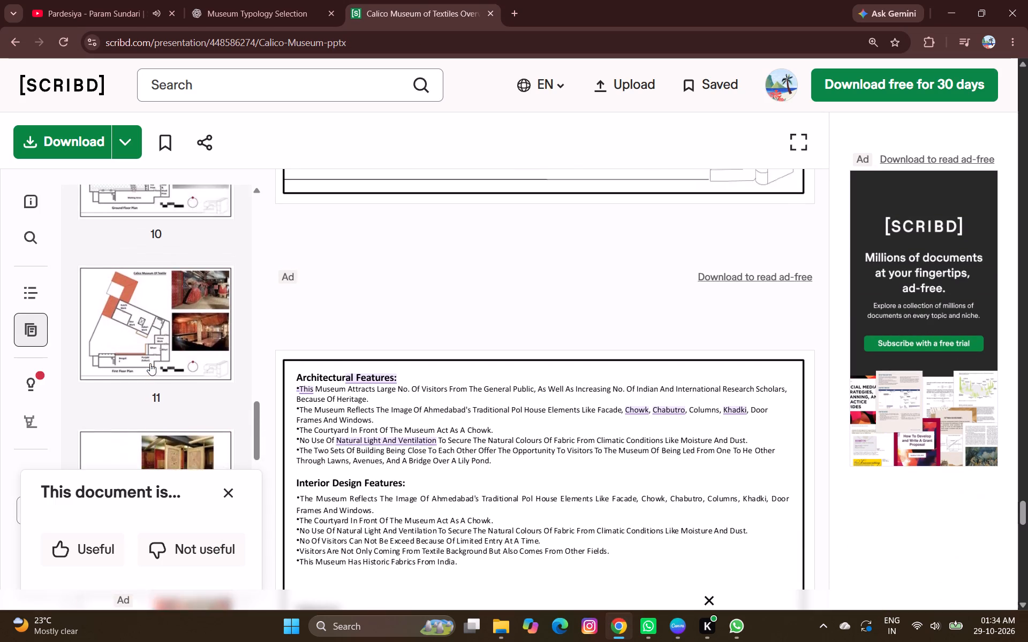
scroll(150, 363, up, 2)
click(154, 330)
scroll(480, 396, up, 2)
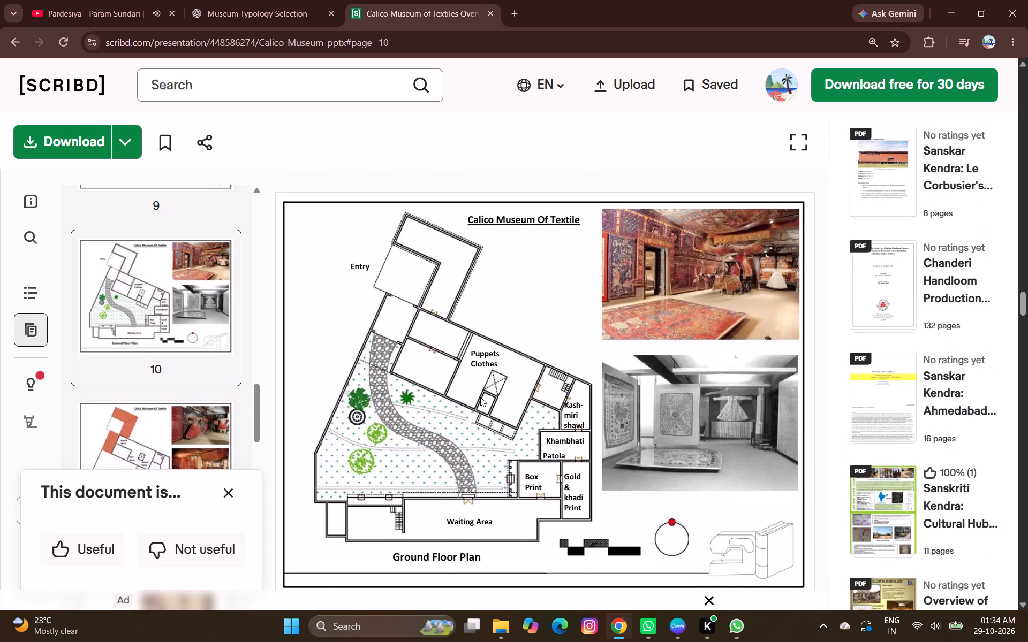
scroll(481, 406, down, 1)
scroll(481, 406, up, 1)
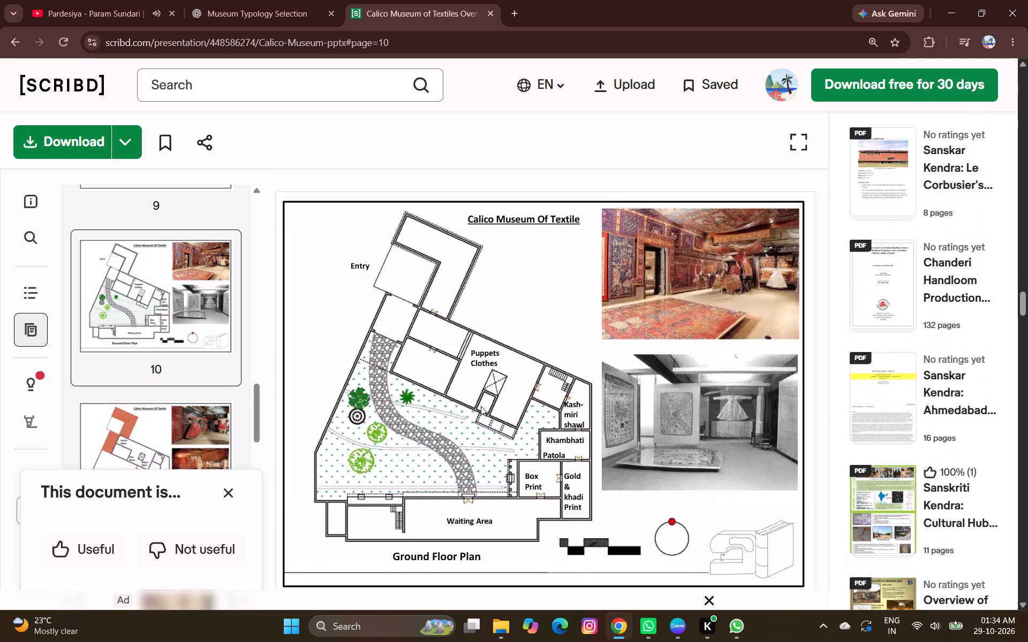
key(Print)
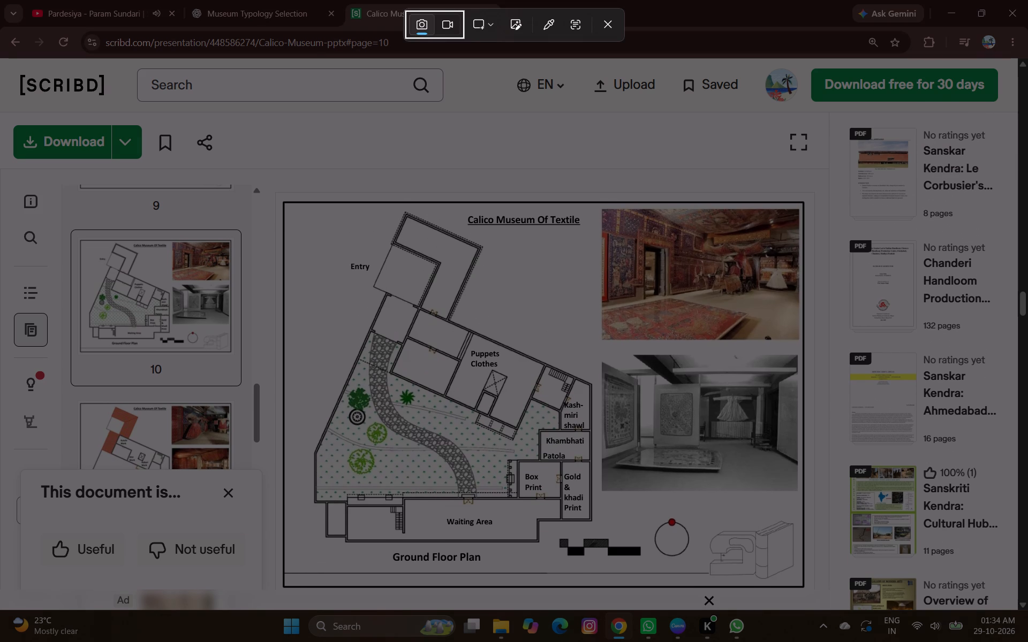
drag(293, 205, 602, 542)
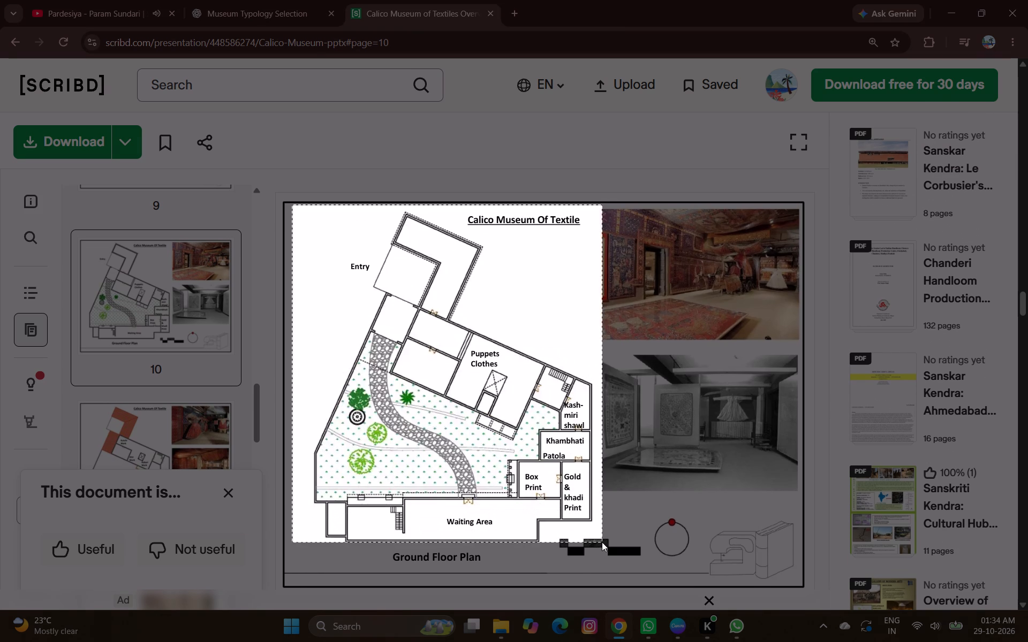
Finish the screen snip of the Calico Museum plan on page 10, including its Ground Floor Plan caption.
drag(602, 542, 602, 565)
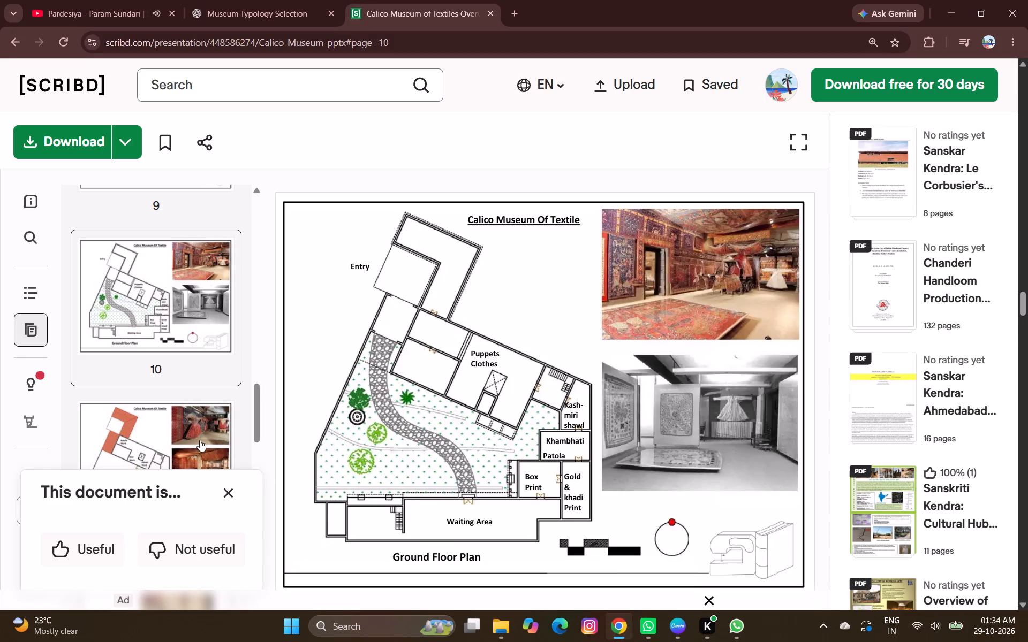
Open page 11 of the presentation with the Calico Museum first floor plan.
click(122, 419)
scroll(350, 415, up, 2)
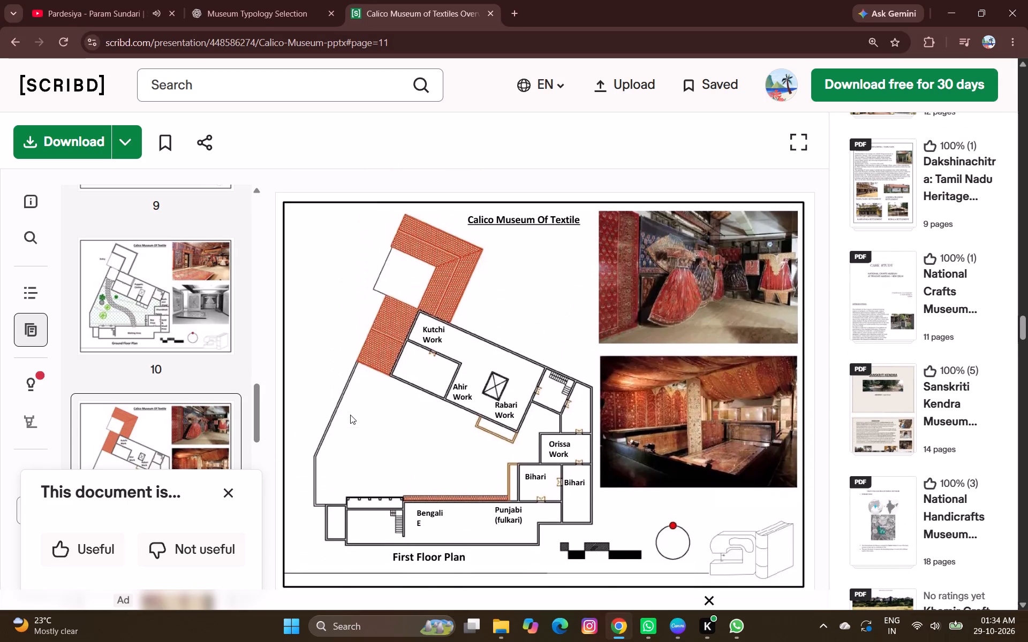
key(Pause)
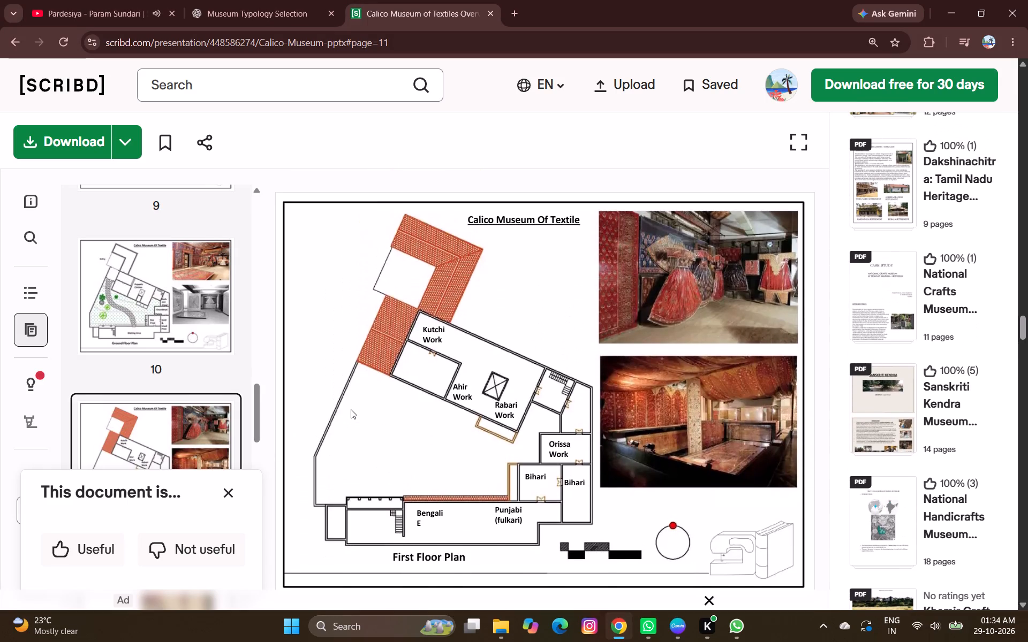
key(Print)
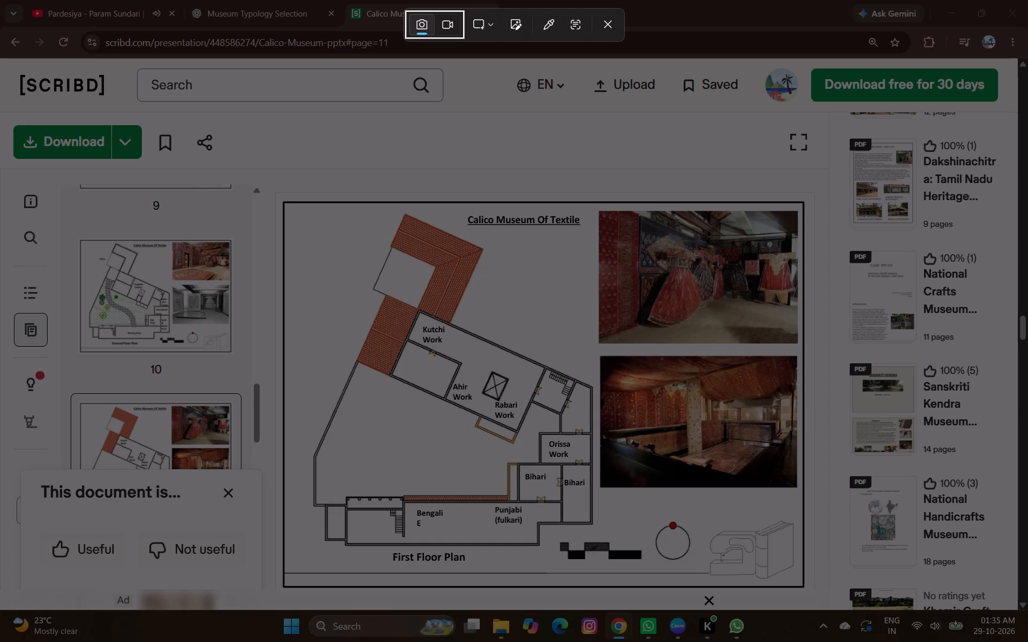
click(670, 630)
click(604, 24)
Switch to Canva, paste the ground floor plan onto page 19, shrink it, and place it below the design recommendations.
click(680, 625)
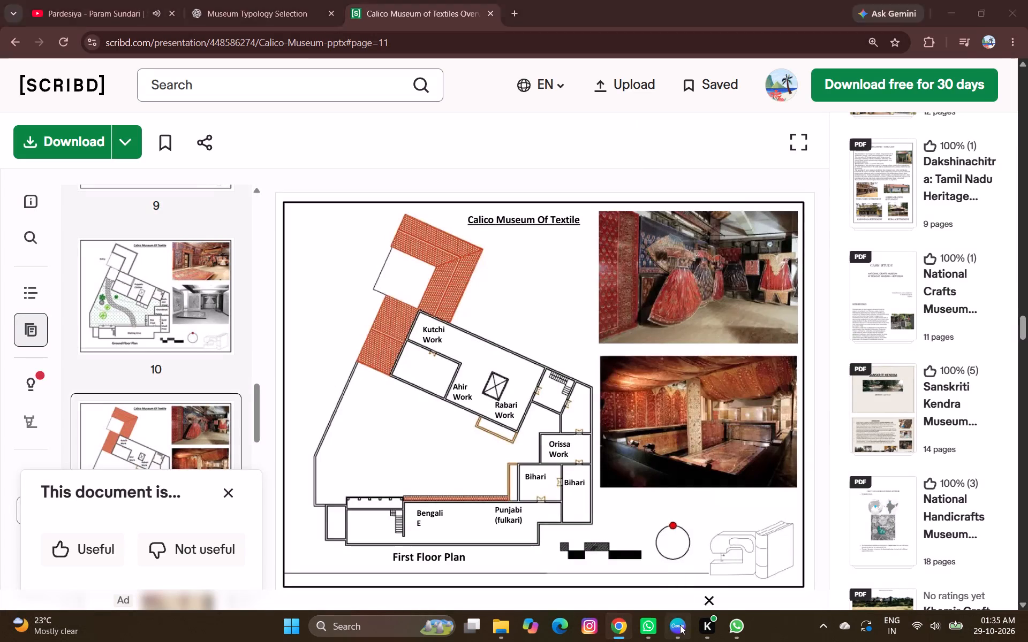
key(ctrl+v)
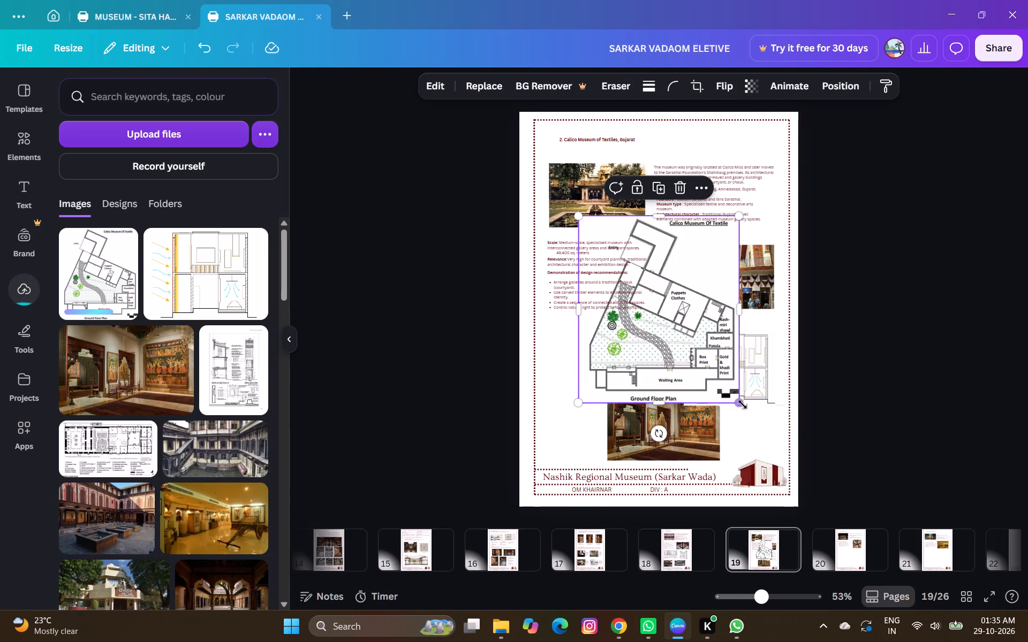
drag(742, 404, 656, 309)
drag(642, 237, 612, 341)
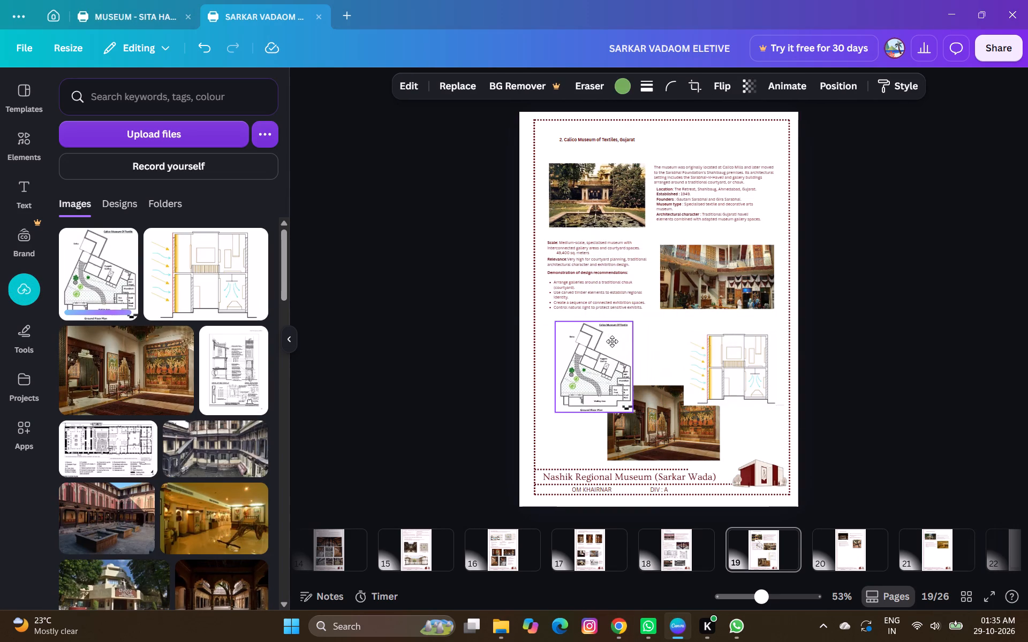
drag(612, 341, 603, 337)
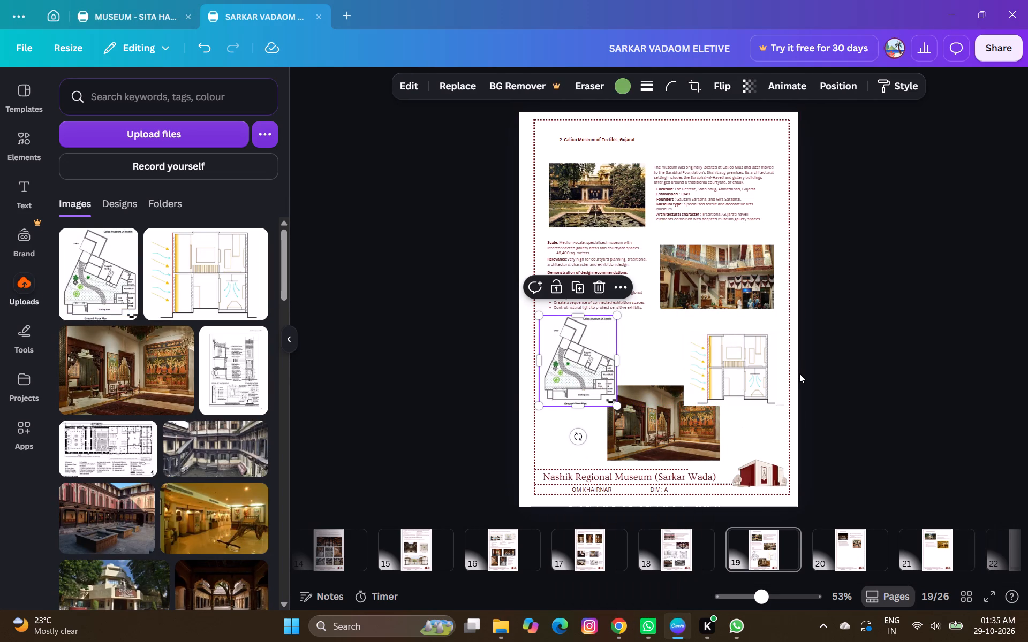
Return to the Scribd presentation in Chrome and capture a screen snip of the first floor plan on page 11.
key(alt+Tab)
scroll(459, 445, down, 1)
scroll(411, 359, up, 1)
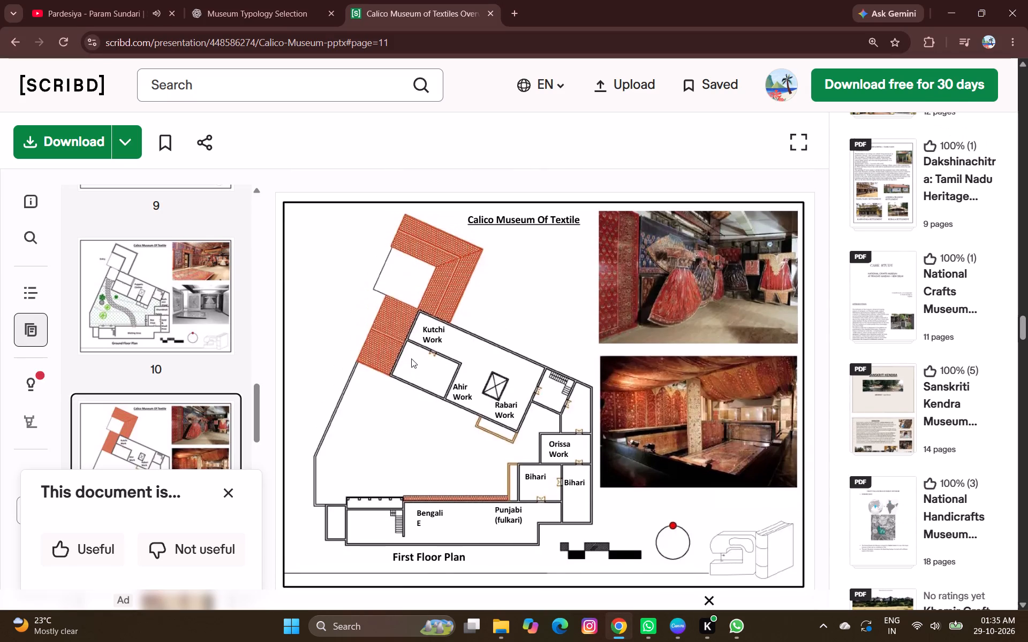
key(Print)
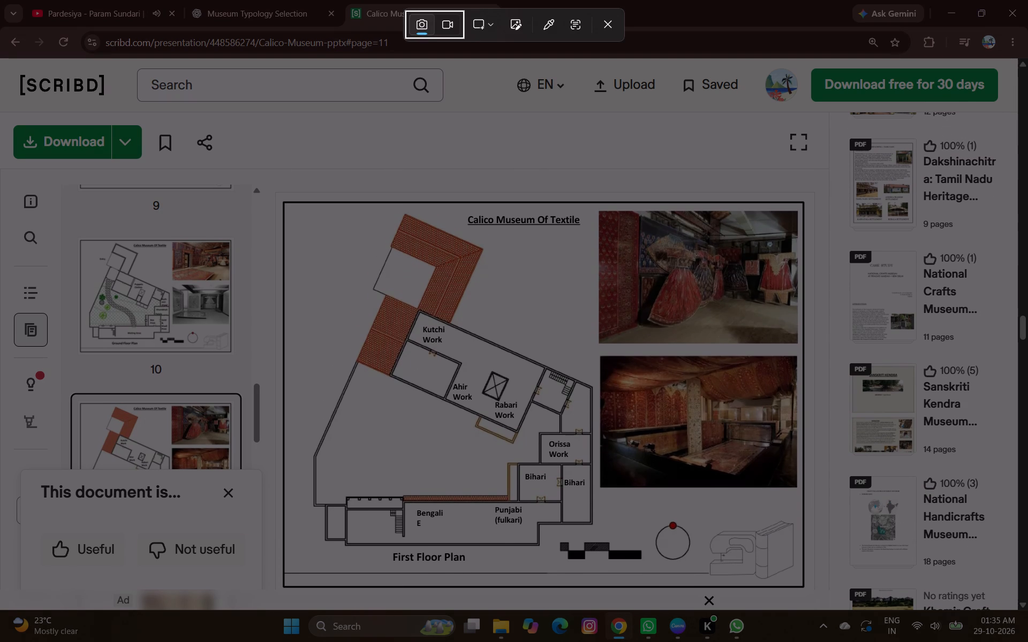
drag(297, 210, 598, 556)
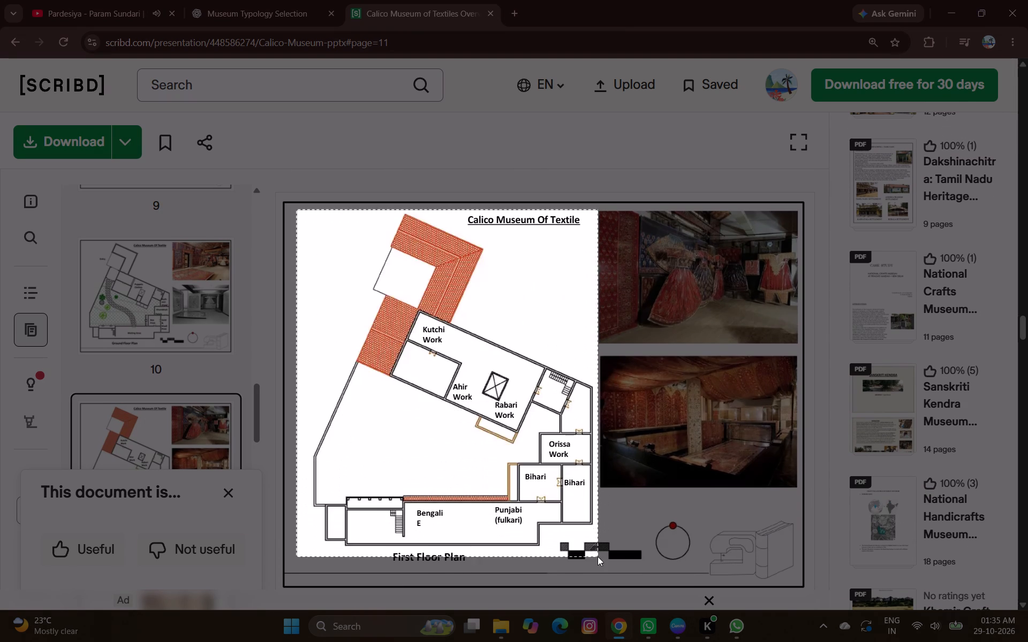
drag(598, 556, 601, 564)
Paste the first floor plan onto Canva page 19, shrink it, and place it between the ground floor plan and section drawing.
click(671, 626)
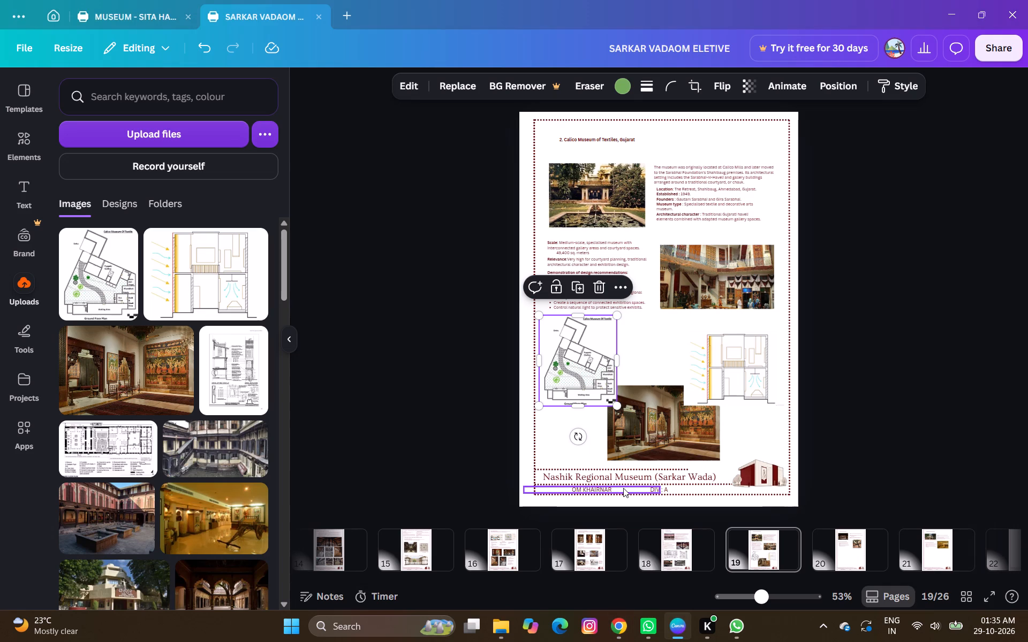
key(ctrl+v)
drag(736, 401, 685, 333)
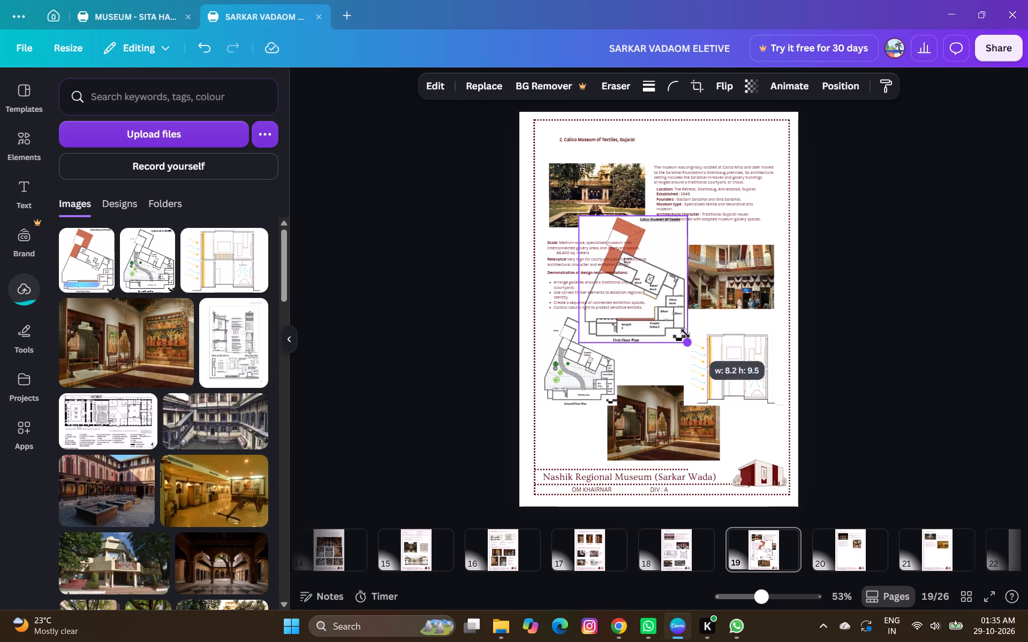
drag(685, 333, 683, 329)
drag(654, 245, 689, 338)
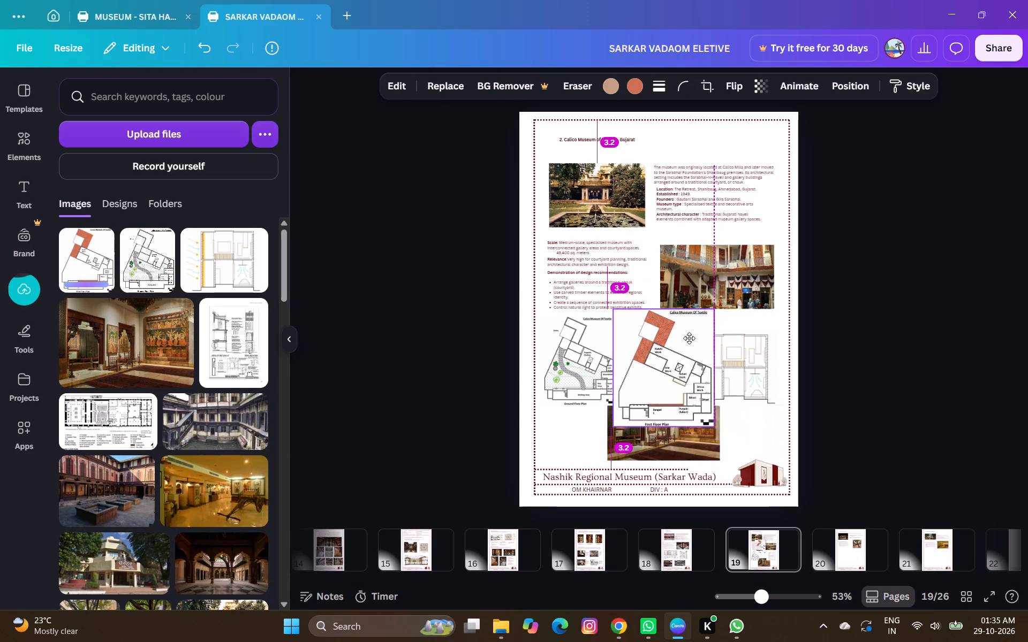
drag(689, 338, 689, 338)
drag(714, 426, 682, 378)
drag(646, 345, 667, 365)
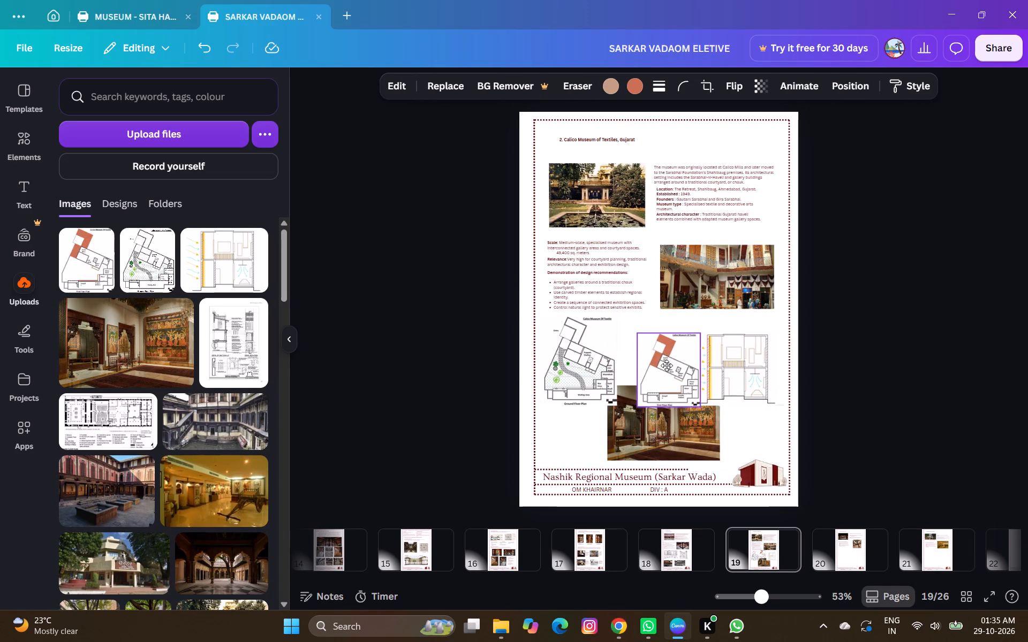
drag(667, 365, 663, 361)
Move the gallery interior photo and the section drawing out to opposite page edges, clear of the first floor plan.
scroll(619, 398, up, 2)
ctrl+scroll(616, 392, up, 3)
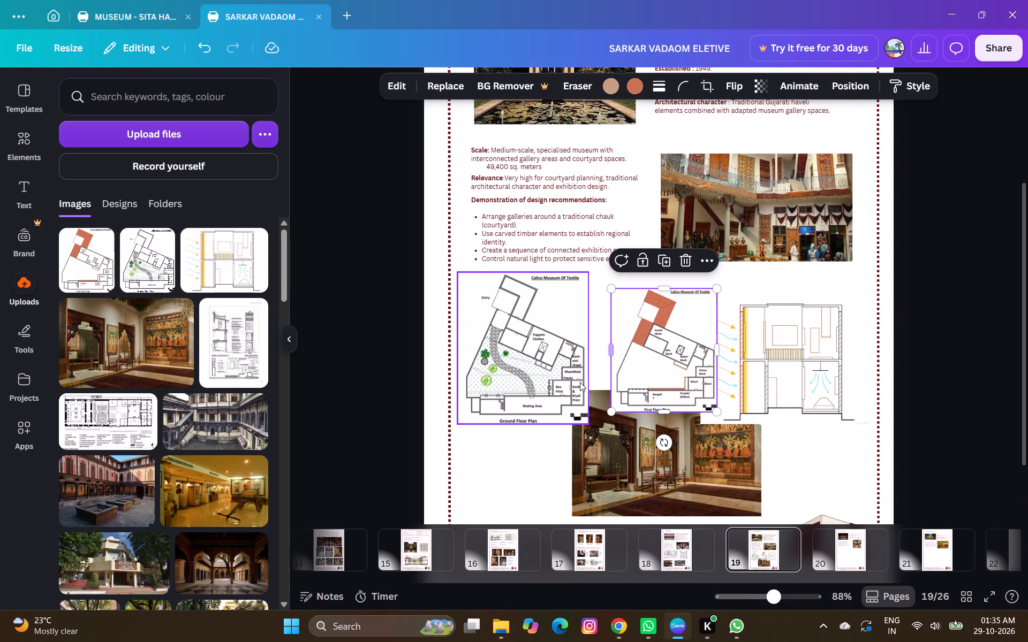
scroll(579, 382, down, 2)
click(664, 410)
drag(749, 417, 751, 419)
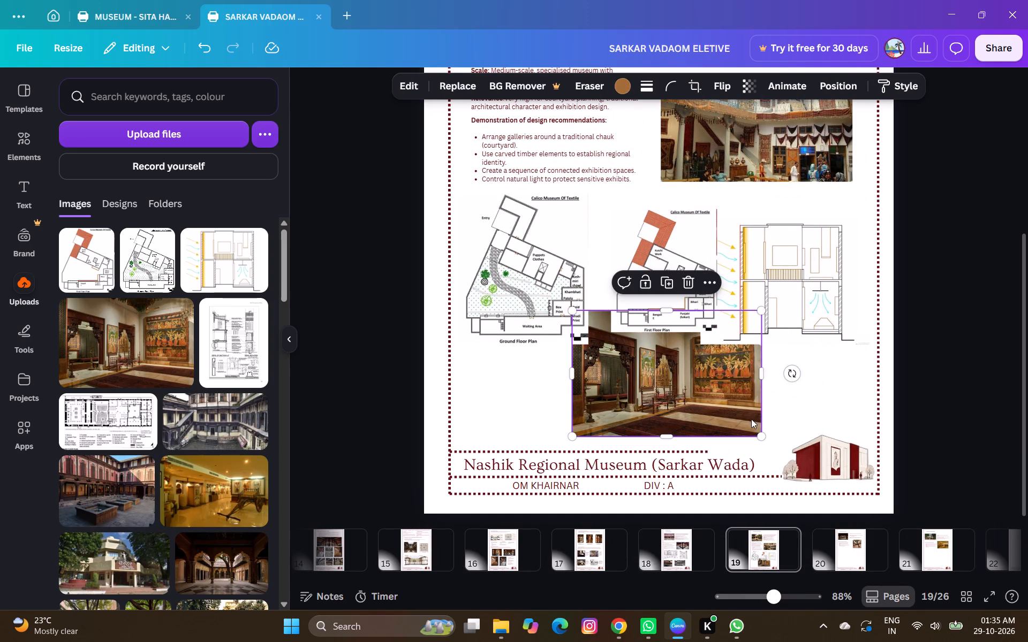
drag(751, 419, 978, 389)
drag(760, 313, 588, 403)
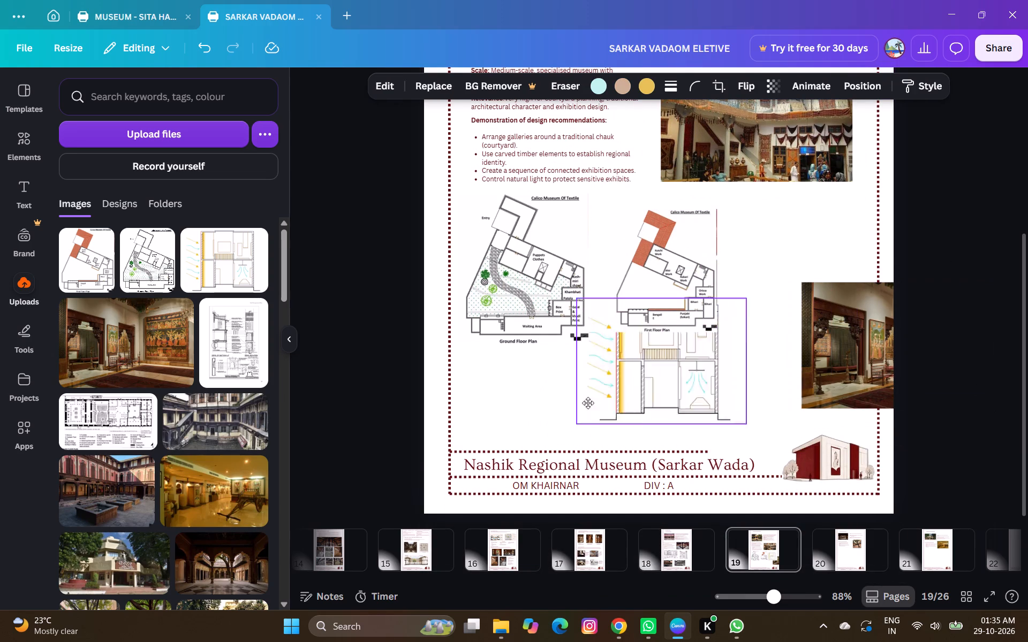
drag(588, 403, 442, 431)
Enlarge the first floor plan slightly and position it beside the ground floor plan with their tops roughly level.
click(653, 297)
drag(719, 330, 734, 341)
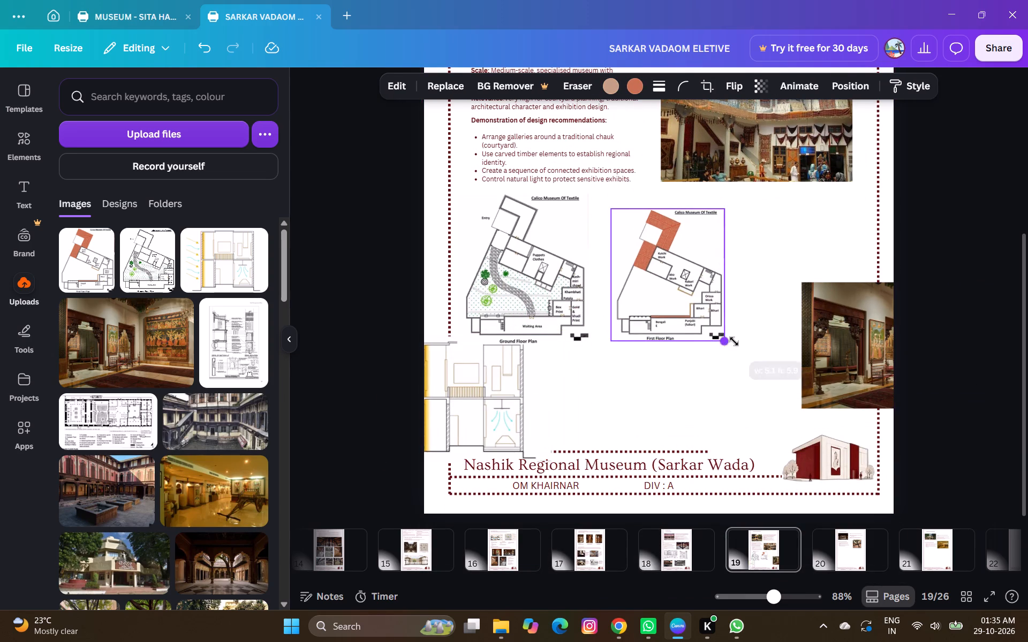
drag(734, 341, 732, 336)
drag(668, 291, 646, 278)
click(725, 408)
Shrink the section drawing and place it directly below the ground floor plan, above the page's title block.
drag(433, 407, 675, 364)
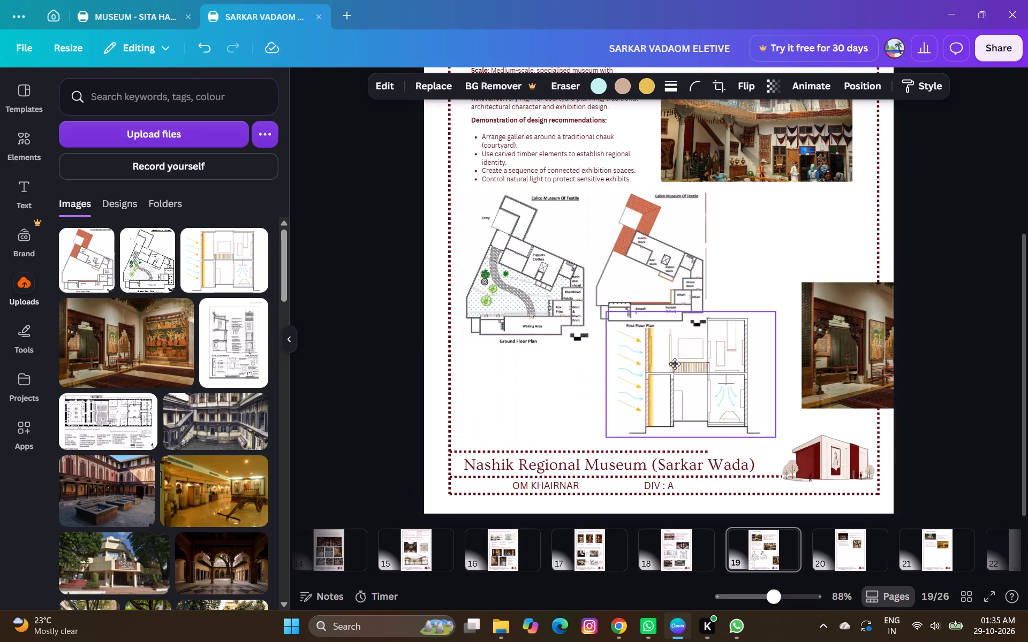
drag(675, 364, 573, 397)
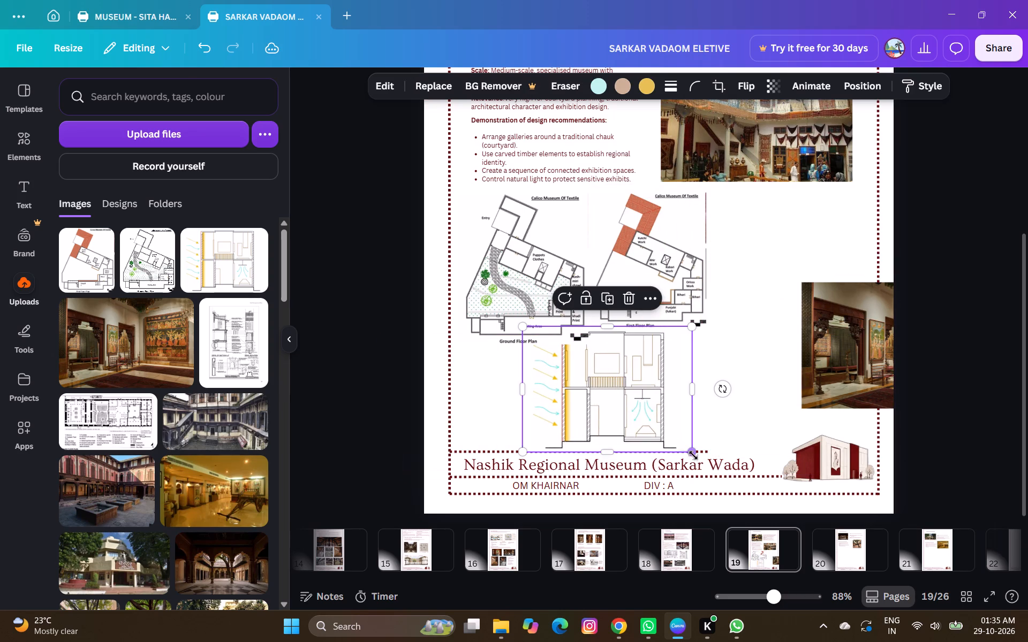
drag(693, 455, 666, 434)
drag(603, 387, 535, 406)
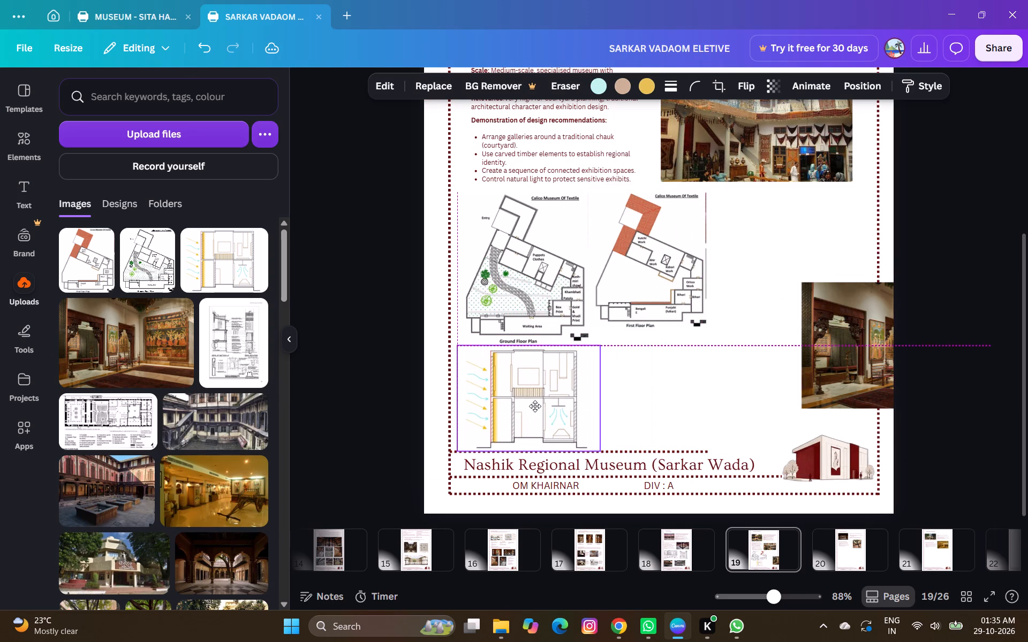
drag(535, 406, 534, 406)
click(664, 421)
Shrink the gallery interior photo, place it beside the section drawing below the first floor plan, and widen it slightly.
drag(844, 369, 670, 424)
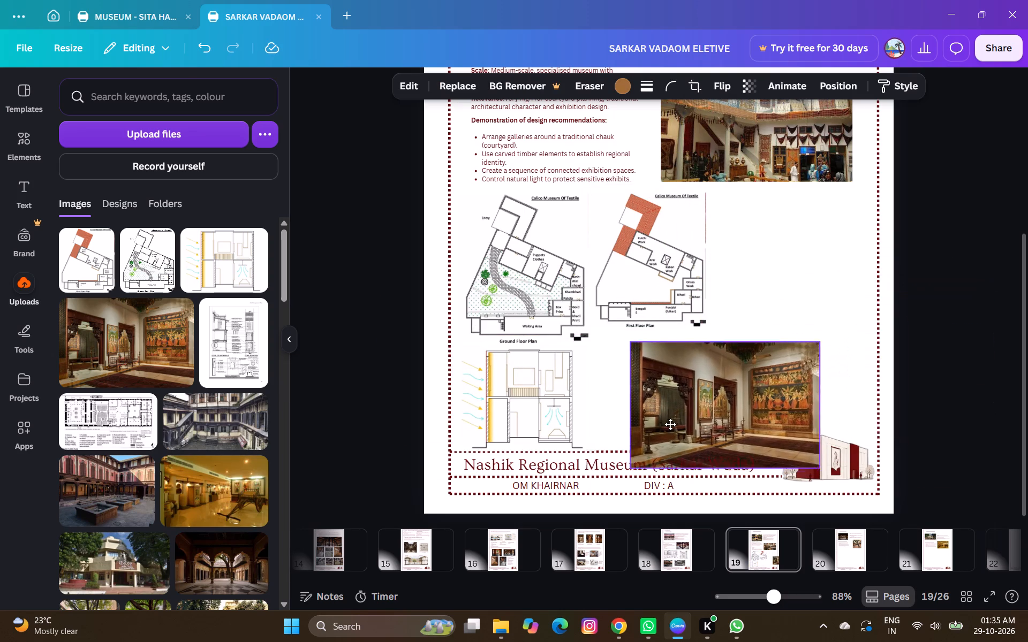
drag(670, 424, 670, 423)
drag(816, 462, 778, 432)
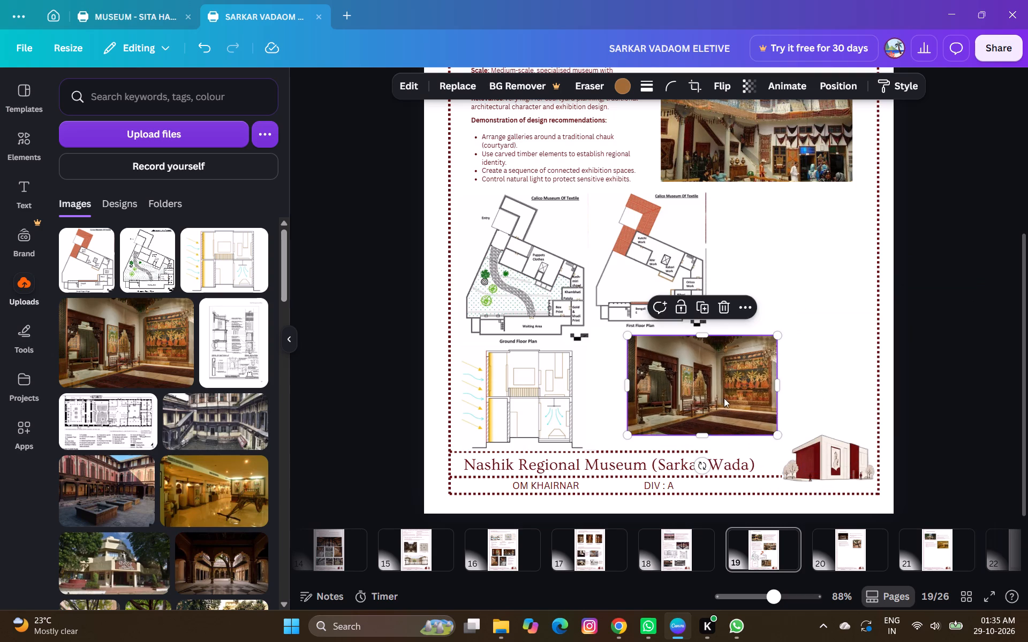
drag(723, 397, 709, 401)
drag(761, 438, 775, 439)
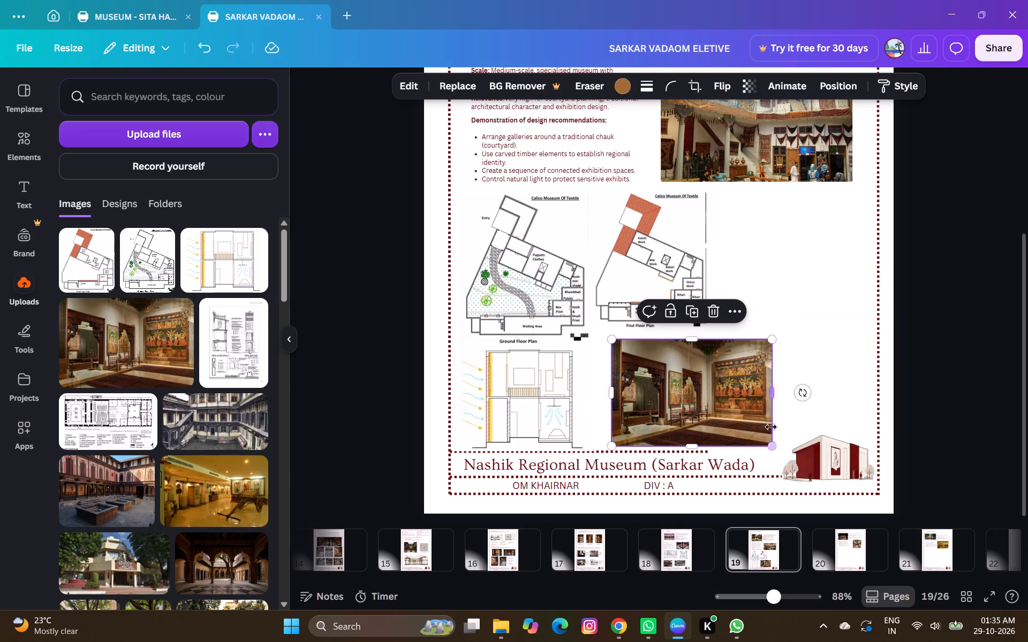
drag(778, 394, 787, 394)
click(773, 394)
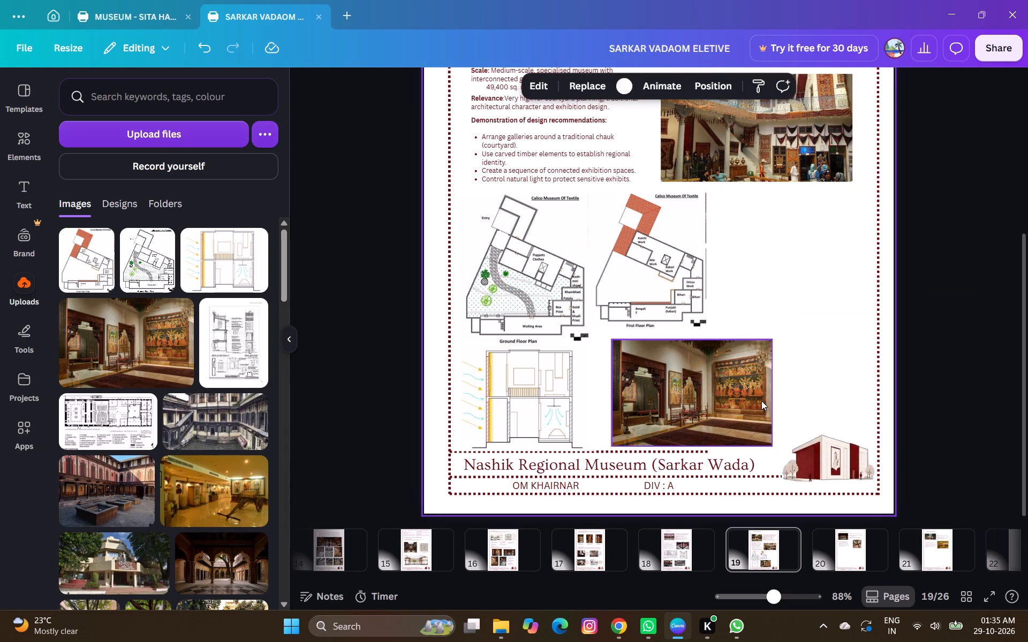
click(765, 401)
drag(774, 394, 778, 394)
click(921, 371)
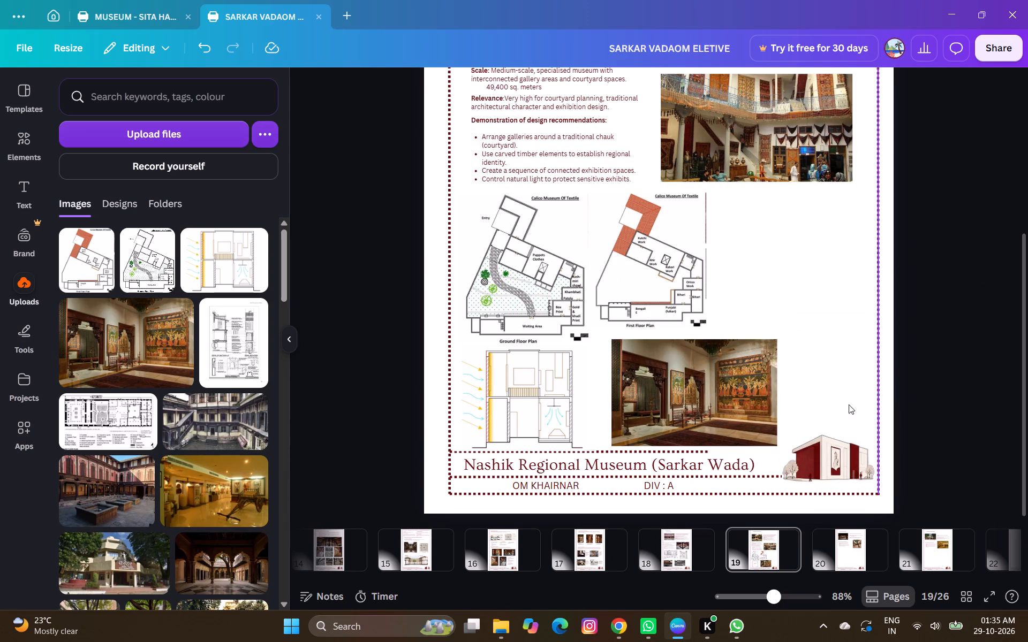
Nudge the first floor plan slightly down and away from the ground floor plan.
scroll(856, 402, up, 1)
ctrl+scroll(852, 409, down, 2)
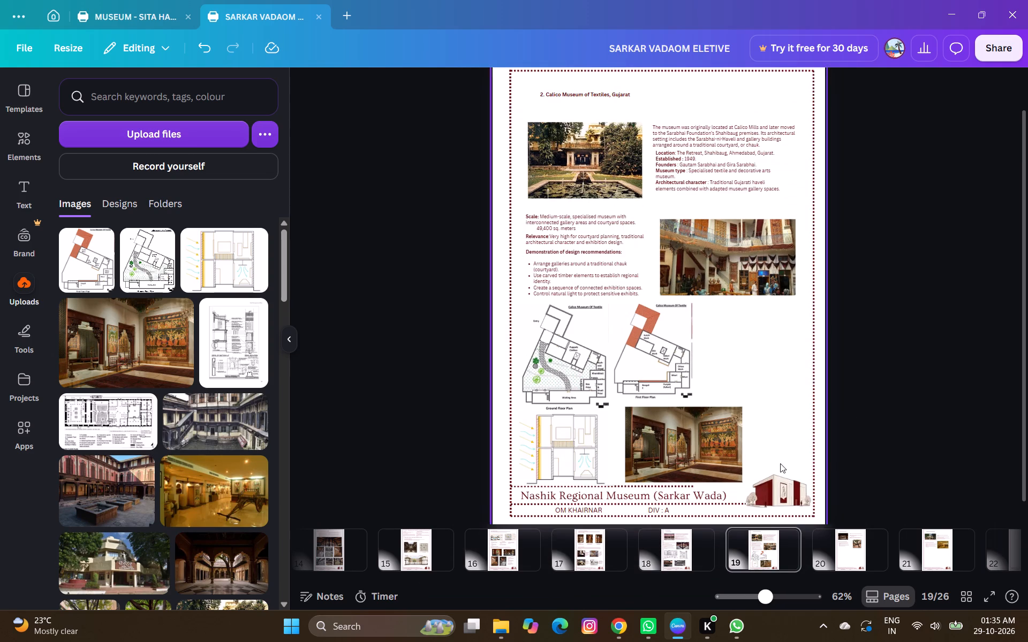
click(664, 372)
drag(665, 372, 670, 375)
click(885, 385)
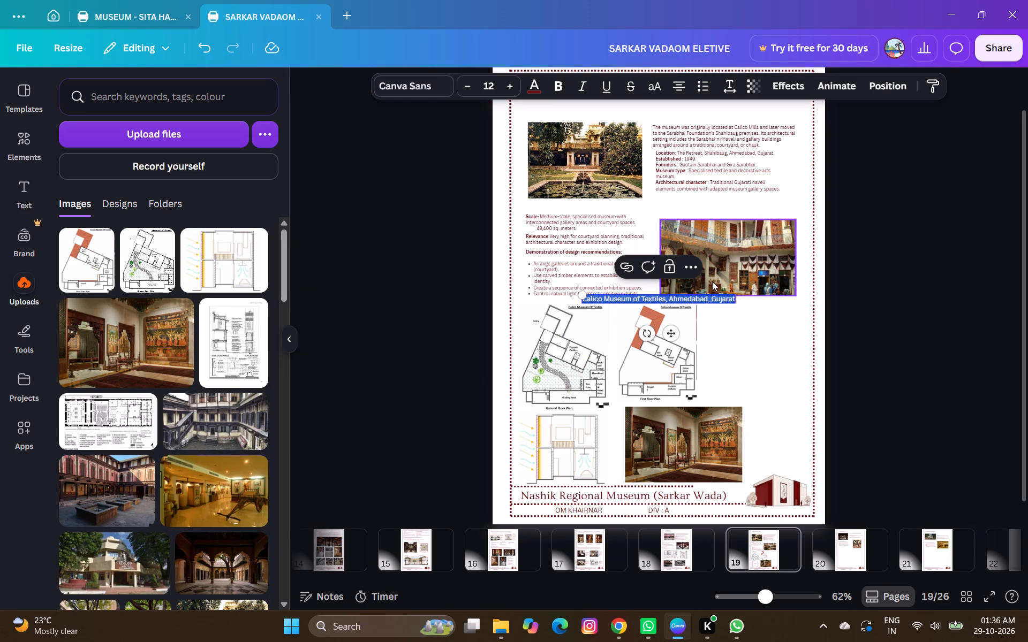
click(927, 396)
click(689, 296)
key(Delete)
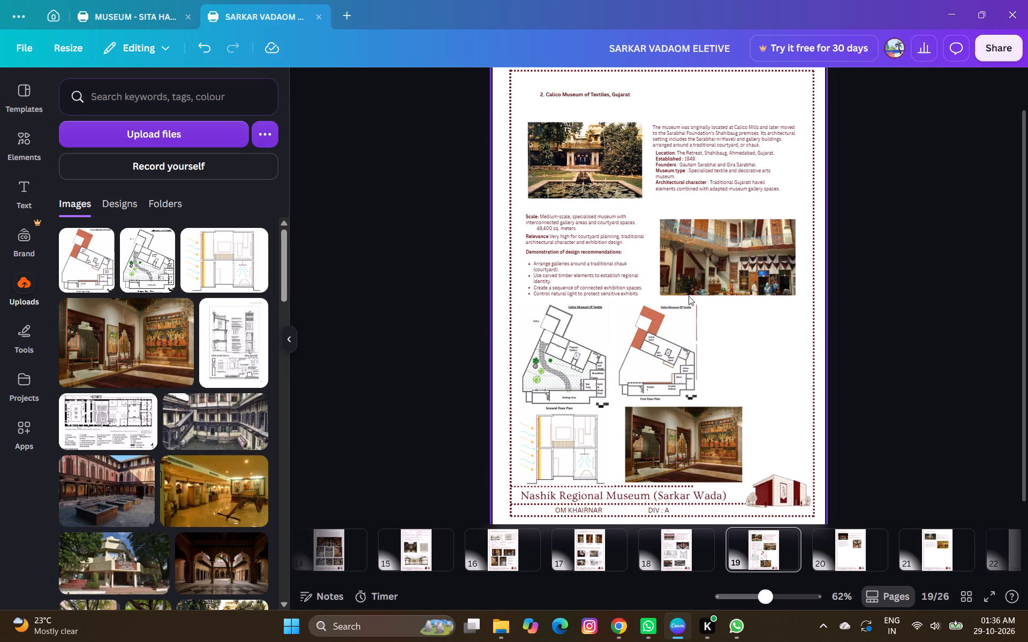
Copy the rug display photo from the chat's image viewer in Chrome and paste it onto page 19 in Canva.
click(618, 626)
right_click(669, 356)
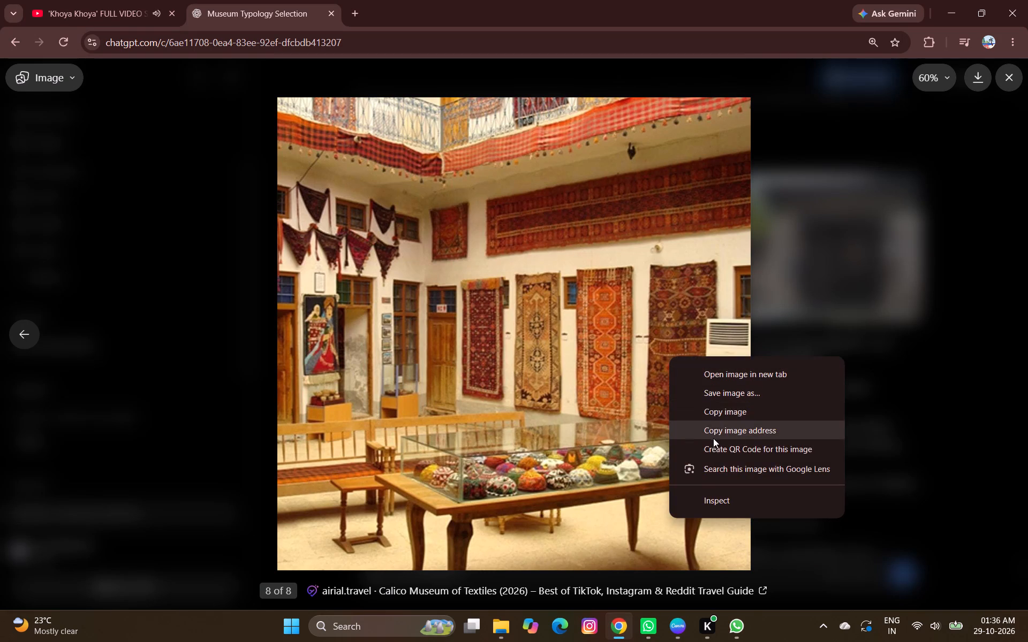
click(713, 408)
key(alt+Tab)
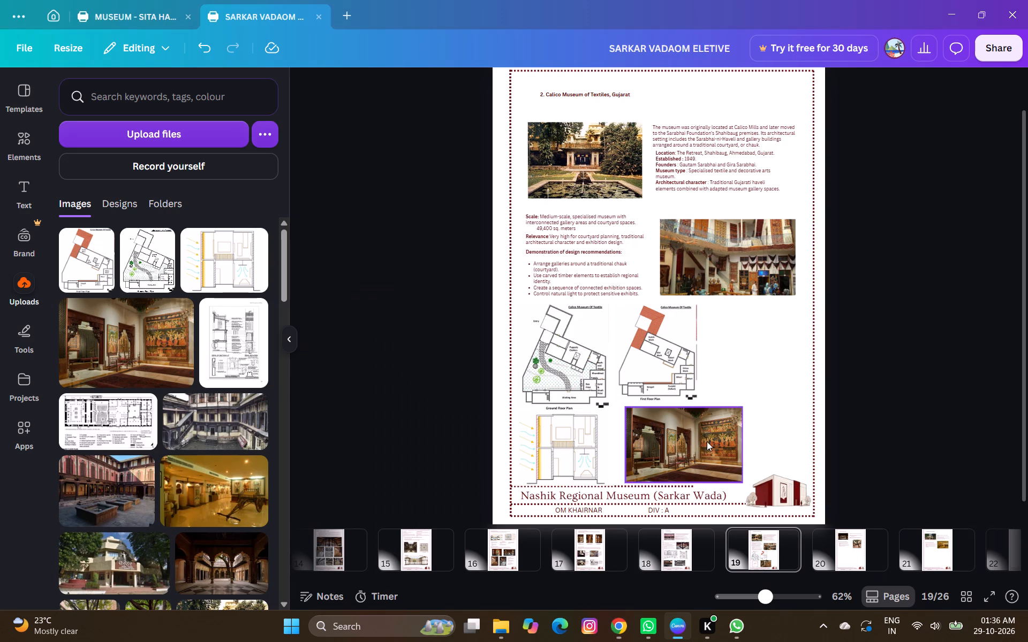
key(ctrl+v)
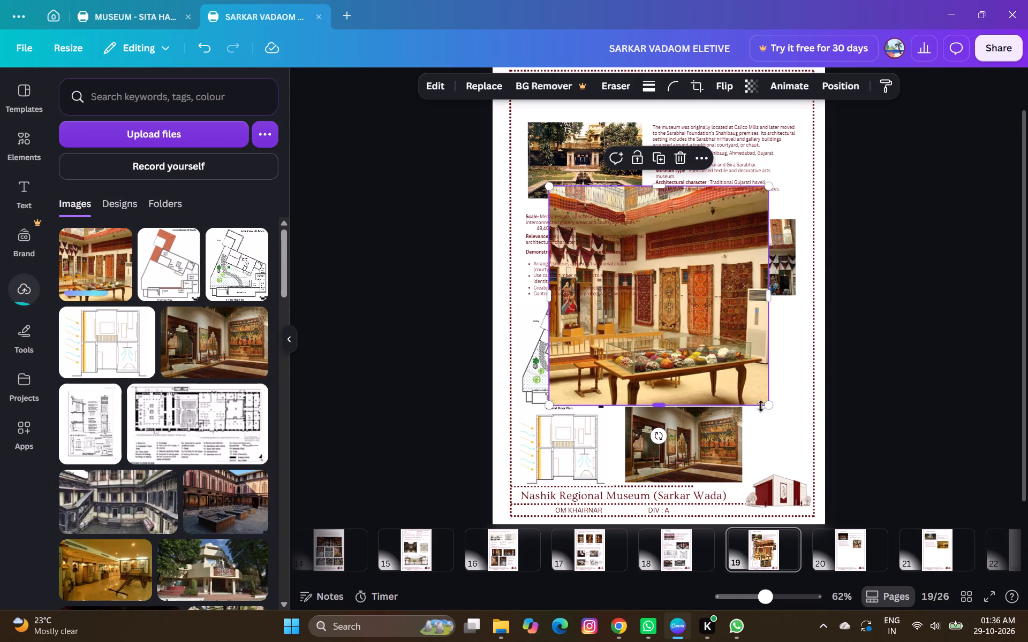
Shrink the rug display photo and place it beside the first floor plan, below the courtyard photo.
drag(769, 406, 684, 304)
drag(663, 254, 813, 362)
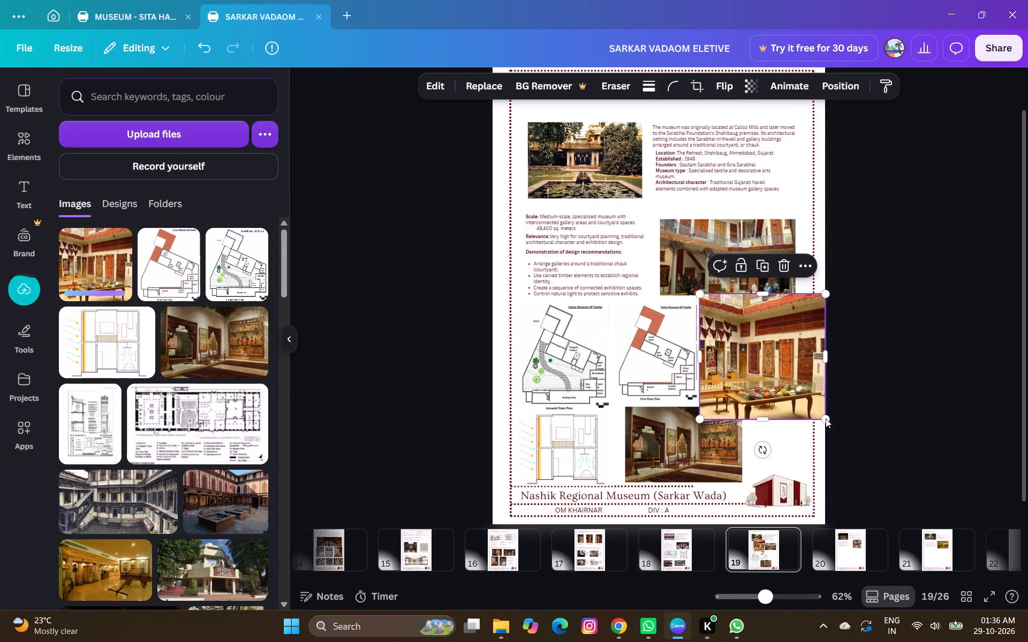
drag(829, 423, 772, 377)
drag(741, 331, 758, 354)
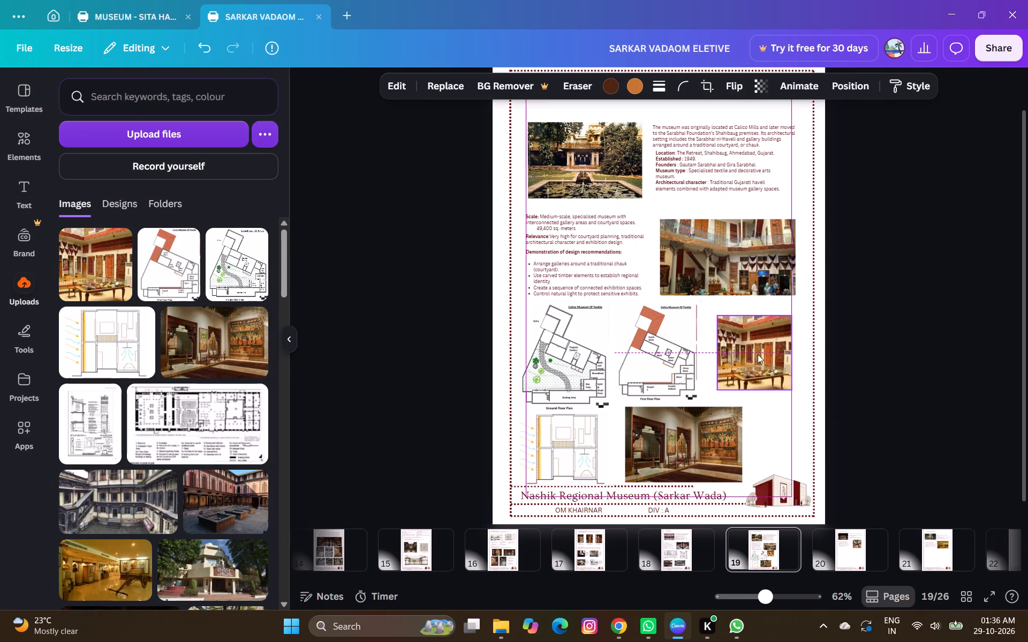
drag(790, 387, 794, 392)
click(767, 367)
click(938, 382)
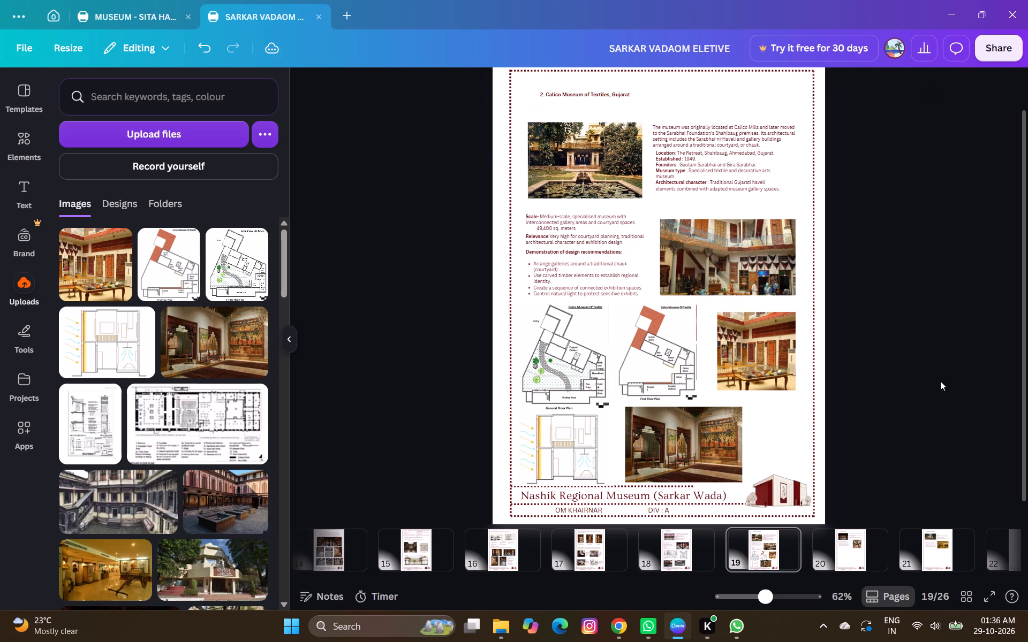
Save the report design.
key(ctrl+s)
key(ctrl+s)
Review the case study layouts on pages 18 to 20.
click(846, 563)
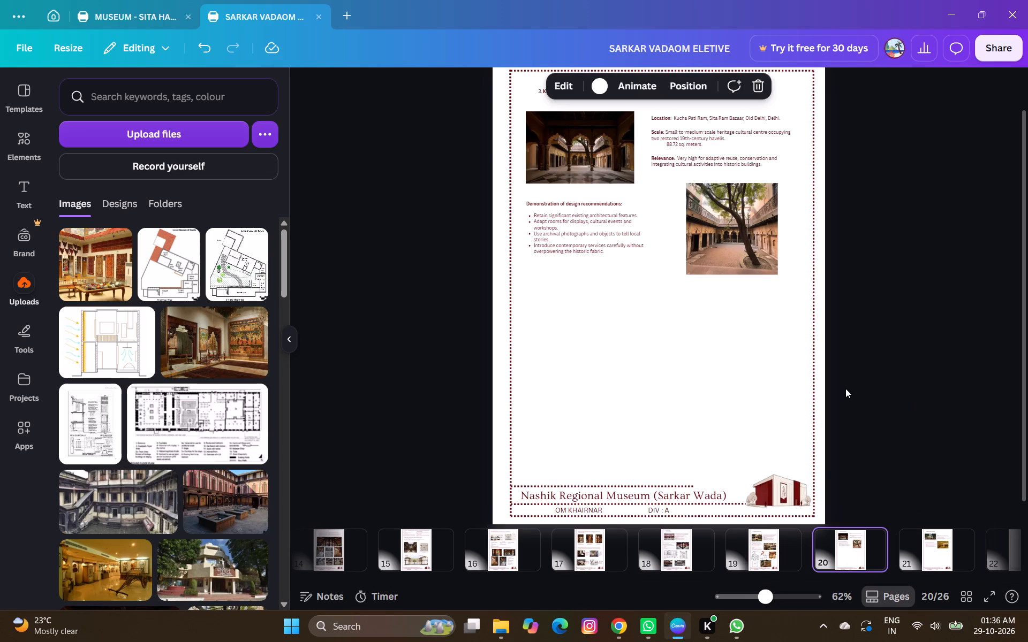
click(754, 553)
click(676, 557)
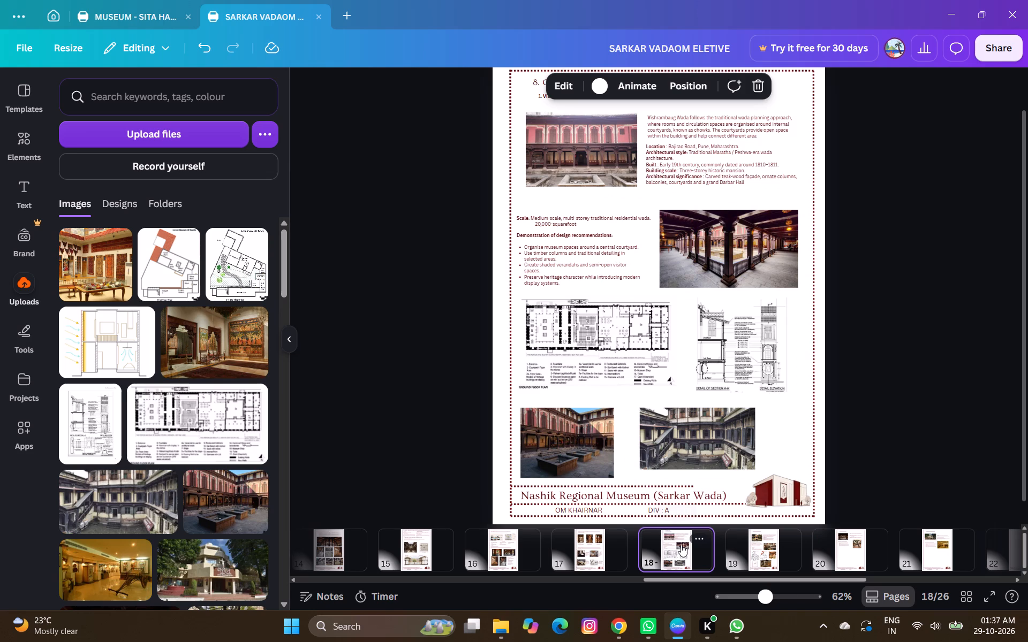
ctrl+scroll(737, 425, down, 1)
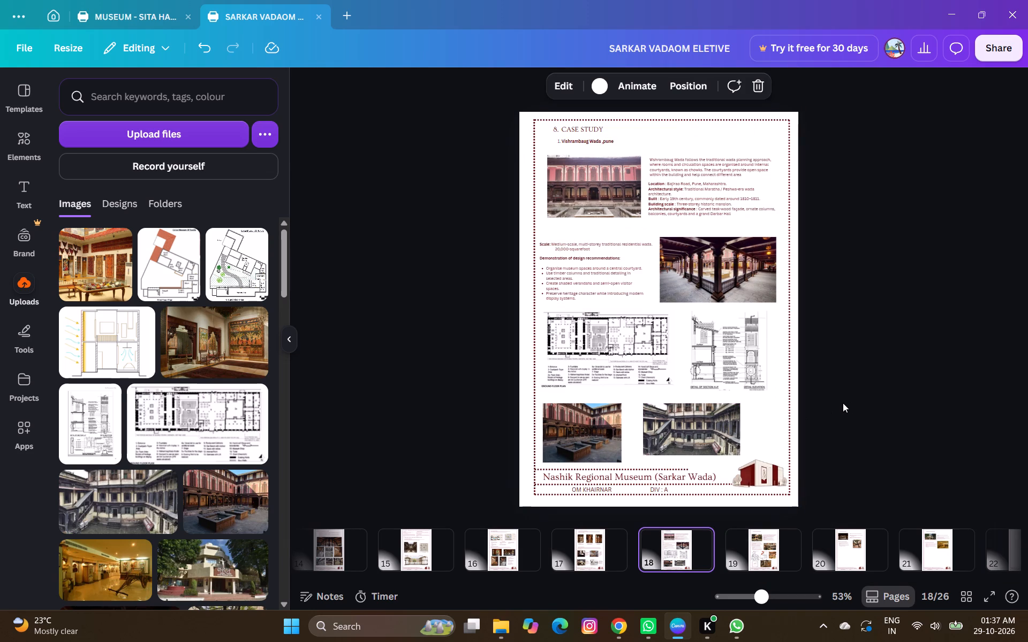
click(774, 567)
ctrl+scroll(836, 464, up, 1)
Copy the heading text "Kathika Cultural Centre ,Delhi" from page 20.
click(850, 554)
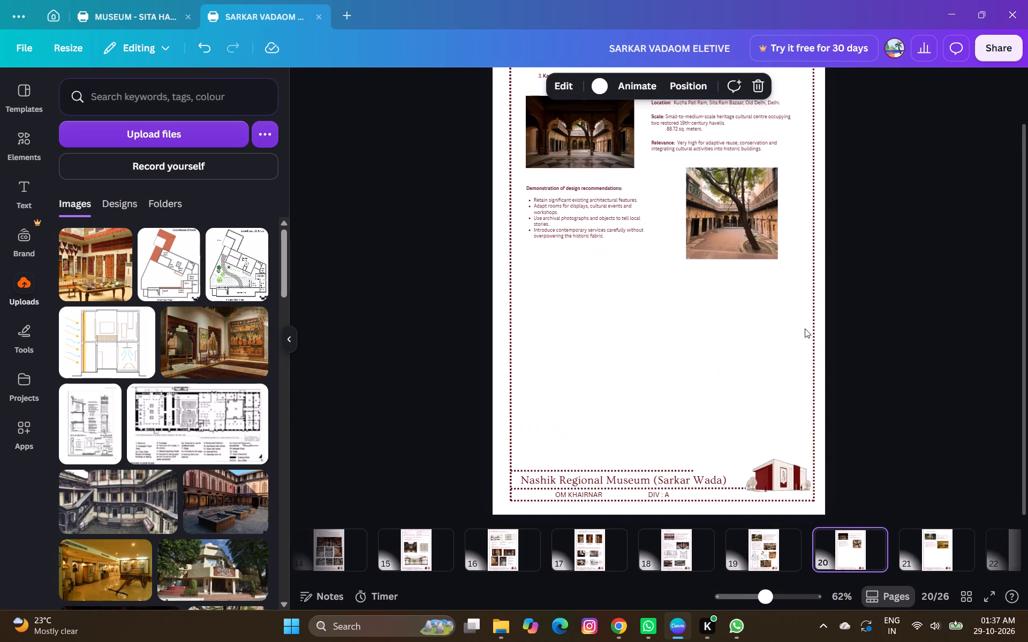
scroll(846, 425, up, 1)
click(598, 139)
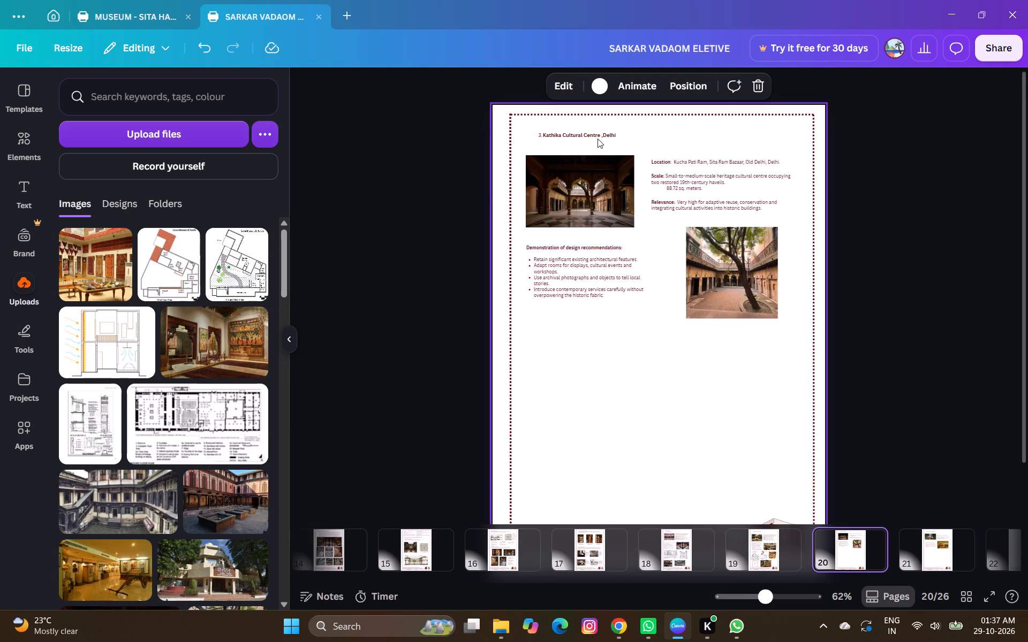
click(602, 136)
click(609, 134)
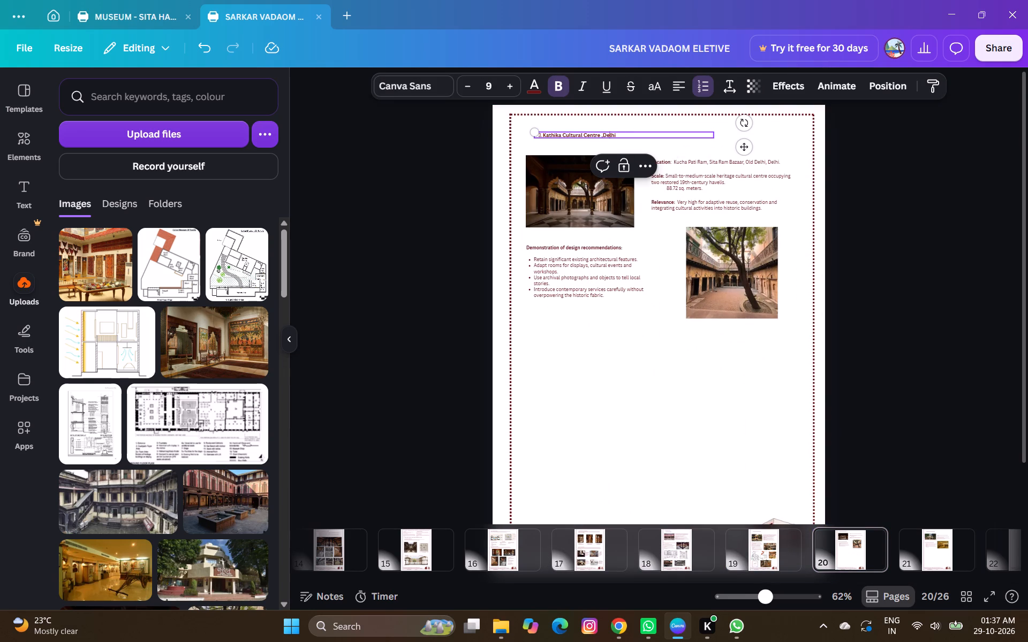
drag(631, 134, 530, 136)
key(ctrl+c)
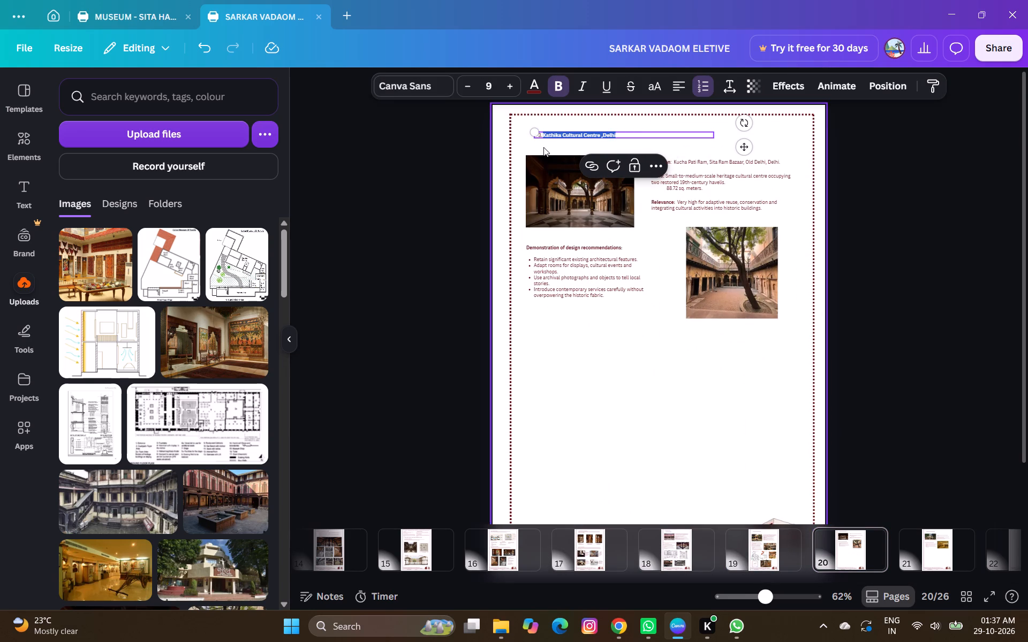
key(Tab)
Switch to Chrome, open a new browser tab, and send "Kathika Cultural Centre ,Delhi" as a prompt in the Museum Typology Selection chat.
key(alt+Tab)
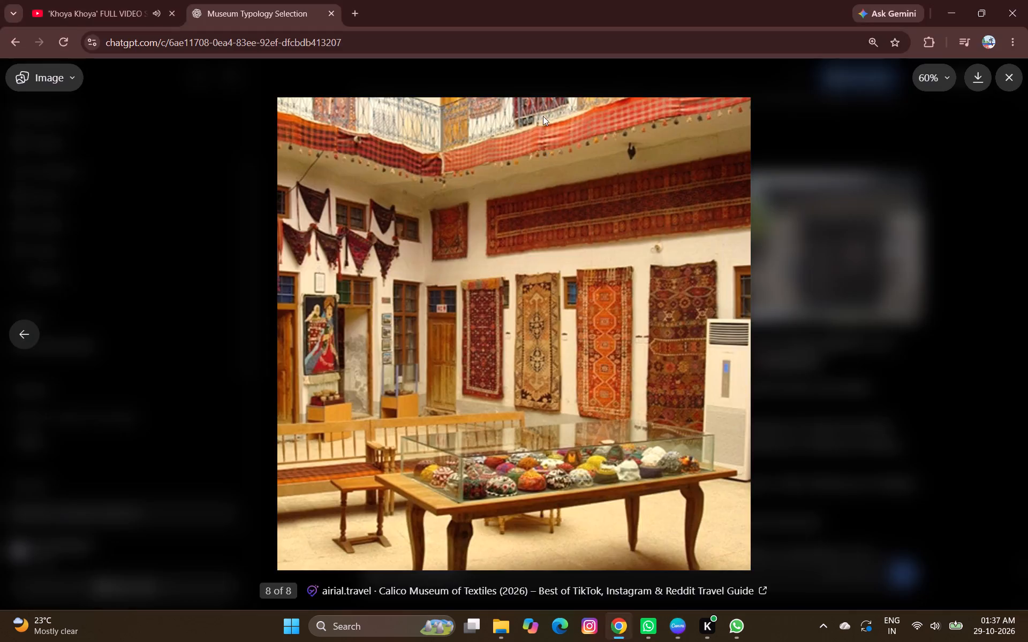
click(349, 14)
click(260, 9)
click(1005, 86)
click(586, 576)
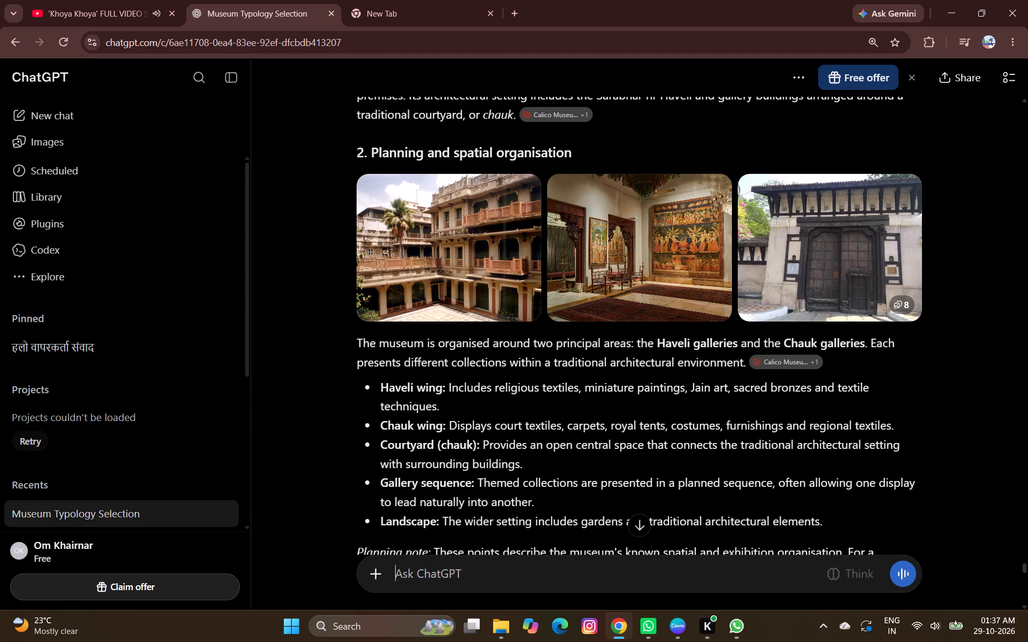
key(ctrl+v)
key(Return)
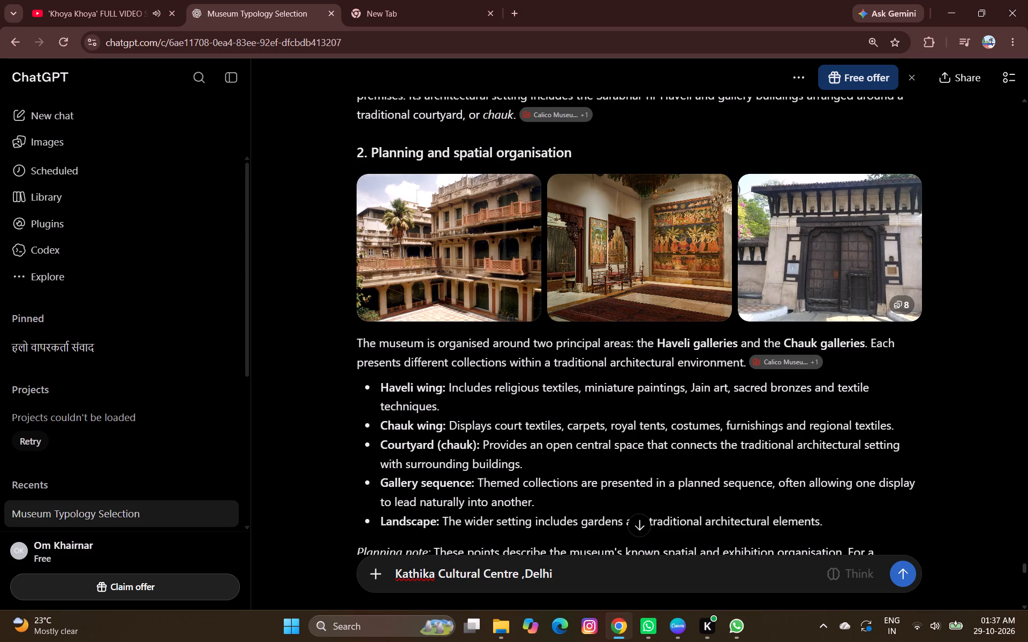
Search Google for "Kathika Cultural Centre ,Delhi" in the new browser tab.
click(387, 19)
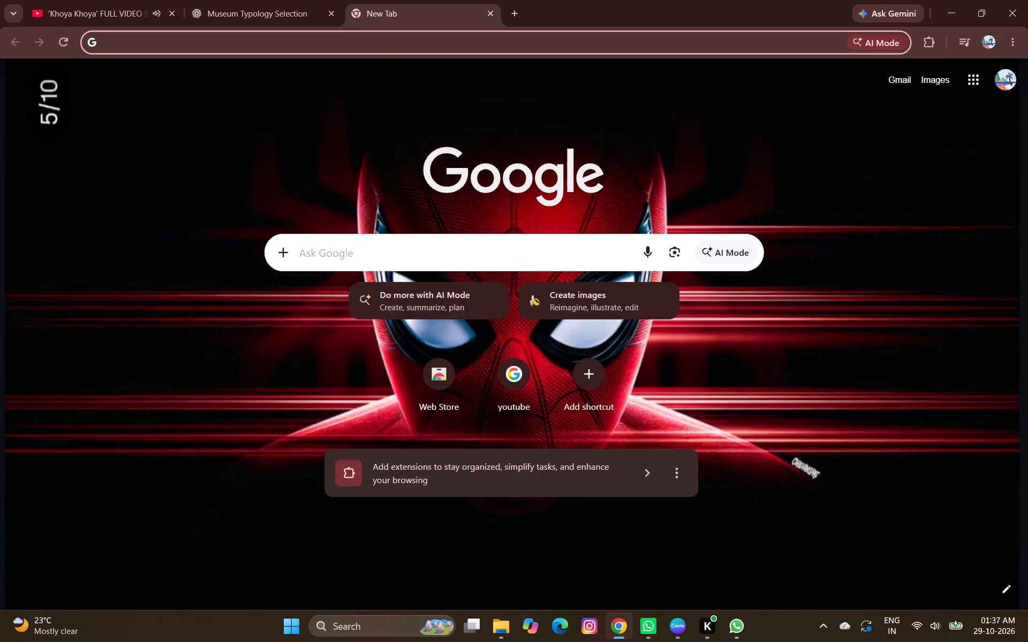
click(490, 256)
key(ctrl+v)
key(Return)
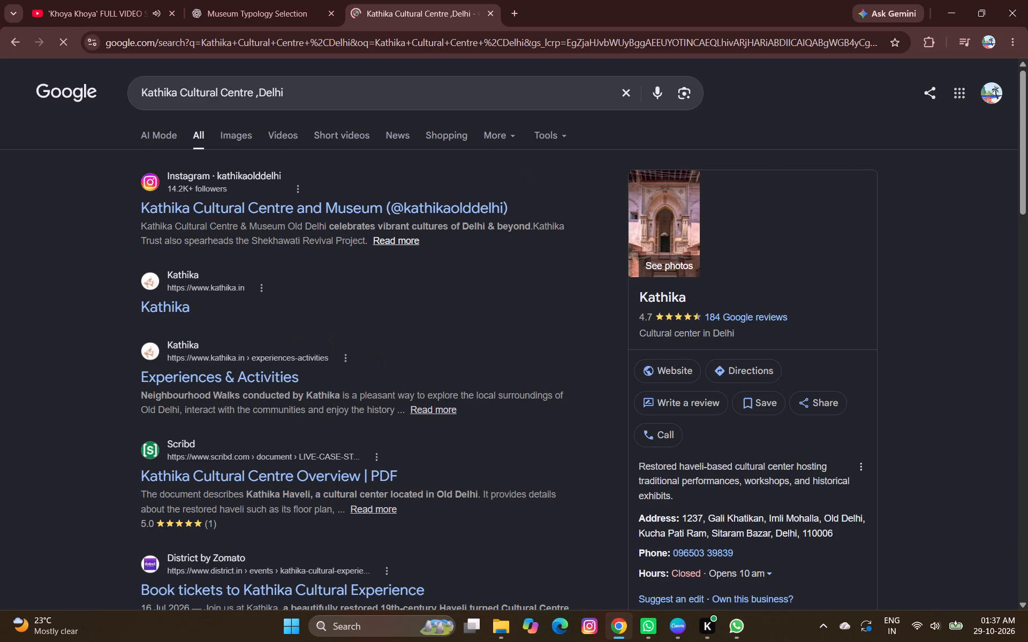
Search Google for "Kathika Cultural Centre ,Delhi planning" and open the Scribd result Kathika Cultural Centre Overview.
click(302, 95)
key(space)
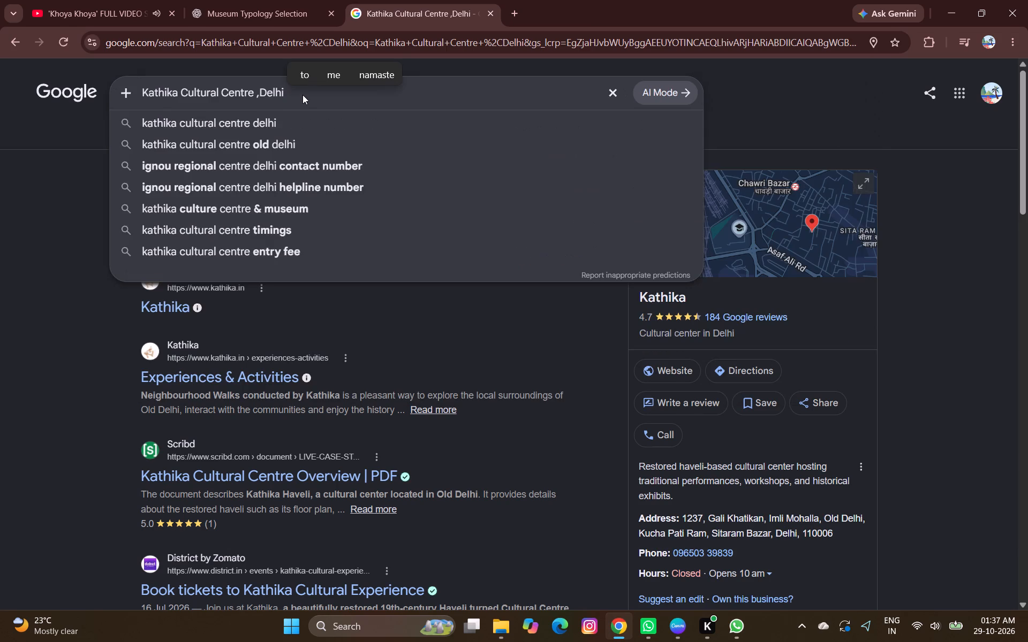
text(pla)
key(i)
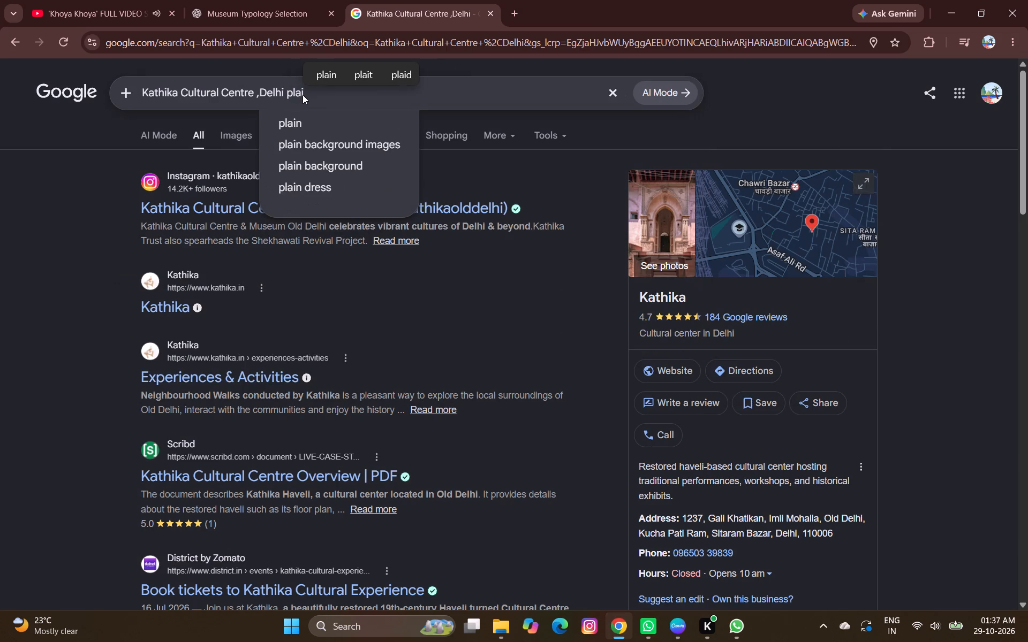
key(BackSpace)
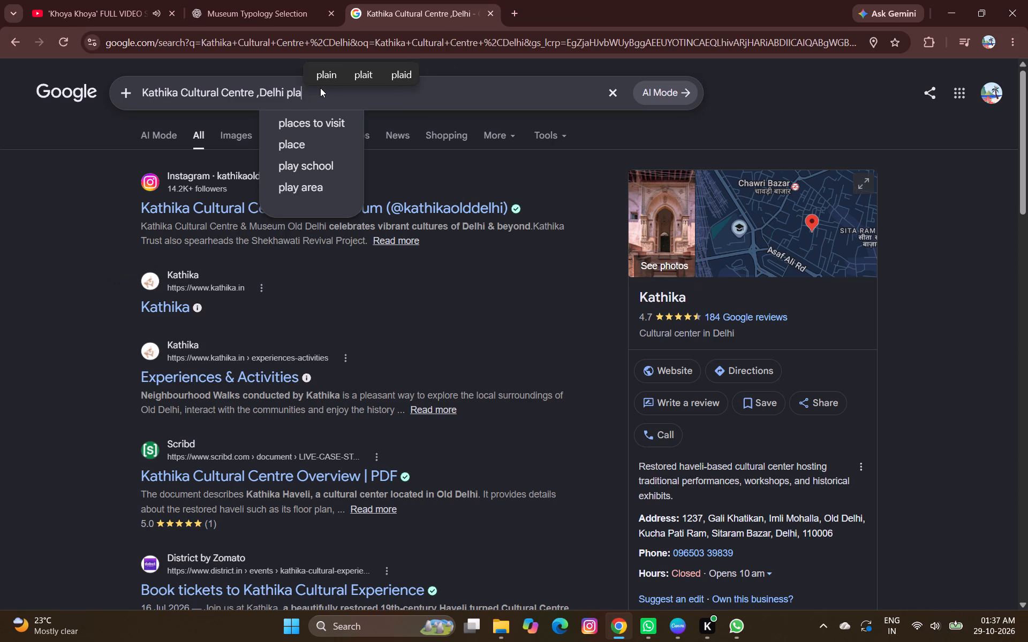
text(nning)
key(Return)
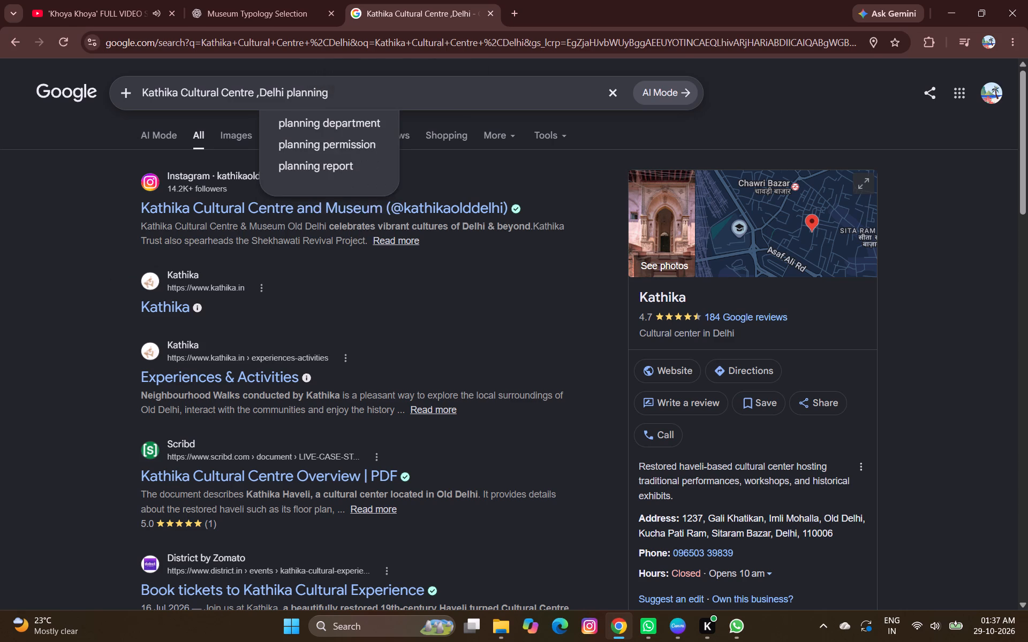
click(297, 207)
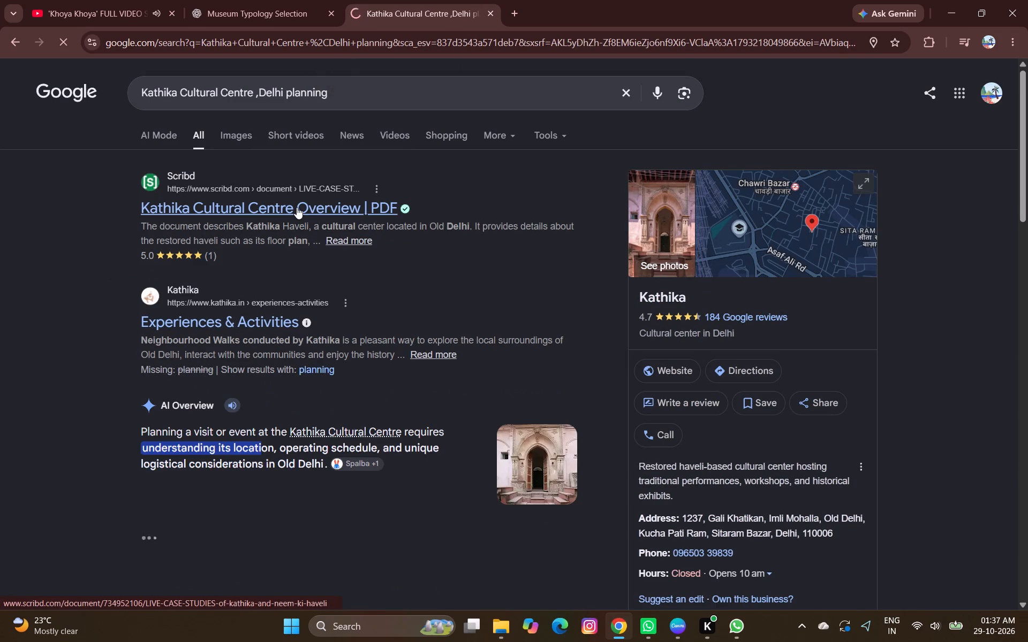
Read the Kathika Cultural Centre case study reply in the Museum Typology Selection chat, including its photos and general information.
click(281, 0)
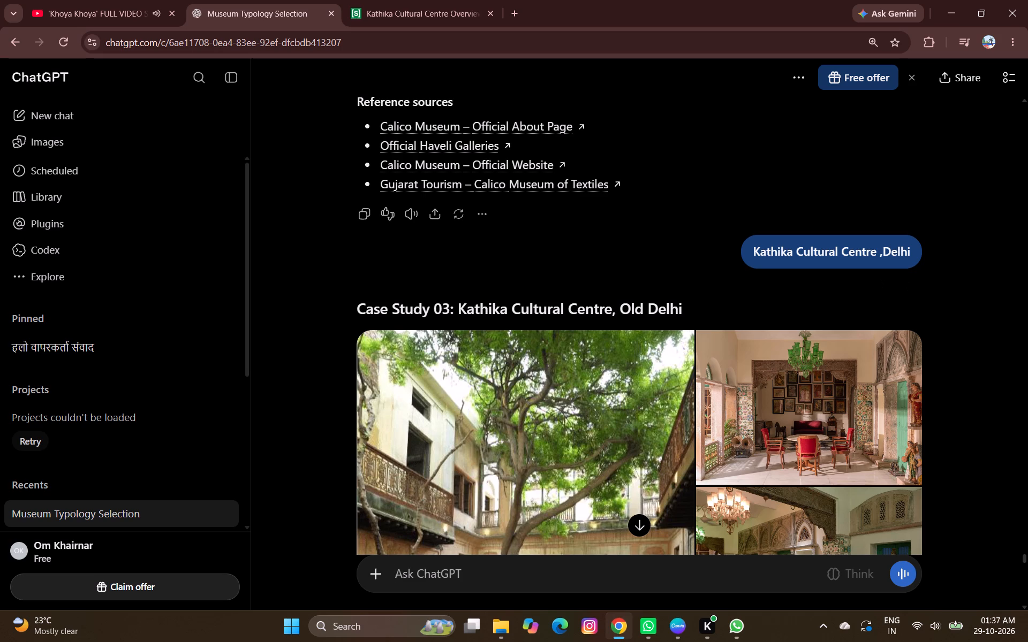
scroll(587, 297, down, 4)
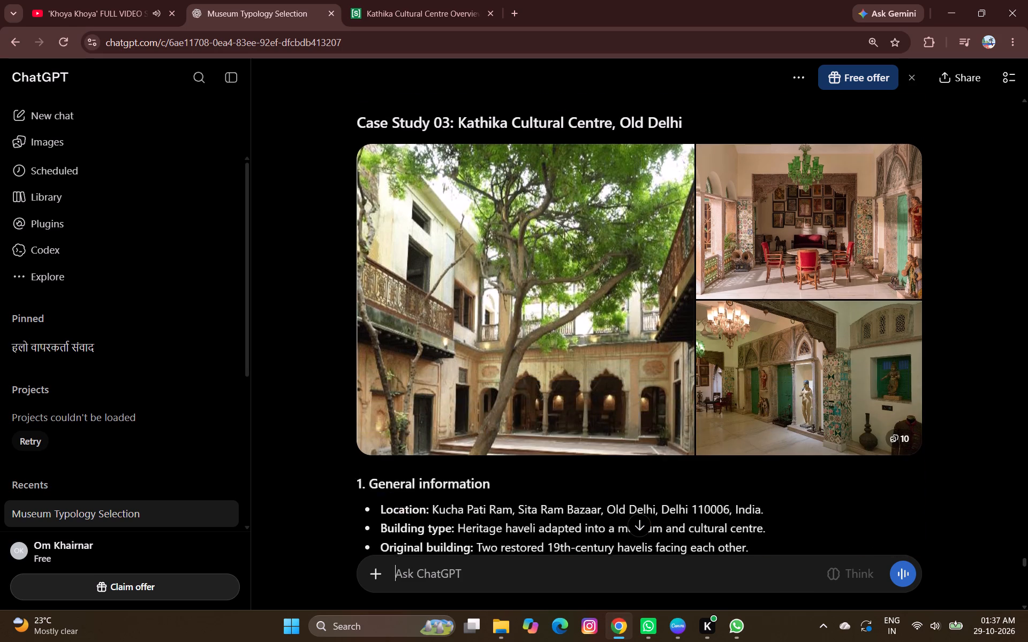
scroll(587, 297, down, 2)
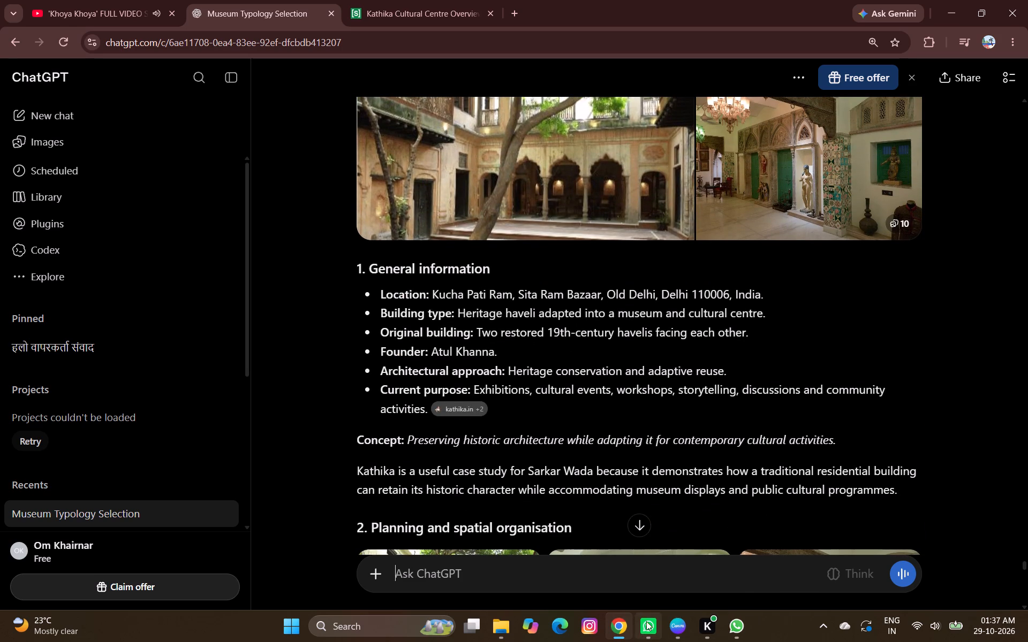
Switch to Canva and go through case study pages 18 and 19 to the Kathika Cultural Centre page 20.
click(682, 620)
click(662, 547)
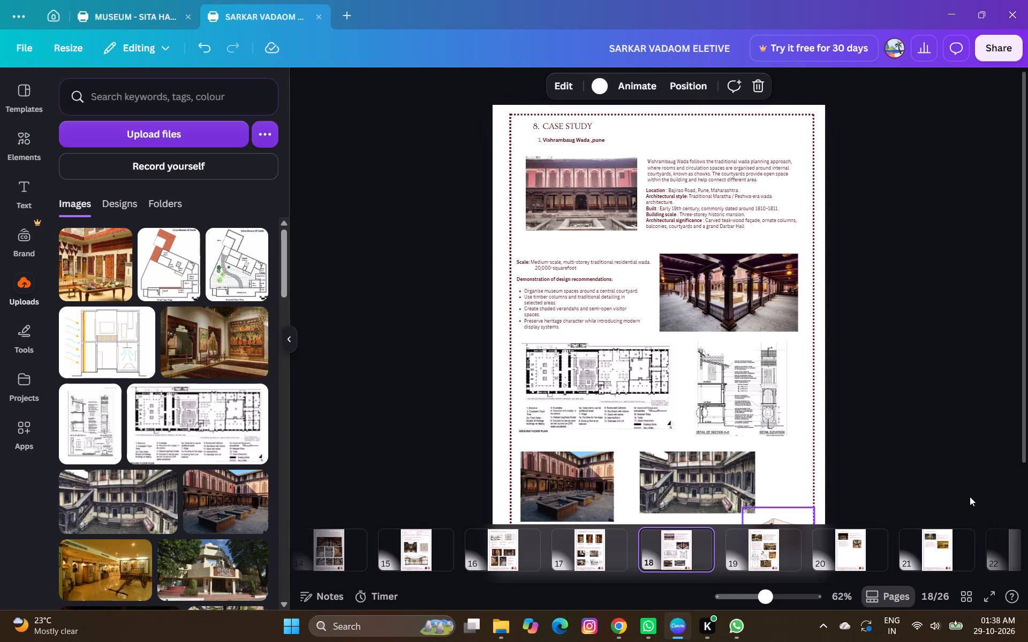
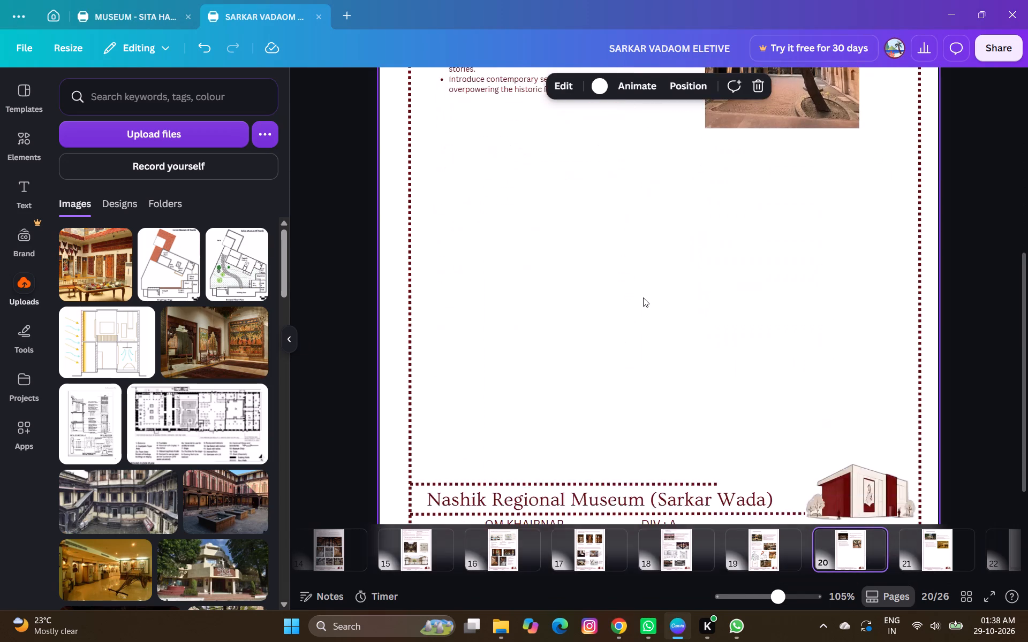
scroll(643, 297, up, 3)
drag(572, 264, 578, 356)
drag(712, 131, 519, 257)
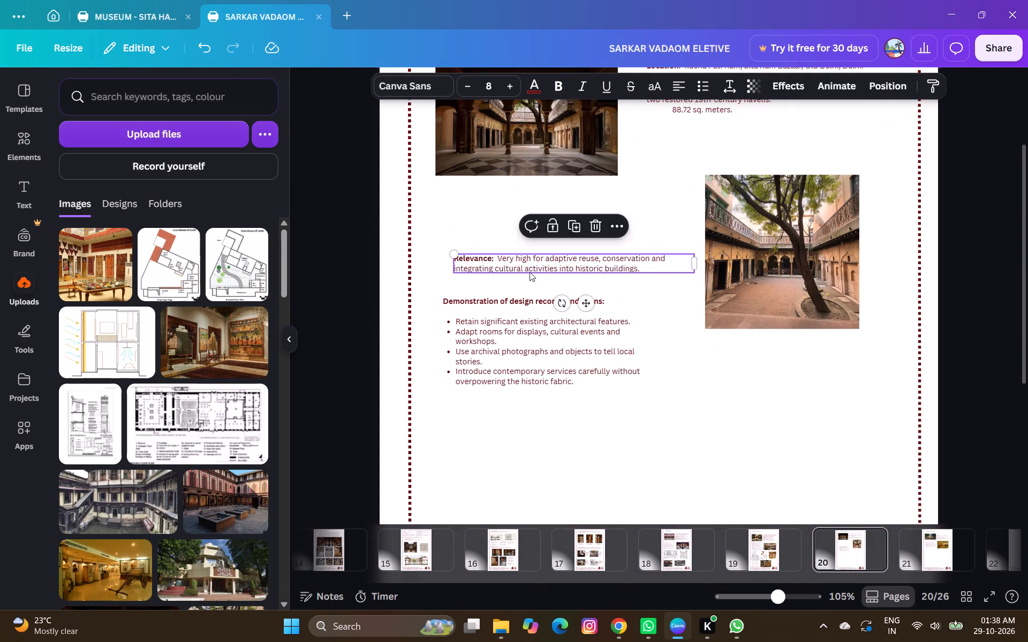
scroll(606, 332, up, 1)
drag(706, 224, 495, 349)
Duplicate the Relevance text block and place the copy above the Location text.
click(520, 404)
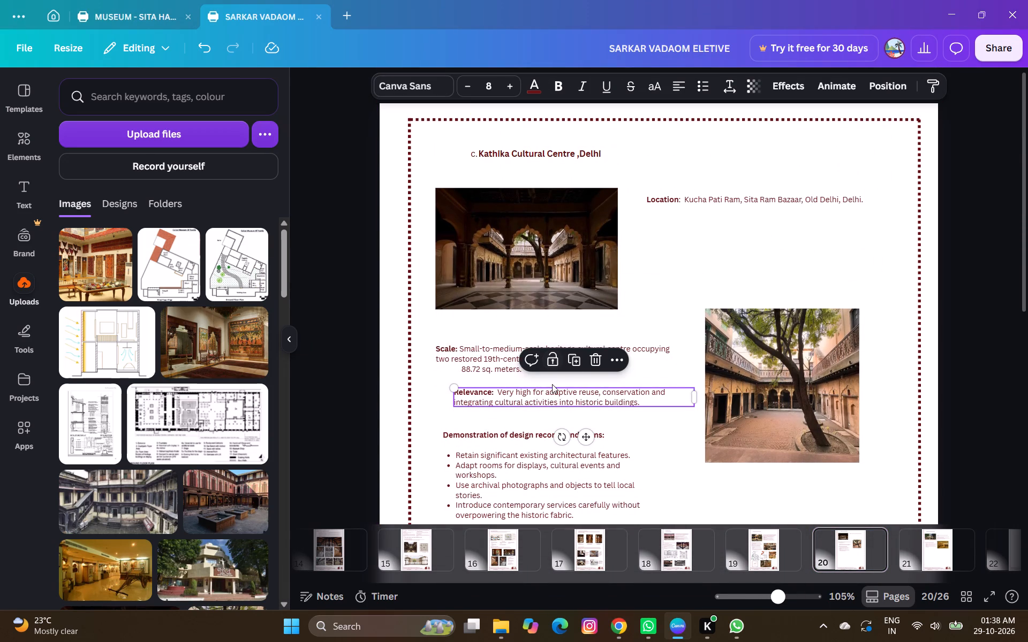
click(571, 361)
scroll(585, 404, up, 1)
drag(594, 412, 774, 174)
Remove the spare blank line in the Location text box and paste the copied building details after the location.
click(717, 198)
click(823, 217)
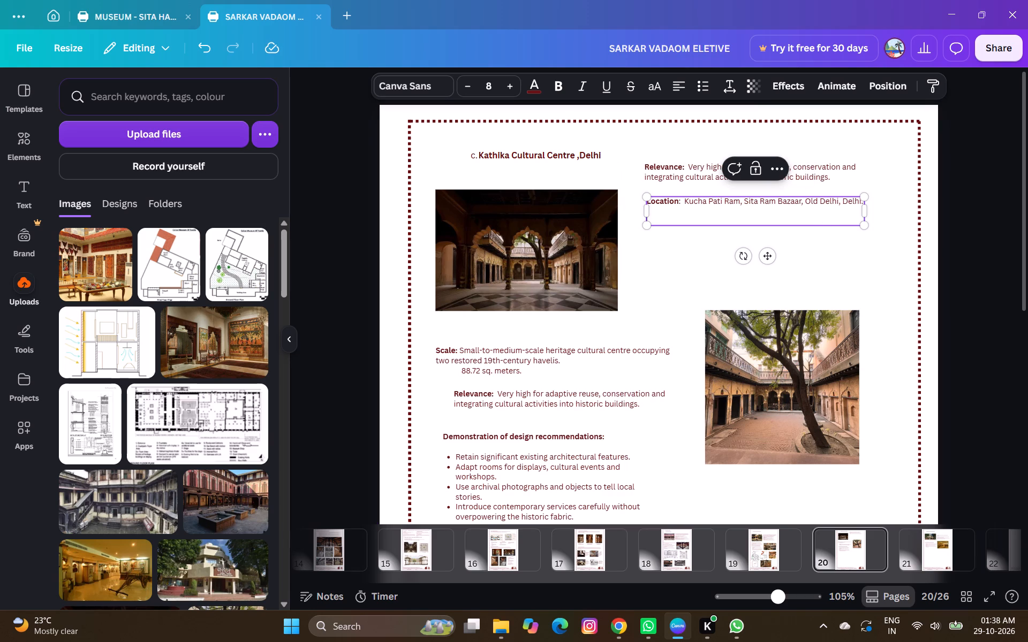
click(793, 211)
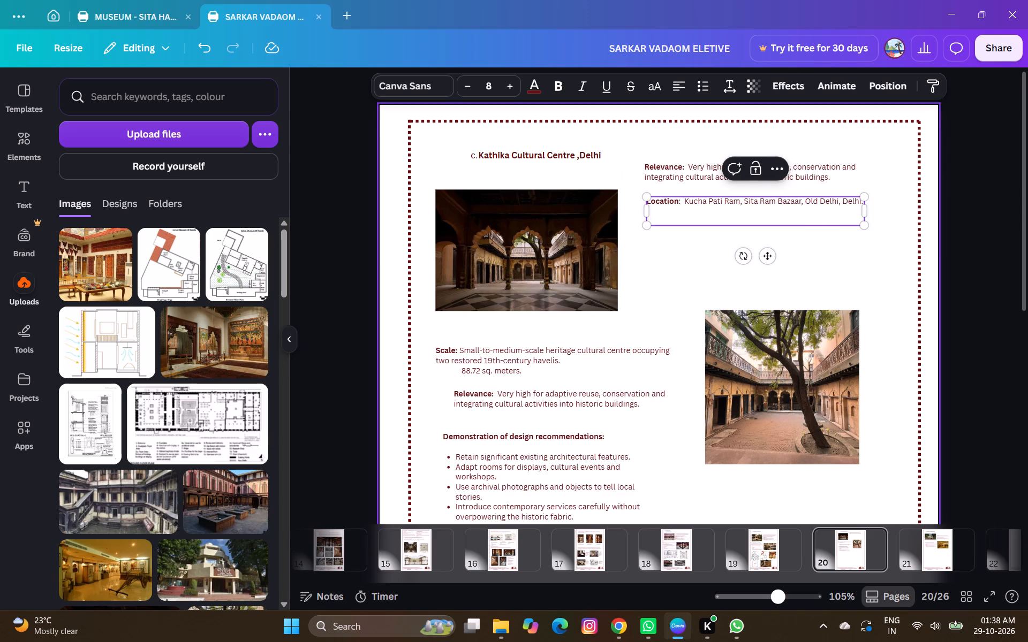
click(669, 207)
click(664, 213)
key(BackSpace)
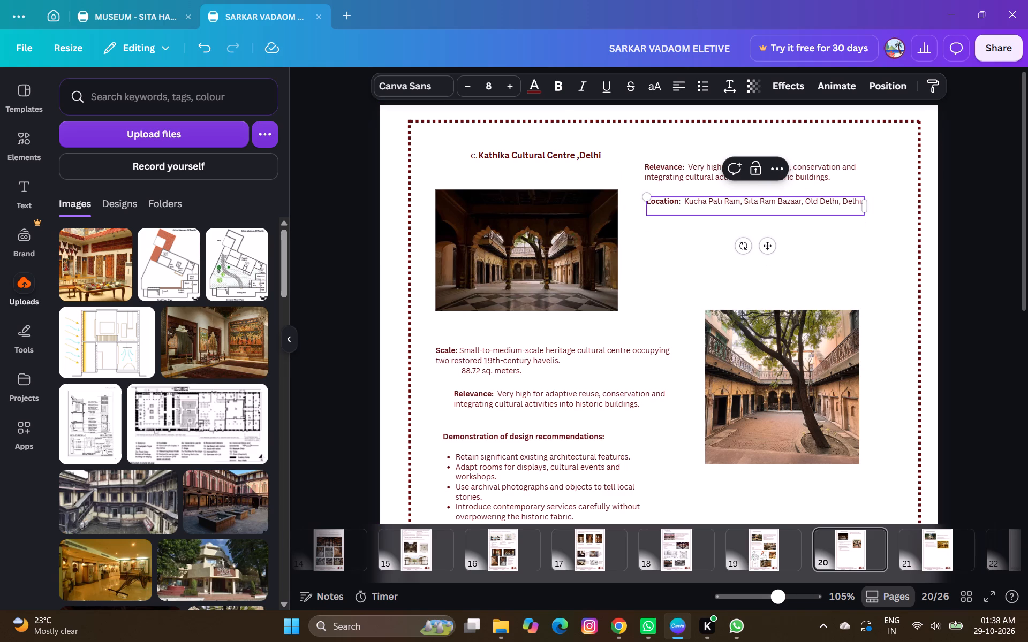
click(661, 212)
key(ctrl+v)
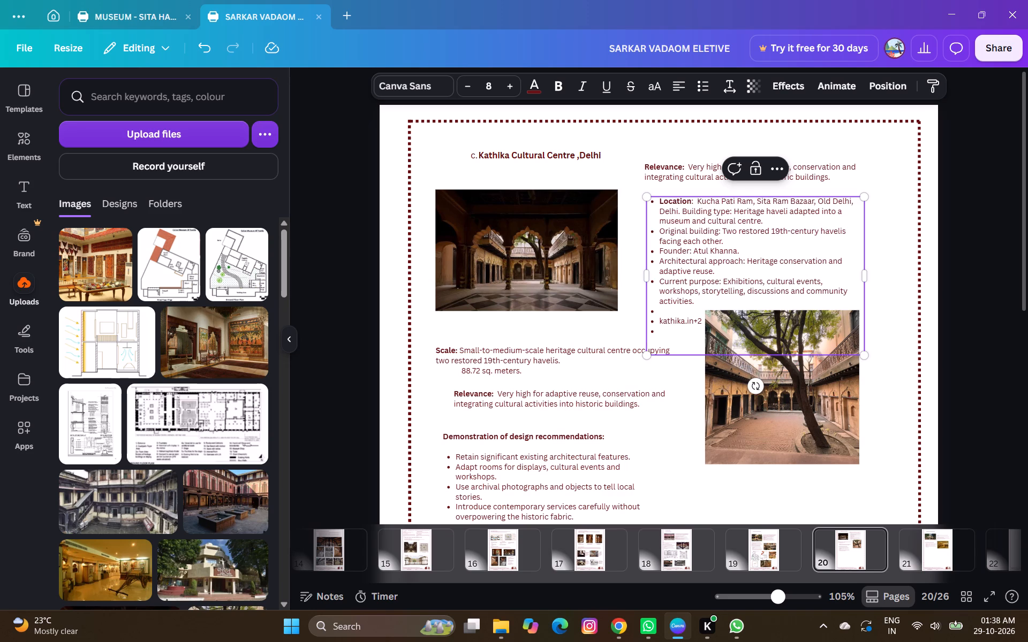
Remove the bullet formatting from the pasted building details, from "Building type" through "kathika.in+2".
drag(660, 328, 662, 211)
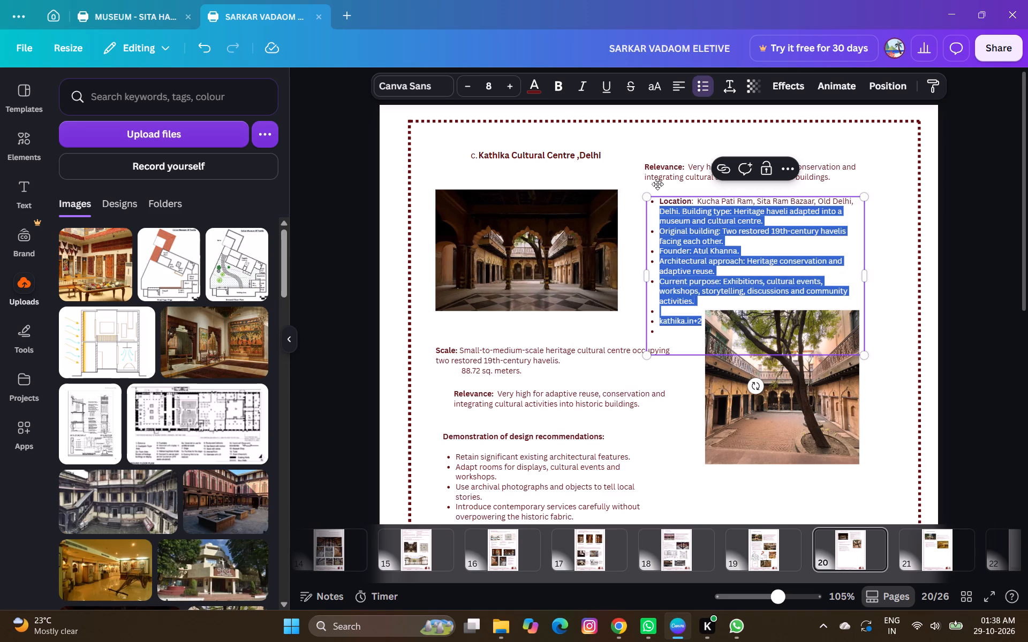
double_click(708, 81)
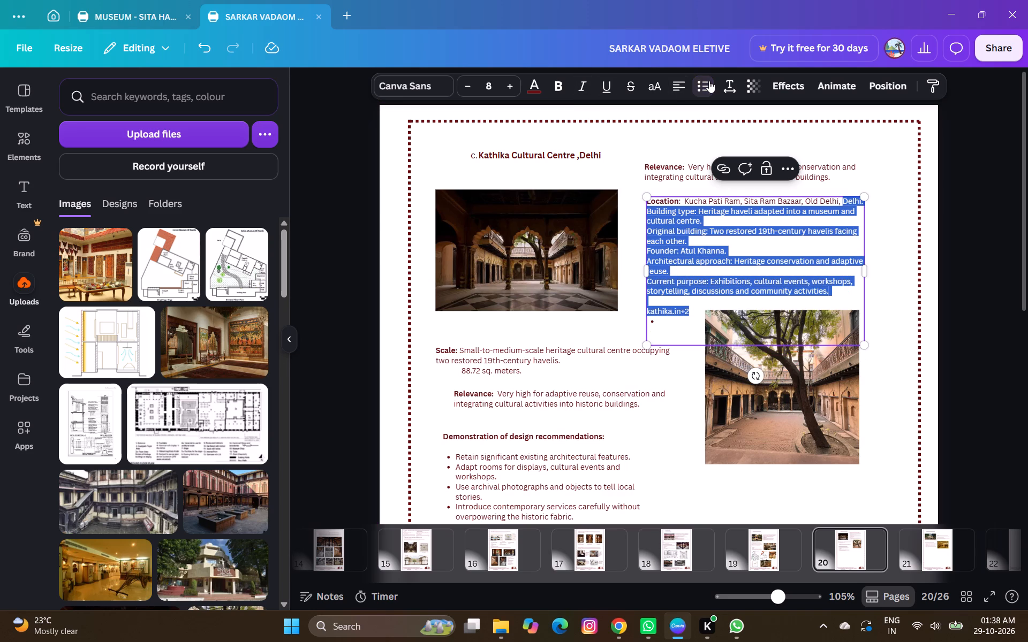
Break the Location line after "Old Delhi," and delete the trailing "Delhi." in front of "Building type".
click(840, 200)
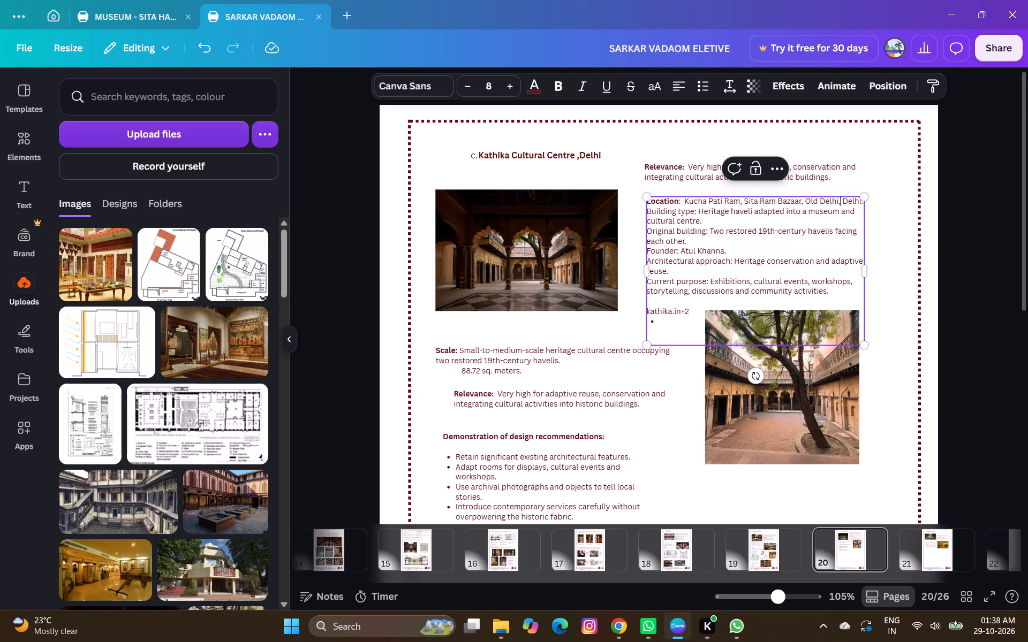
key(Return)
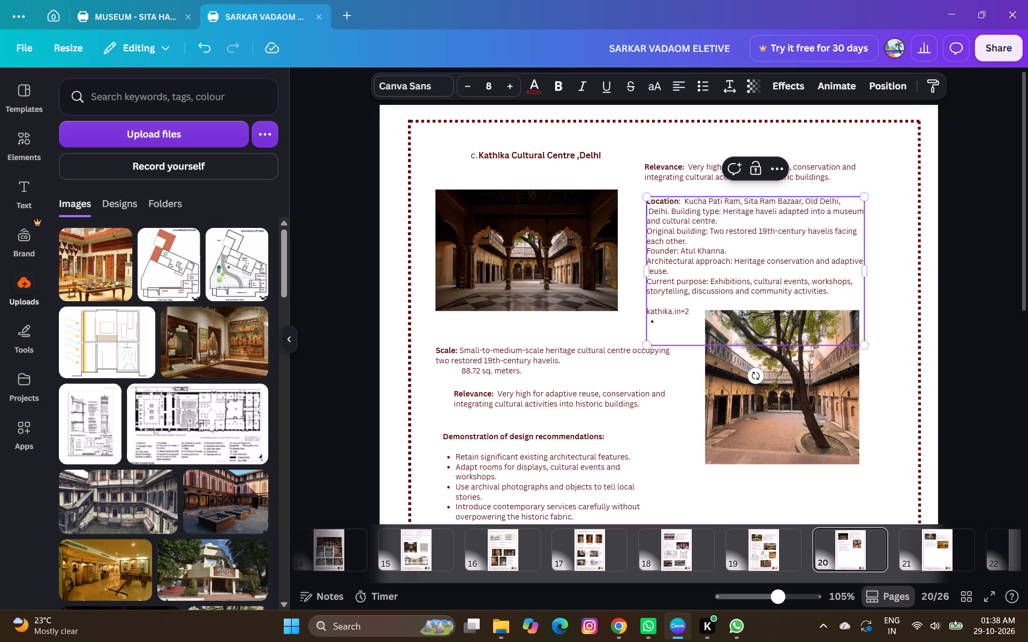
drag(668, 211, 638, 215)
key(BackSpace)
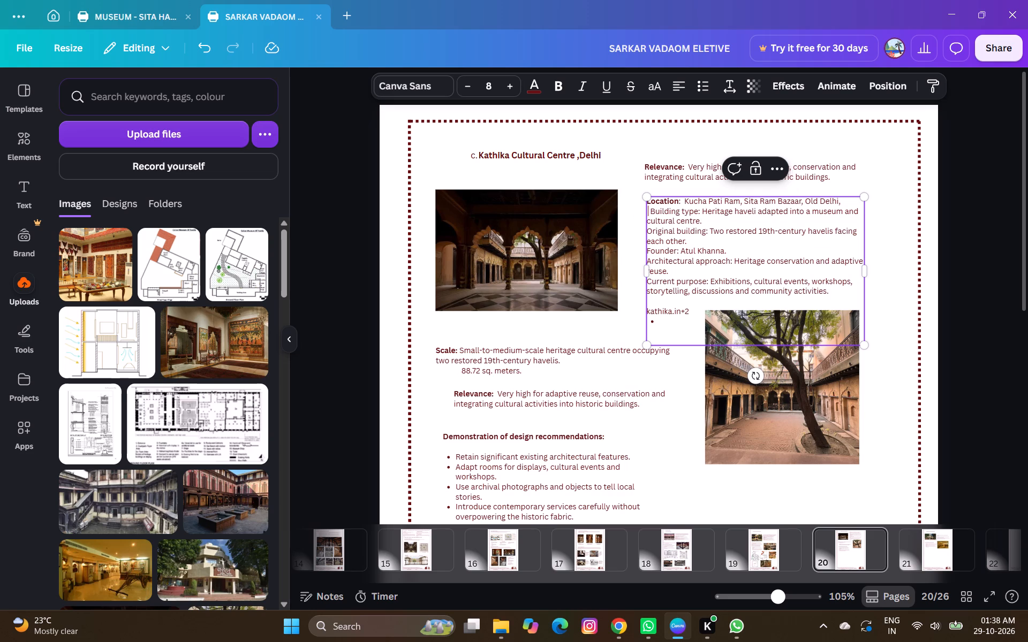
key(BackSpace)
Bold the "Building type" label, remove the space in front of it and add a space before its colon.
drag(696, 213, 656, 216)
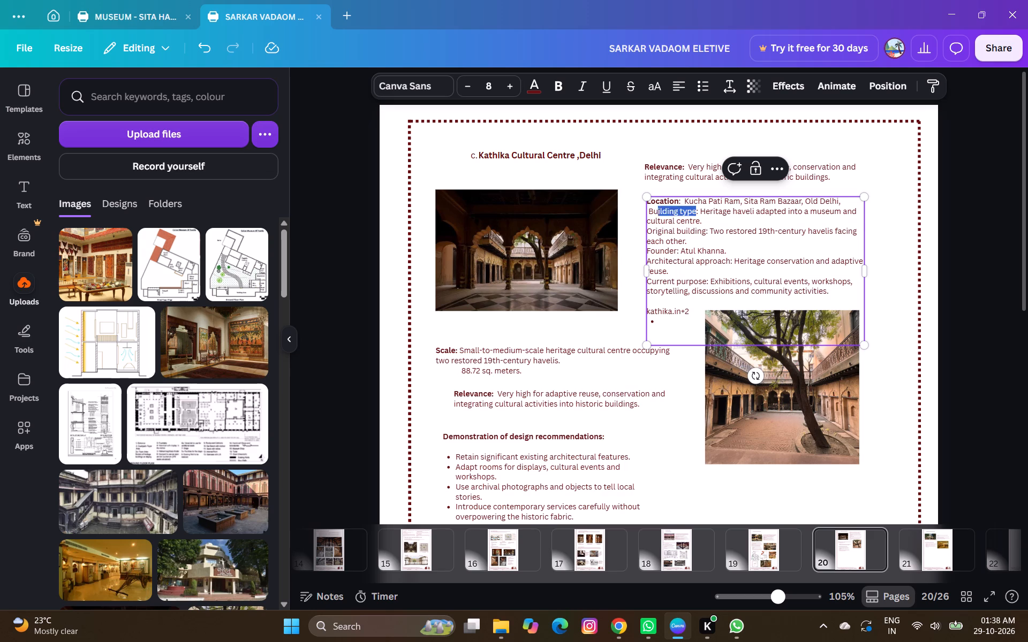
drag(656, 216, 649, 208)
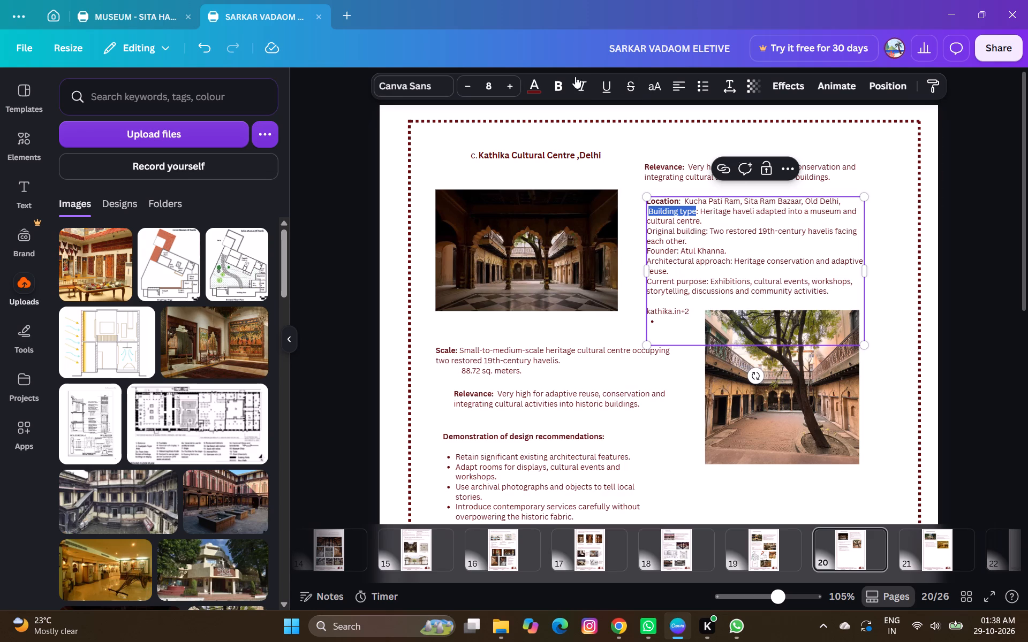
click(562, 83)
click(649, 212)
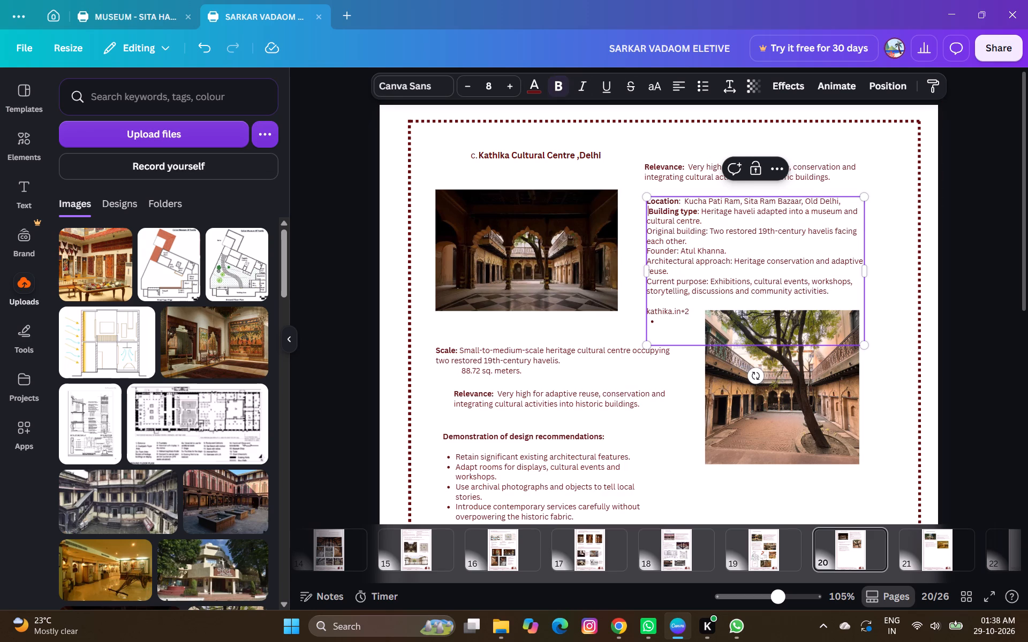
key(BackSpace)
click(697, 208)
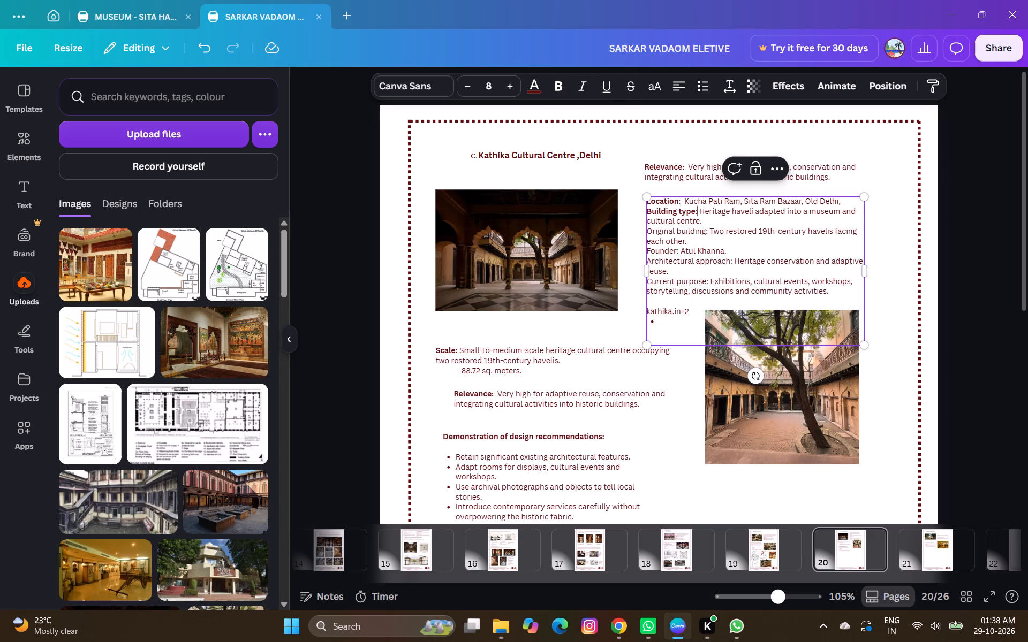
click(694, 207)
key(space)
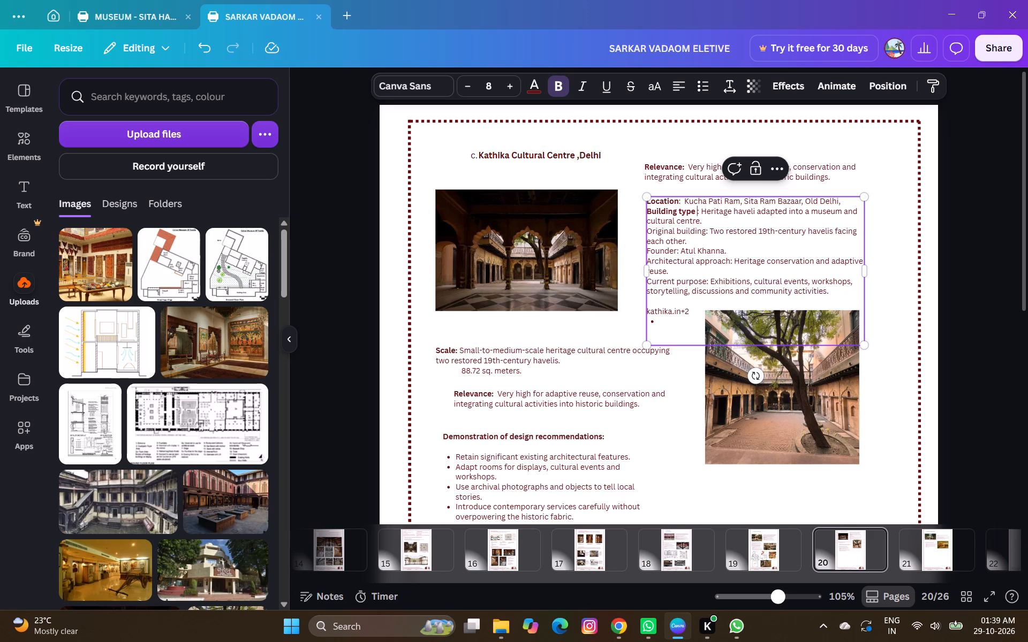
Add a space before the colon in "Original building :" and make that label bold.
click(705, 230)
key(space)
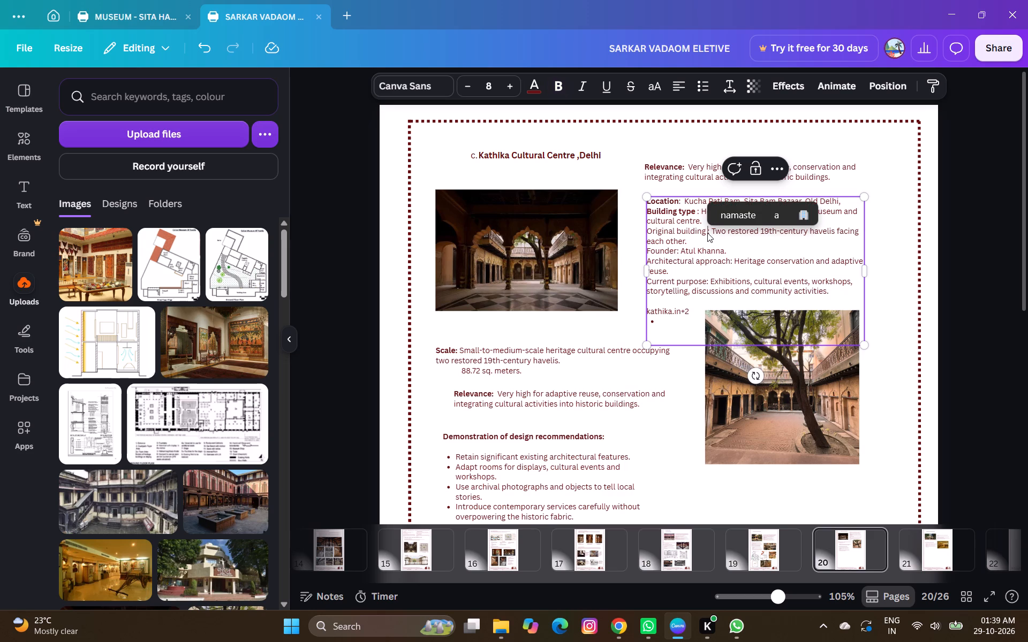
click(705, 232)
click(706, 233)
click(973, 193)
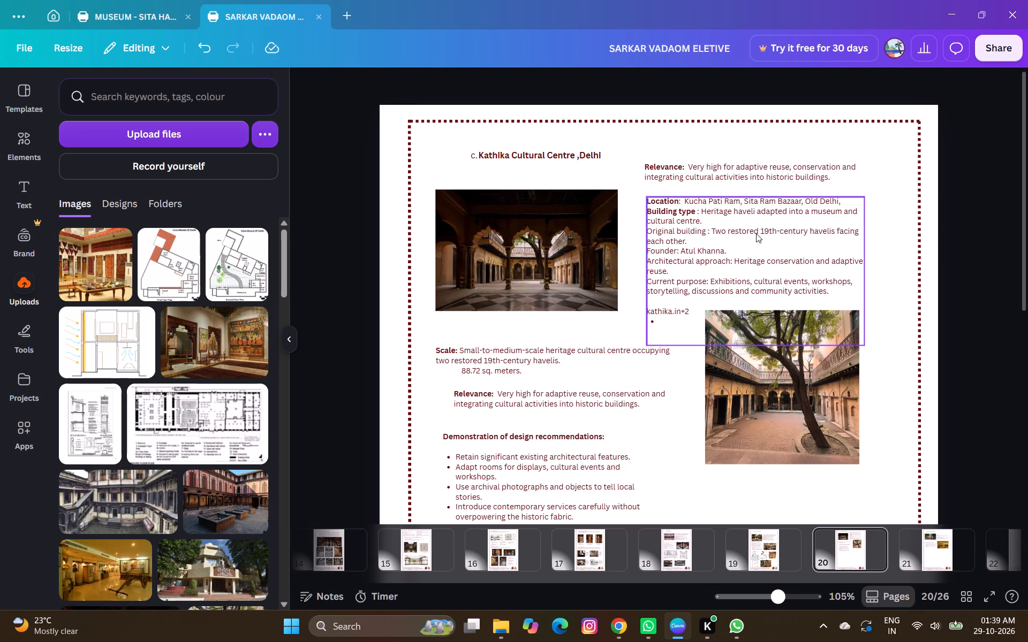
click(707, 230)
click(707, 233)
drag(707, 233, 647, 237)
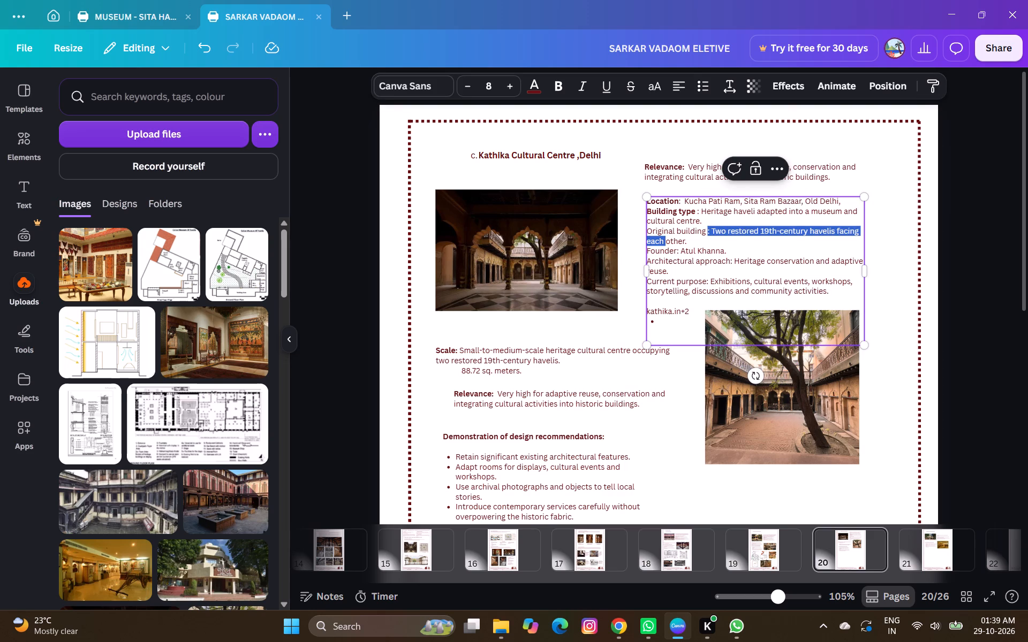
drag(647, 237, 649, 230)
click(566, 83)
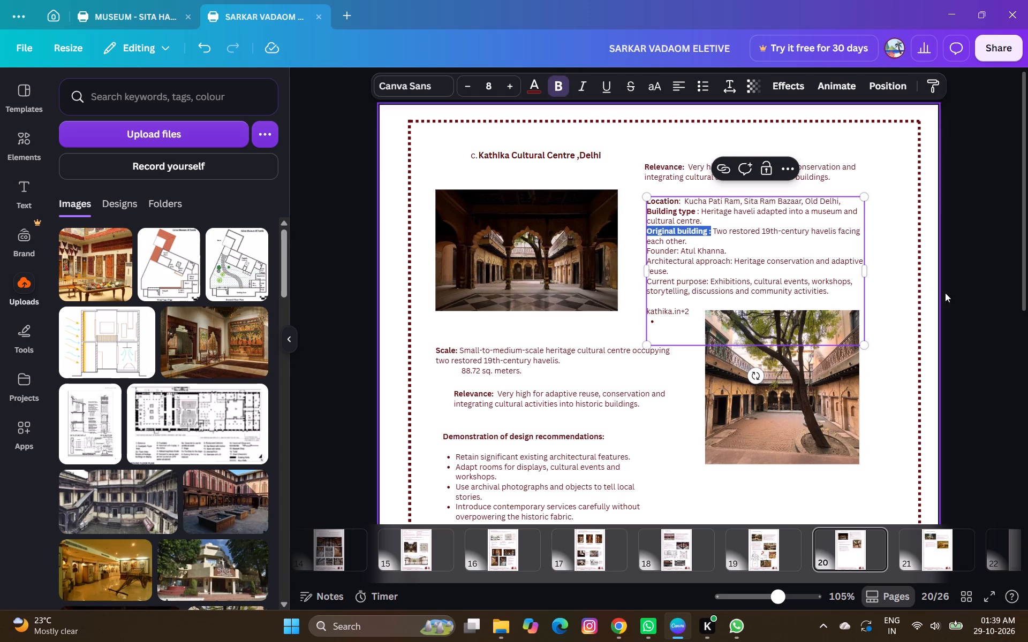
click(951, 293)
Make the "Founder" label bold and add a space before its colon.
click(670, 253)
click(677, 254)
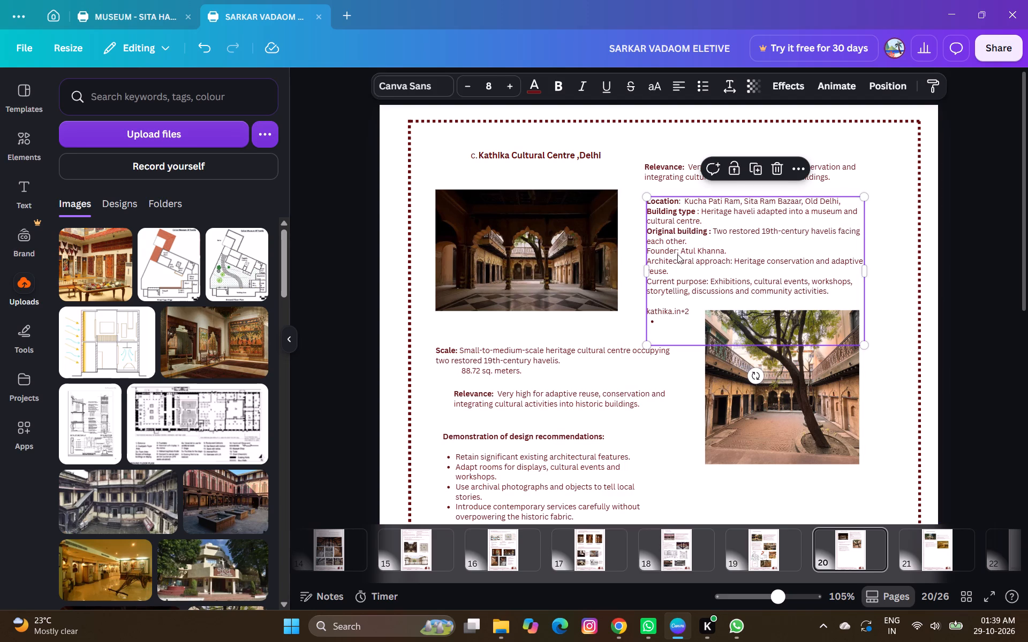
drag(677, 253, 640, 253)
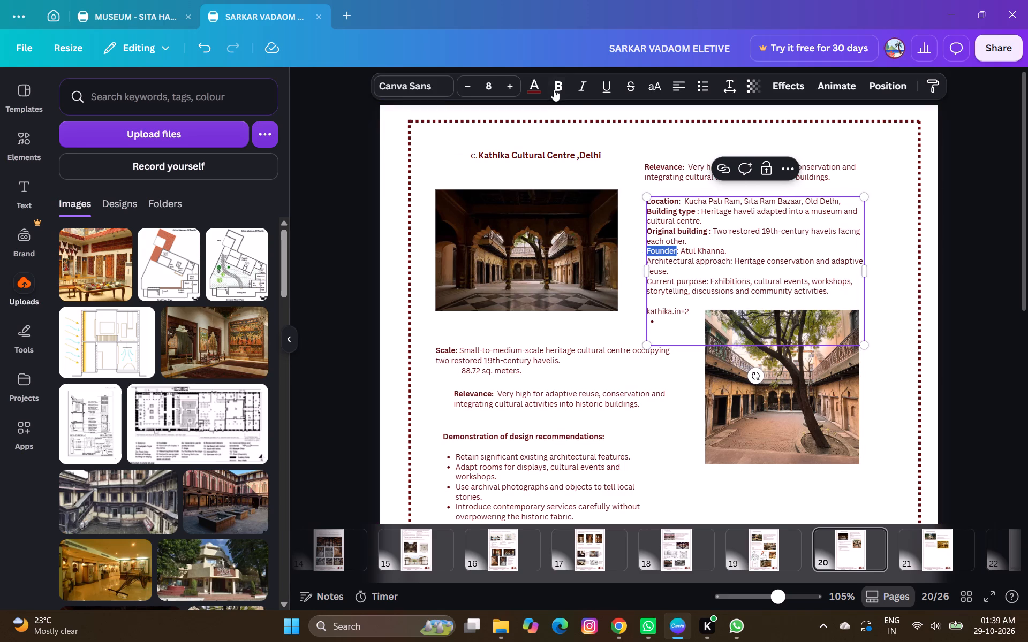
click(554, 87)
click(674, 245)
click(675, 250)
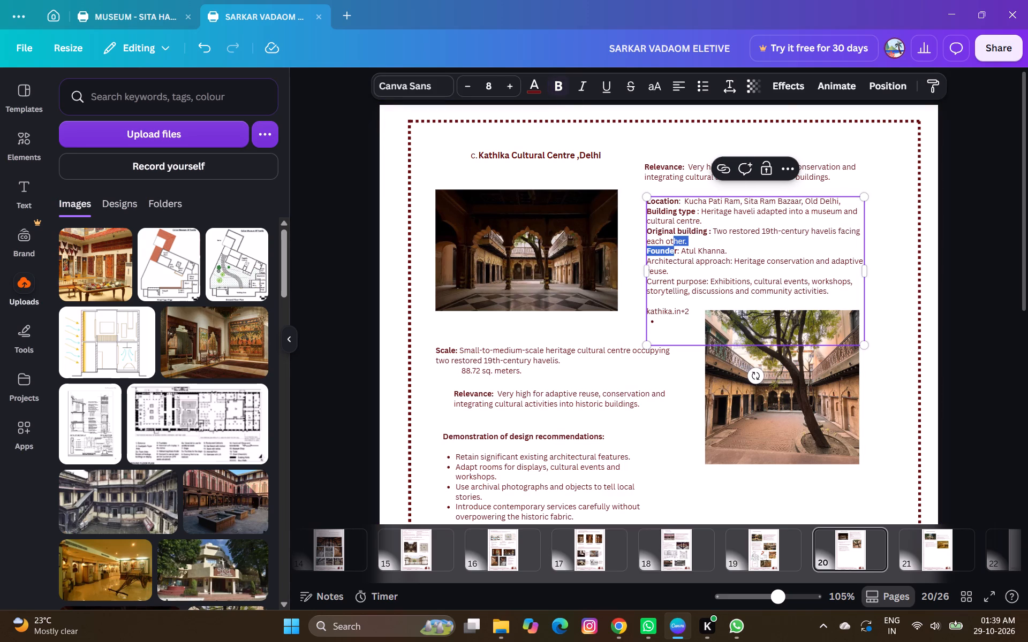
click(672, 251)
click(679, 253)
click(675, 254)
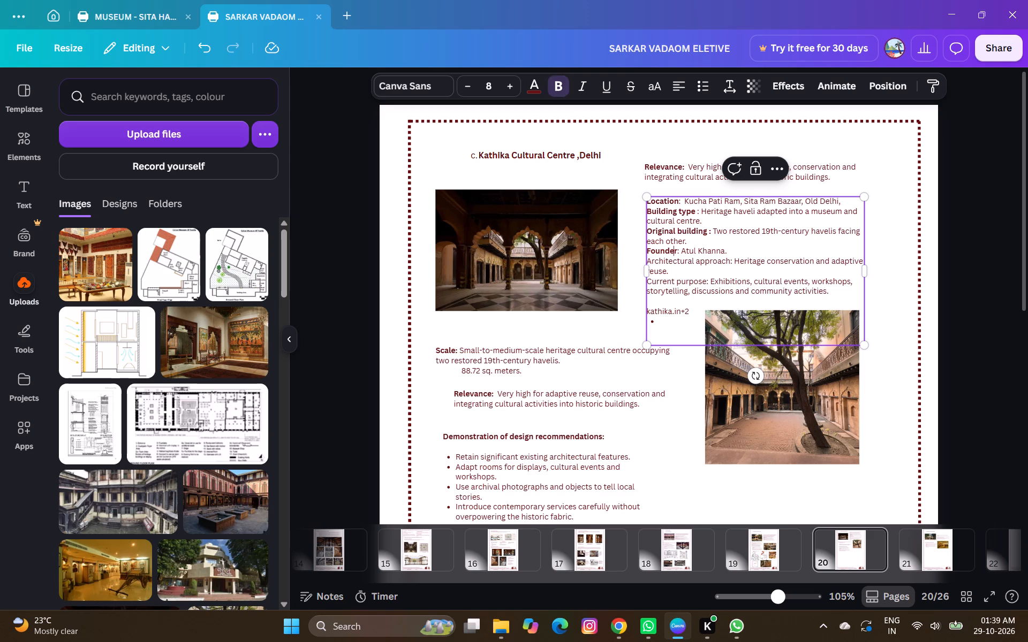
click(678, 255)
key(space)
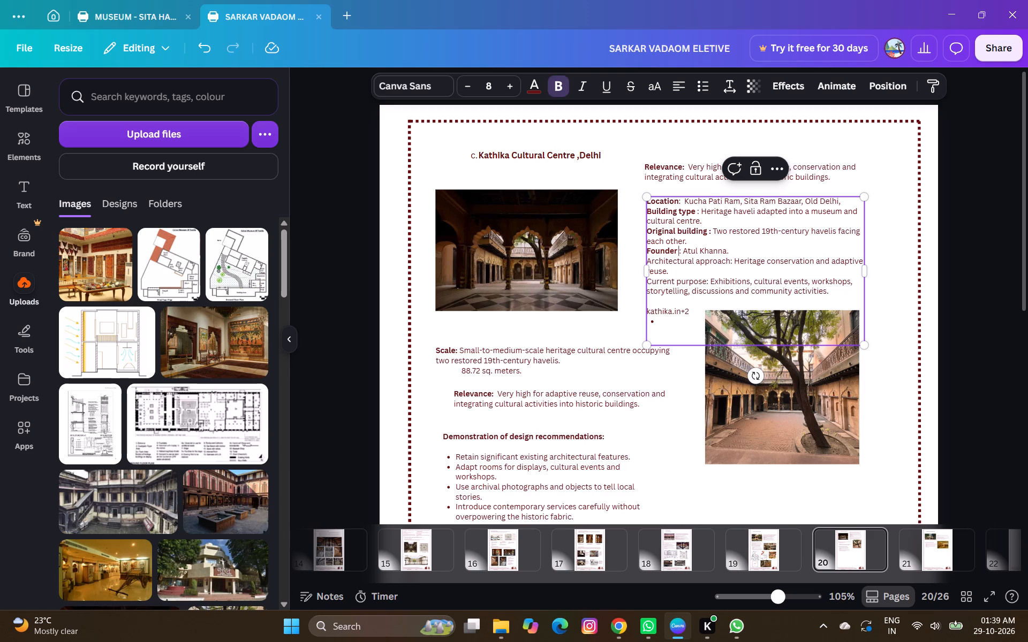
Add a space before the colon after "Architectural approach" and make that label bold.
click(730, 261)
key(space)
click(730, 262)
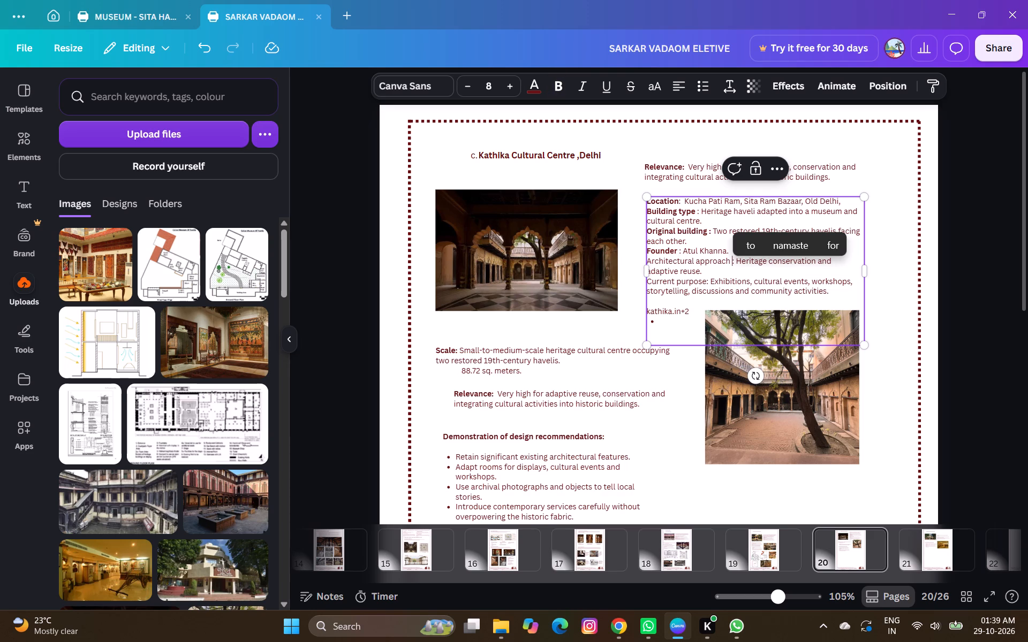
drag(730, 261, 717, 262)
click(729, 261)
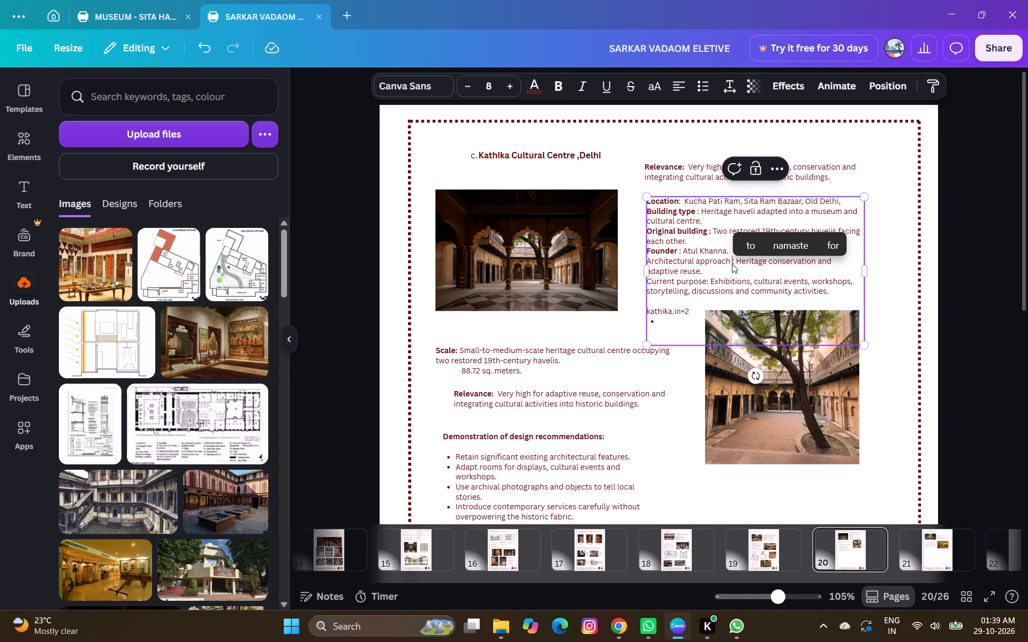
click(729, 262)
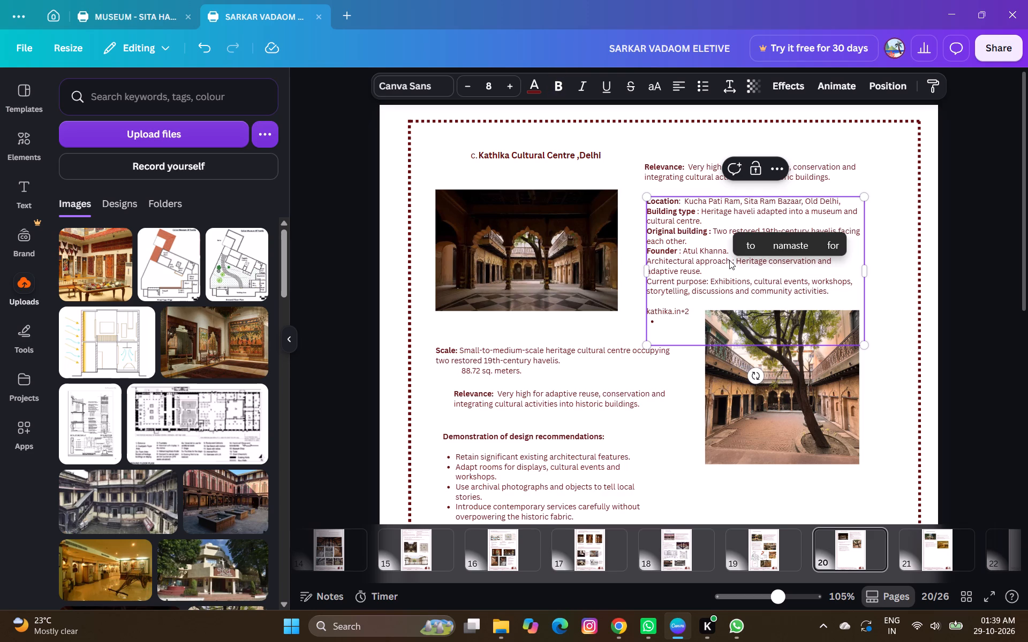
click(729, 260)
click(899, 264)
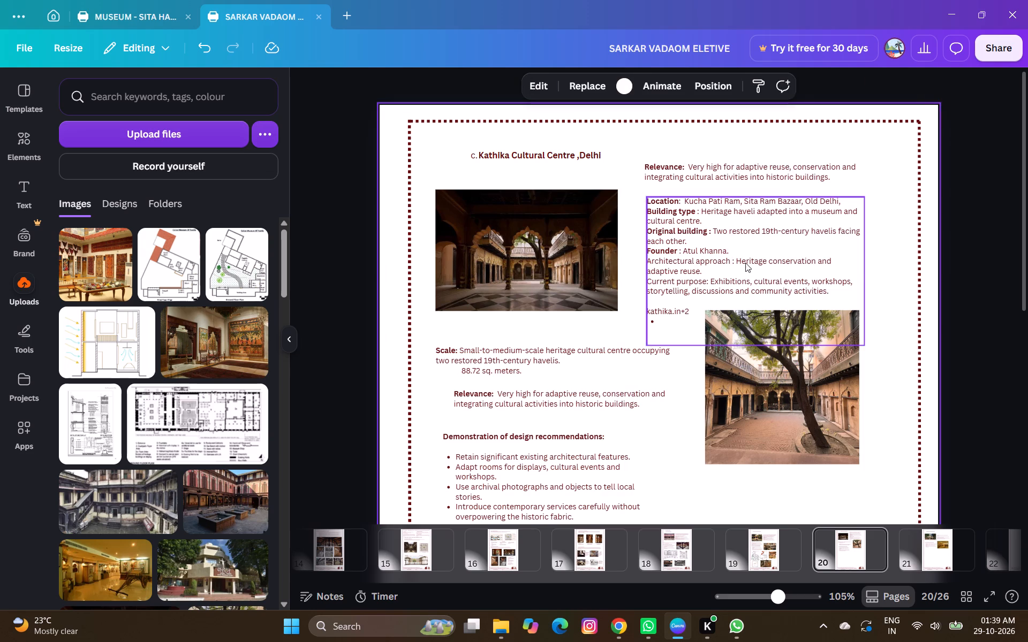
double_click(732, 260)
drag(730, 262, 662, 263)
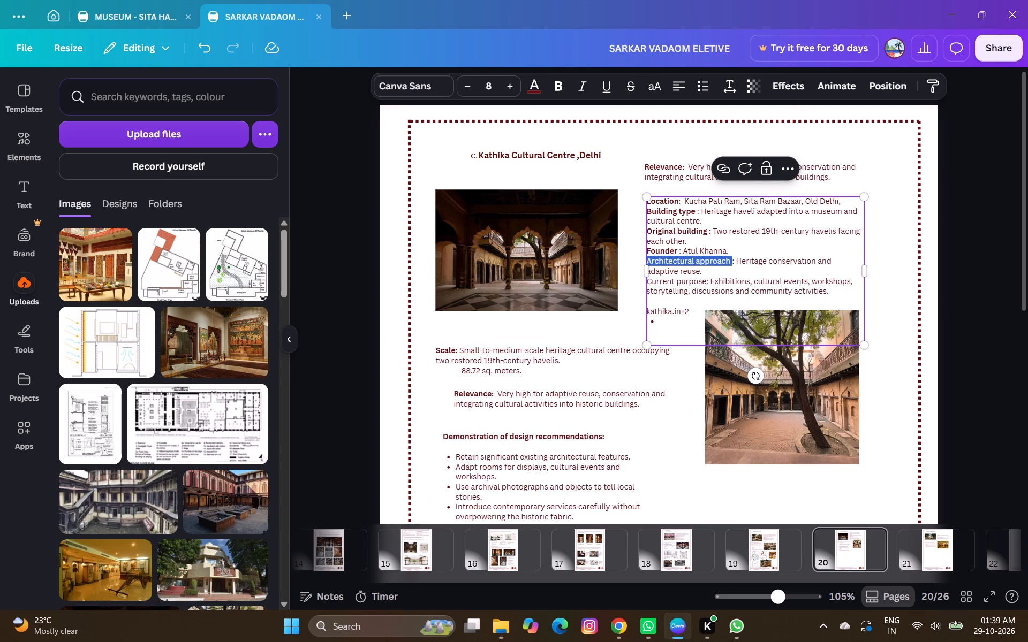
click(559, 91)
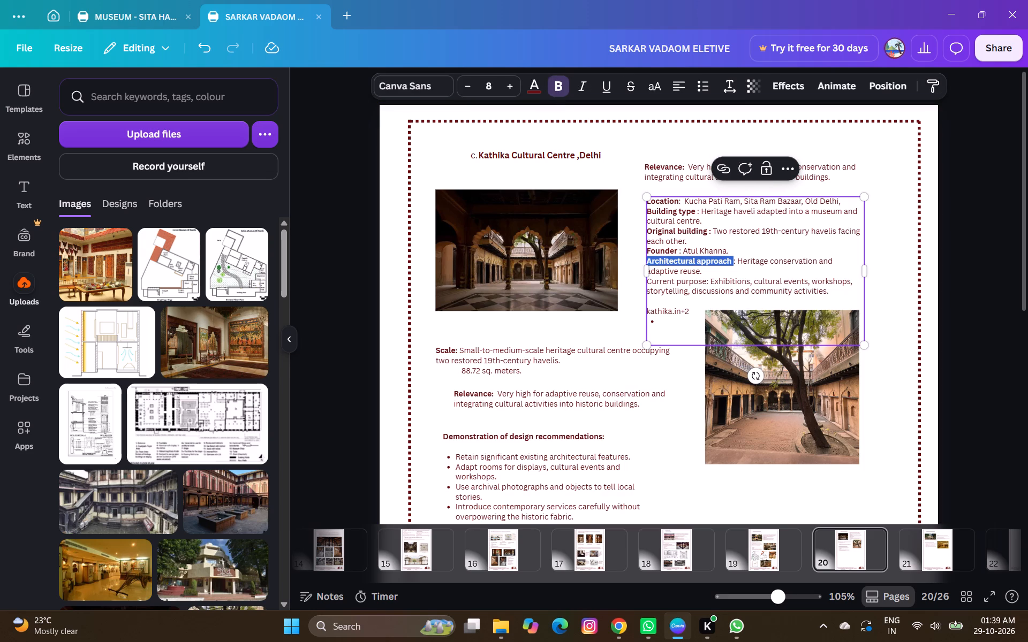
Add a space before the colon after "Current purpose" and make that label bold.
click(706, 281)
key(space)
click(708, 282)
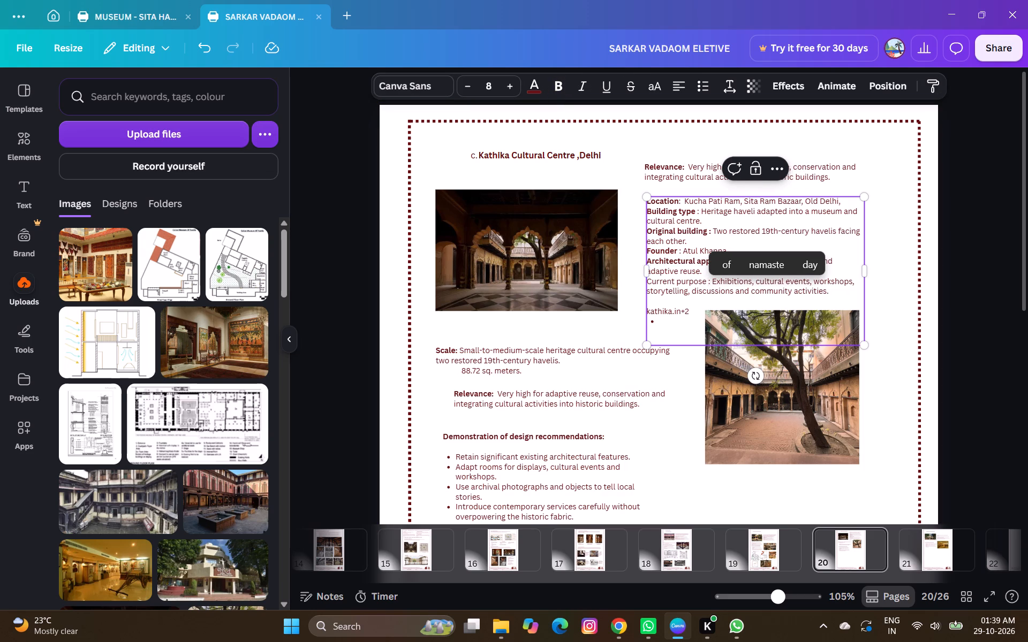
click(910, 292)
click(705, 288)
click(706, 281)
drag(708, 281, 686, 282)
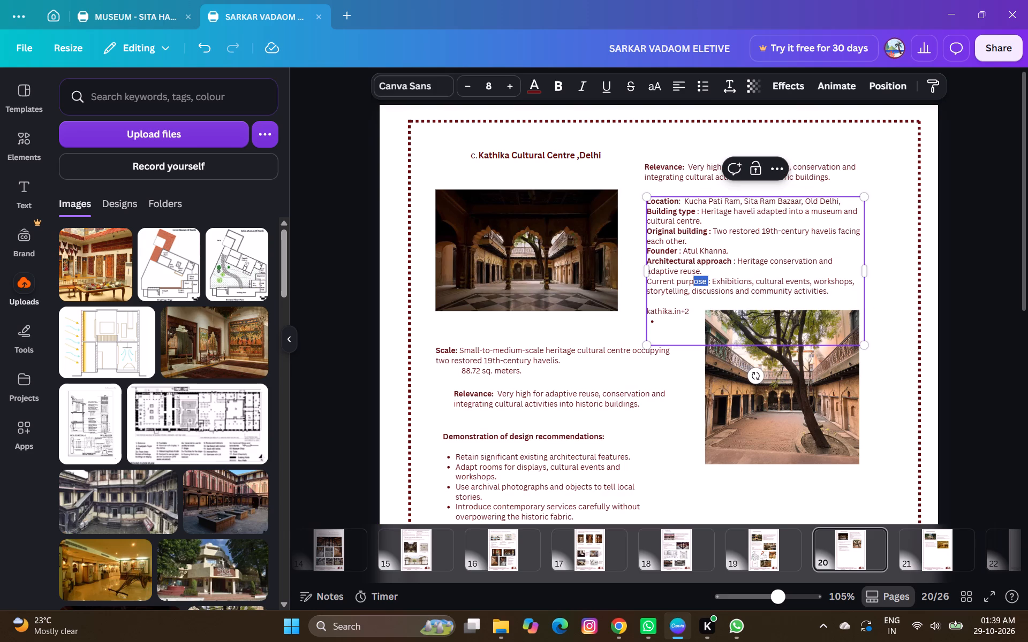
drag(686, 282, 641, 284)
click(556, 83)
click(969, 381)
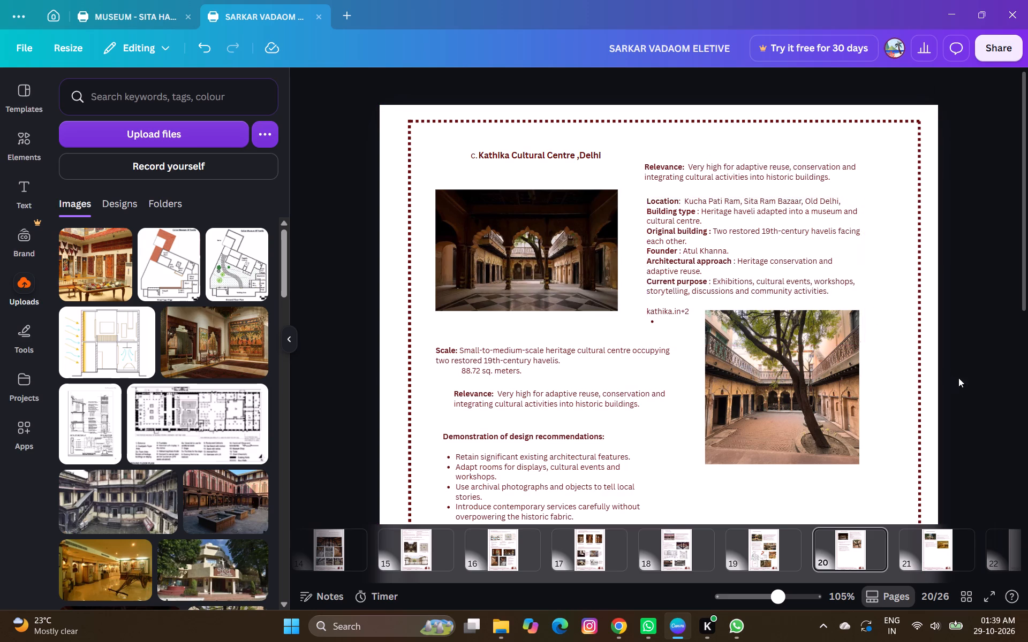
Delete the "kathika.in+2" citation, the empty bullet and the blank lines at the end of the general information text.
click(689, 308)
click(694, 310)
drag(694, 310, 647, 310)
key(BackSpace)
click(667, 319)
key(BackSpace)
click(666, 321)
key(BackSpace)
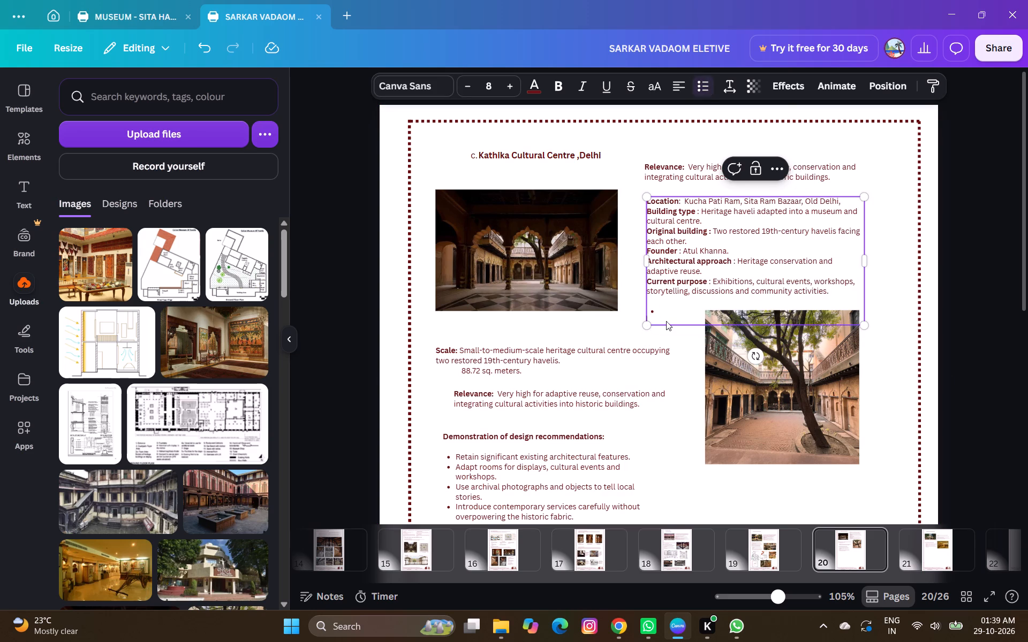
key(BackSpace)
key(BackSpace)
key(BackSpace)
click(980, 309)
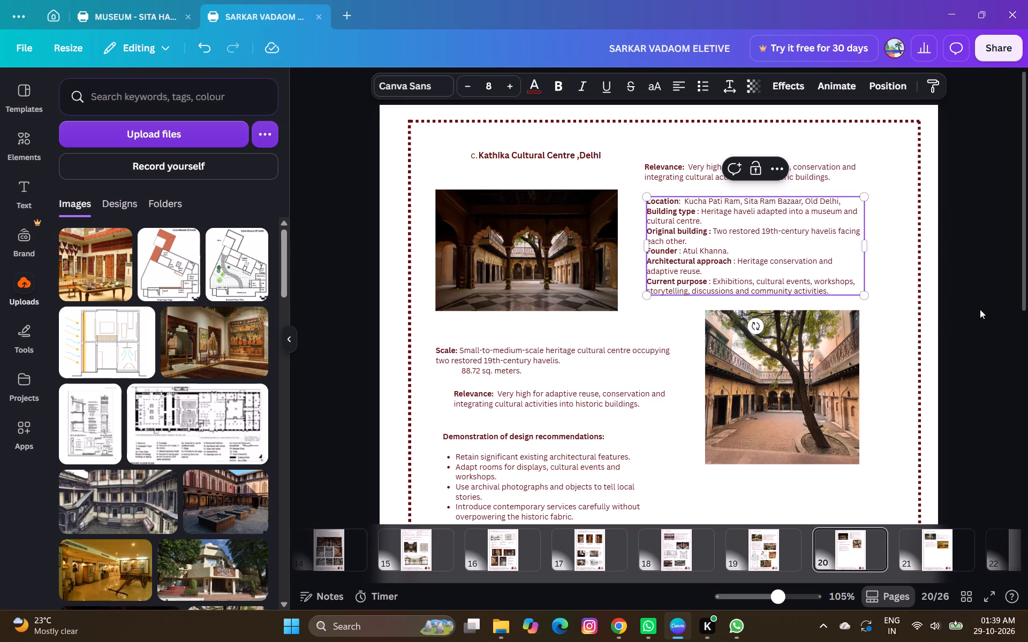
Shift the general information text block and the courtyard tree photo slightly down the page to space them out.
drag(747, 242, 745, 248)
click(989, 338)
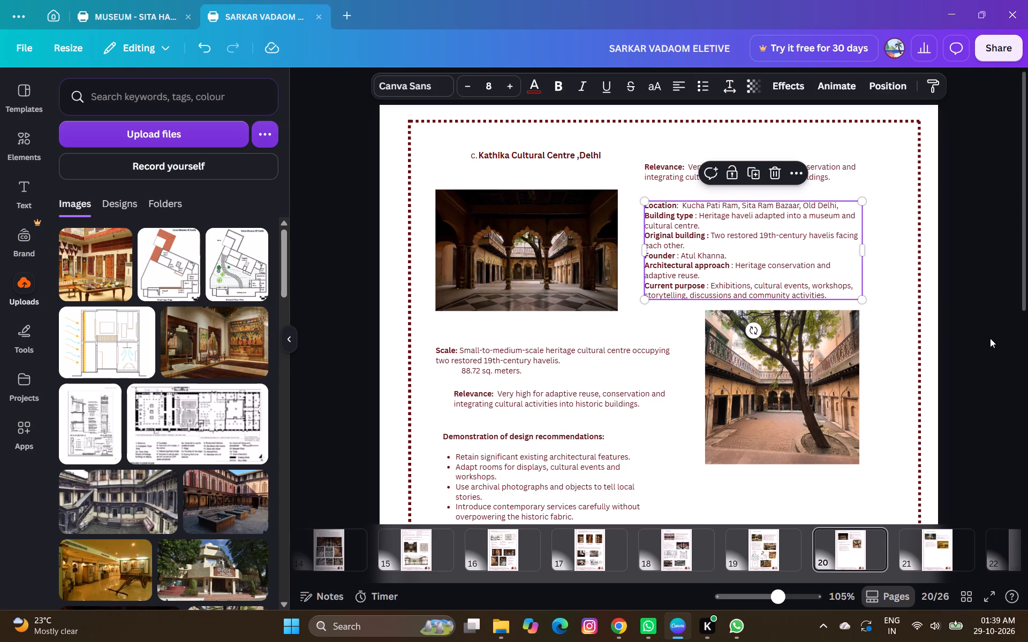
drag(770, 261, 773, 269)
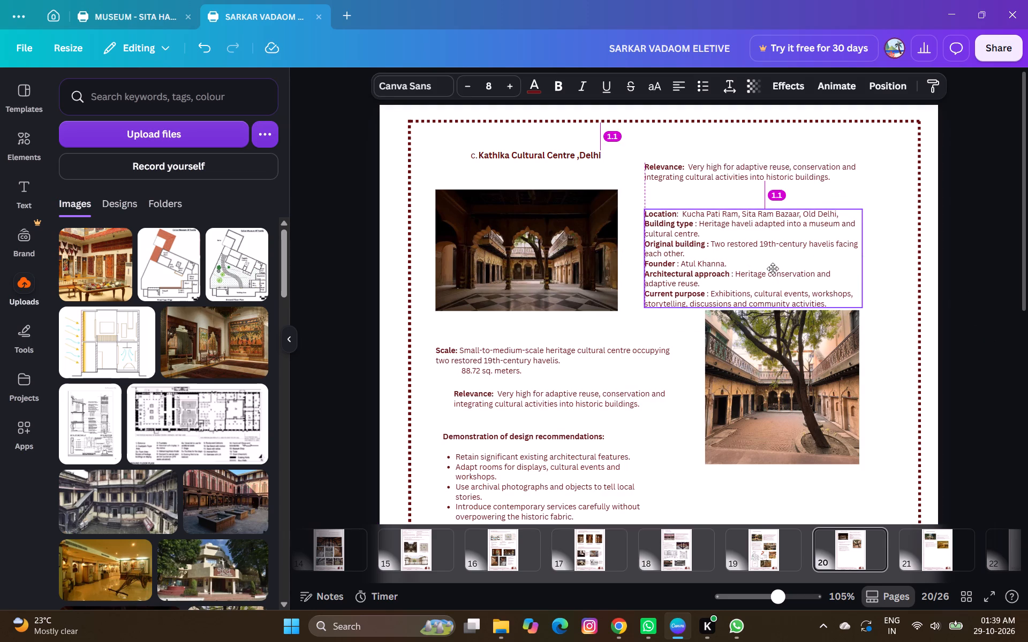
drag(773, 269, 772, 267)
scroll(794, 314, down, 1)
ctrl+scroll(793, 325, down, 1)
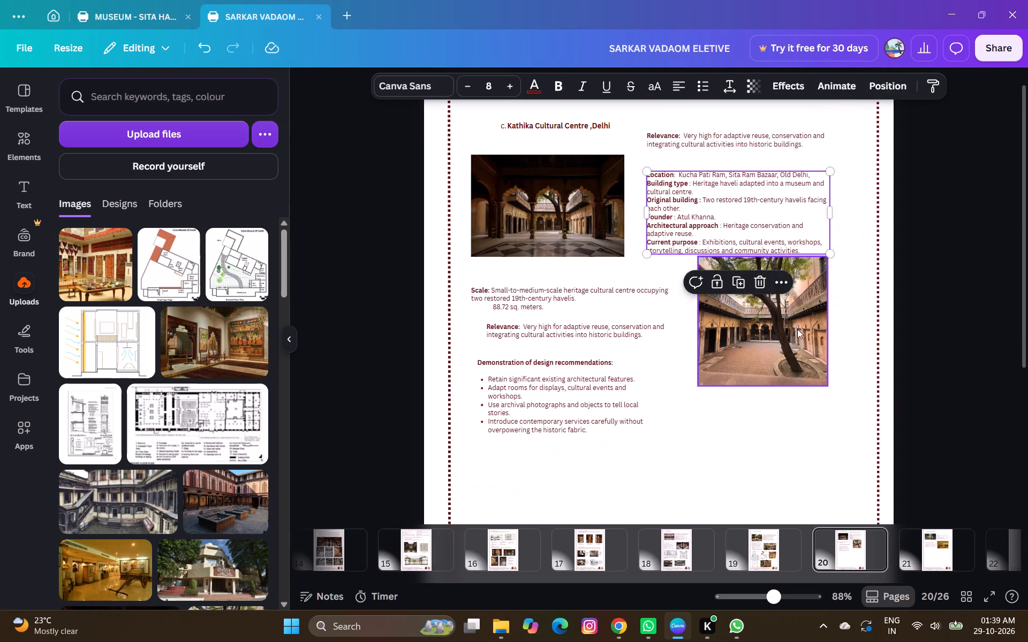
ctrl+scroll(800, 337, down, 1)
drag(776, 319, 780, 342)
scroll(782, 345, up, 1)
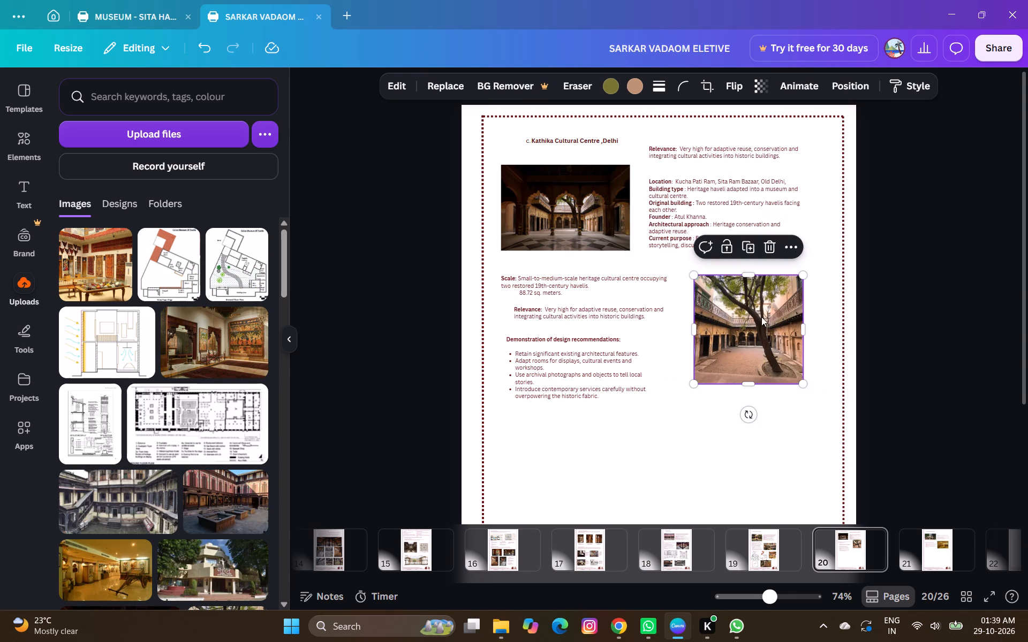
ctrl+scroll(810, 287, up, 2)
ctrl+scroll(755, 316, down, 1)
ctrl+scroll(754, 316, up, 1)
drag(750, 177, 751, 187)
scroll(762, 290, up, 1)
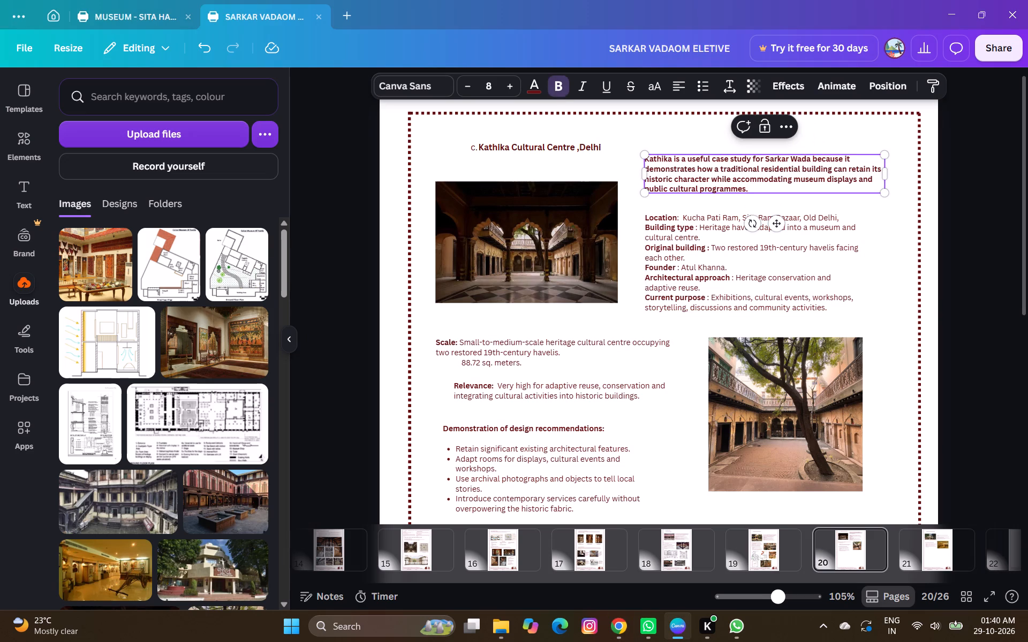
Remove the bold formatting from the whole pasted "Kathika is a useful case study" paragraph.
drag(759, 190, 653, 157)
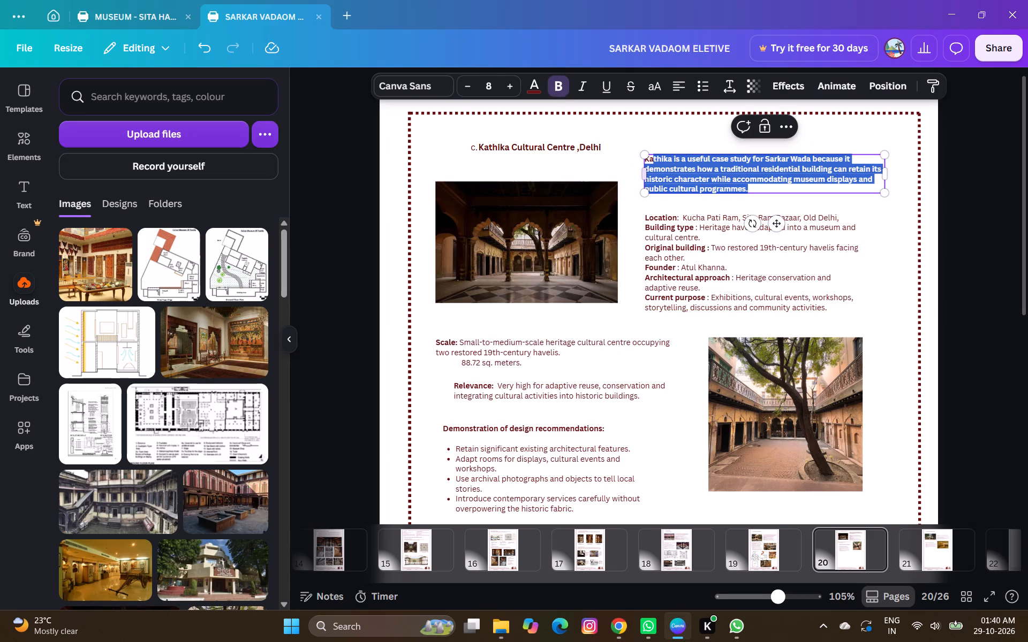
drag(653, 157, 645, 158)
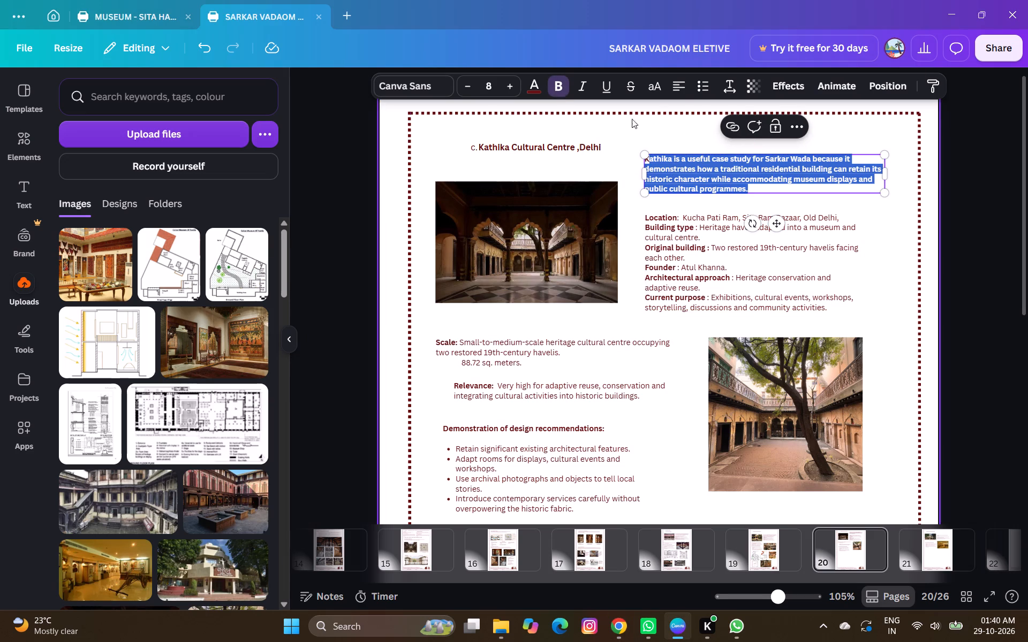
click(569, 81)
click(1027, 246)
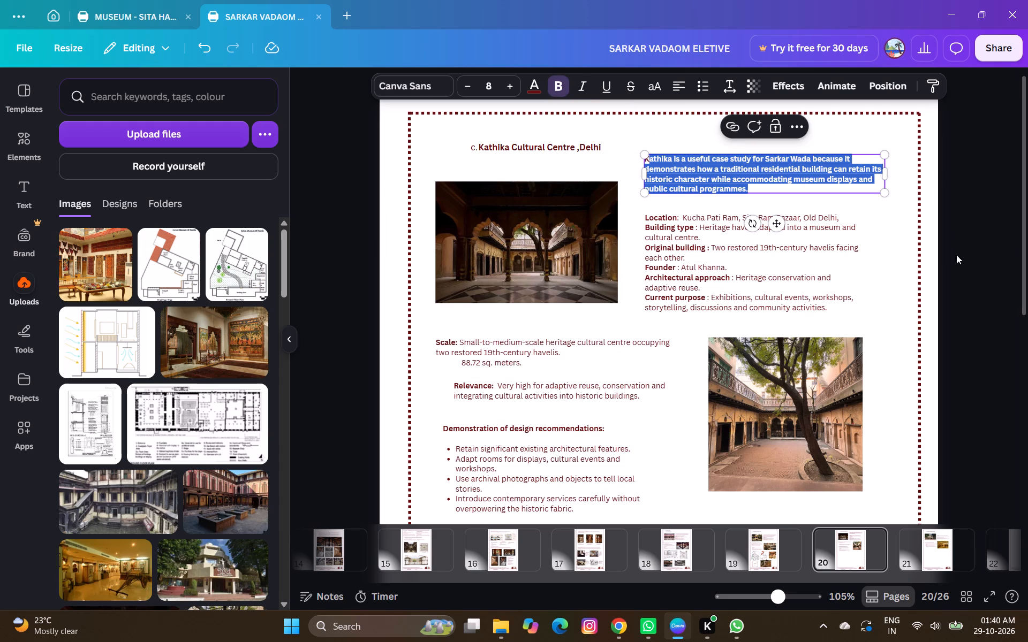
click(987, 257)
triple_click(752, 186)
double_click(750, 186)
drag(748, 186, 652, 161)
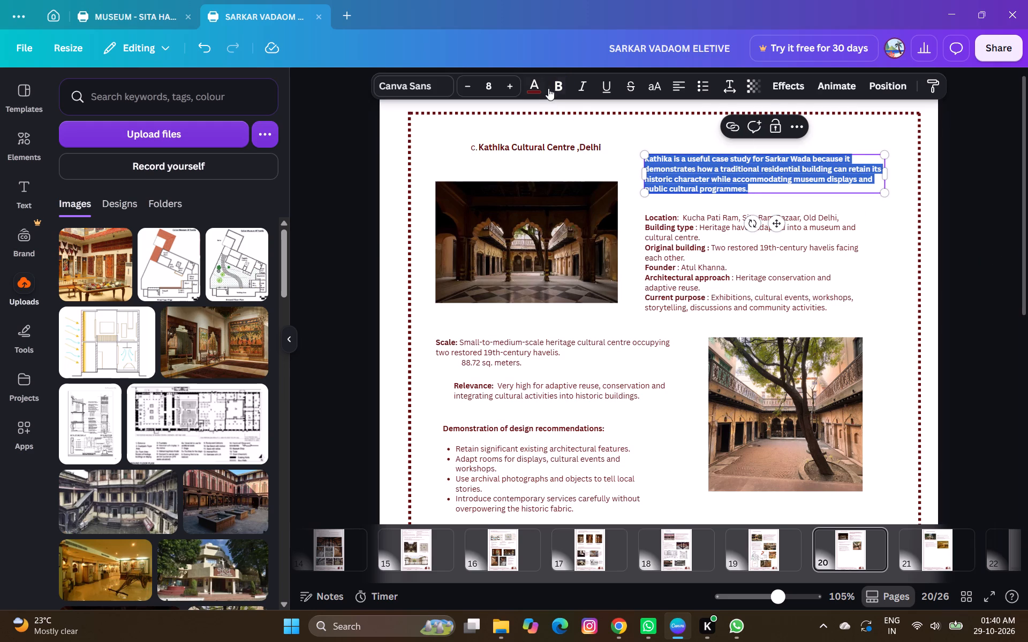
click(560, 87)
click(560, 87)
click(945, 257)
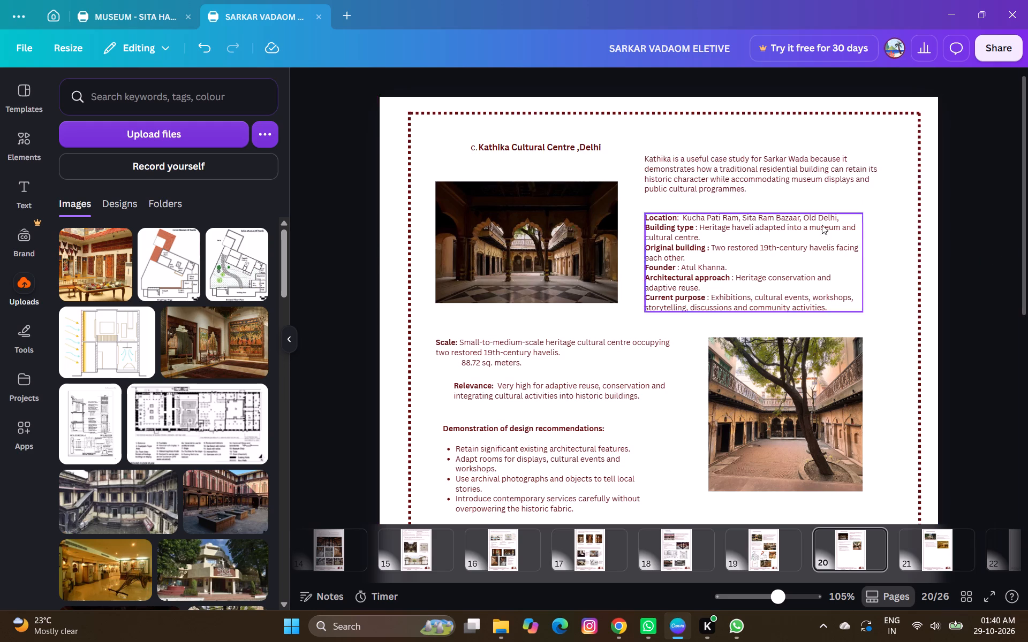
Move the case study paragraph down beside the main photo and align the general information block just beneath it with a small gap.
drag(773, 178, 774, 196)
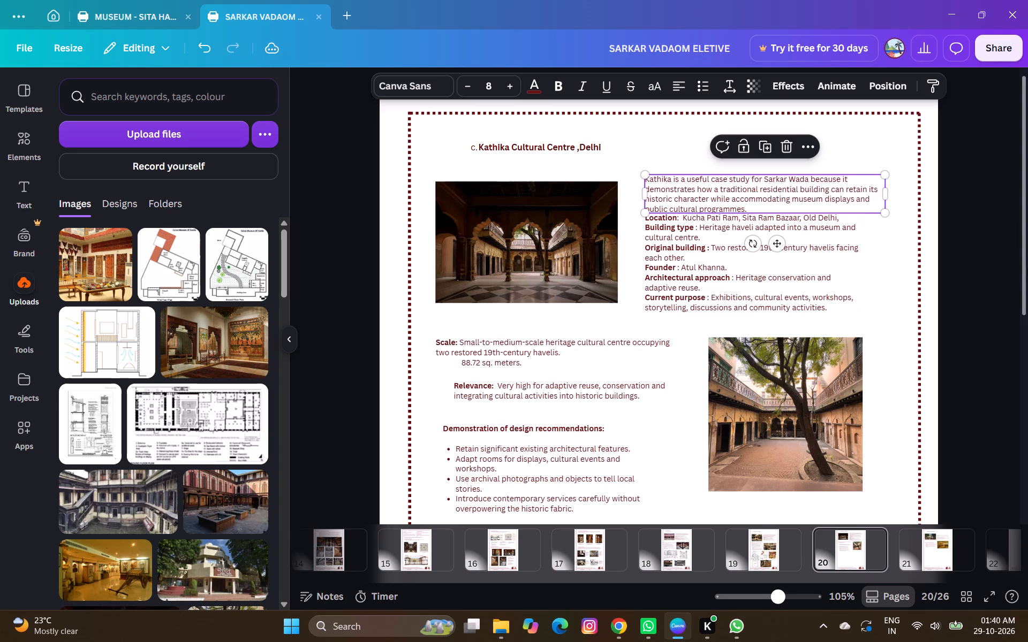
click(974, 277)
click(763, 277)
click(742, 203)
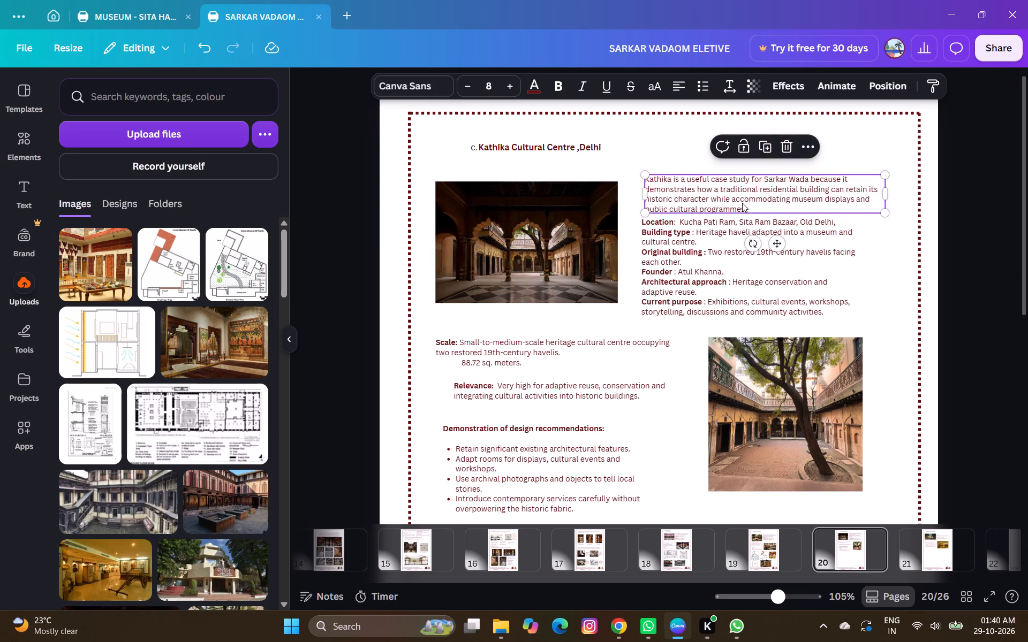
click(744, 206)
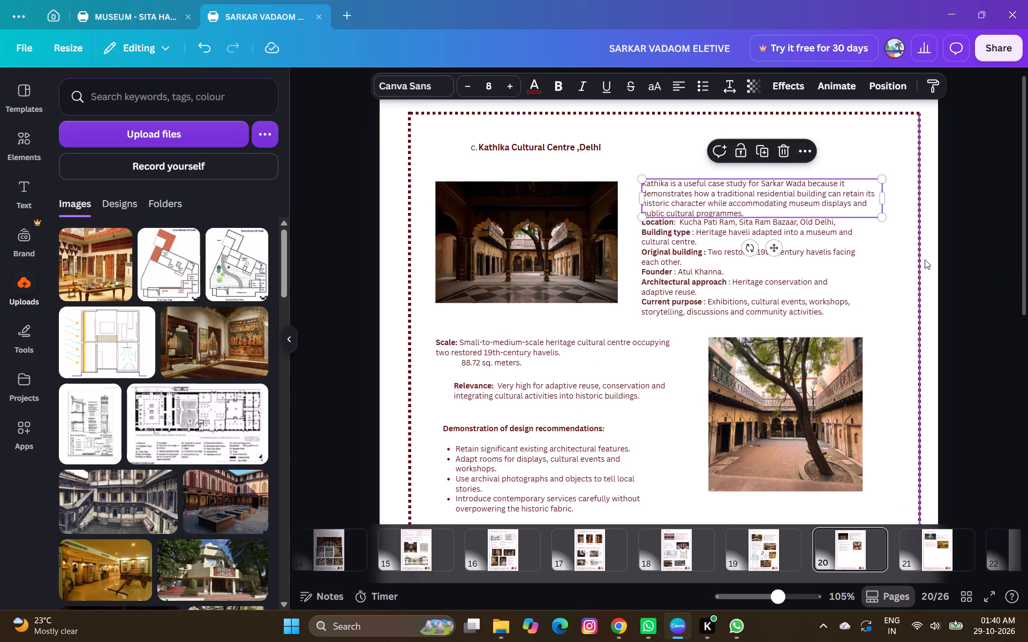
click(925, 259)
drag(783, 296, 784, 298)
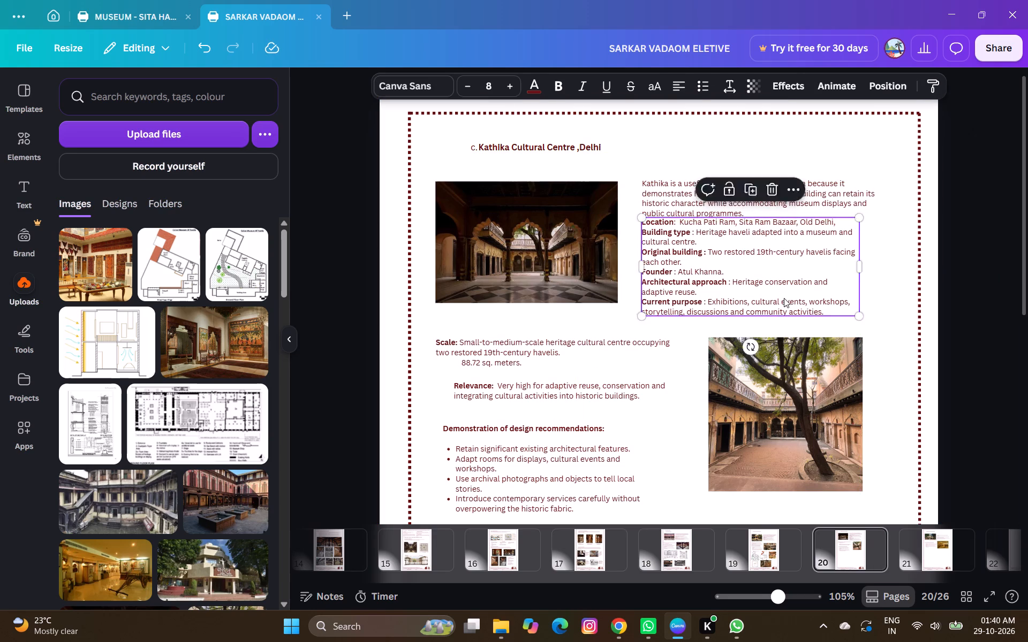
drag(784, 298, 785, 303)
click(965, 301)
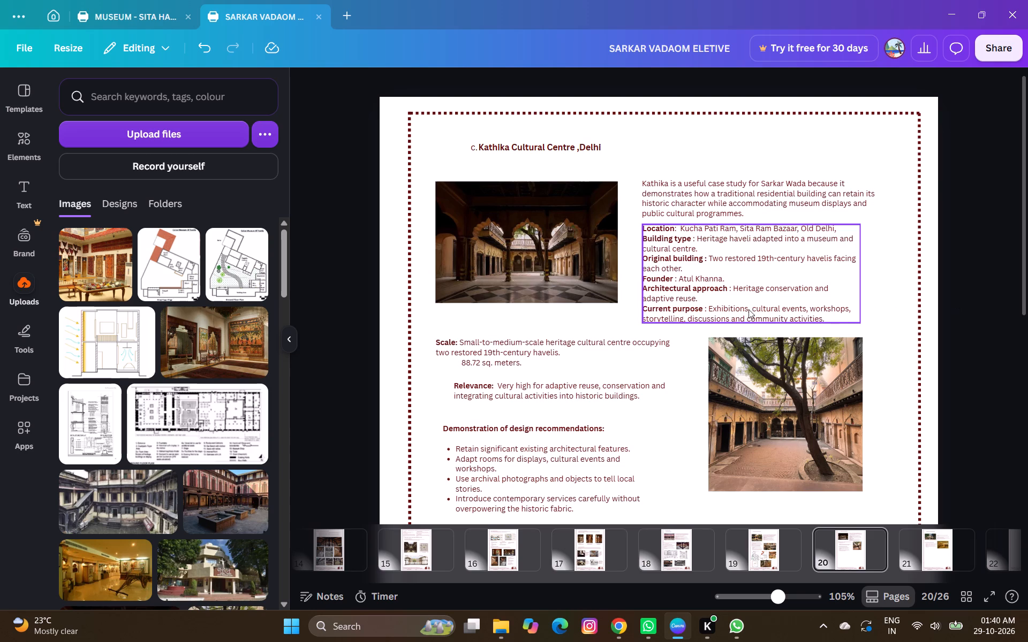
Move the remaining Relevance text up beneath the Scale text, aligned with its left edge.
ctrl+scroll(755, 426, down, 1)
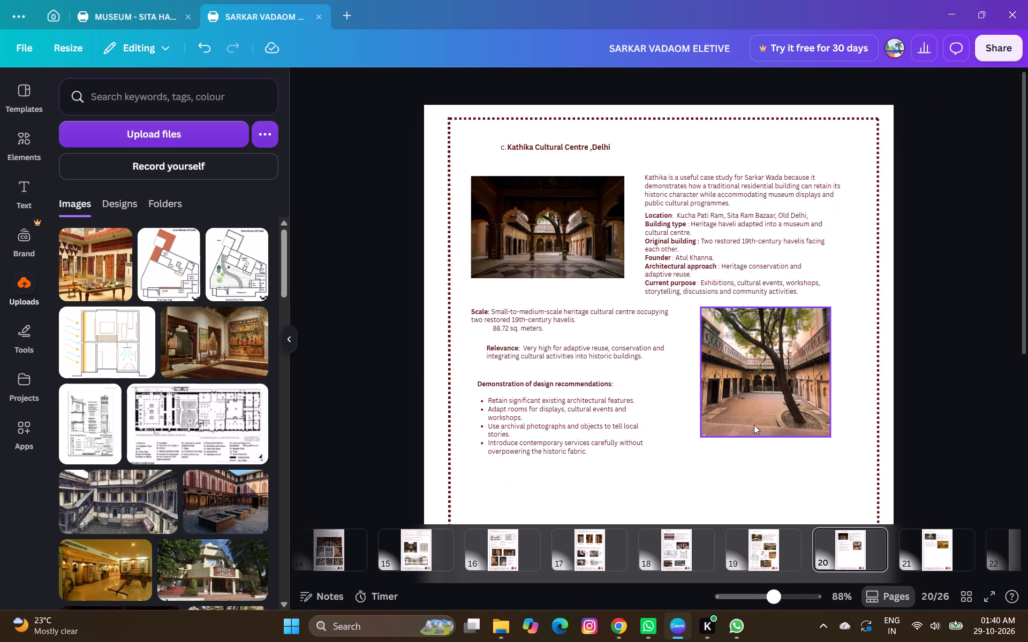
ctrl+scroll(754, 425, down, 1)
click(755, 359)
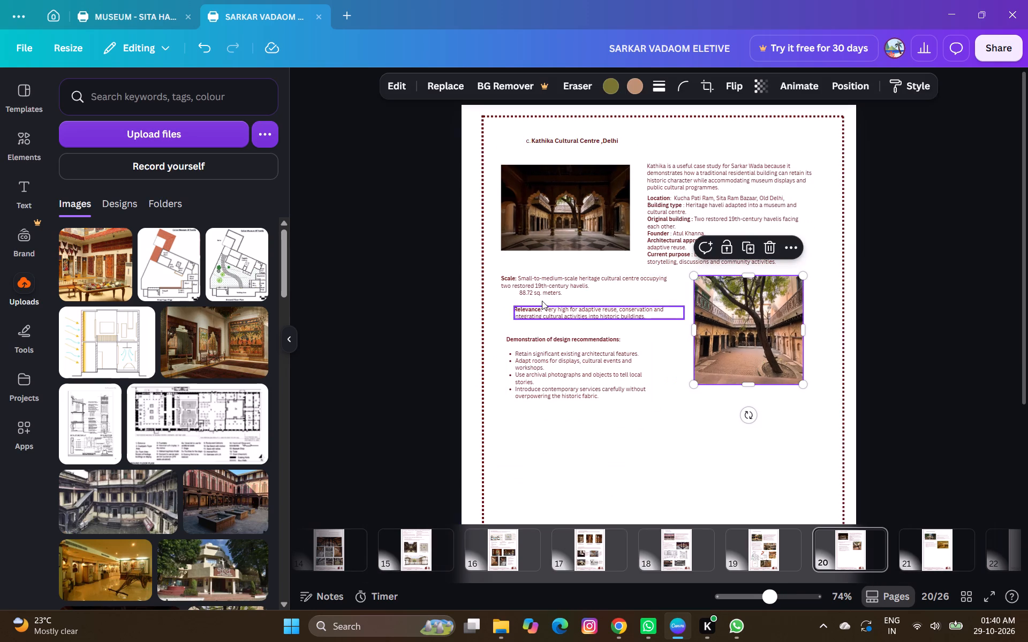
click(554, 286)
click(569, 309)
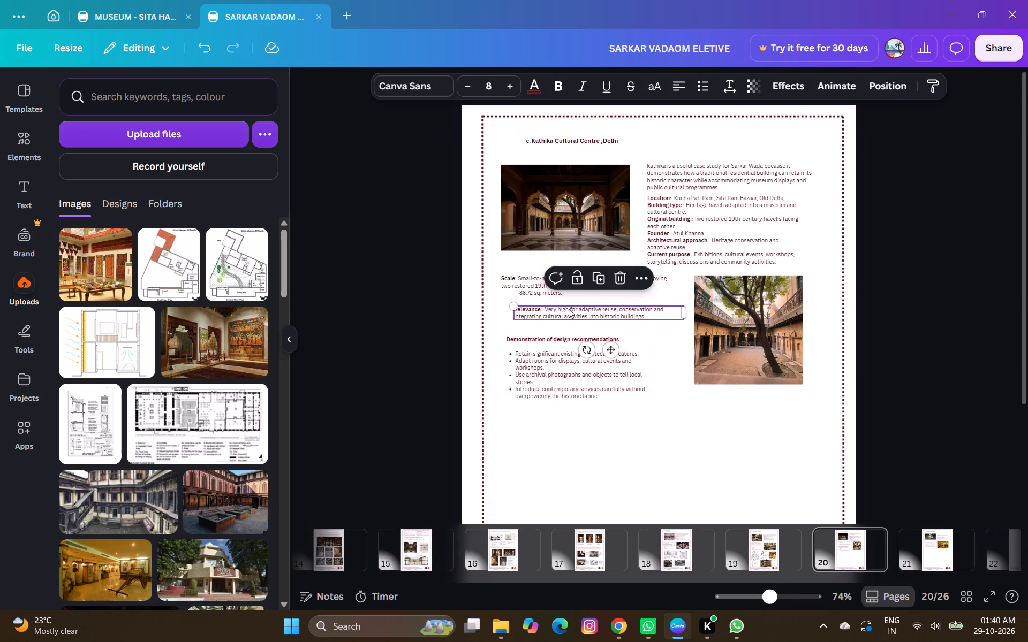
drag(570, 309, 556, 304)
Move the Demonstration of design recommendations block up beneath the Relevance text, aligned with its left edge.
drag(559, 370, 559, 366)
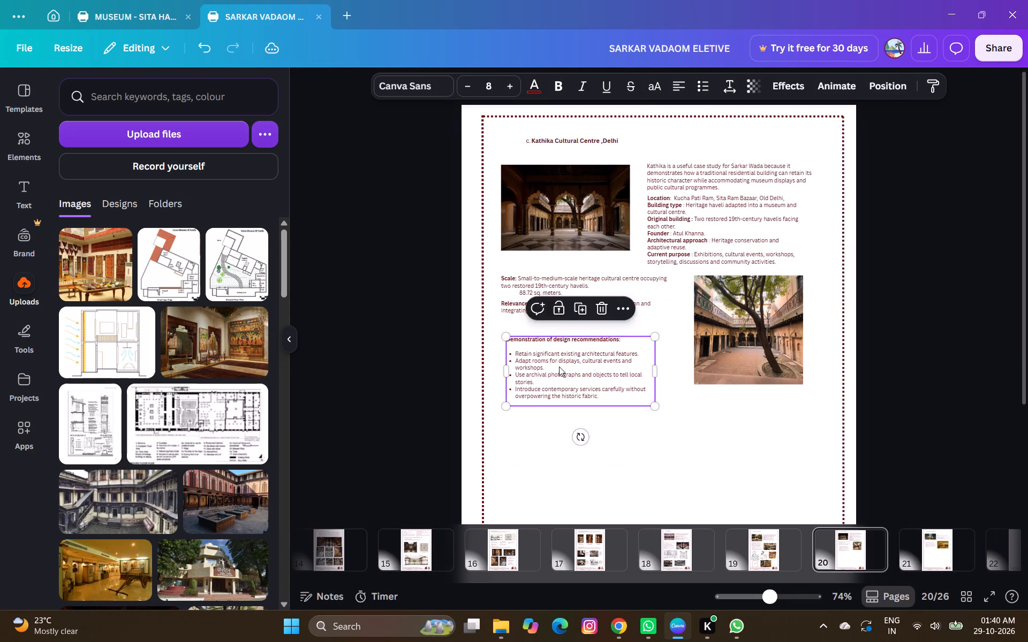
drag(559, 366, 553, 351)
click(623, 423)
Enlarge the courtyard tree photo slightly, keeping it beside the Scale text beneath the general information block.
scroll(652, 407, down, 1)
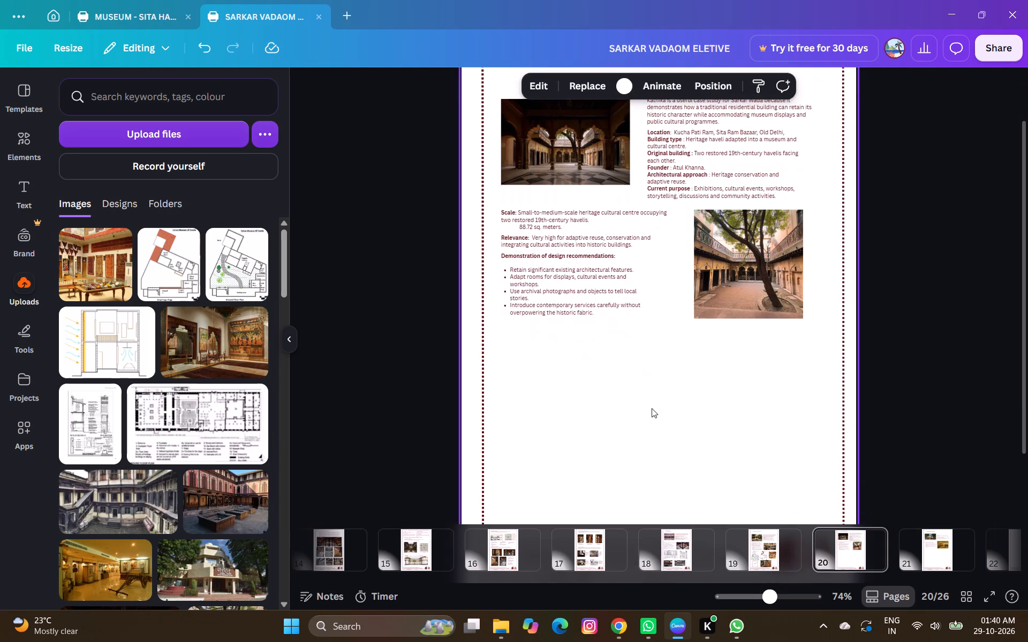
ctrl+scroll(652, 408, down, 3)
ctrl+scroll(657, 418, up, 2)
click(709, 266)
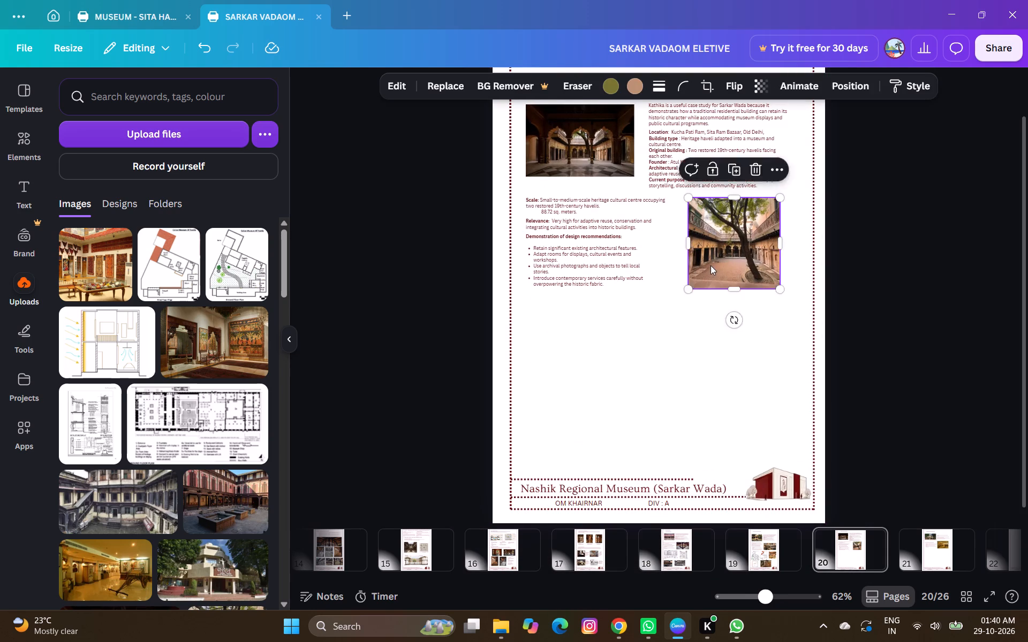
click(785, 295)
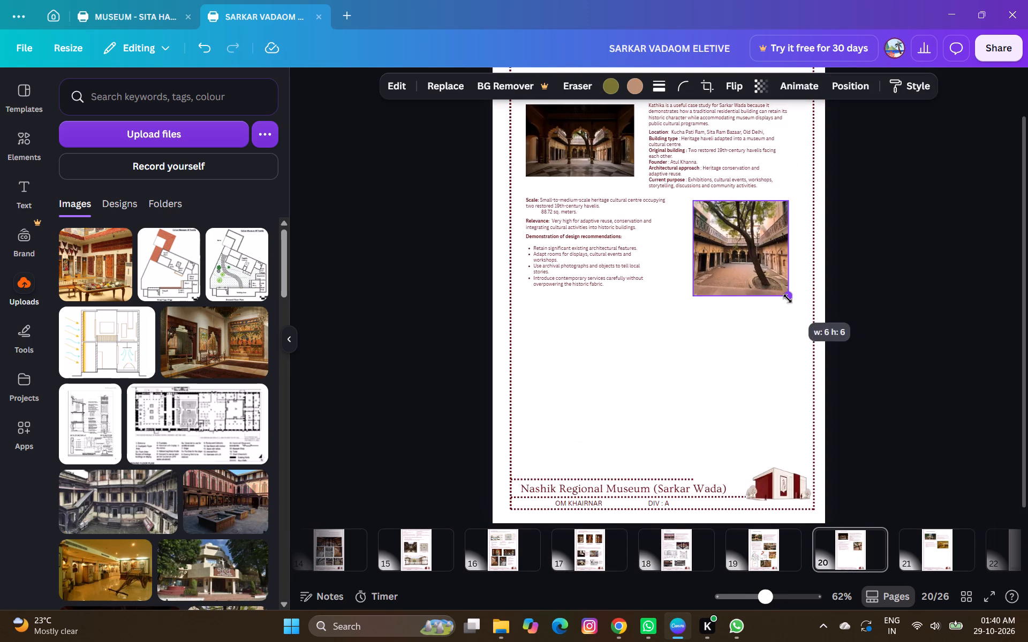
drag(762, 264, 757, 262)
click(965, 304)
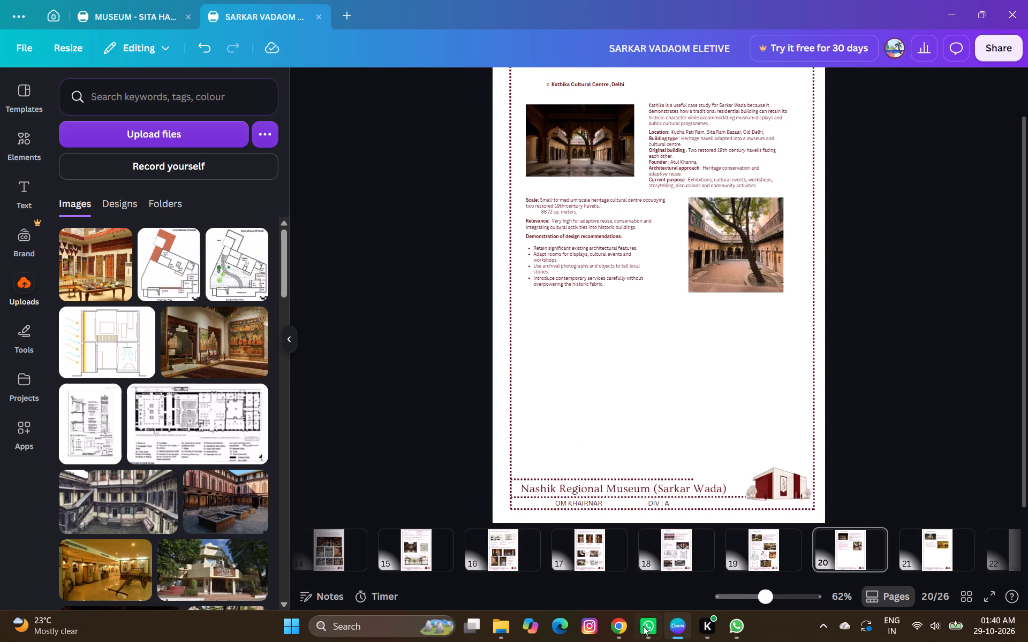
Copy the dance performance photo under Planning and spatial organisation in ChatGPT and paste it onto the Kathika page in Canva.
click(615, 629)
scroll(656, 470, down, 4)
click(961, 258)
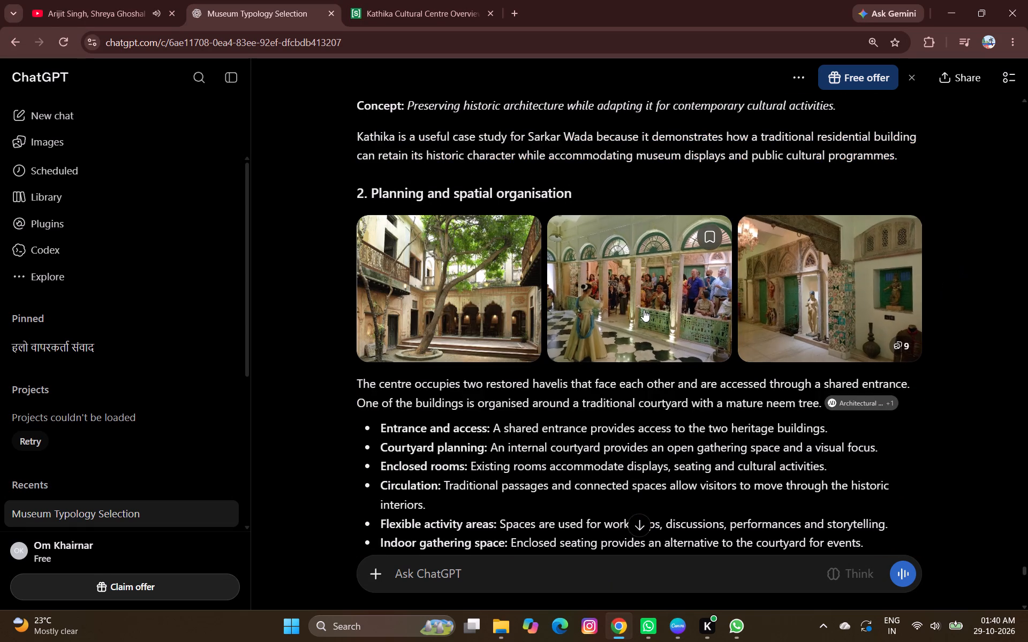
click(644, 310)
right_click(668, 315)
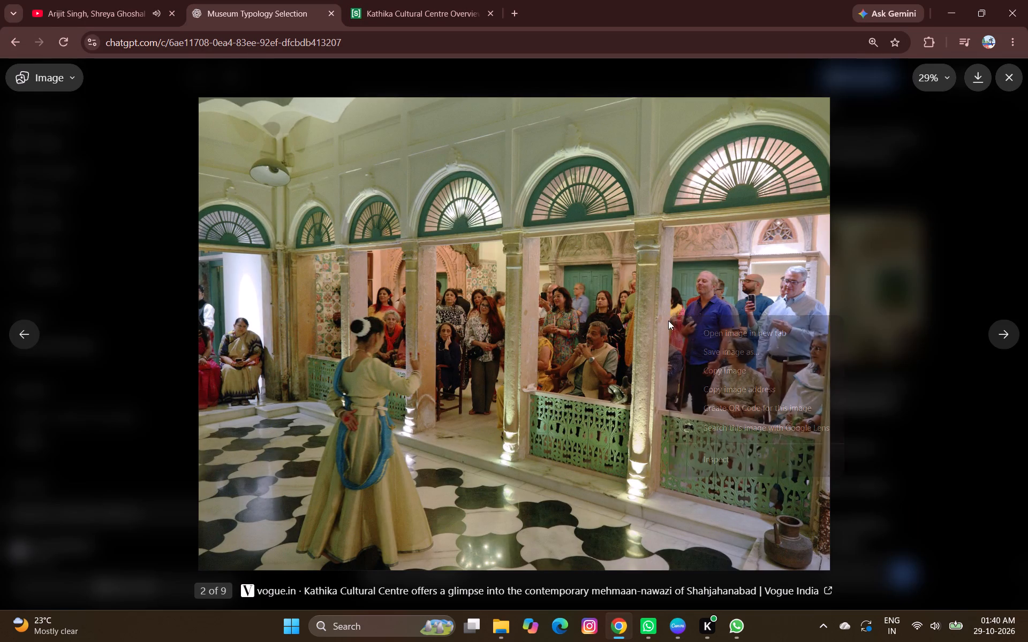
click(739, 371)
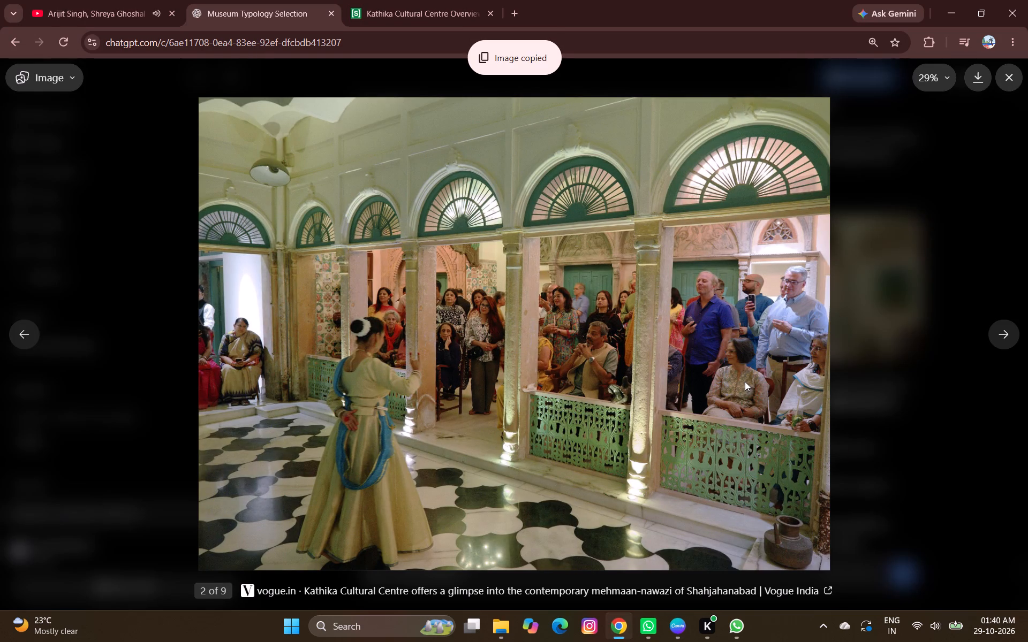
key(alt+Tab)
key(ctrl+v)
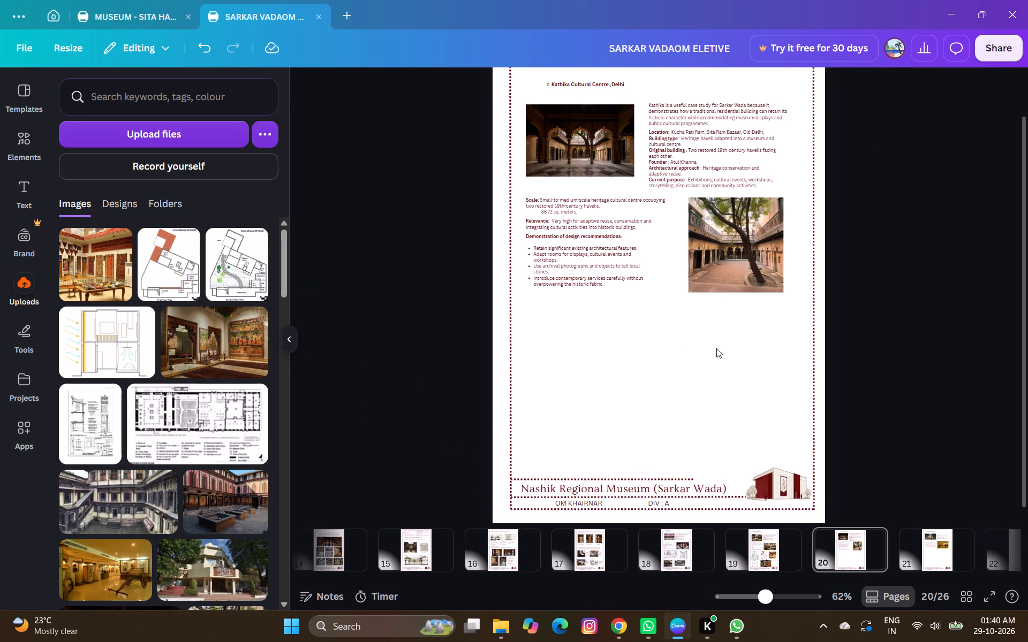
Shrink the pasted performance photo and place it beneath the courtyard tree photo with their left edges aligned.
drag(780, 379, 681, 315)
drag(662, 294, 673, 304)
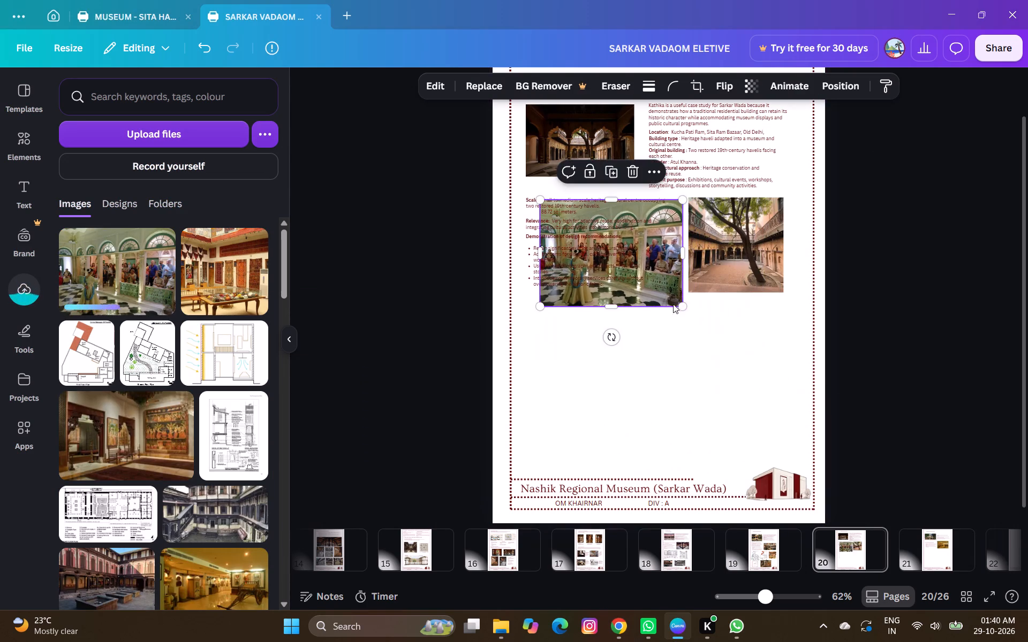
drag(673, 304, 774, 381)
drag(792, 393, 735, 356)
drag(715, 330, 750, 353)
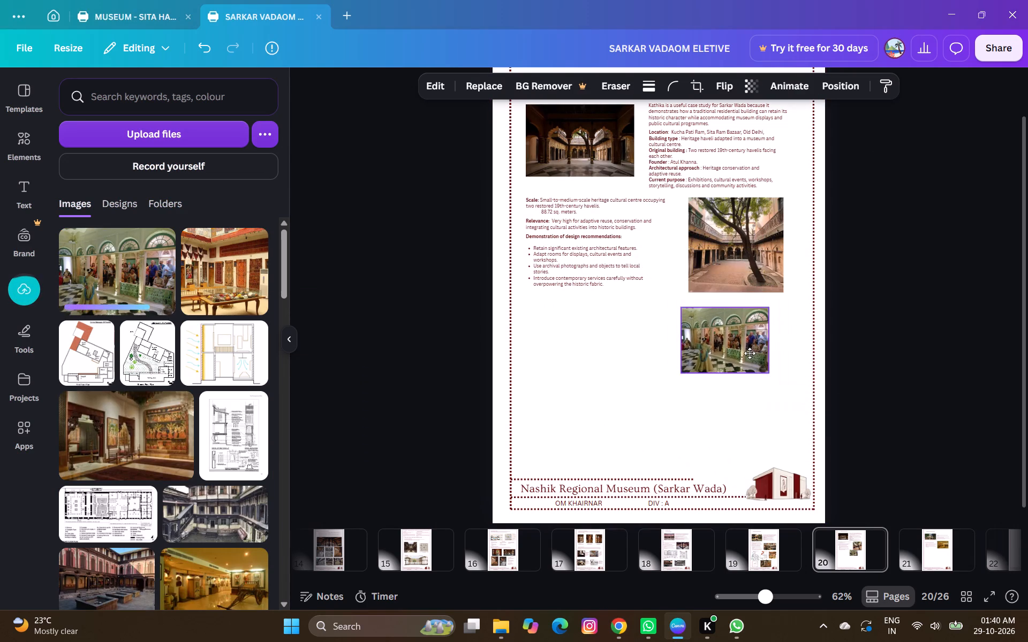
drag(750, 353, 751, 354)
Look through the Kathika Cultural Centre Overview document on Scribd for plans and photos, skipping the ad to unlock its pages.
key(alt+Tab)
click(382, 0)
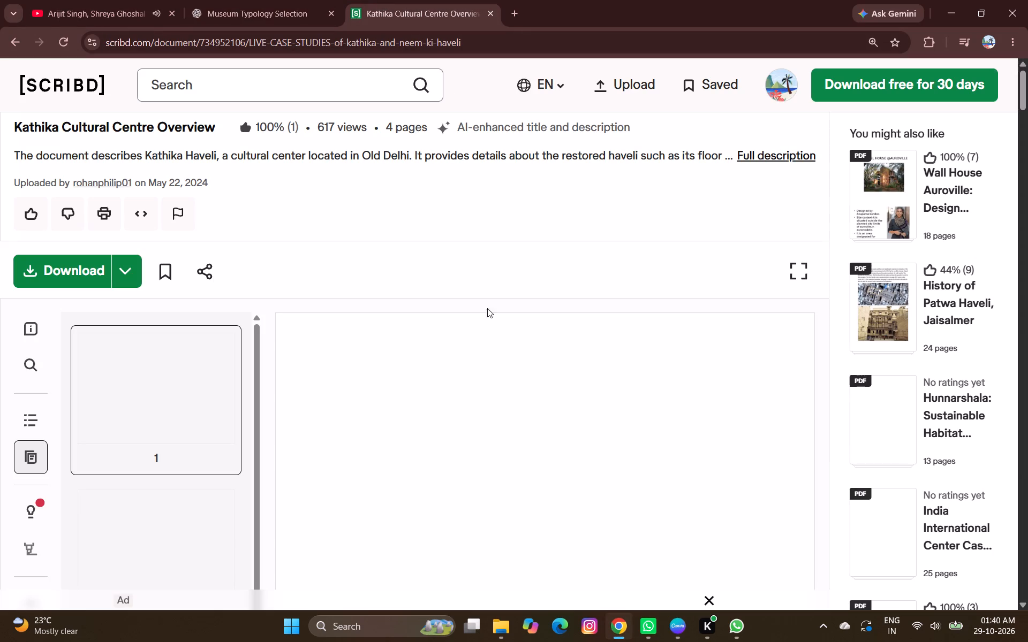
scroll(531, 373, down, 2)
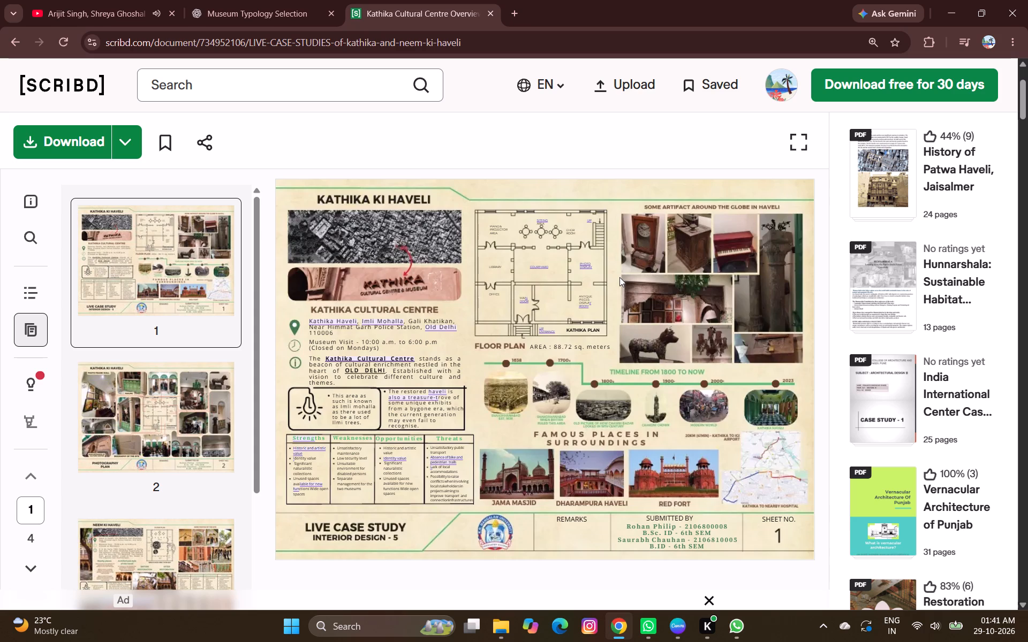
scroll(620, 292, down, 7)
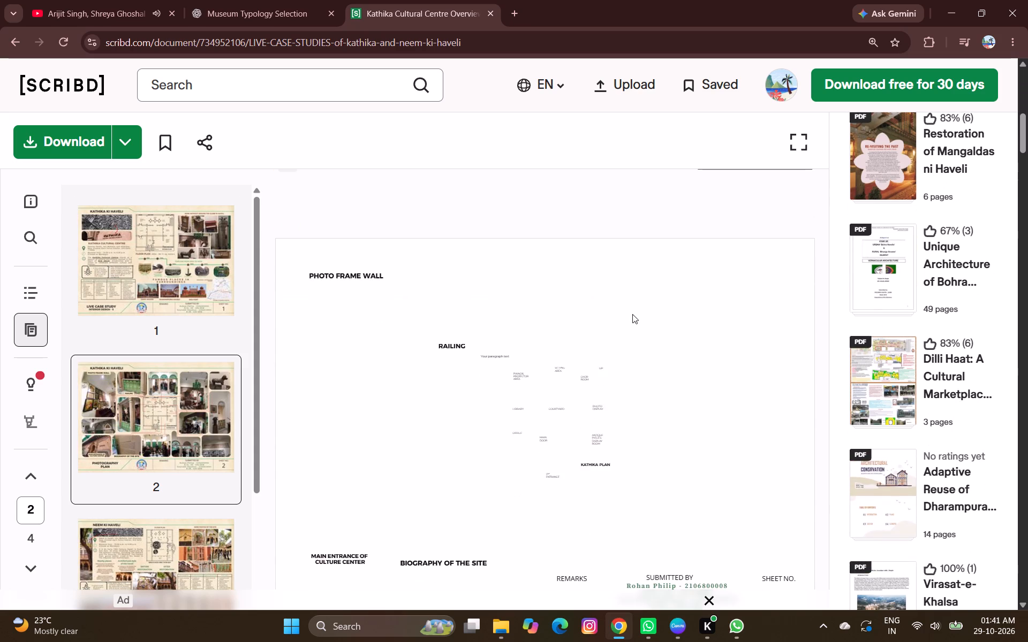
scroll(636, 314, down, 4)
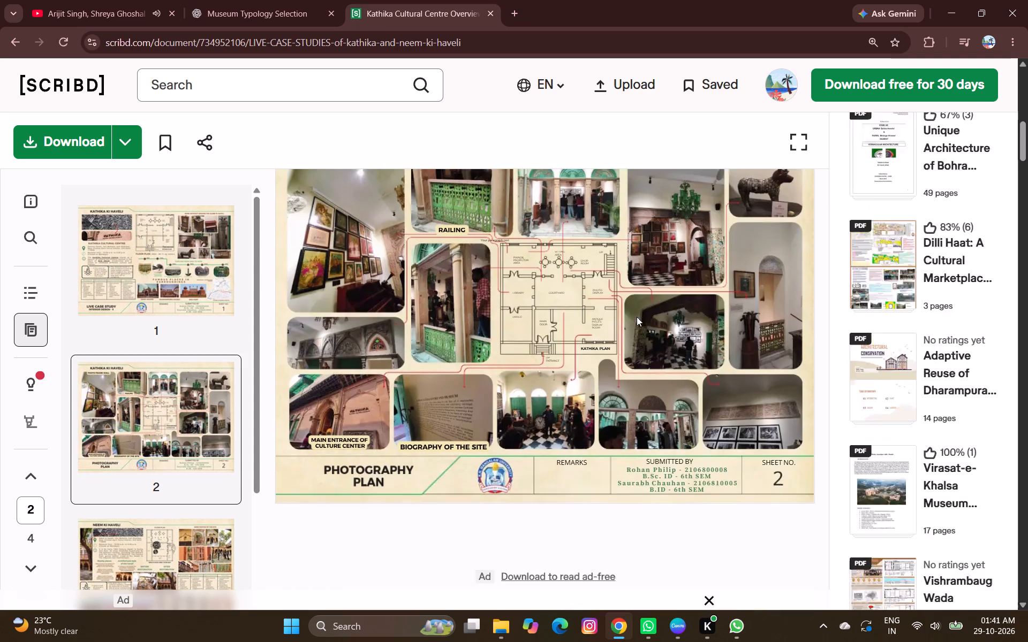
scroll(637, 317, down, 8)
scroll(638, 318, up, 2)
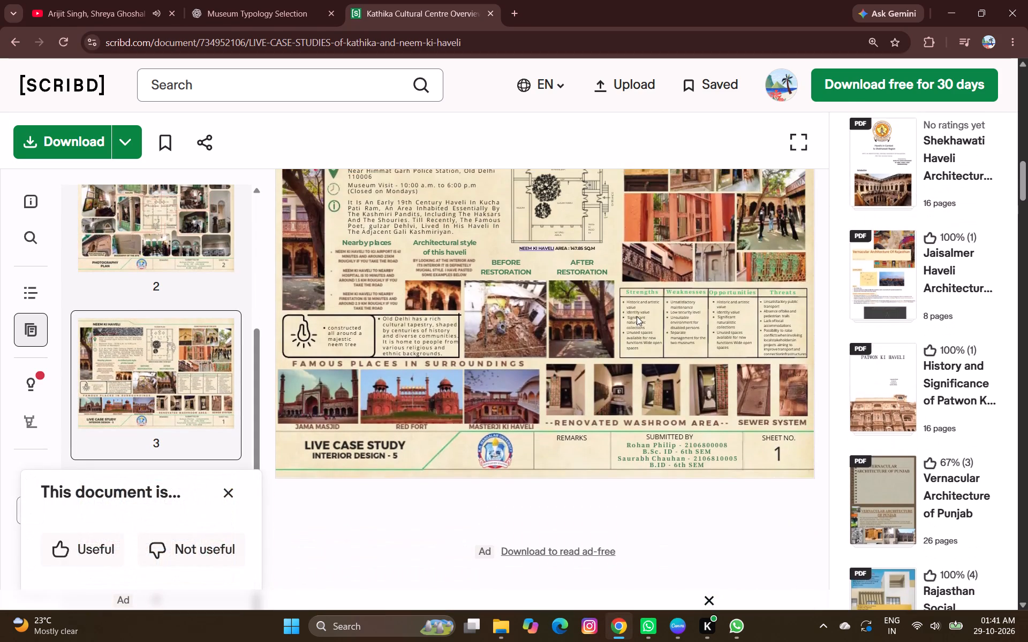
scroll(637, 316, down, 12)
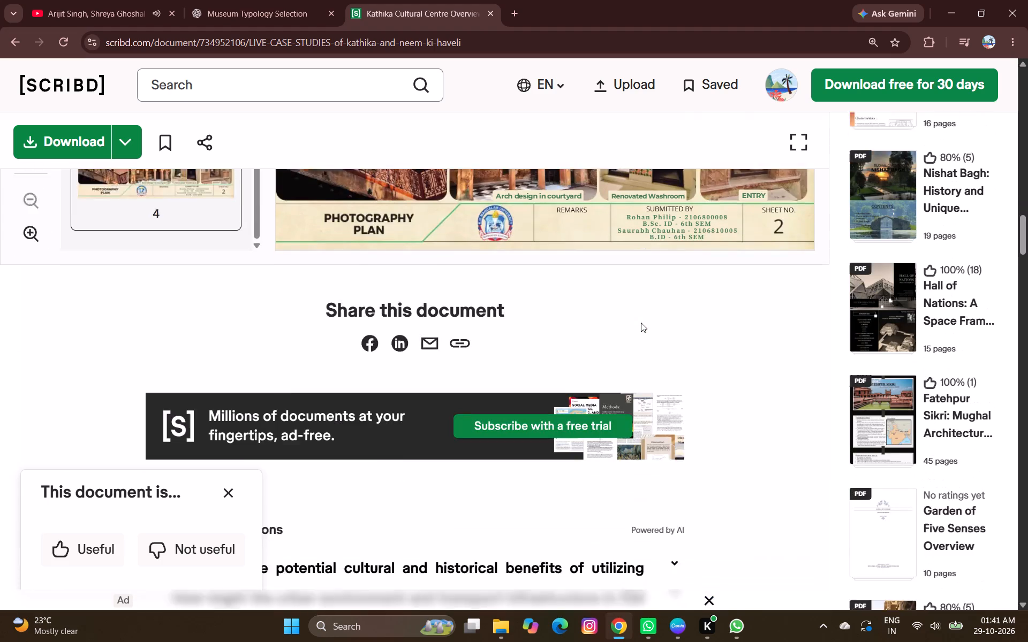
scroll(642, 323, up, 9)
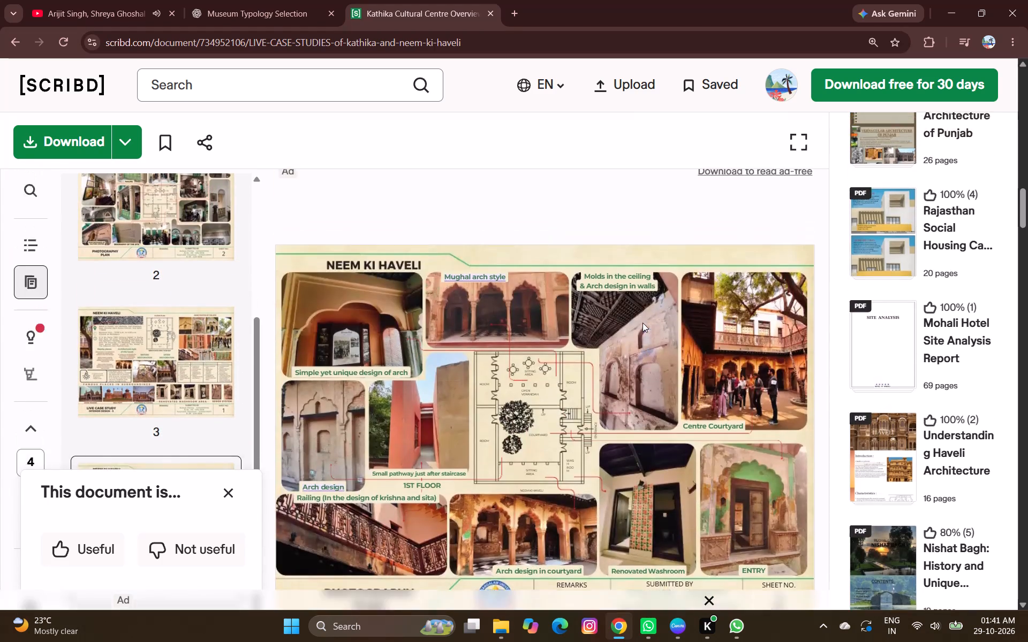
scroll(642, 323, up, 12)
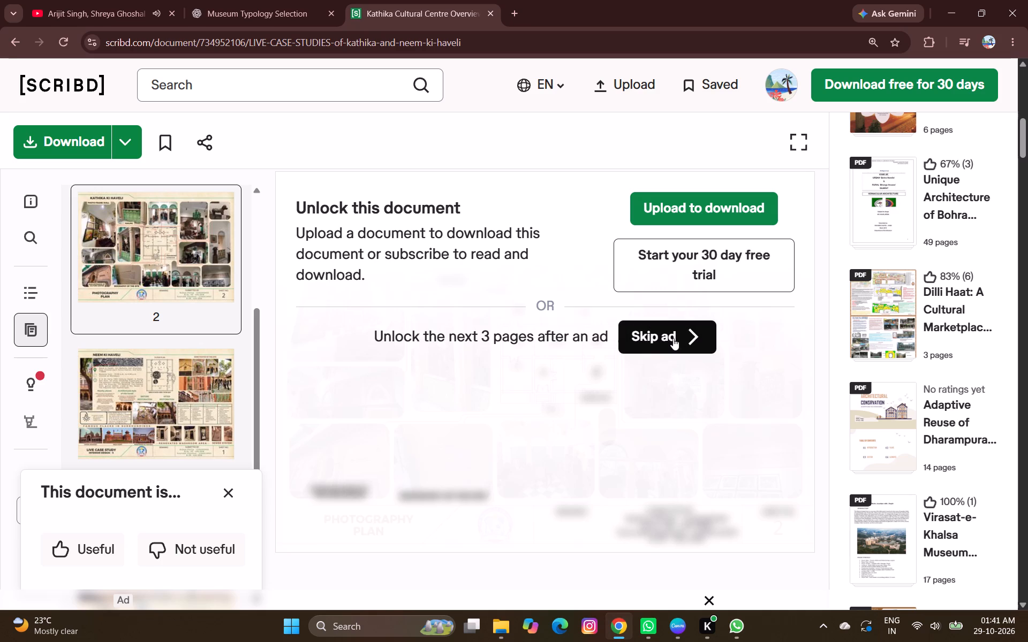
scroll(658, 338, up, 4)
scroll(701, 396, down, 4)
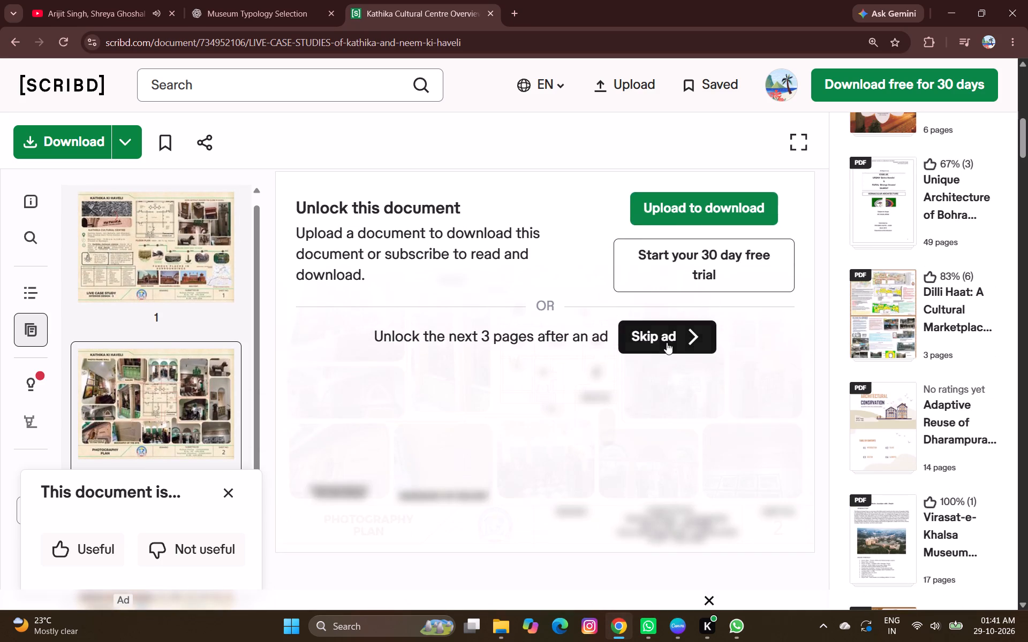
click(667, 342)
Capture a screen snip of the Kathika floor plan from sheet 1 of the Scribd document.
scroll(663, 366, up, 9)
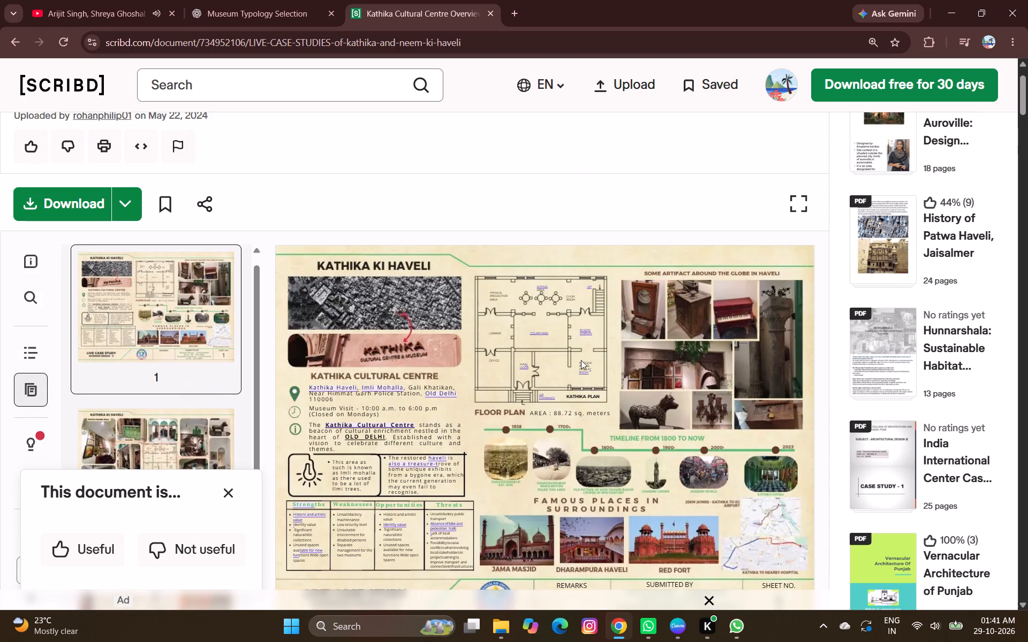
scroll(580, 361, up, 1)
key(Print)
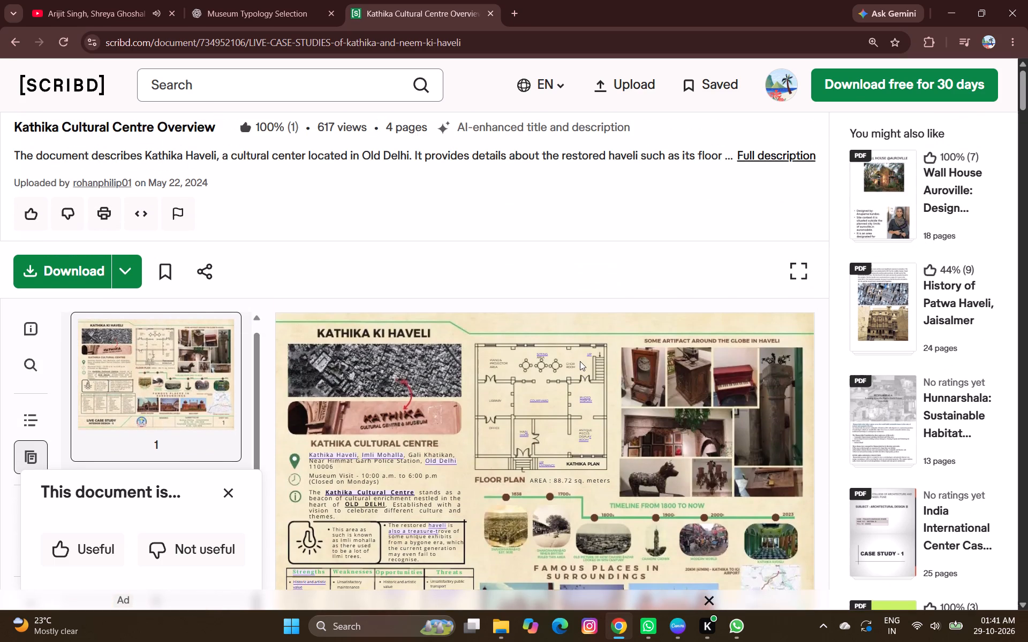
drag(468, 339, 599, 469)
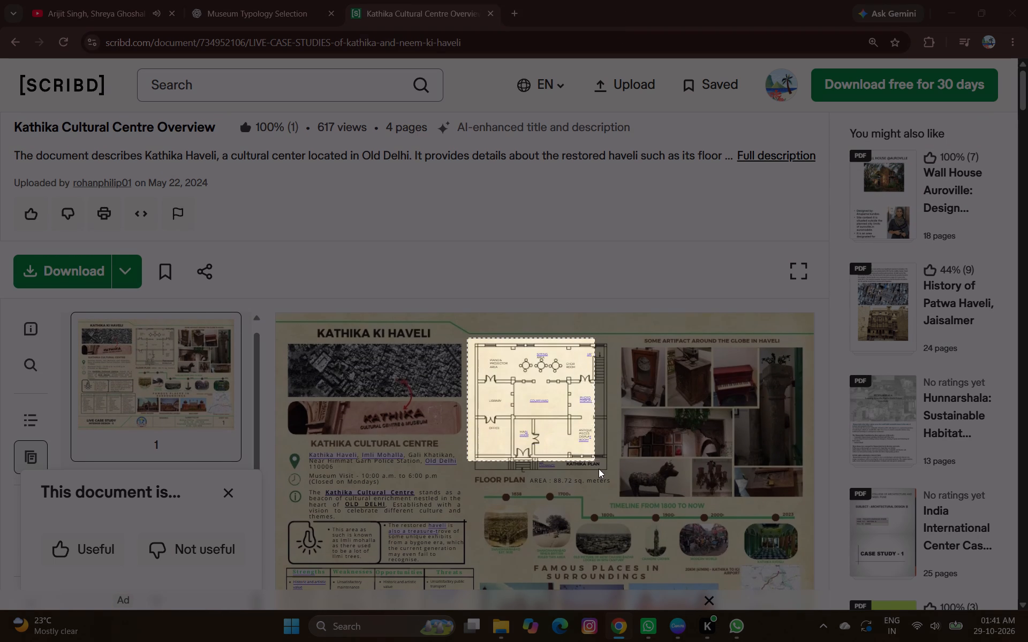
drag(599, 469, 611, 473)
Compare the sheet 1 floor plan with the plan on the Kathika ki Haveli photography sheet.
scroll(604, 450, down, 2)
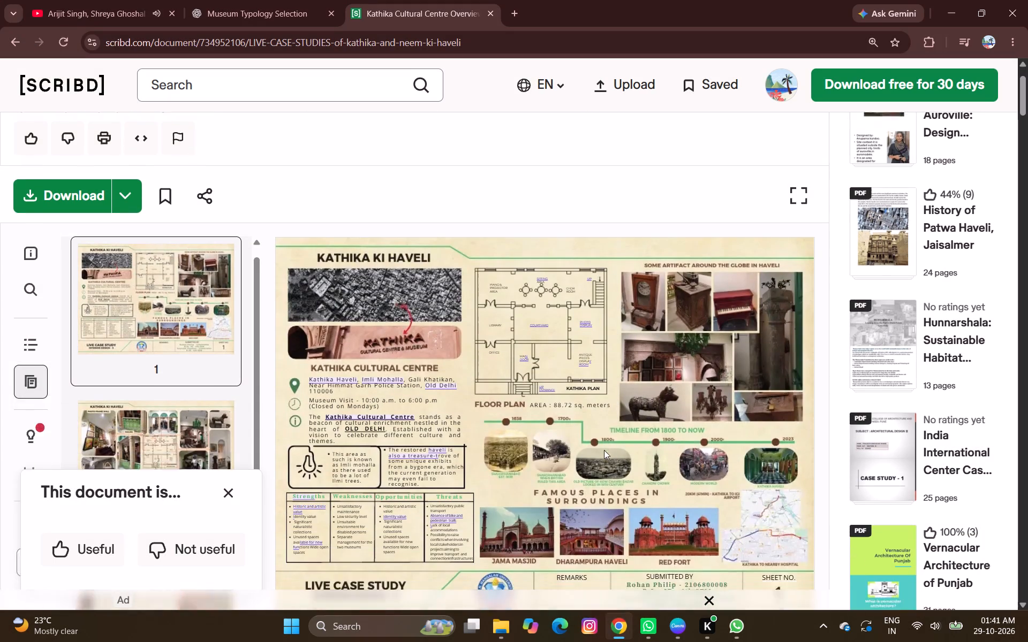
scroll(597, 438, up, 2)
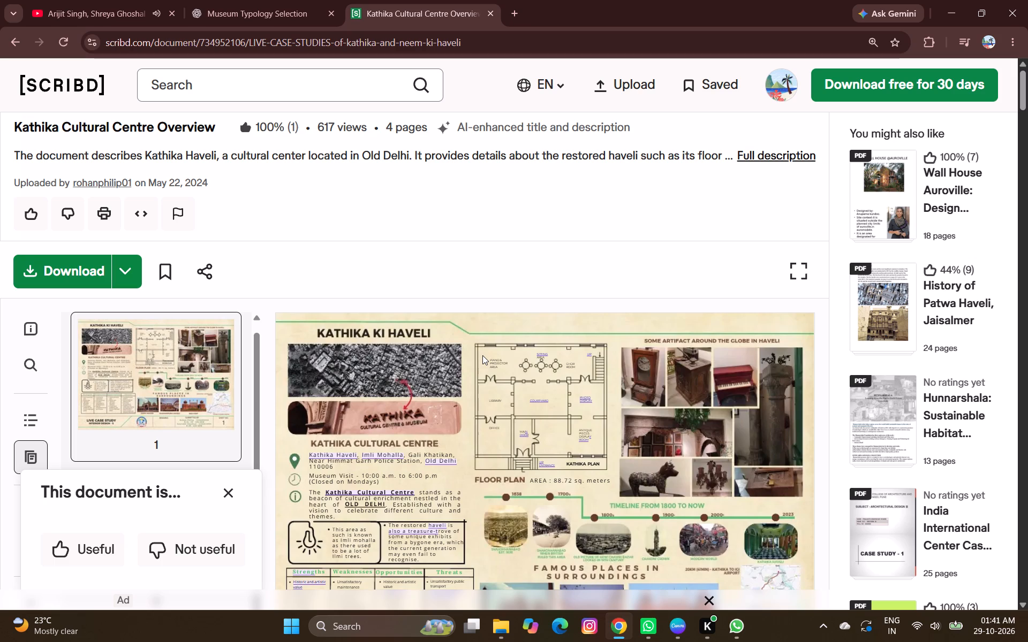
scroll(521, 491, down, 8)
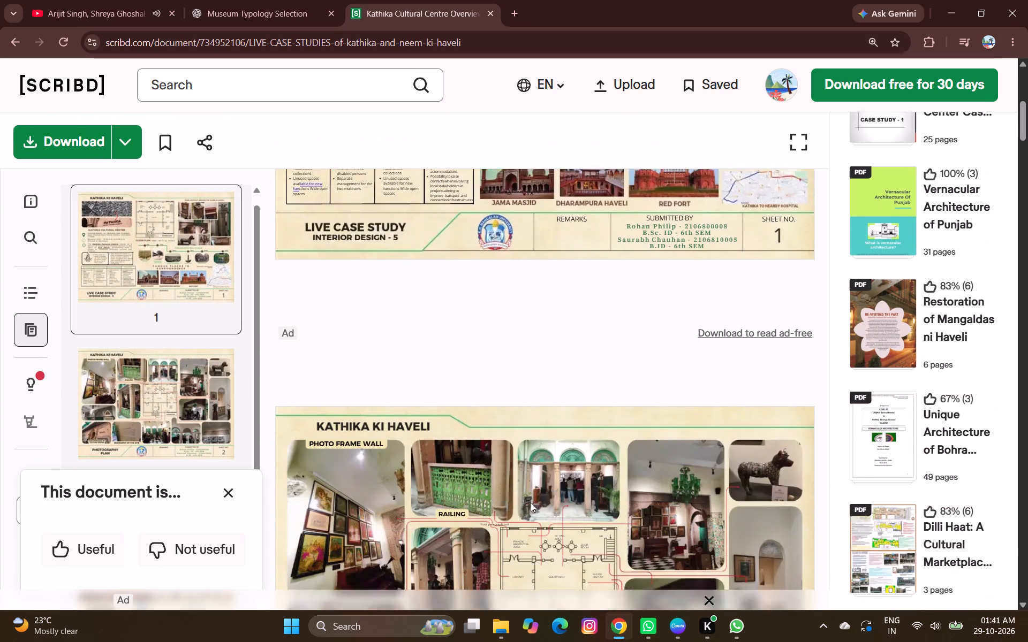
scroll(531, 501, down, 1)
scroll(531, 501, up, 5)
scroll(531, 501, down, 5)
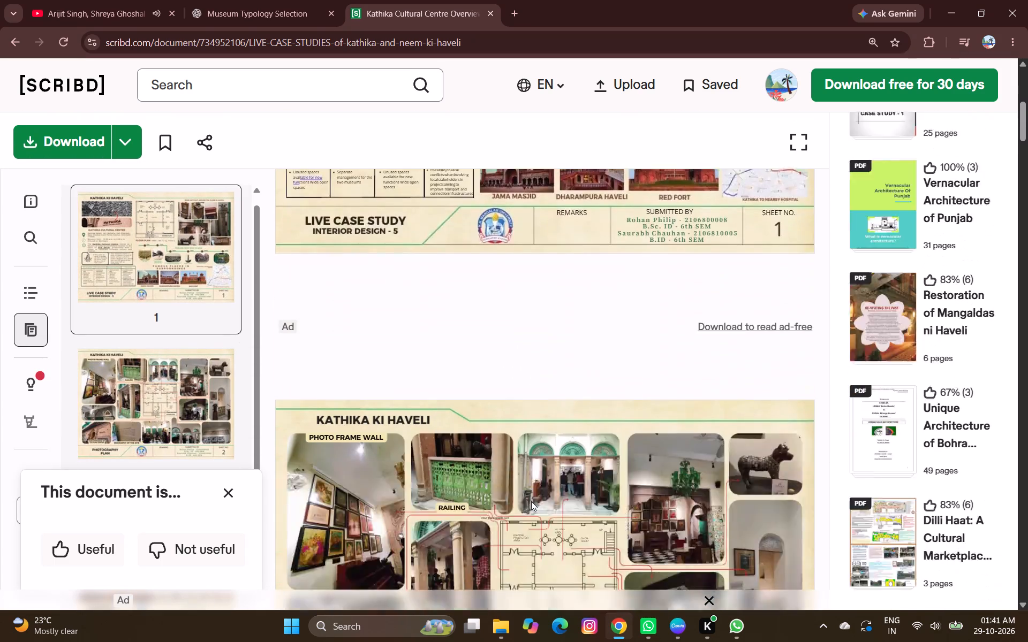
key(Delete)
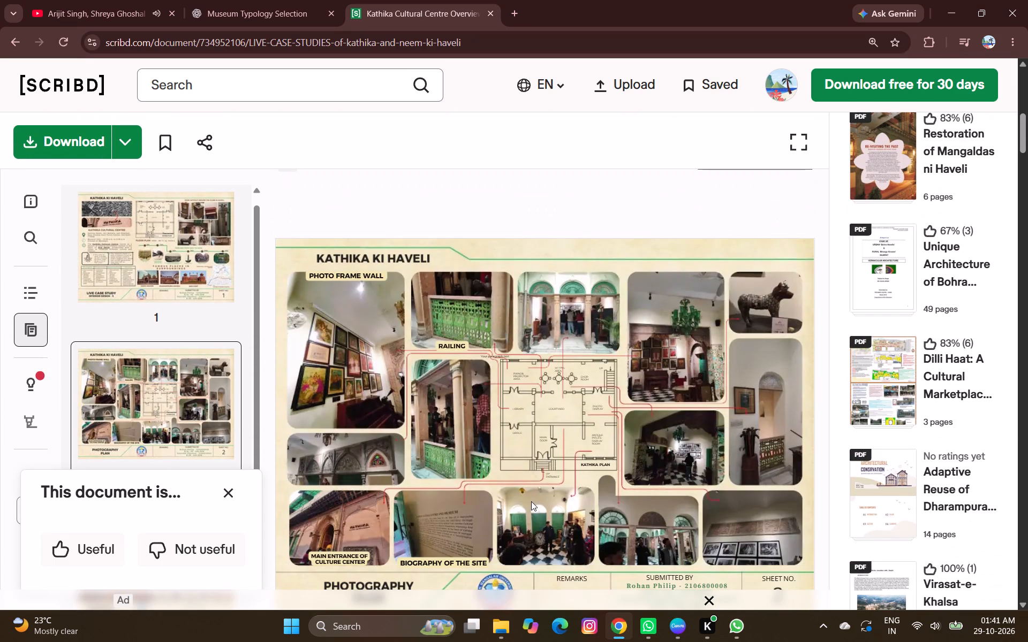
key(Print)
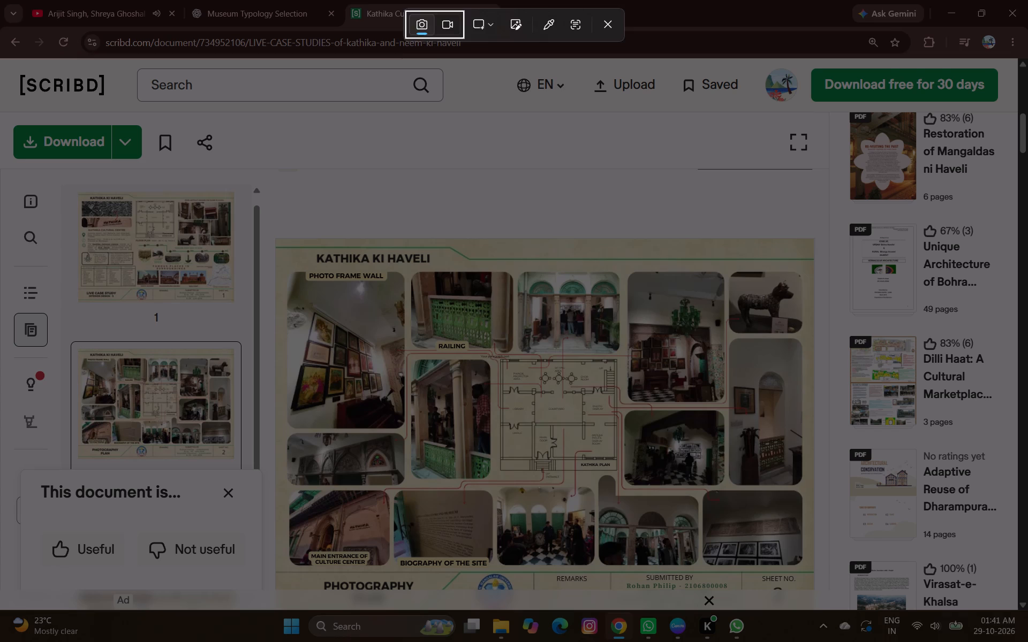
key(Escape)
Paste the floor plan snip onto the Kathika page in Canva, shrink it and place it beneath the design recommendations list.
click(680, 628)
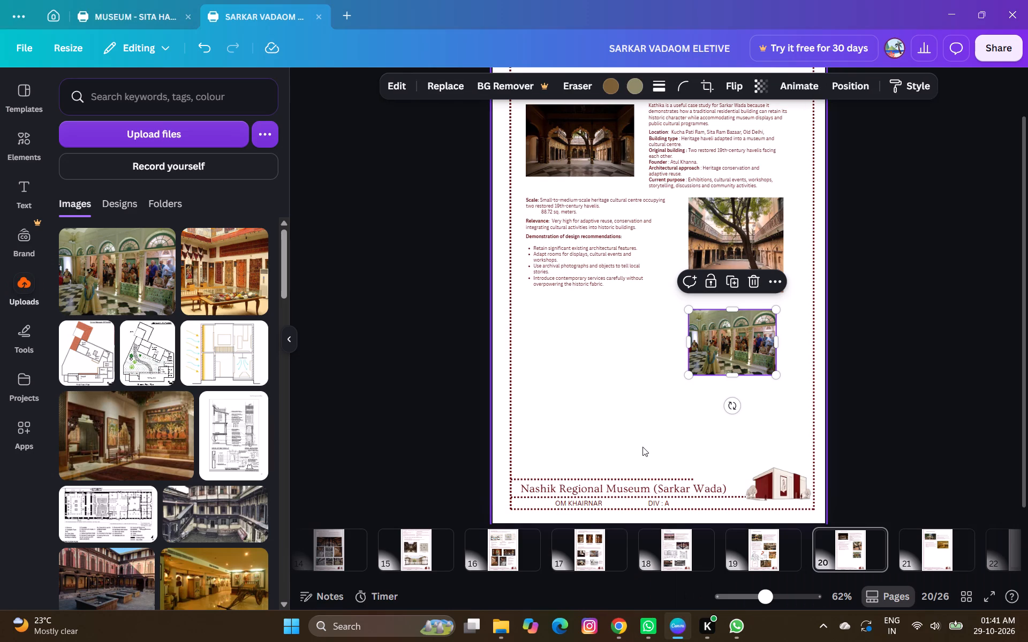
key(ctrl+v)
drag(671, 346, 614, 396)
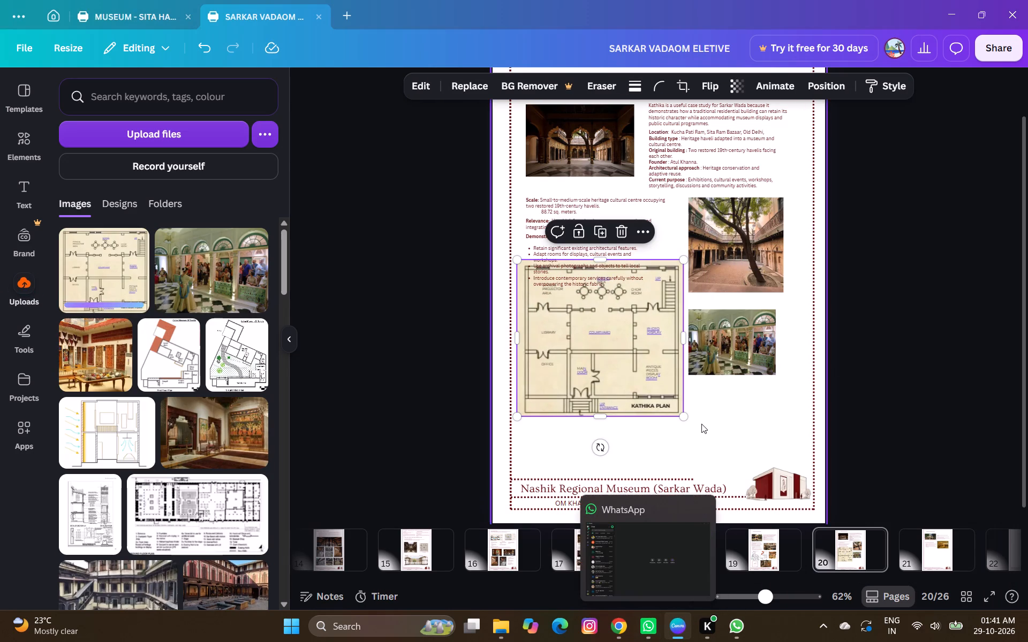
drag(685, 416, 608, 358)
drag(564, 311, 575, 338)
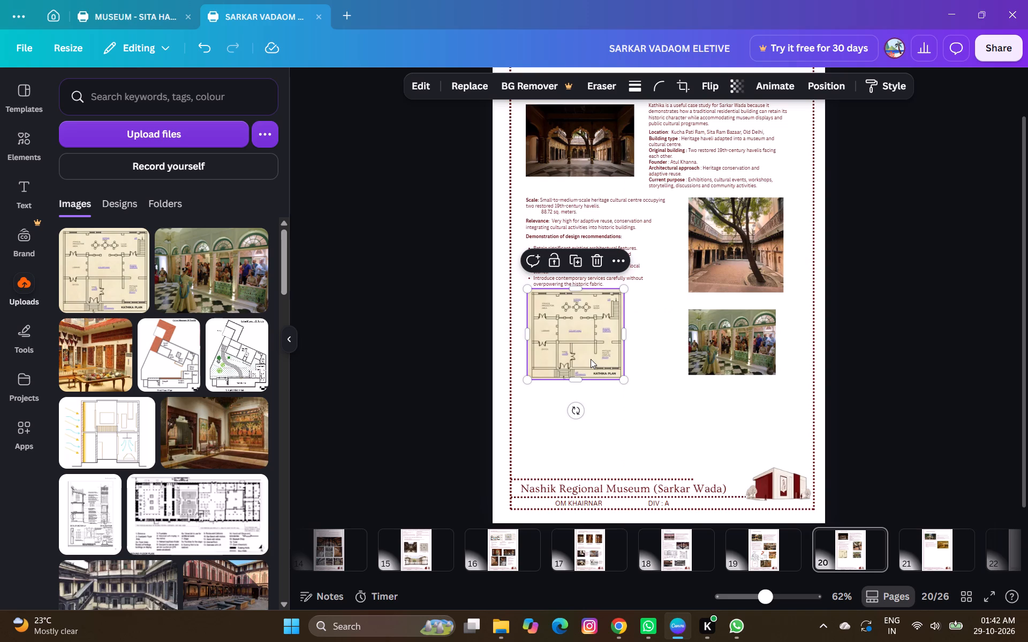
Capture a screen snip of the Kathika plan at the centre of the photography plan sheet in the Scribd document.
key(alt+Tab)
scroll(615, 389, down, 2)
scroll(614, 390, up, 2)
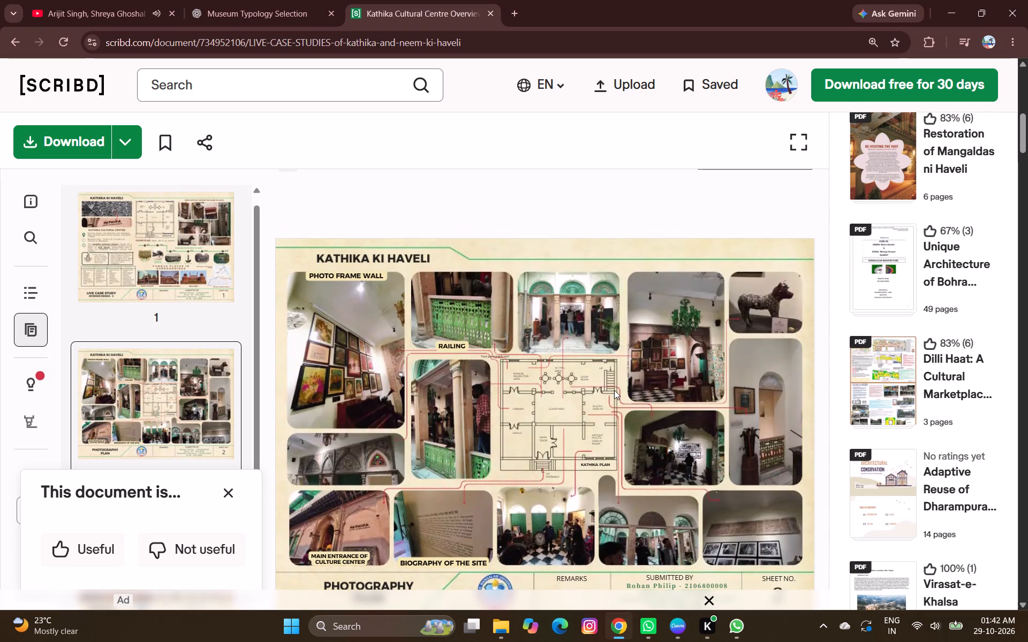
key(Print)
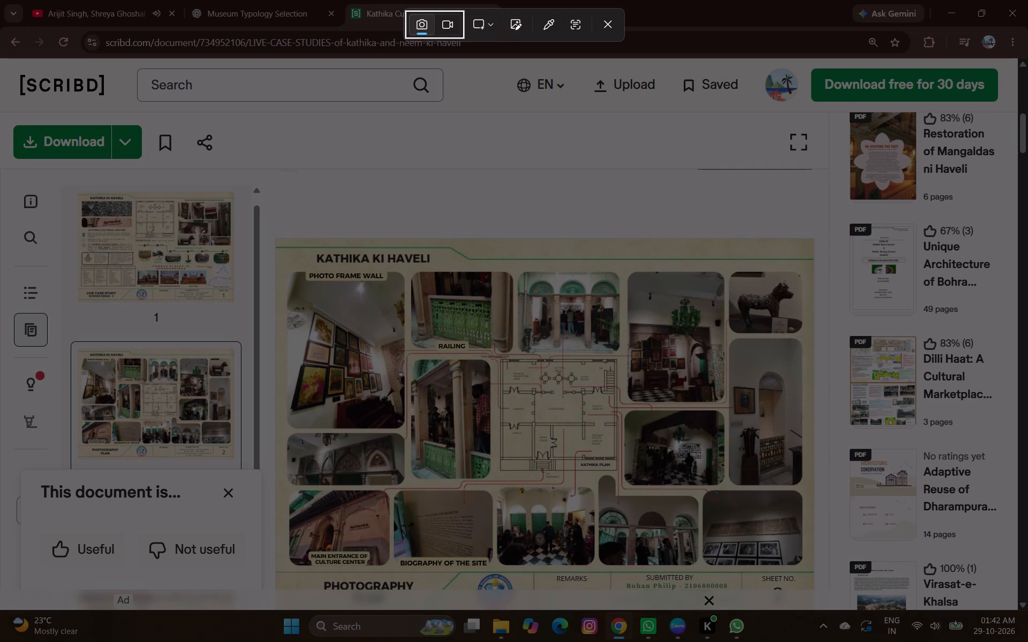
drag(494, 353, 621, 473)
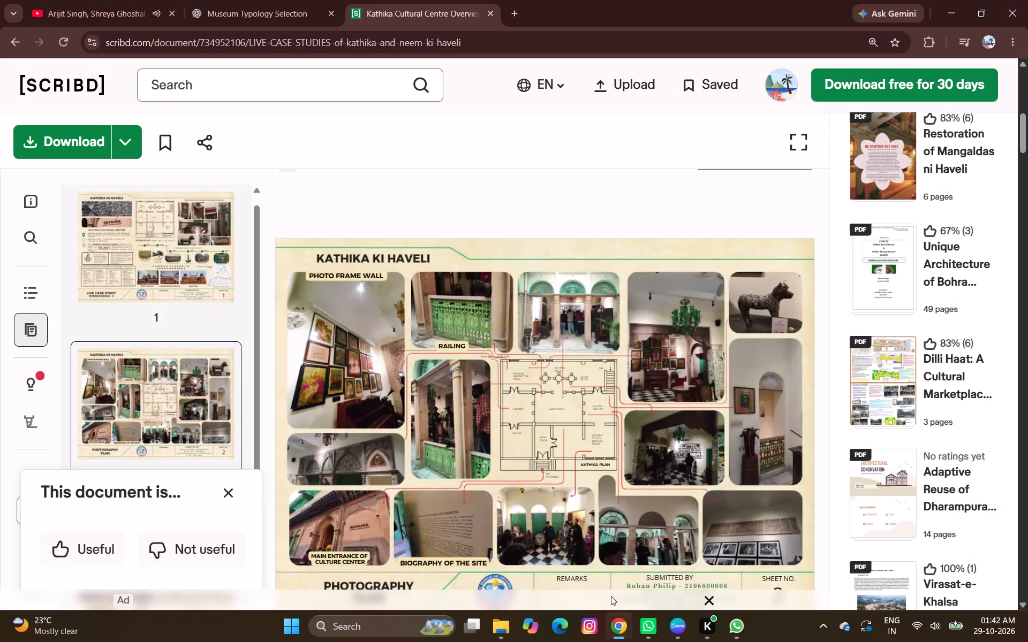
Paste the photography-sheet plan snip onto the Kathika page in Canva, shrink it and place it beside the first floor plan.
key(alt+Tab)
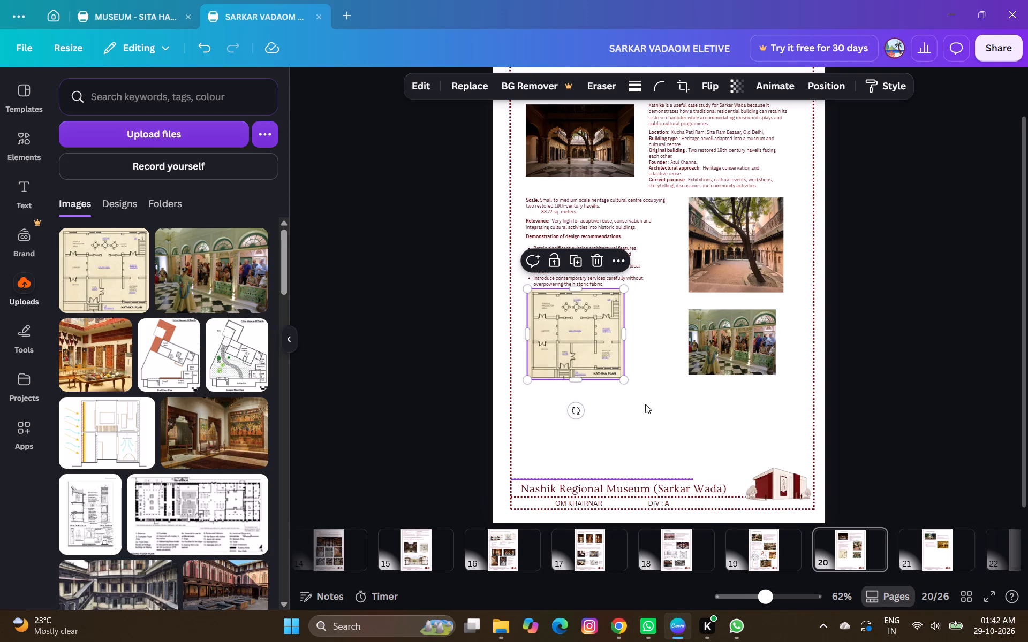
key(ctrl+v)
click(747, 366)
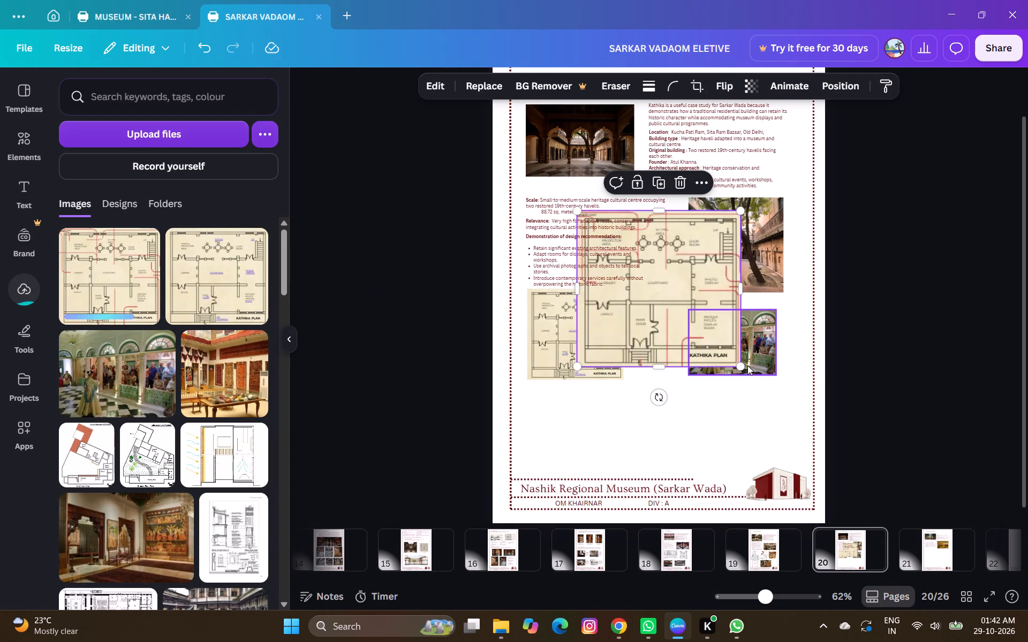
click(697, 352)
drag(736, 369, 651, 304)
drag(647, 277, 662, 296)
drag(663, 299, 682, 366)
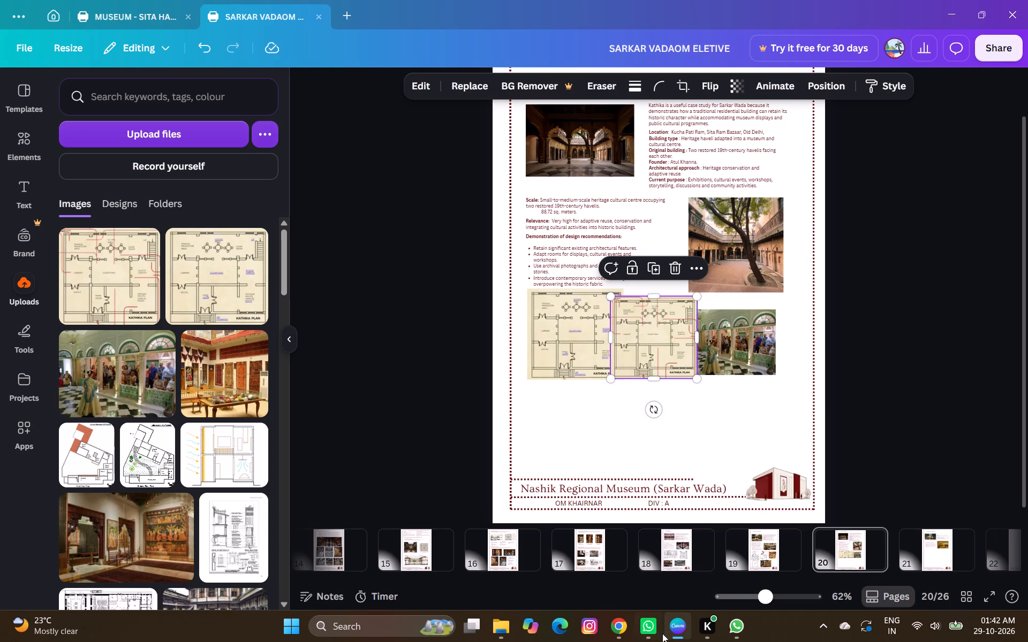
Examine the Neem ki Haveli and Kathika sheets in the Scribd document and the layouts of report pages 19 and 20 in Canva.
key(alt+Tab)
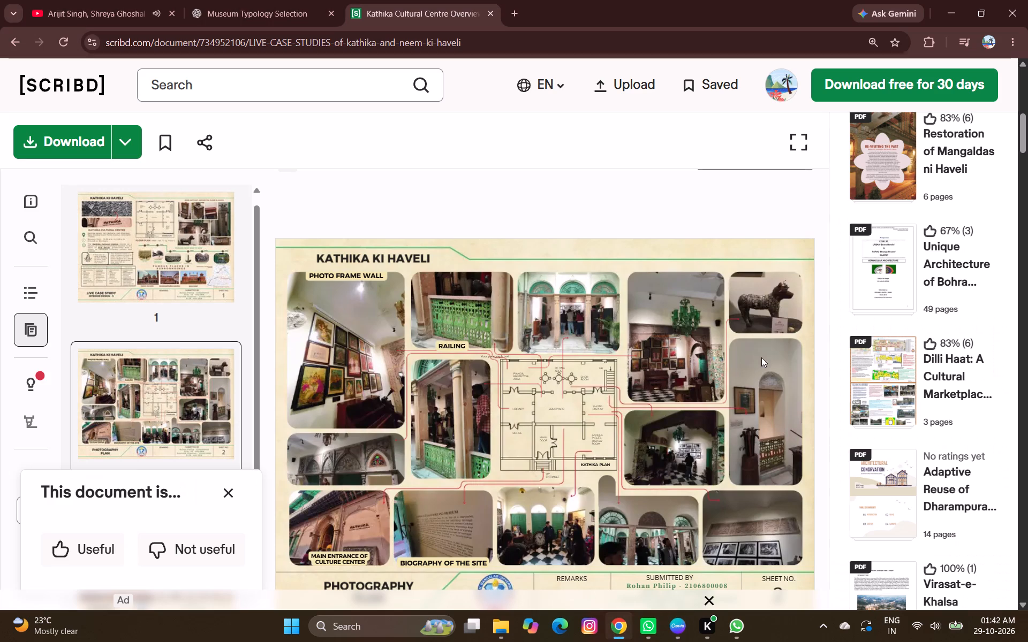
scroll(686, 459, down, 8)
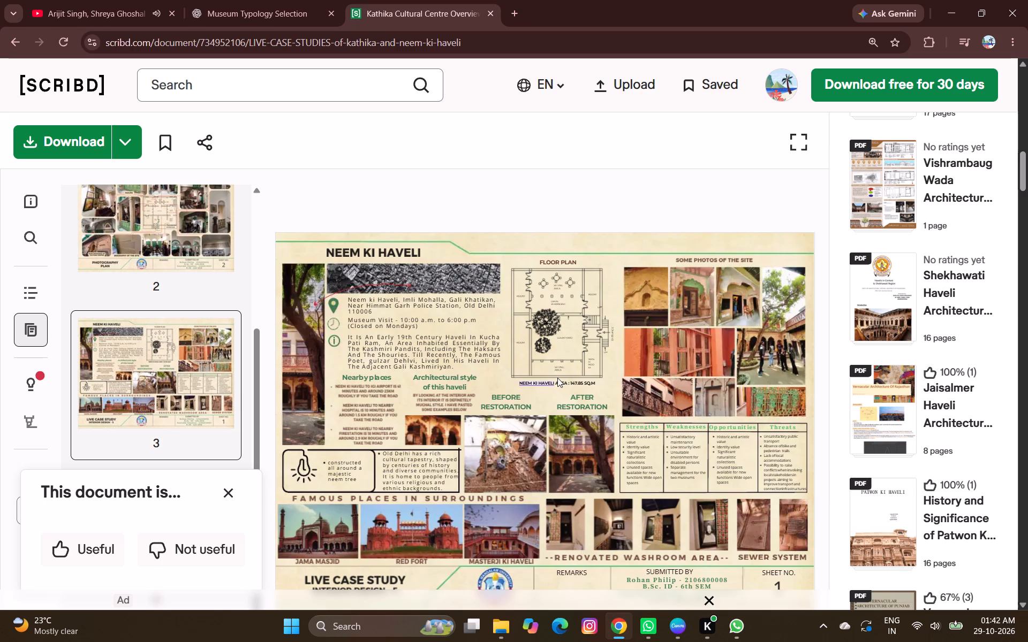
scroll(549, 394, up, 4)
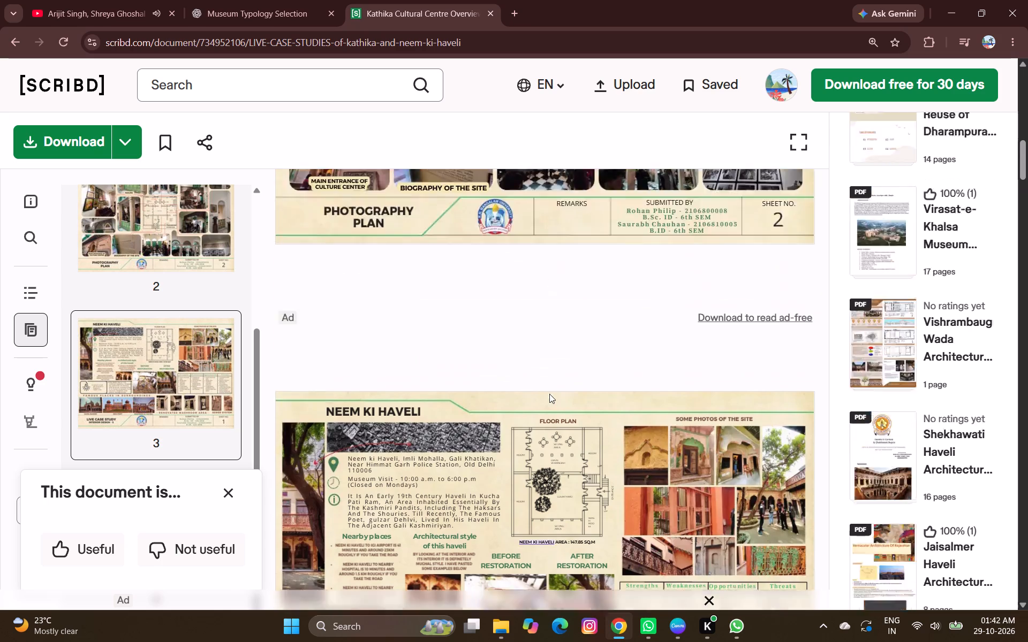
scroll(549, 394, up, 6)
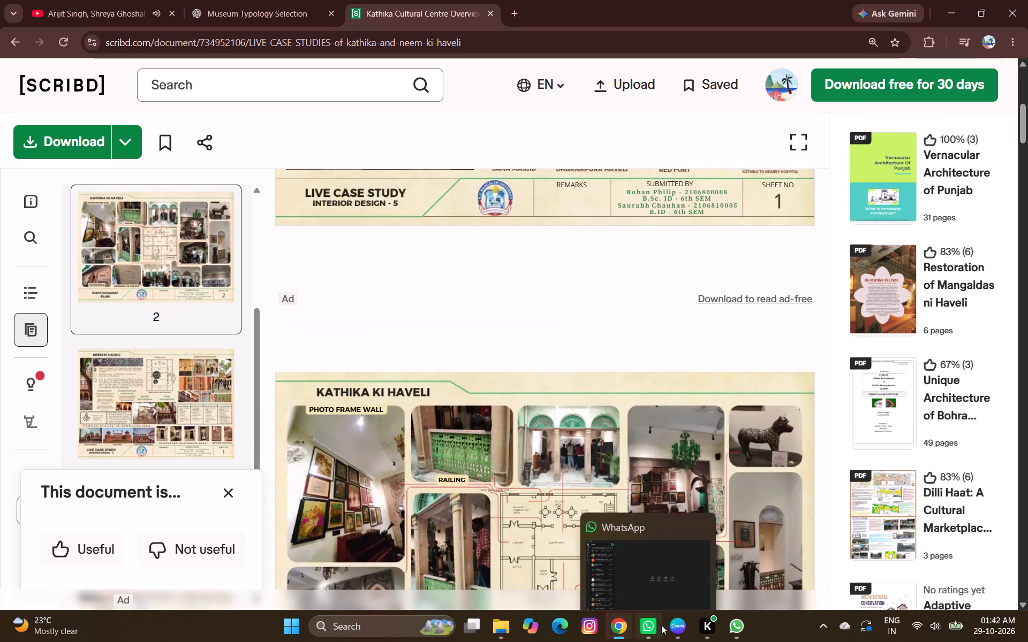
click(674, 624)
scroll(652, 433, up, 1)
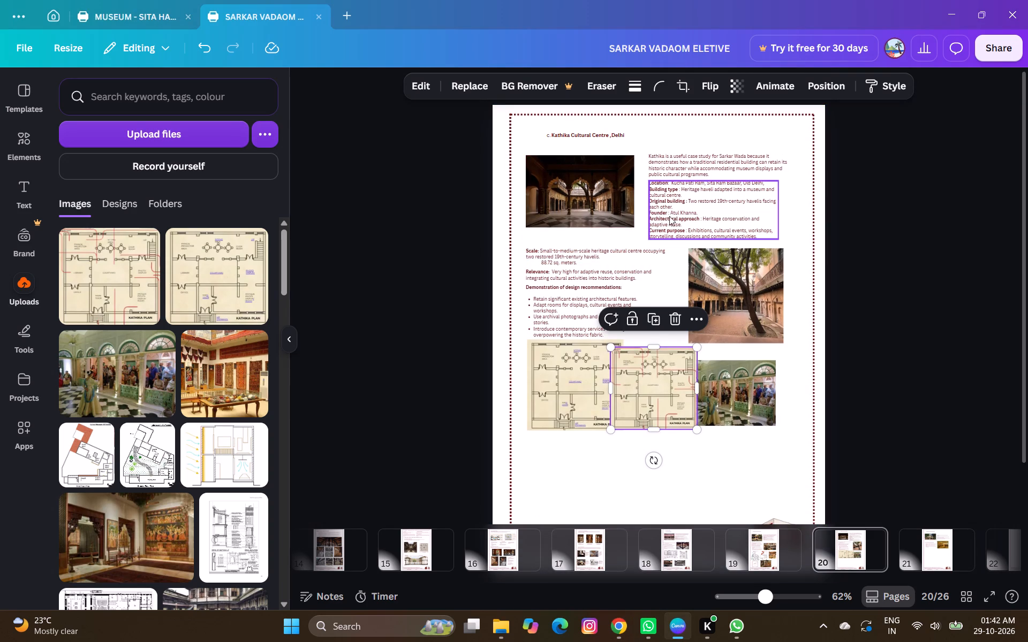
click(762, 567)
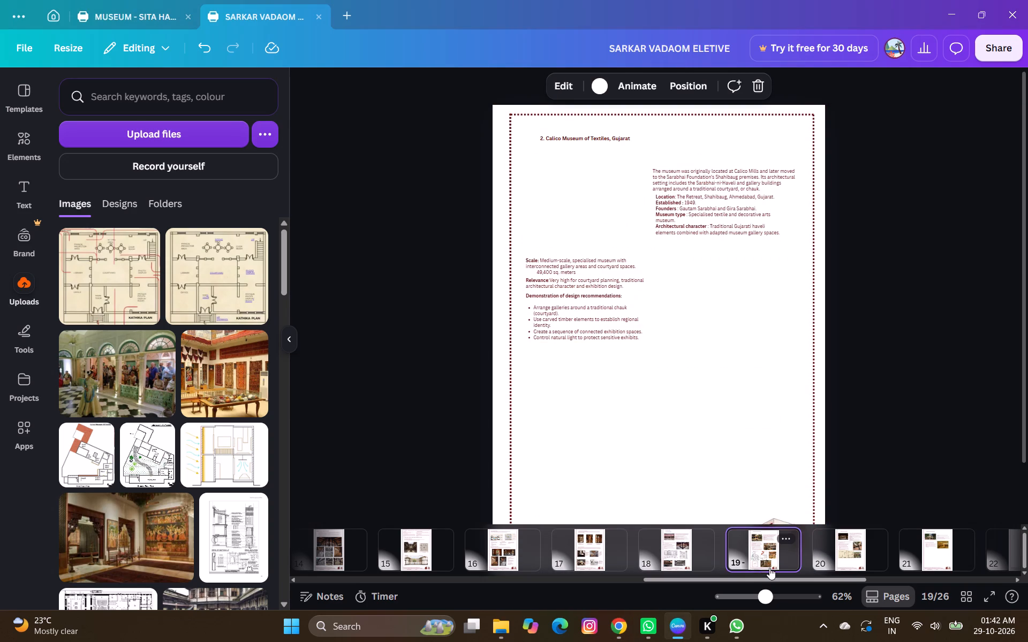
click(839, 557)
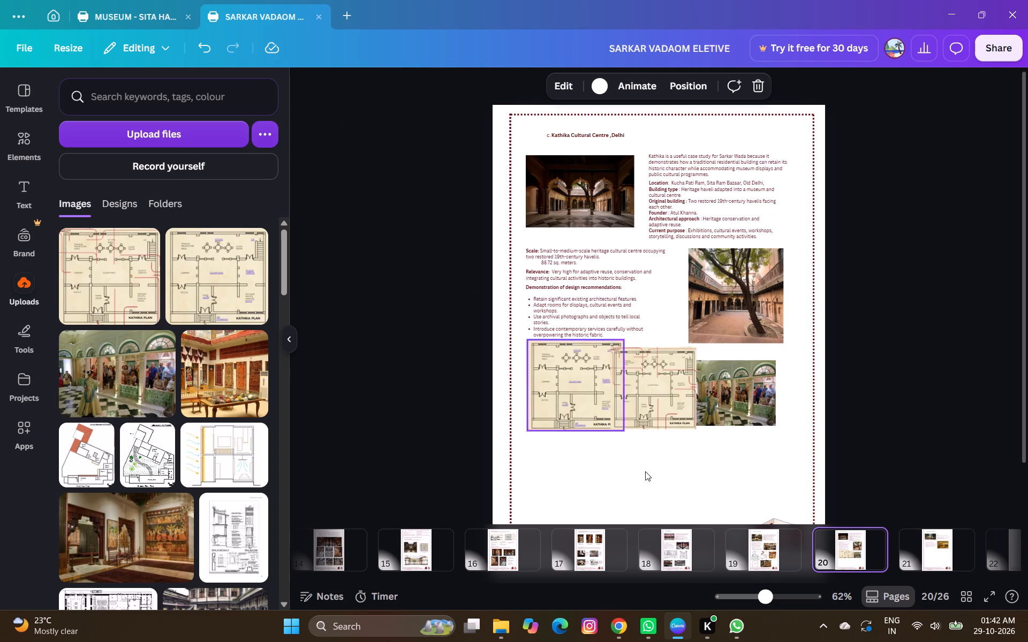
click(628, 623)
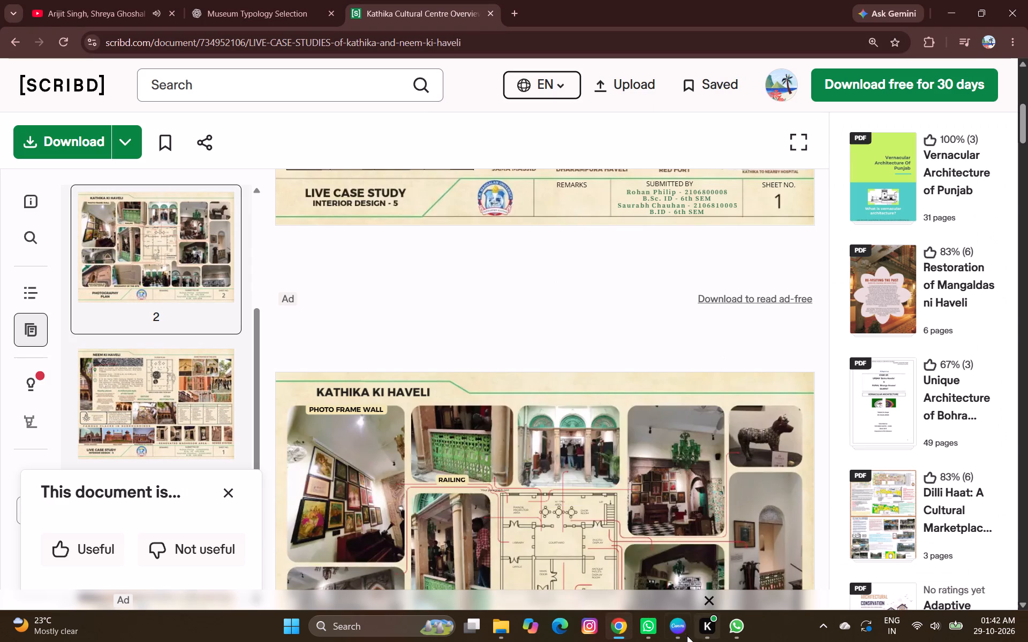
click(686, 630)
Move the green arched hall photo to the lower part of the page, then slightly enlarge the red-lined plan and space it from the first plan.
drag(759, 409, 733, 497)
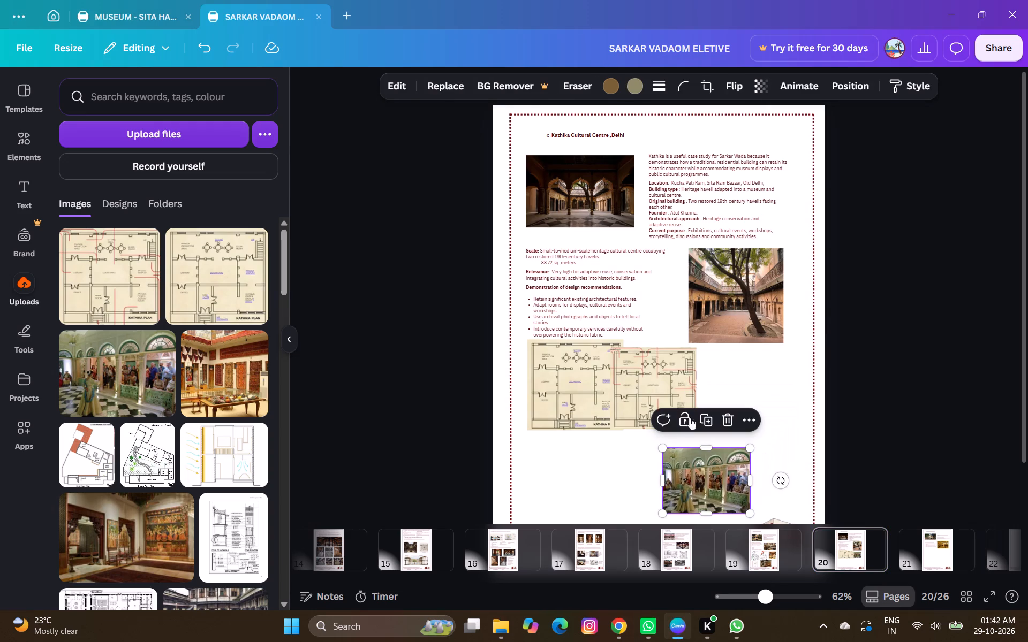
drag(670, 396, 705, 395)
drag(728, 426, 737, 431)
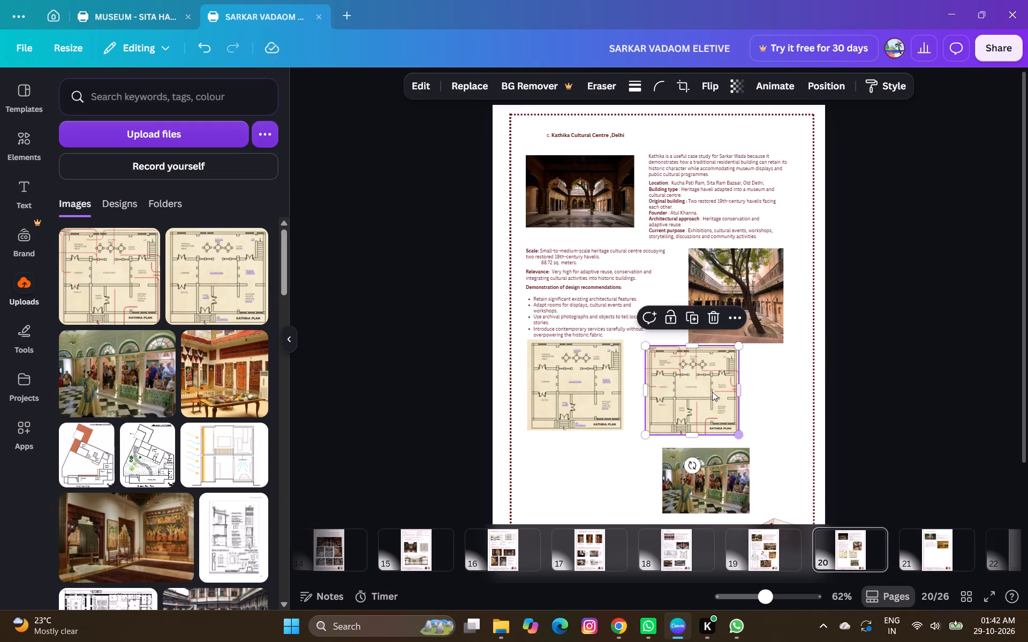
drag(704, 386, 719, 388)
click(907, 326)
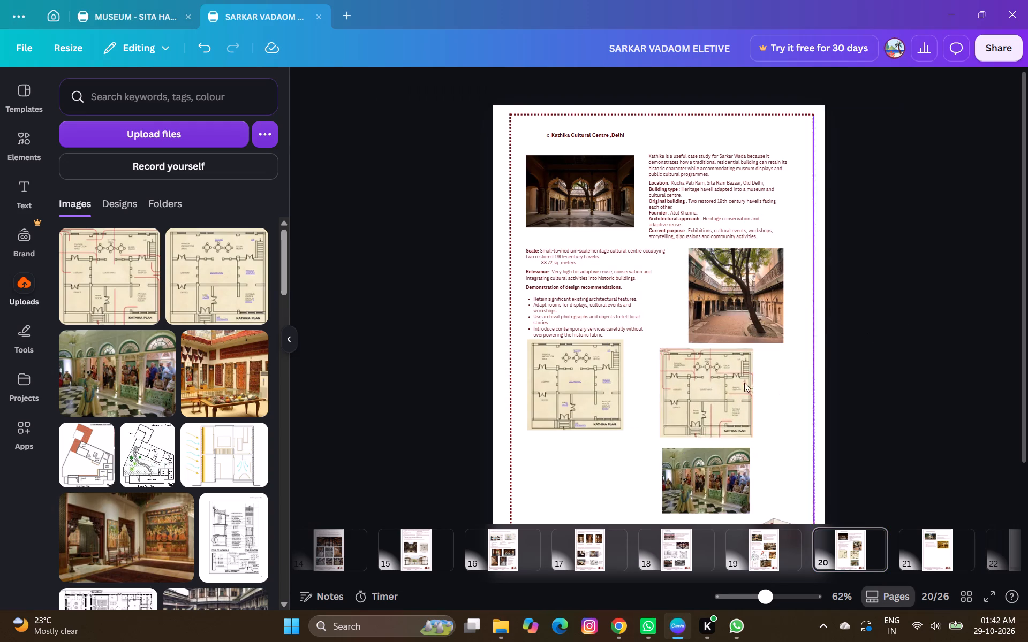
Slightly shrink the courtyard tree photo beside the design recommendations text.
click(741, 325)
drag(779, 342, 774, 337)
click(883, 340)
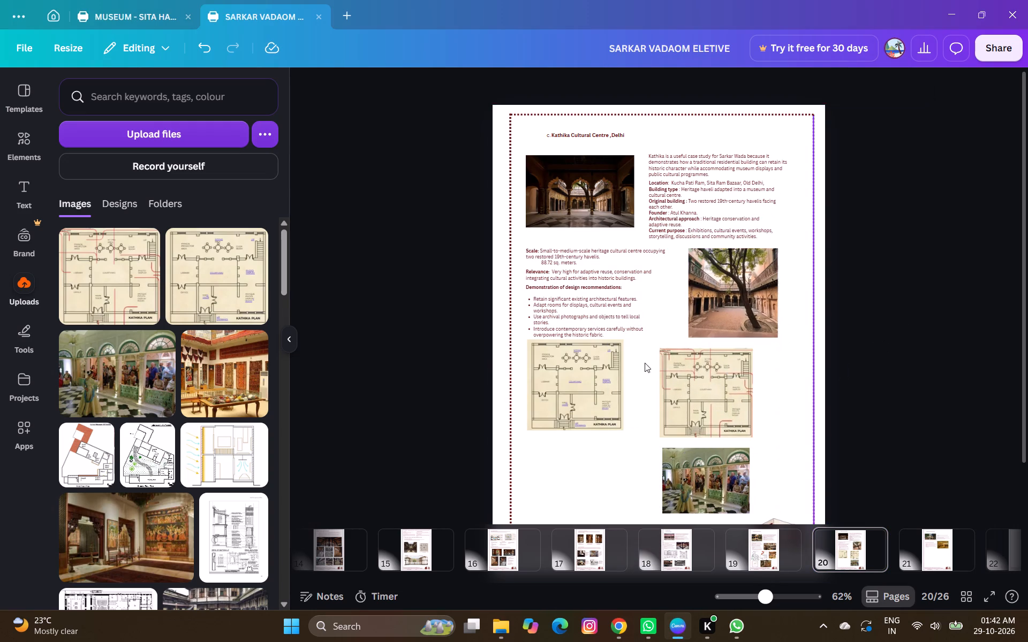
Place the red-lined plan under the courtyard photo, lower the first plan level with it and match their sizes.
drag(671, 375, 688, 371)
drag(553, 374, 554, 384)
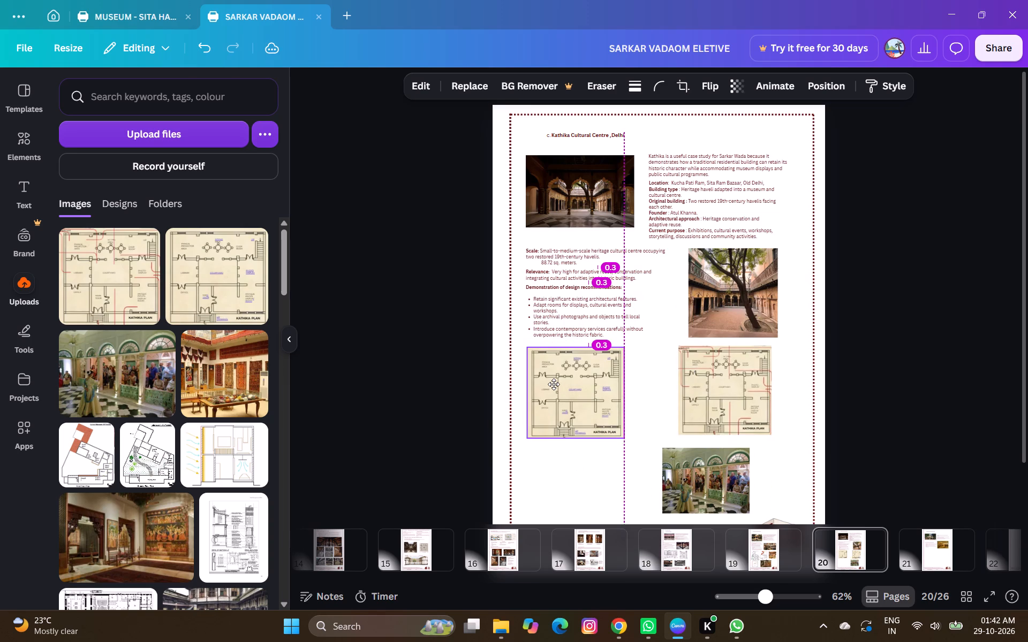
drag(554, 384, 554, 381)
click(626, 435)
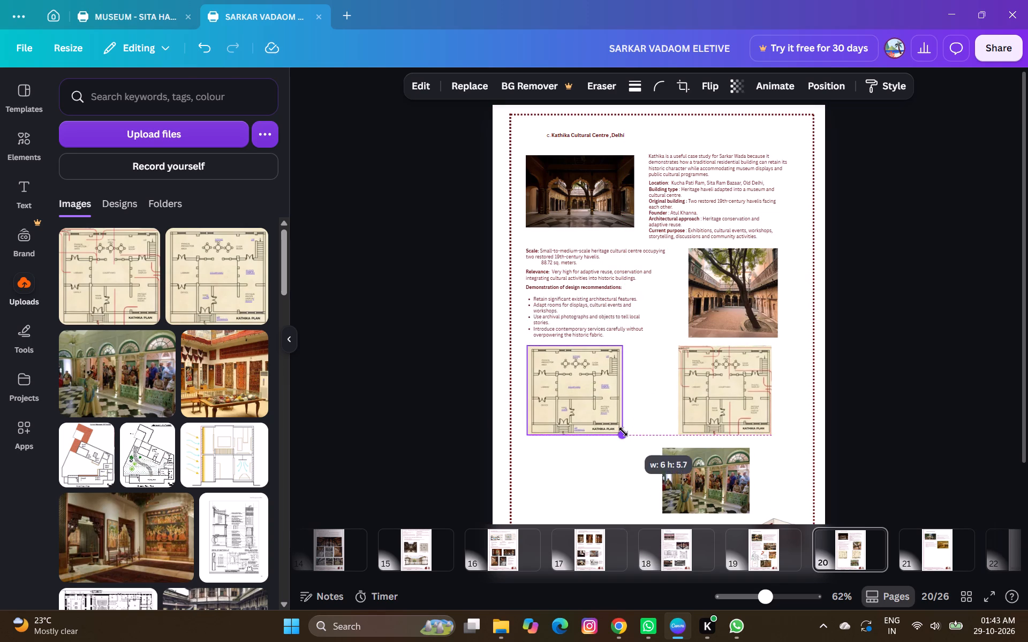
click(850, 425)
scroll(708, 372, down, 2)
click(729, 334)
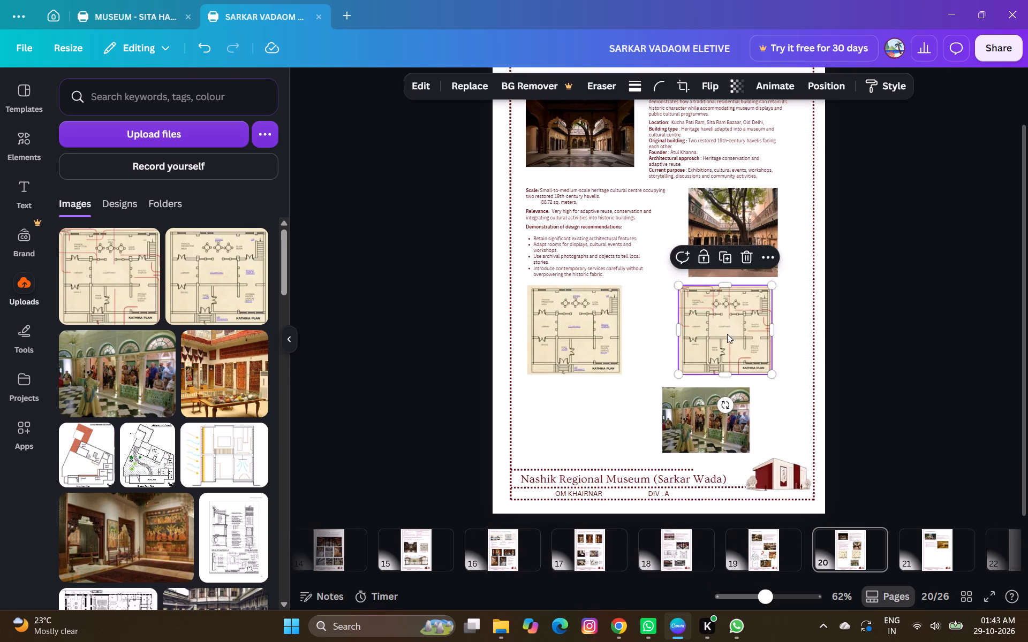
click(851, 341)
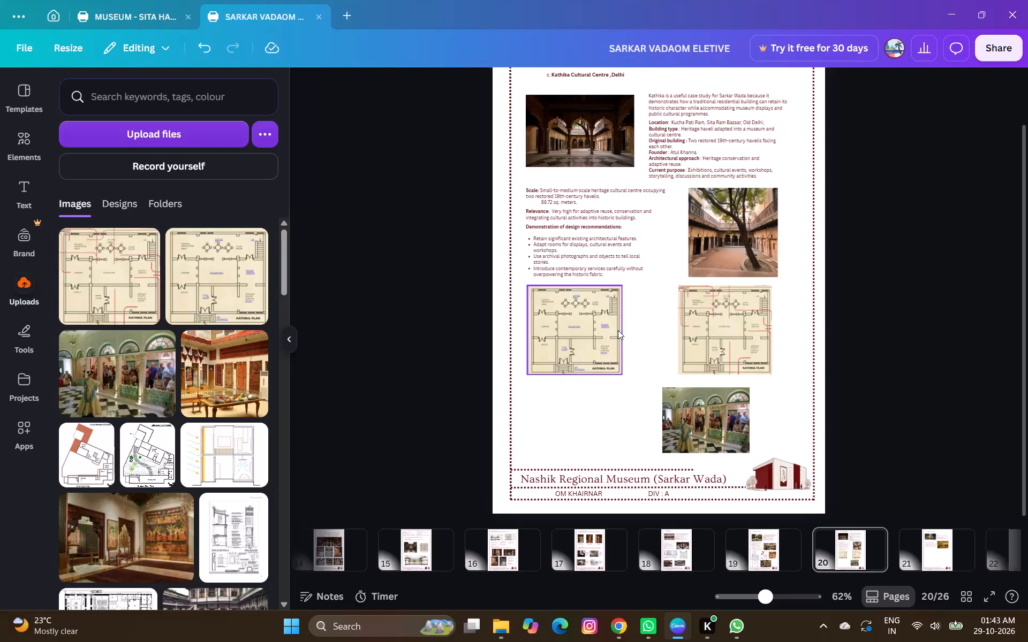
Compare the floor plans on sheets 1 and 2 of the Scribd document in Chrome.
click(616, 632)
scroll(570, 423, up, 7)
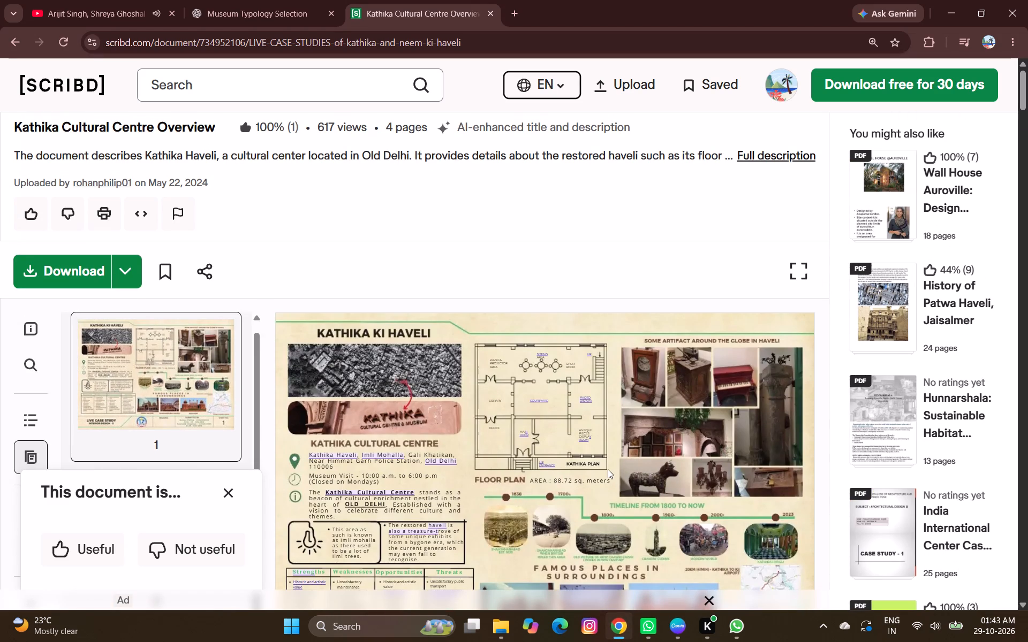
scroll(604, 457, down, 8)
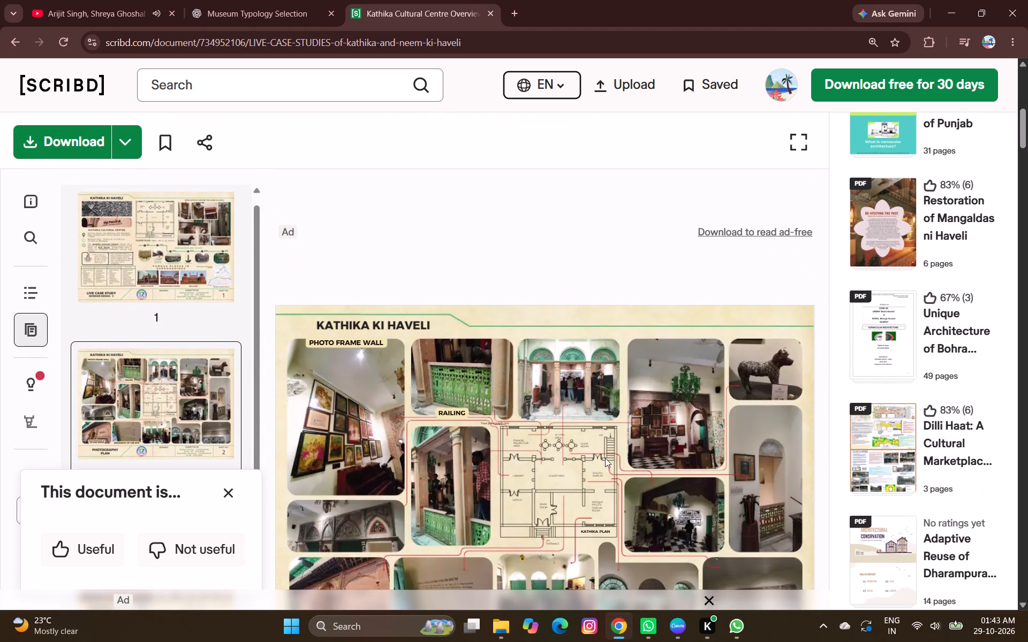
scroll(605, 458, up, 7)
scroll(605, 458, down, 7)
scroll(607, 464, up, 8)
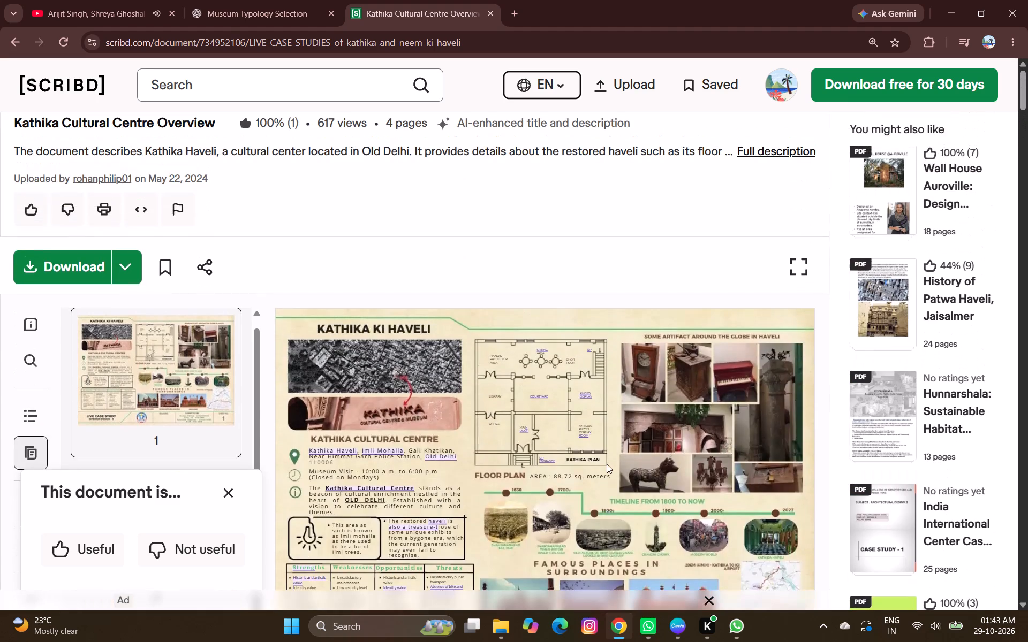
scroll(607, 464, up, 4)
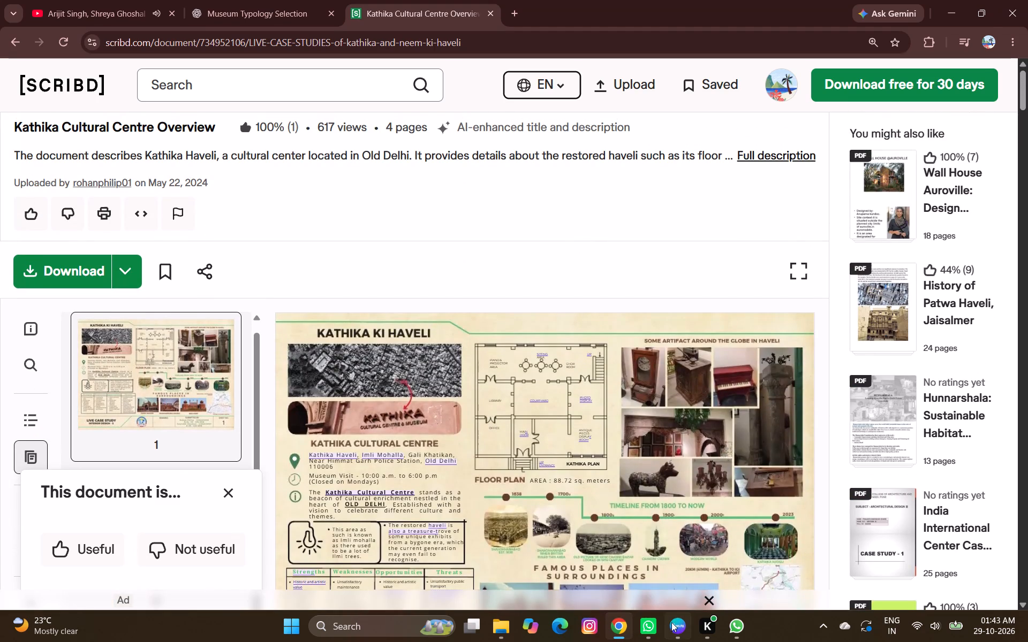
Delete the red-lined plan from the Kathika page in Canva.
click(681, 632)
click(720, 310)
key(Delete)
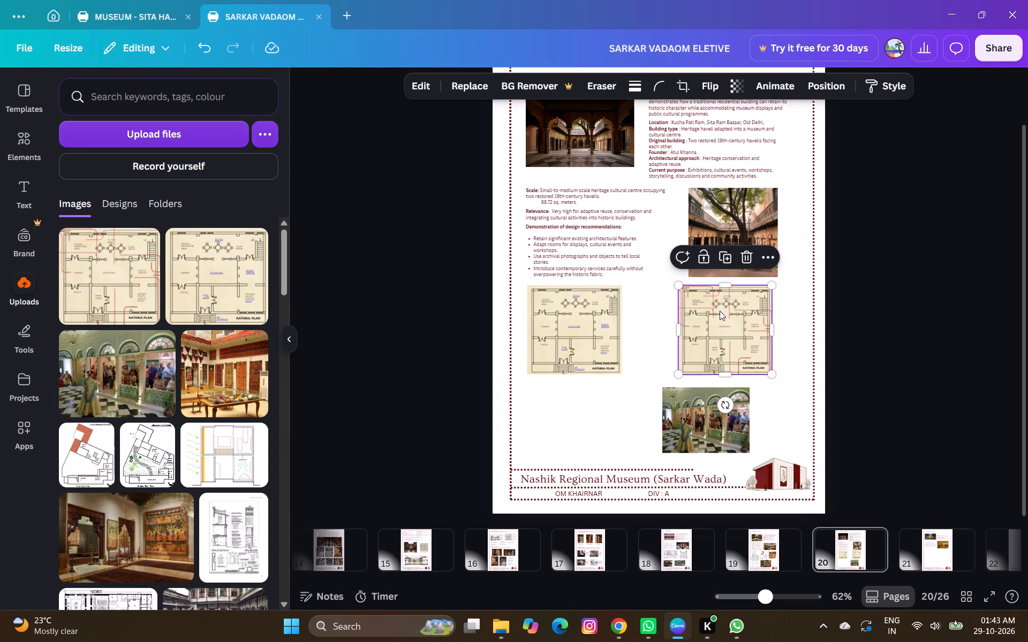
Slightly enlarge the remaining Kathika floor plan beneath the design recommendations list.
click(598, 337)
drag(625, 376, 632, 381)
click(608, 345)
click(689, 369)
Move the green arched hall photo up beside the floor plan, beneath the courtyard tree photo.
drag(708, 431, 705, 339)
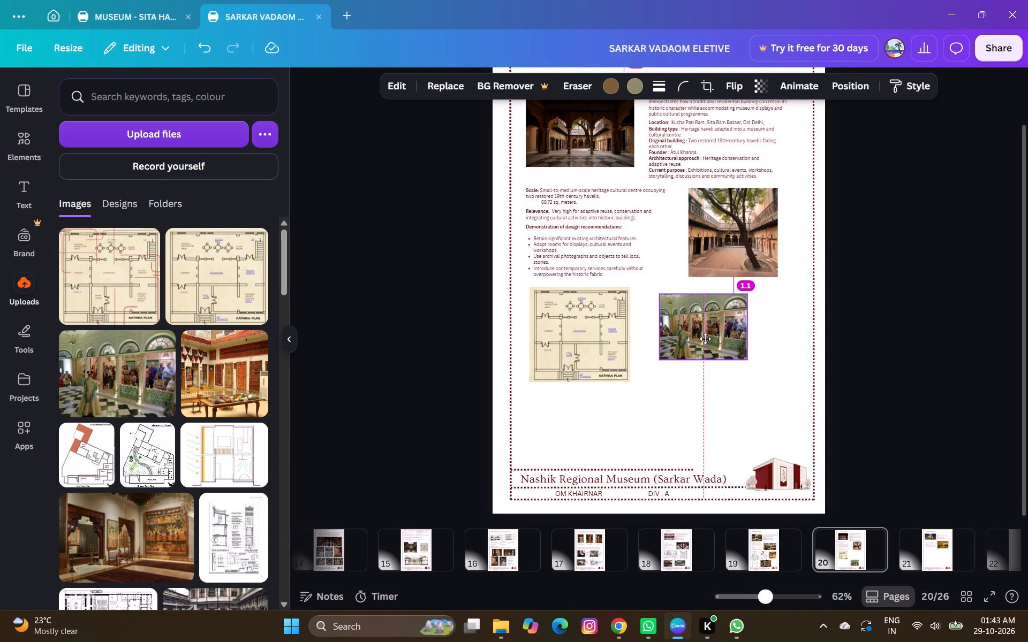
drag(705, 339, 694, 335)
click(749, 399)
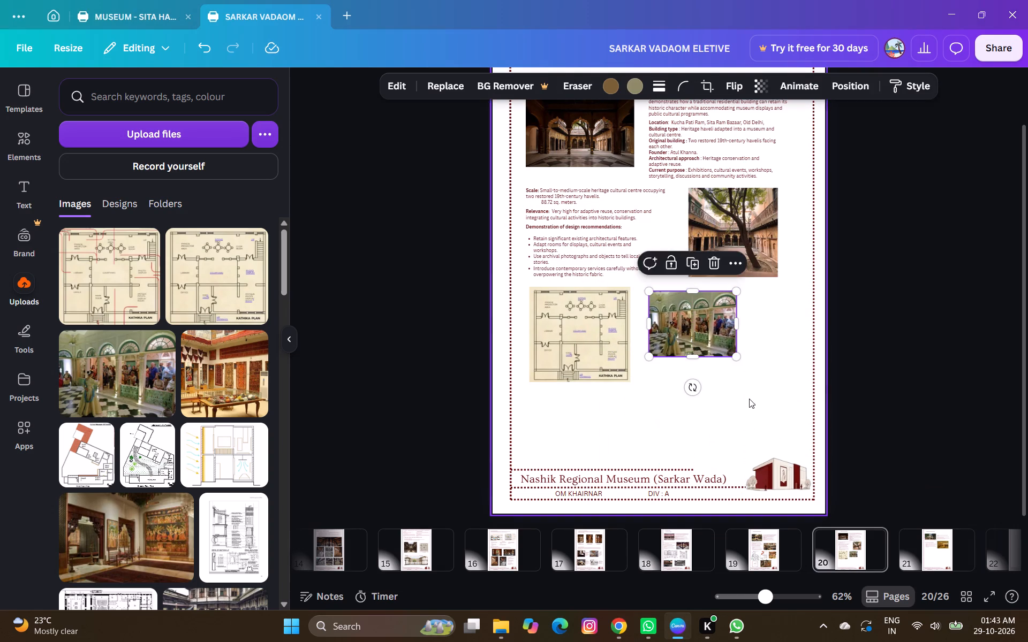
drag(702, 335, 708, 338)
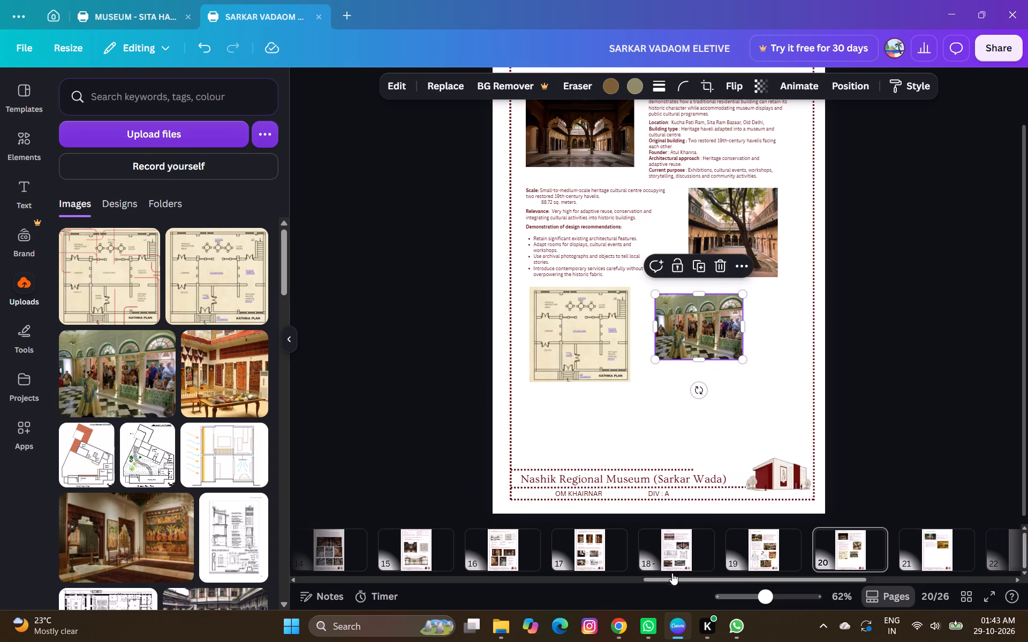
Capture a screen snip of the whole photo collage with its central plan from sheet 2 of the Scribd document.
click(631, 626)
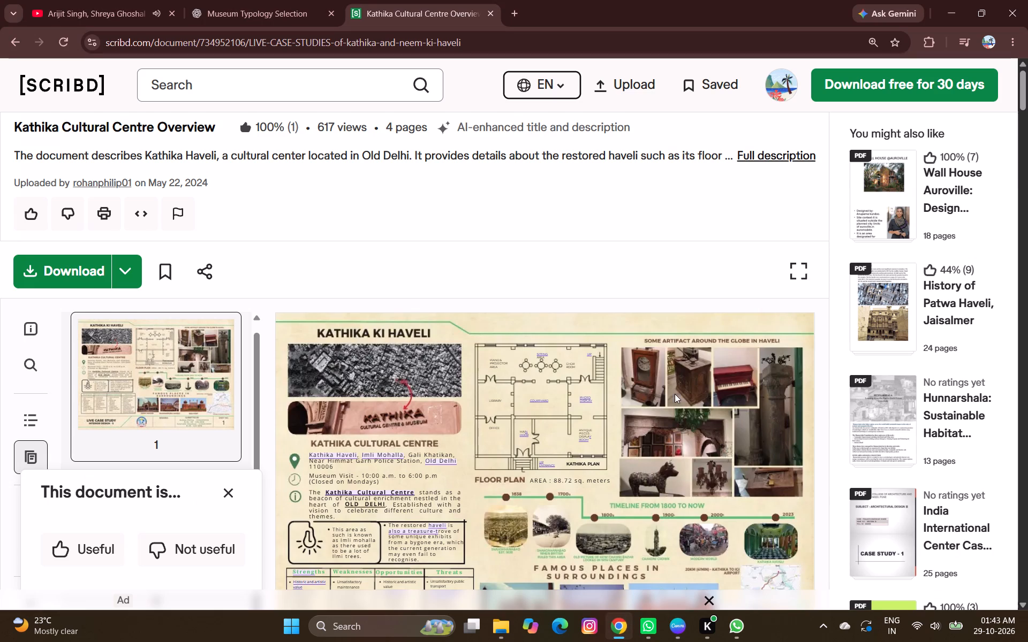
scroll(676, 395, down, 9)
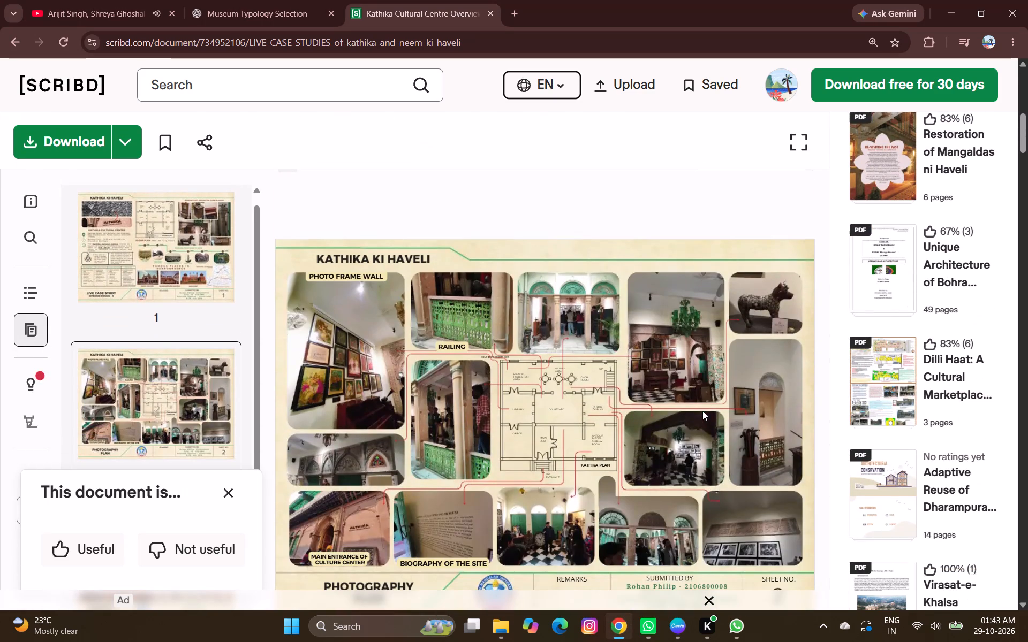
scroll(704, 411, down, 1)
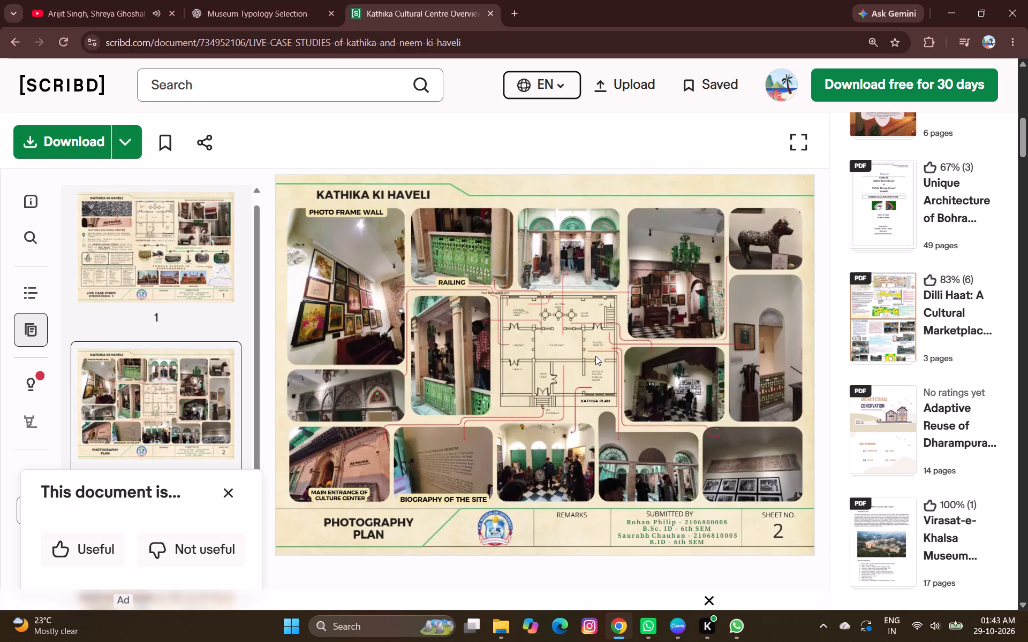
key(Print)
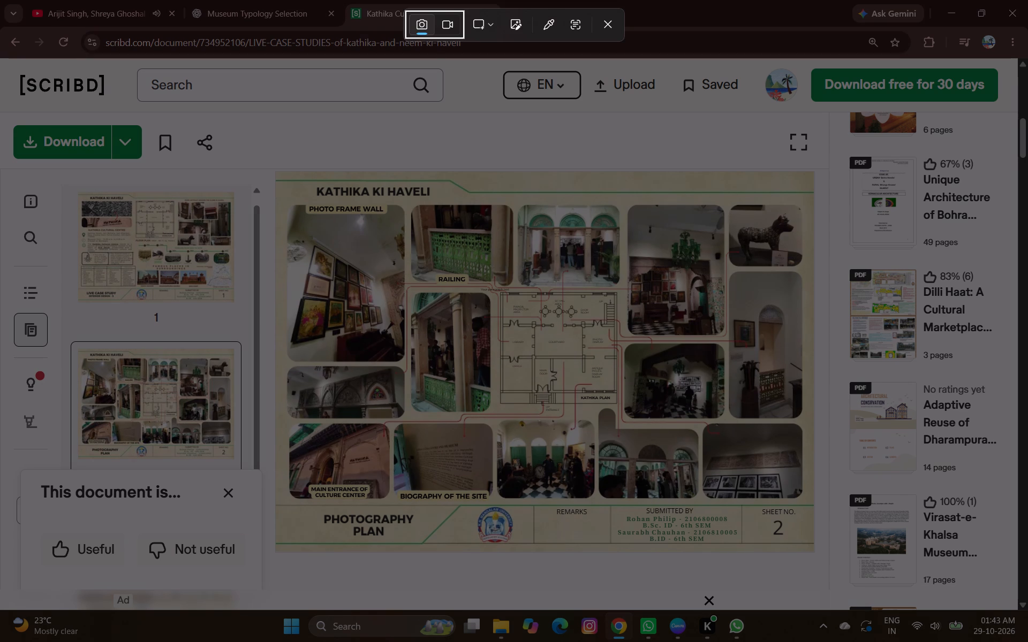
drag(281, 198, 804, 504)
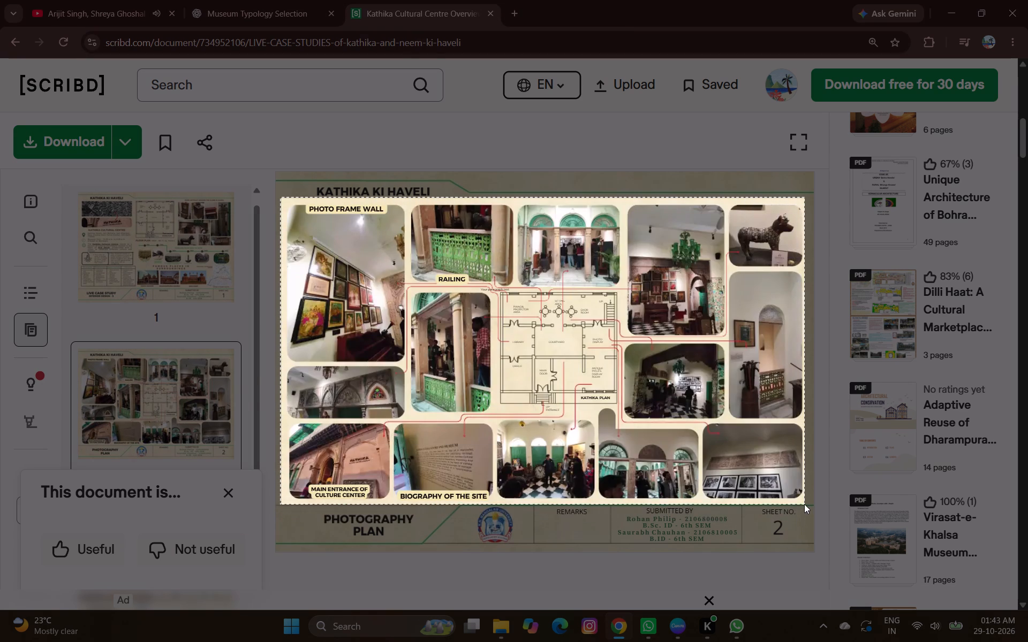
drag(804, 504, 805, 502)
Paste the photo collage snip onto the Kathika page in Canva, clear the floor plan aside and enlarge the collage above the footer.
click(683, 633)
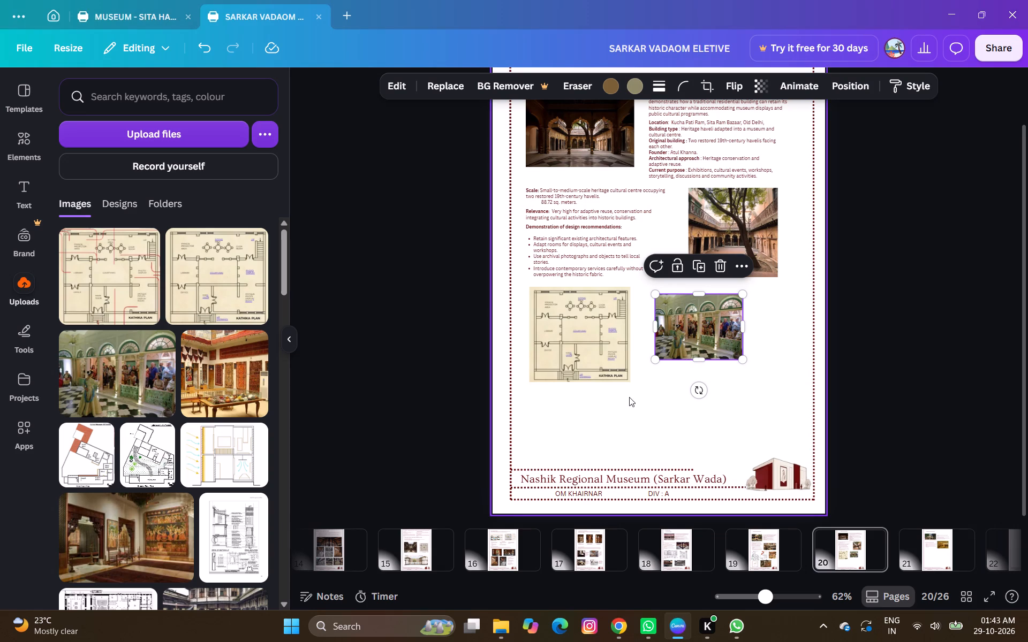
key(ctrl+v)
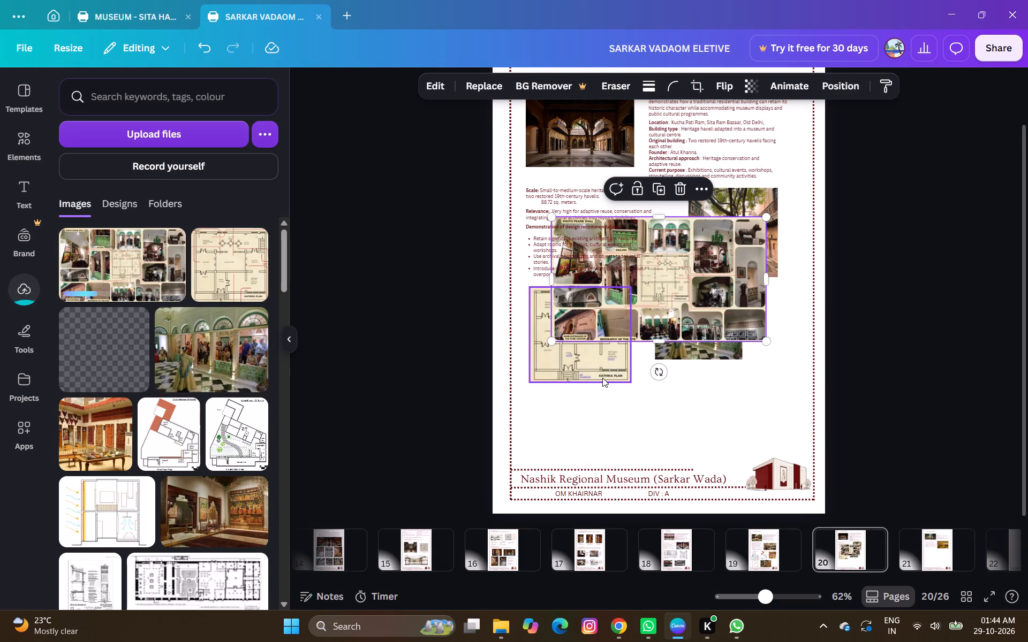
click(601, 378)
drag(595, 362, 501, 251)
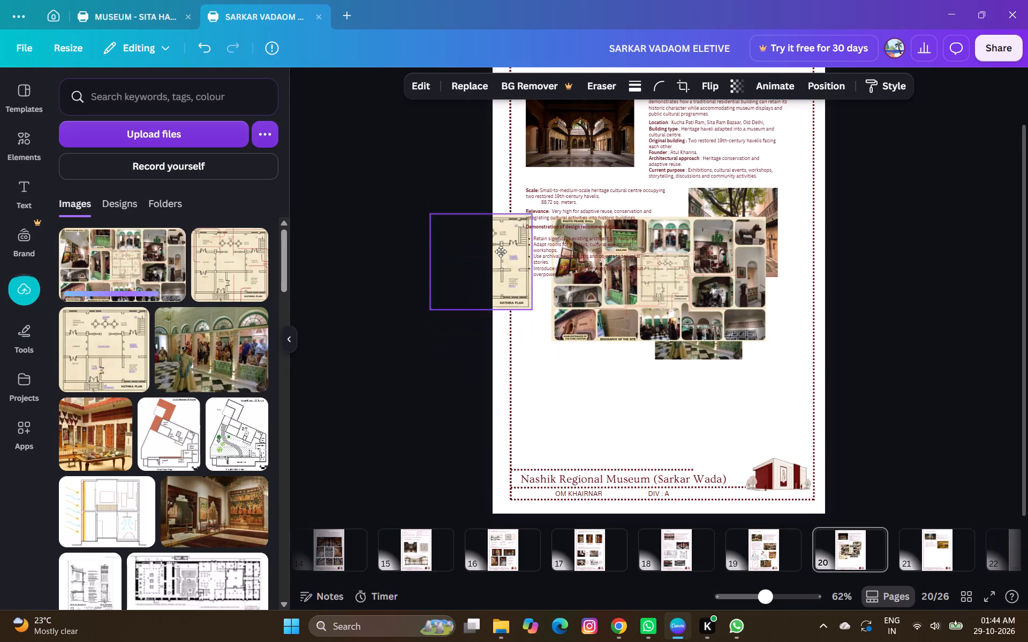
drag(501, 251, 505, 235)
drag(674, 317, 657, 429)
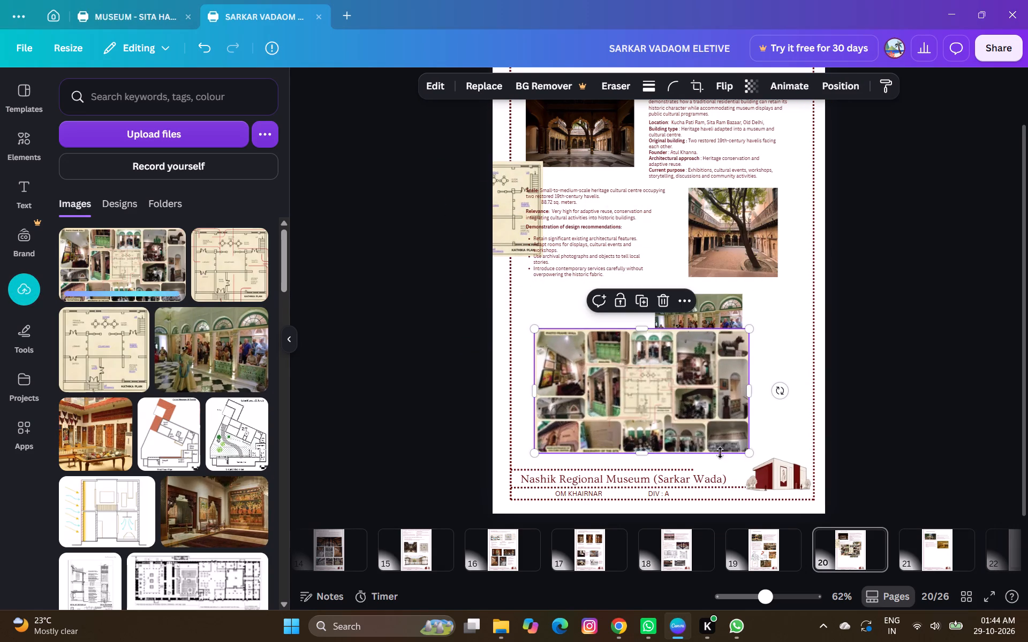
drag(751, 456, 807, 467)
drag(736, 434, 728, 407)
Move the green arched hall photo off the collage, up over the courtyard tree photo.
click(720, 297)
click(725, 292)
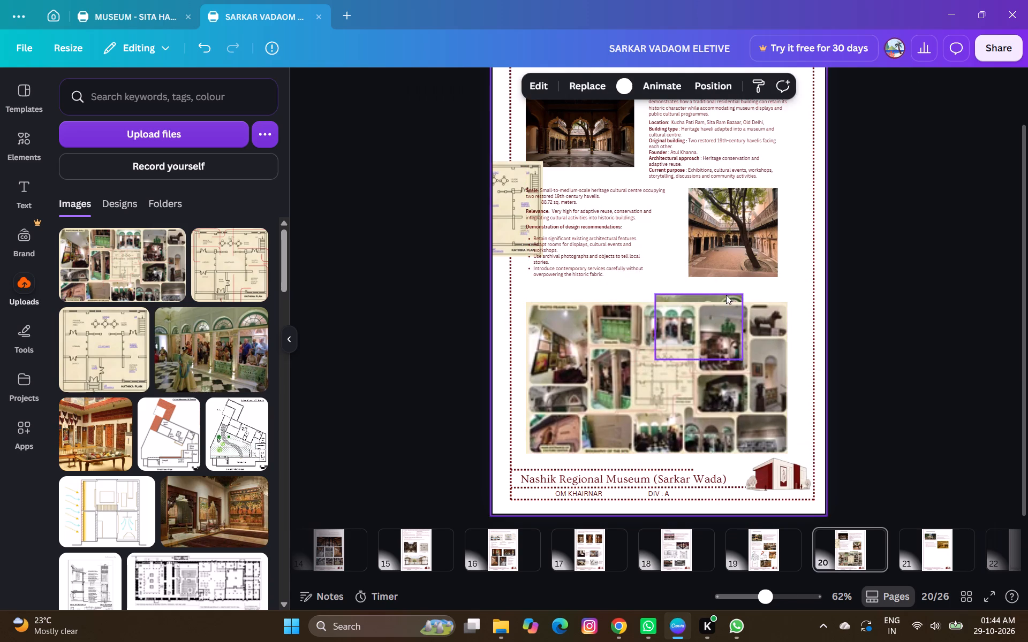
click(726, 295)
click(723, 297)
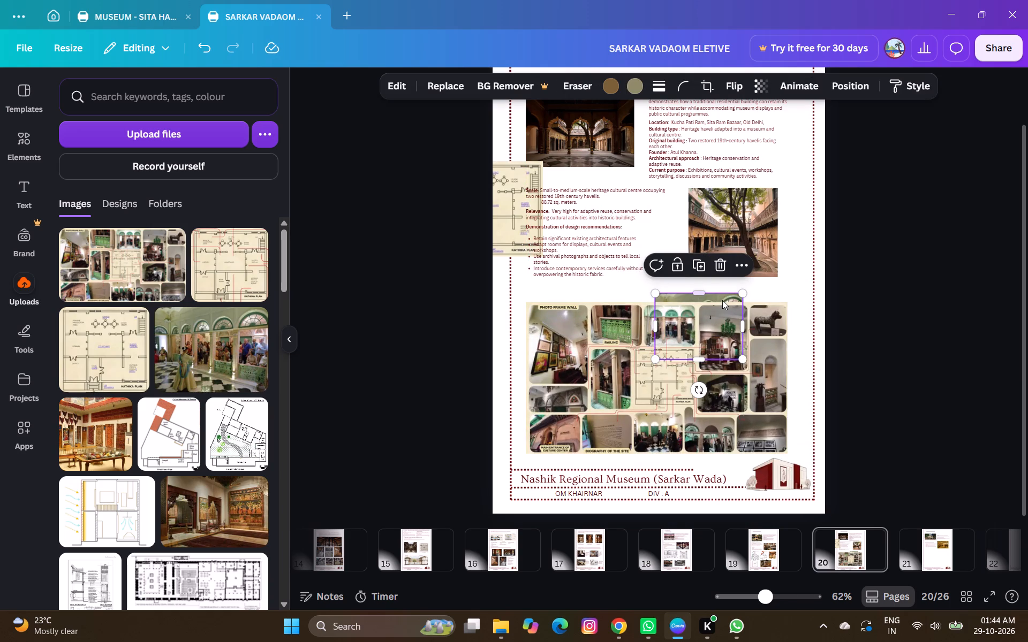
drag(723, 299, 712, 194)
Enlarge the collage slightly and reposition it between the recommendations list and the footer.
click(742, 355)
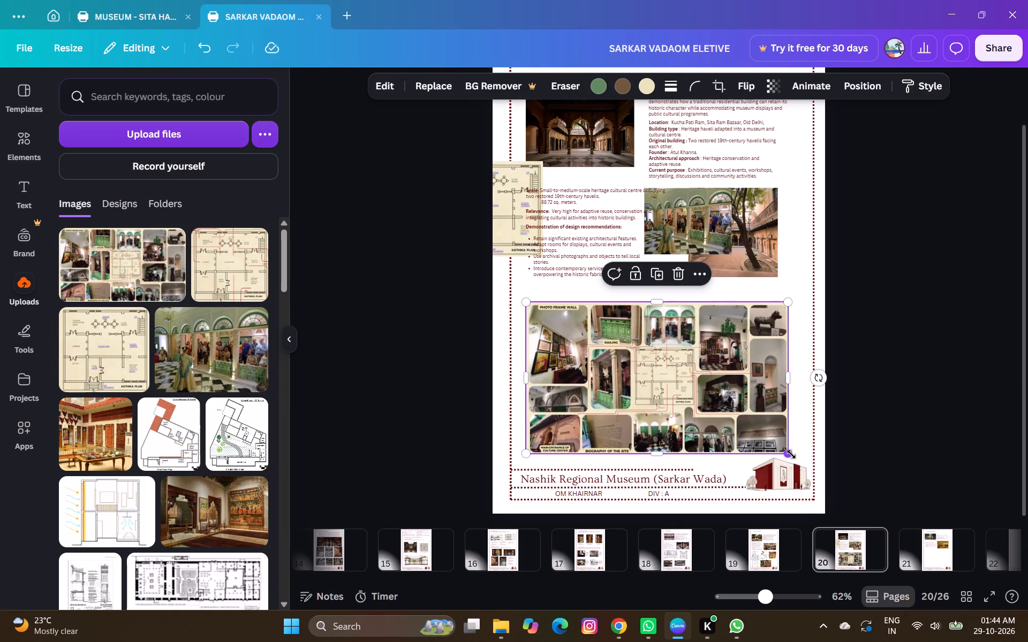
drag(791, 454, 800, 454)
click(717, 425)
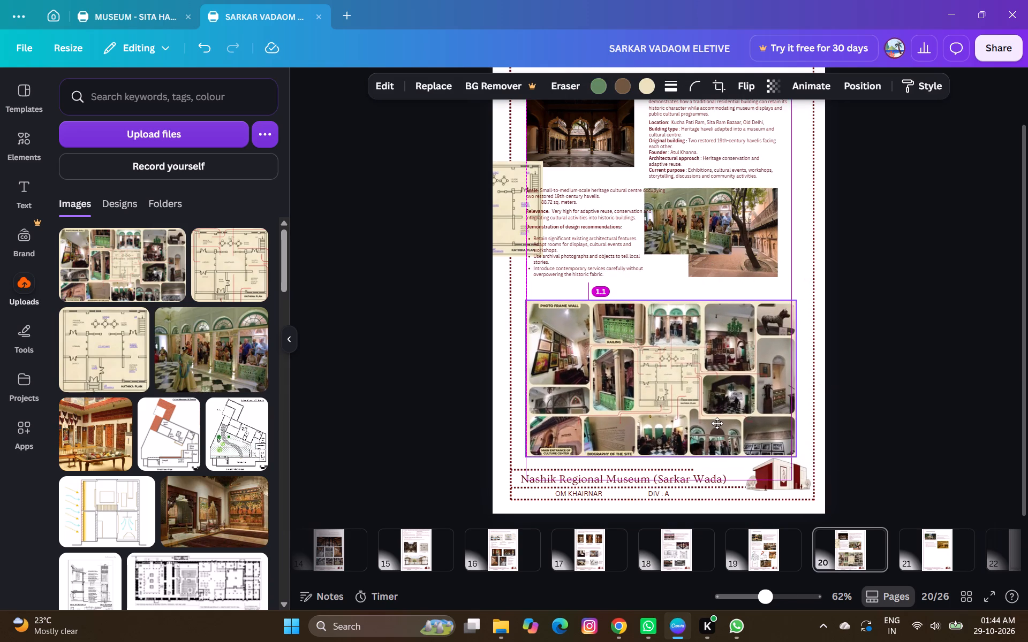
click(900, 418)
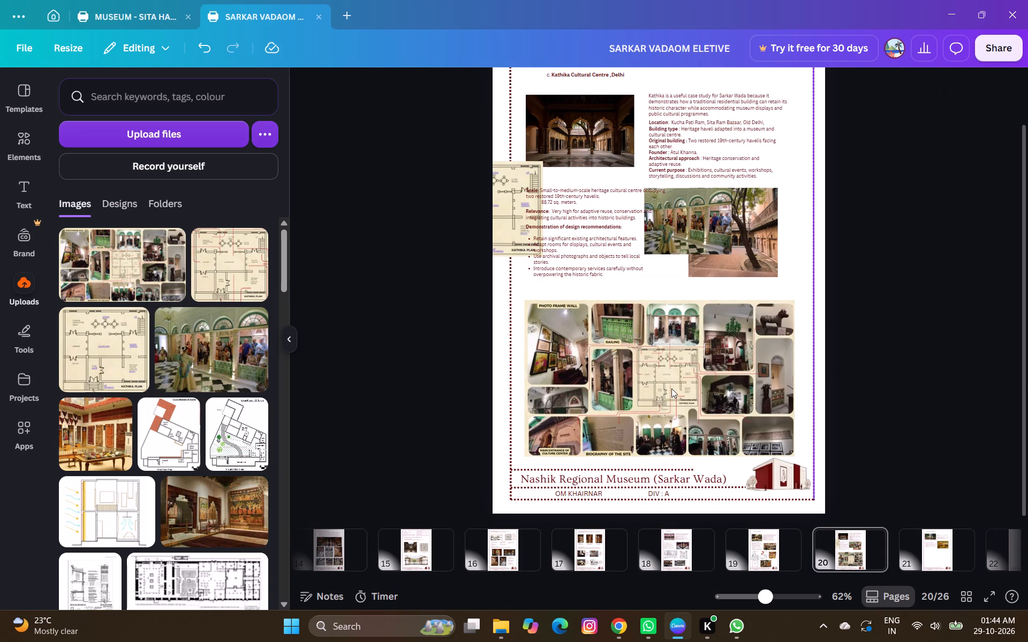
Recolour the cream tone of the collage to white (#ffffff).
click(604, 358)
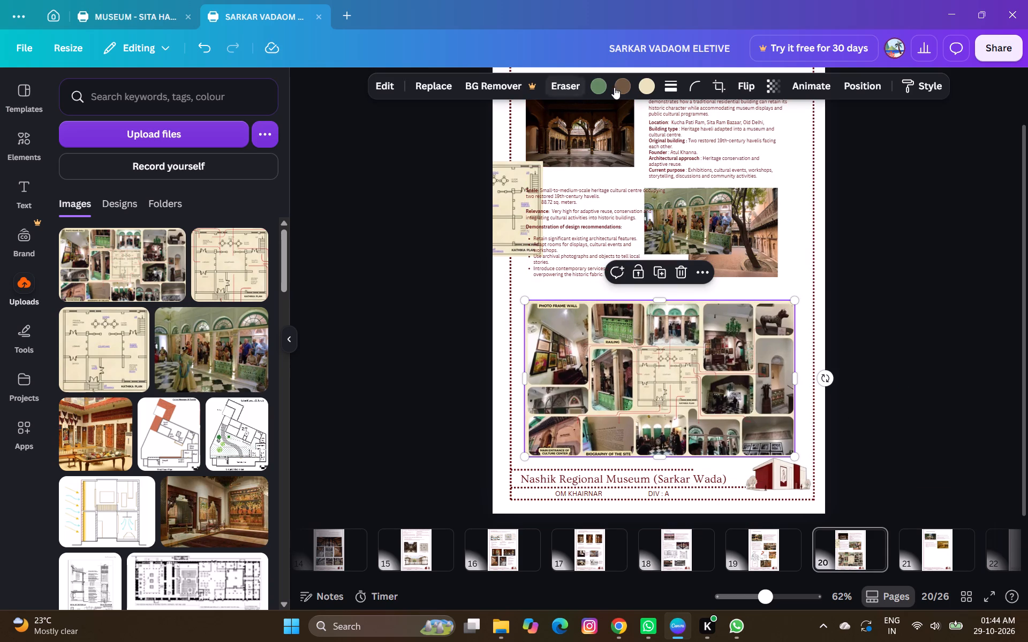
click(642, 85)
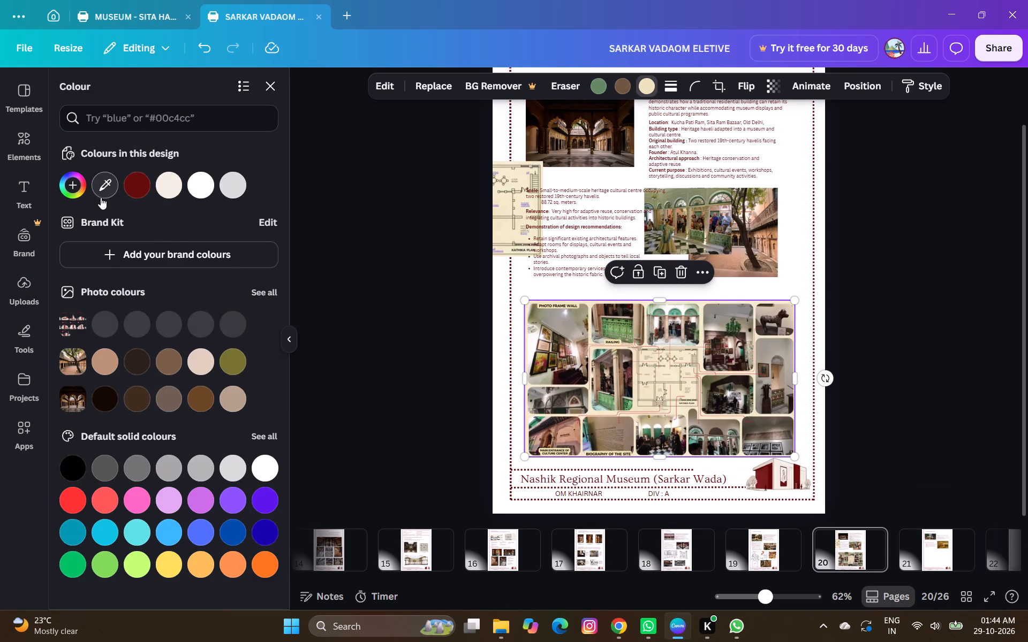
click(109, 188)
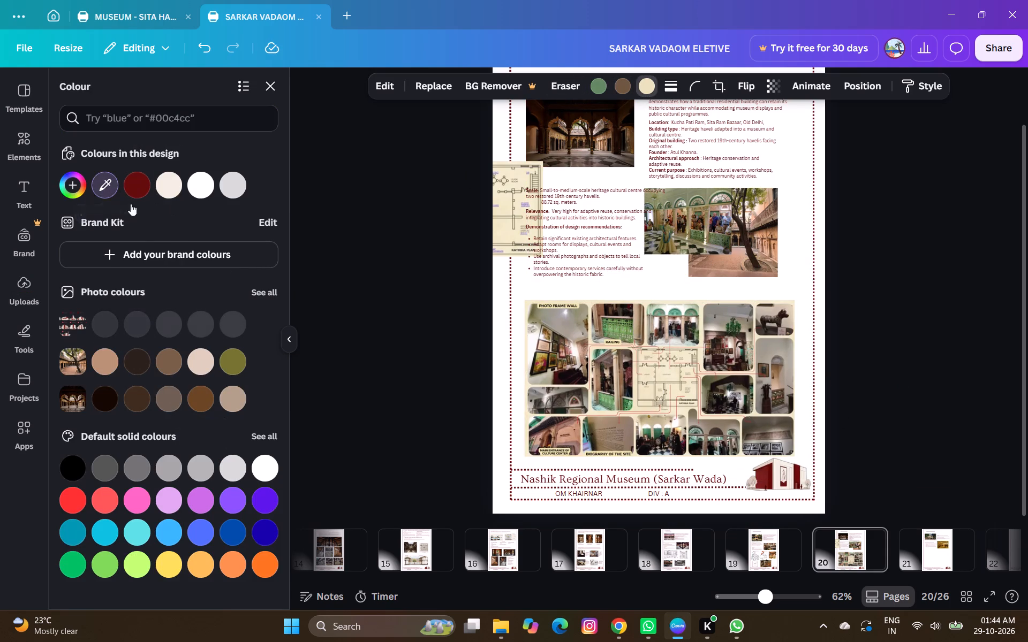
click(757, 338)
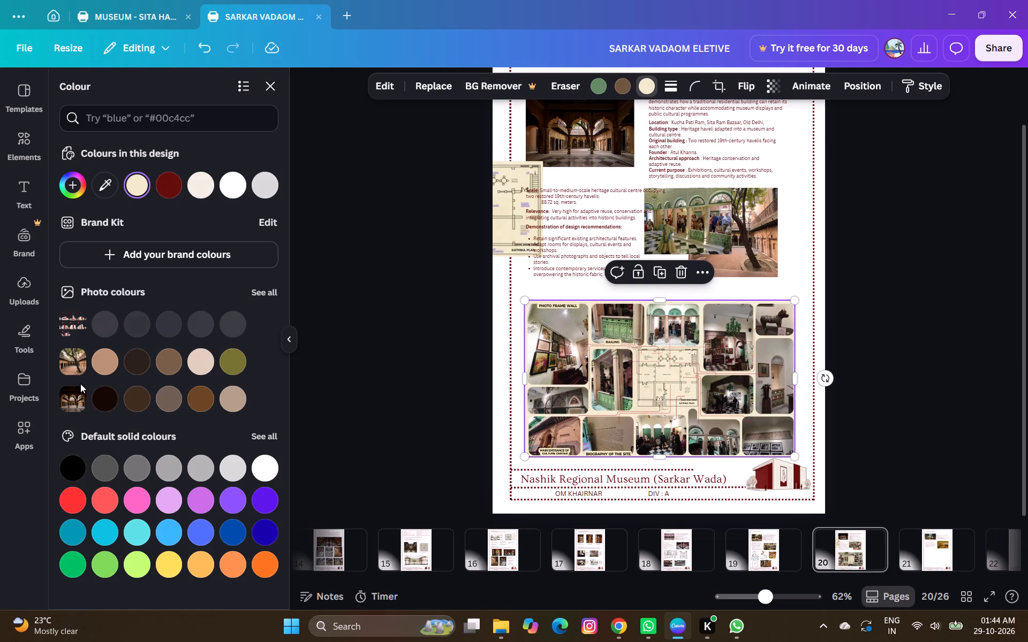
click(104, 333)
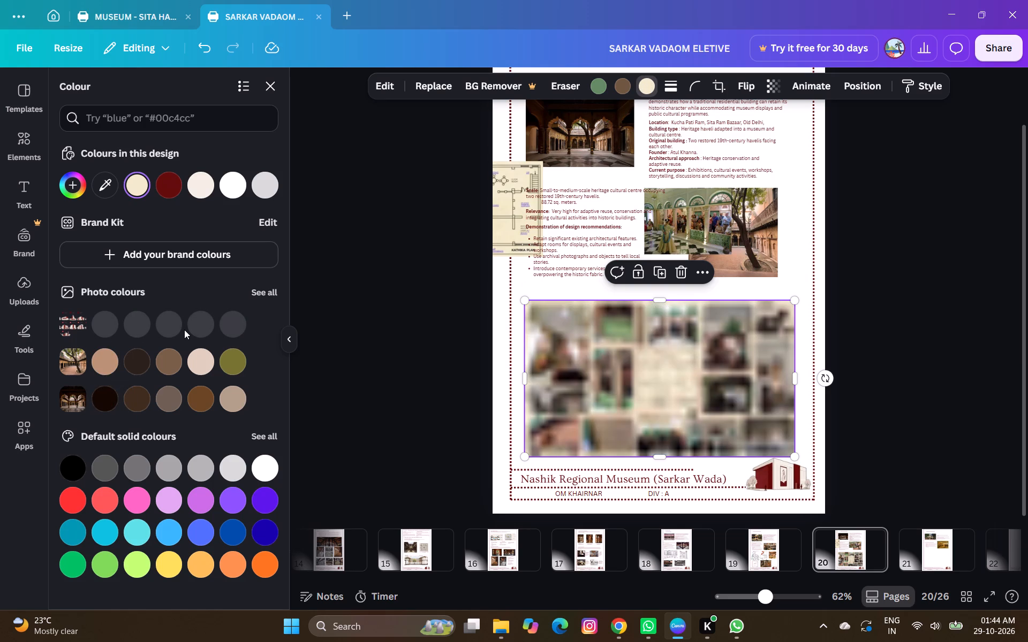
click(201, 329)
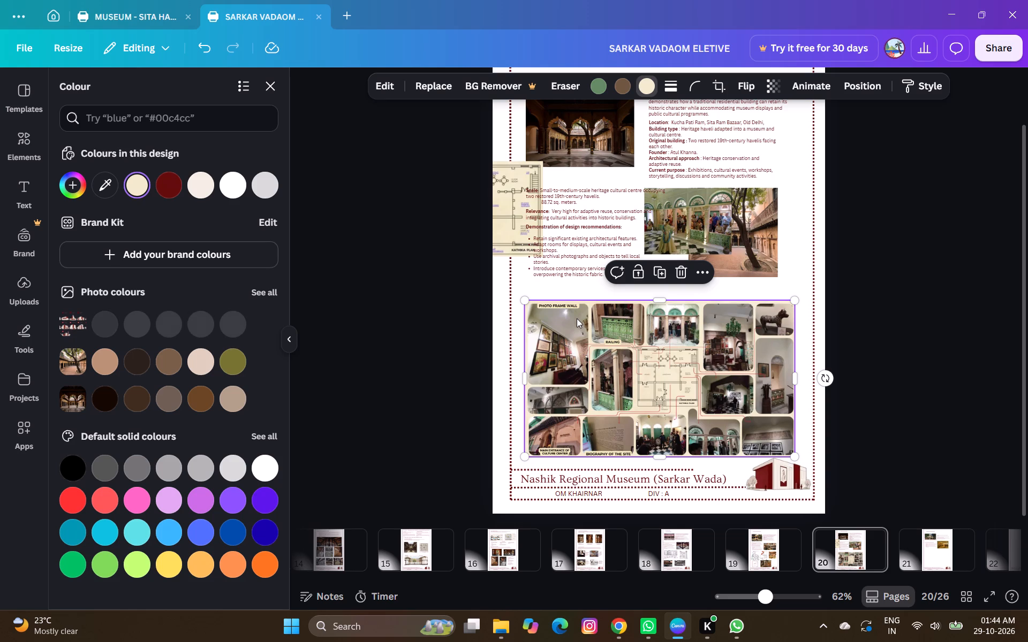
click(233, 186)
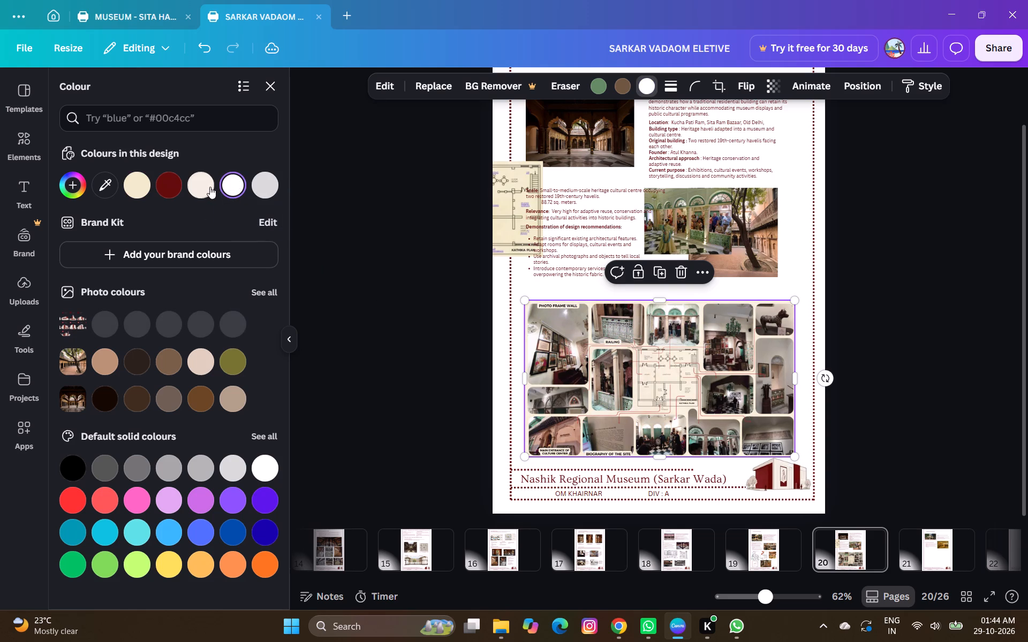
click(192, 186)
click(225, 184)
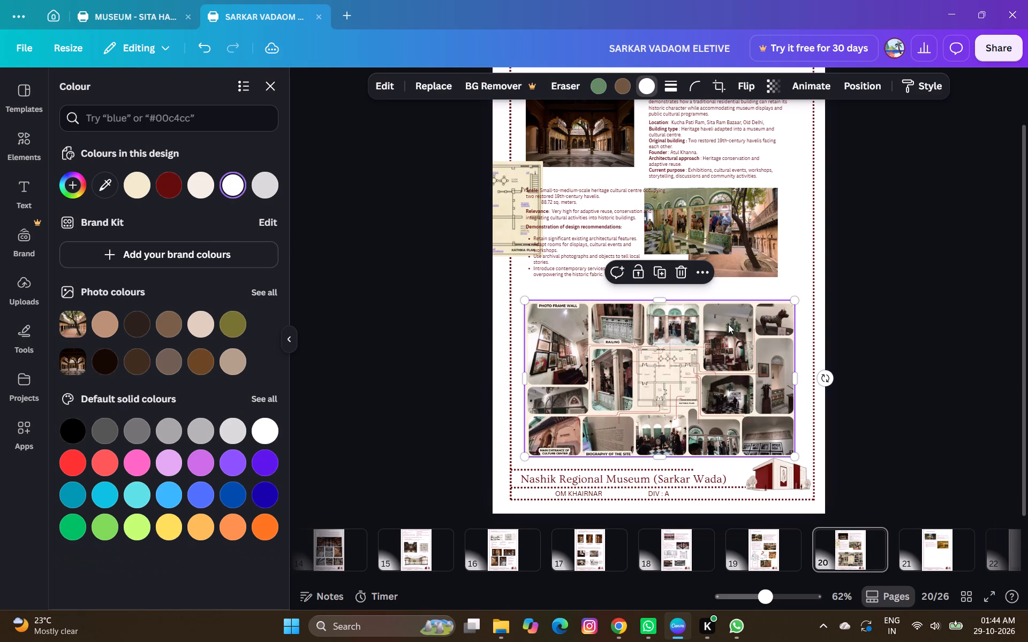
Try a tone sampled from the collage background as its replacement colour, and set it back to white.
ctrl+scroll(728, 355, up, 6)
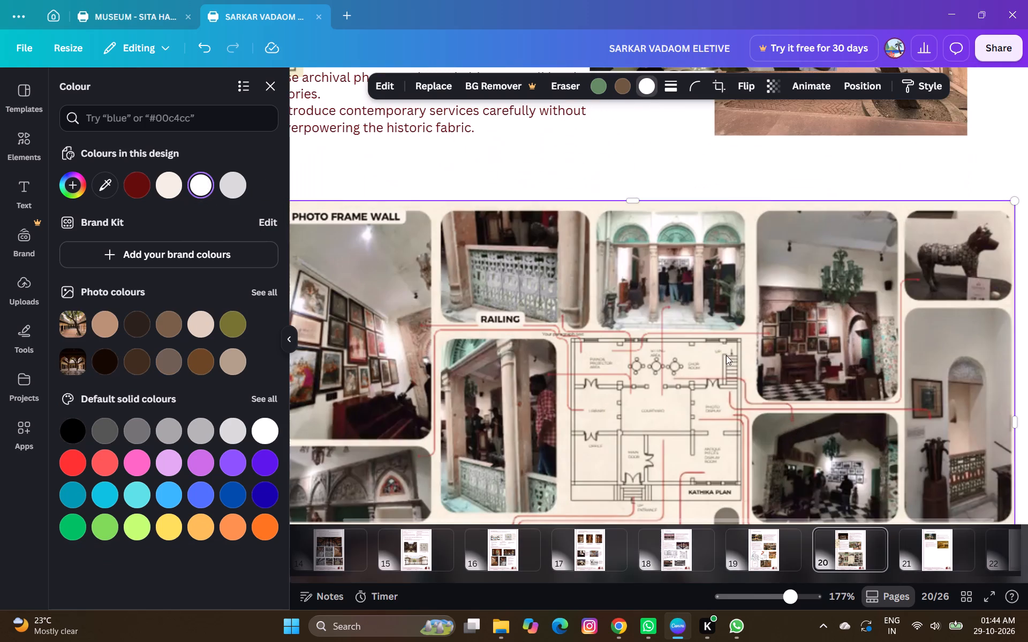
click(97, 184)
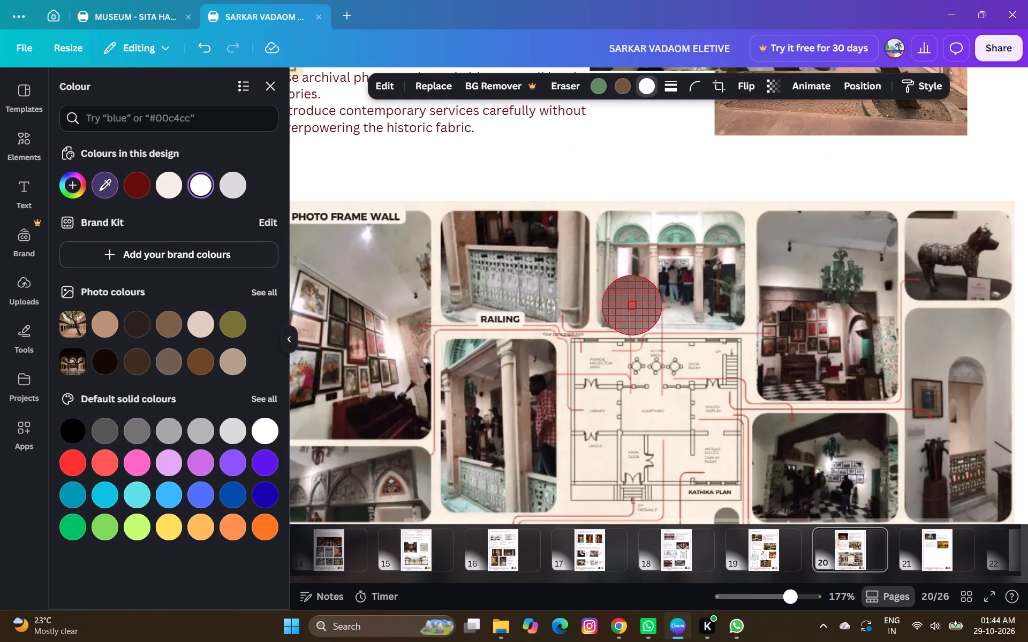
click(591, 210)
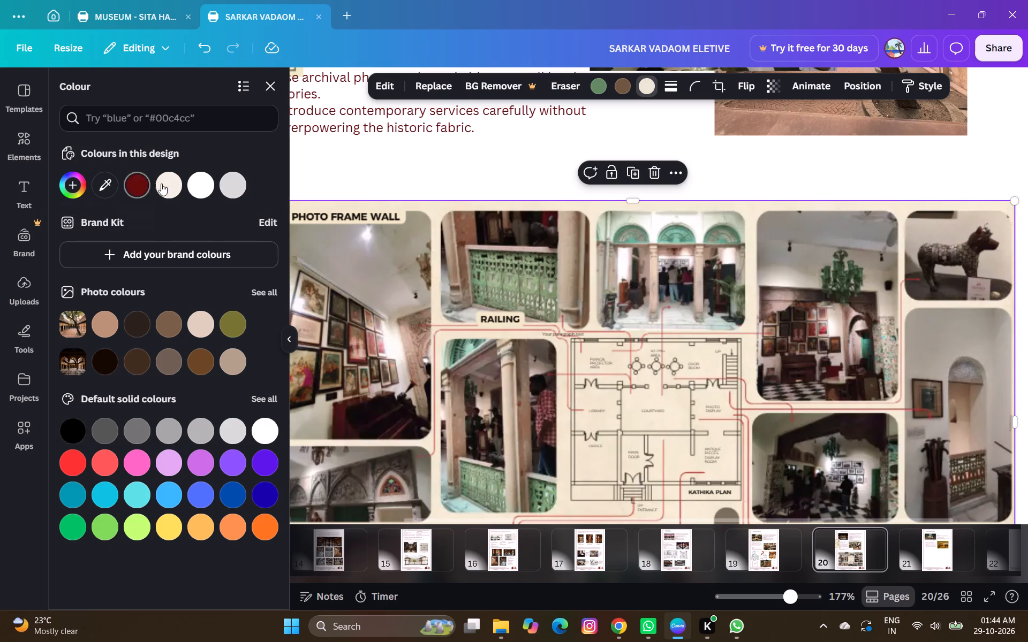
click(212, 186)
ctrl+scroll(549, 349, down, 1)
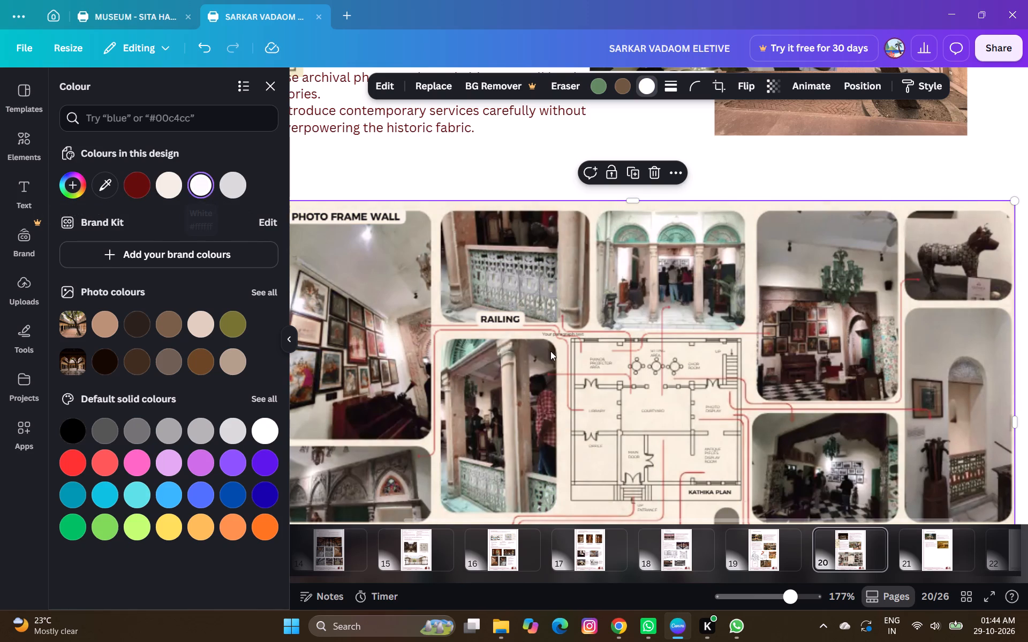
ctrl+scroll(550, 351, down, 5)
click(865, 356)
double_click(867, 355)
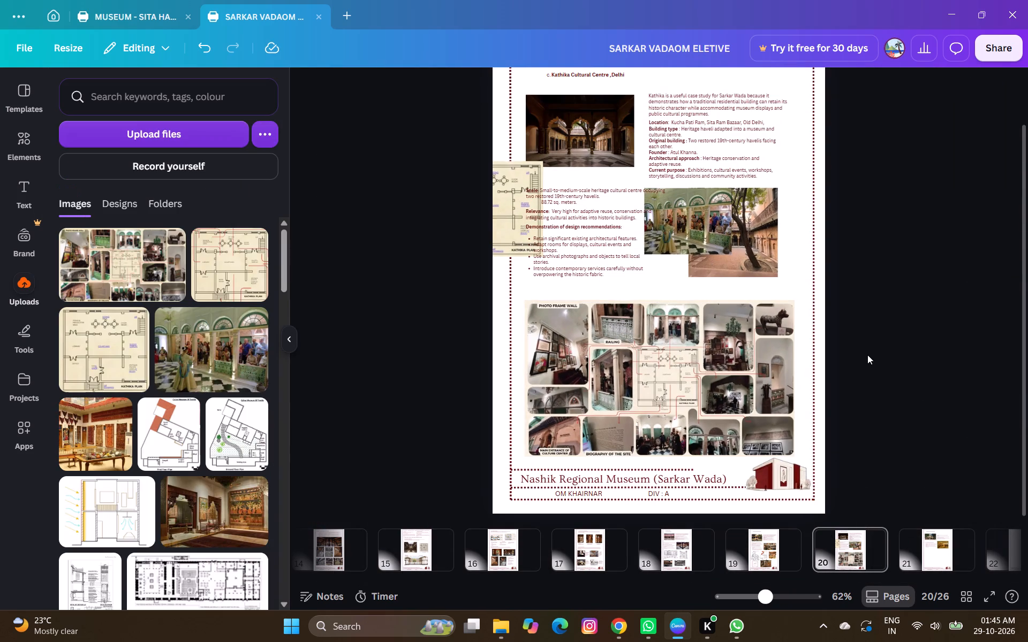
Look over the layouts of other report pages, including page 15, and return to the Kathika page.
scroll(868, 357, up, 2)
scroll(868, 357, down, 1)
ctrl+scroll(869, 358, down, 1)
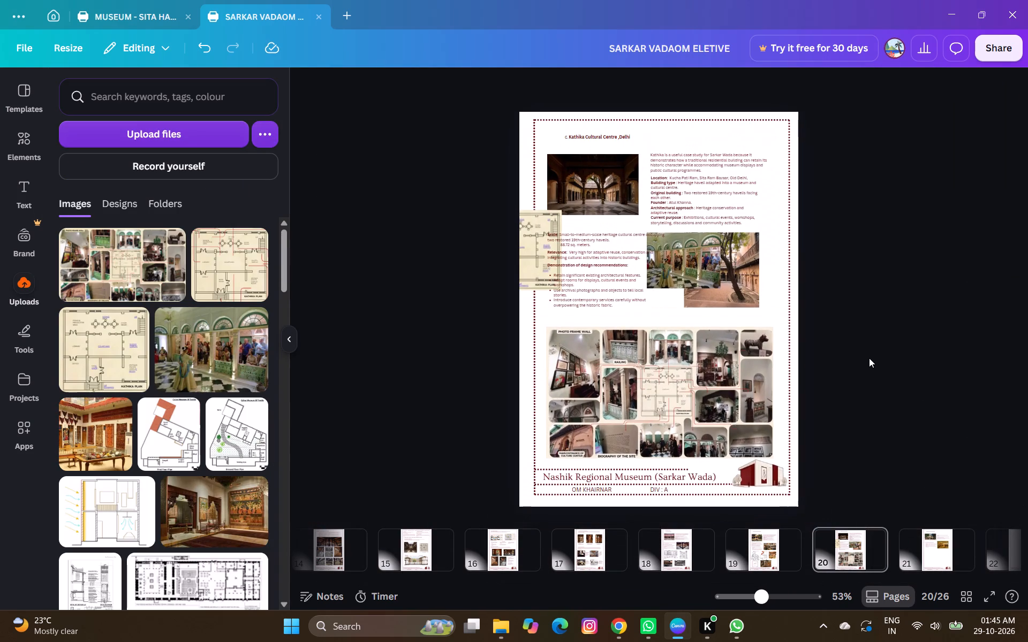
click(681, 548)
click(424, 547)
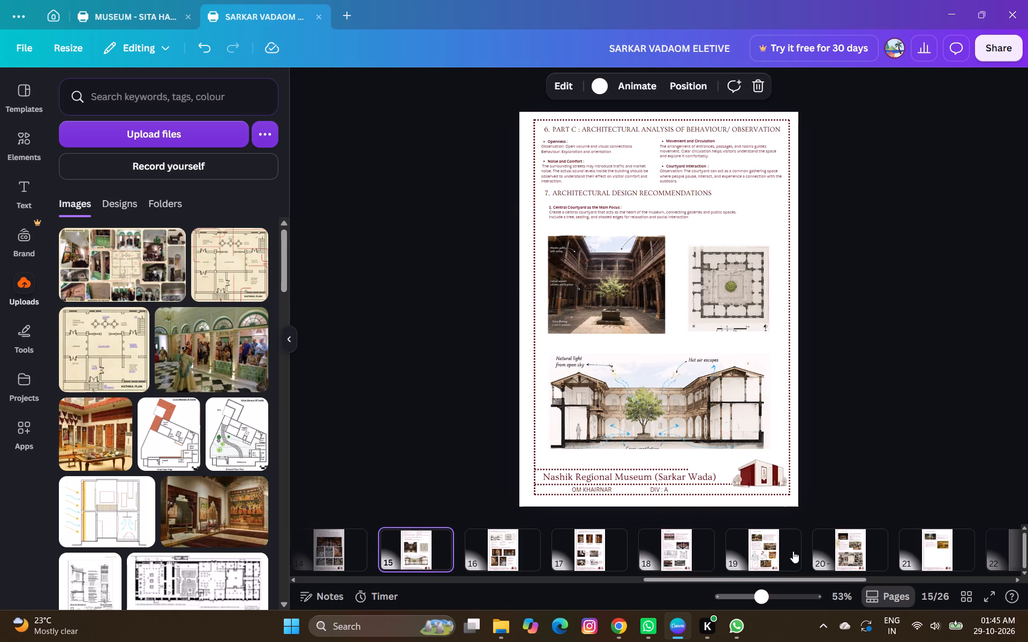
click(782, 554)
click(830, 551)
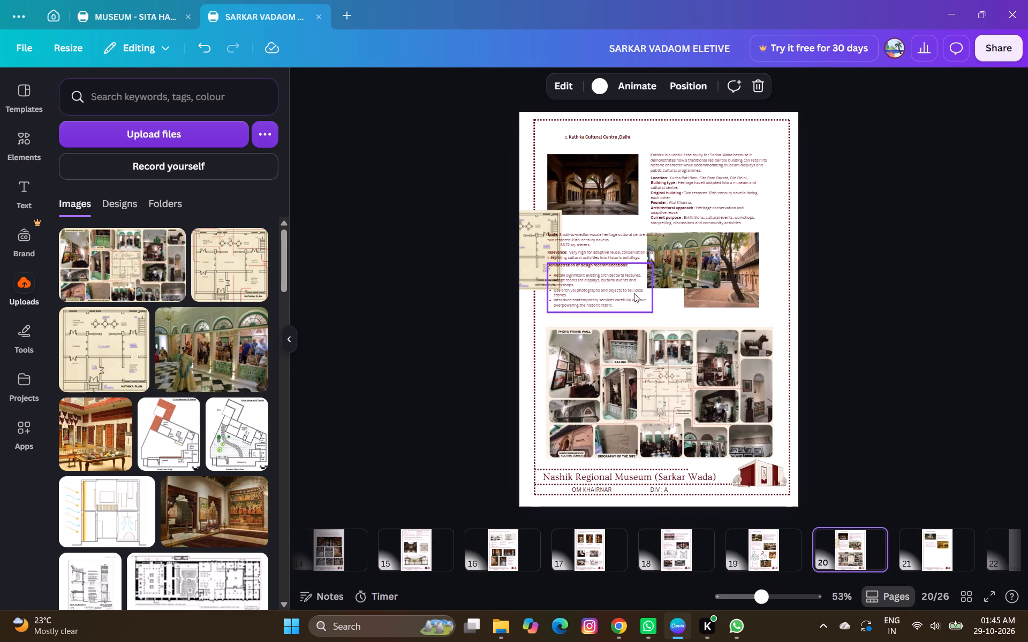
Delete the separate beige floor plan overlapping the left edge of the Kathika page.
click(538, 224)
key(Delete)
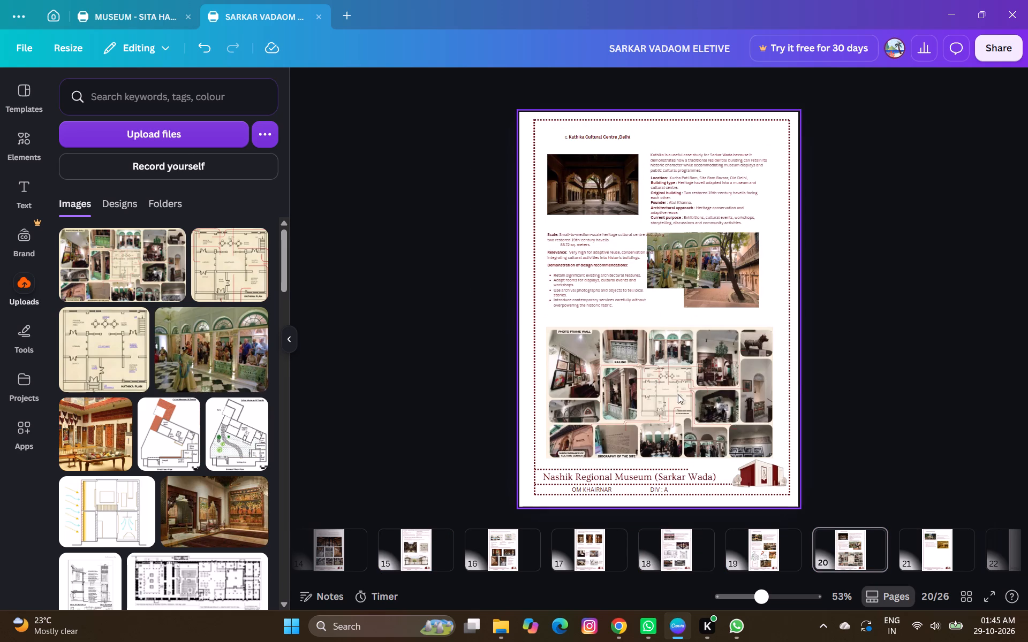
Shrink the photo collage slightly and lower it to sit just above the footer.
click(679, 395)
drag(771, 455, 755, 440)
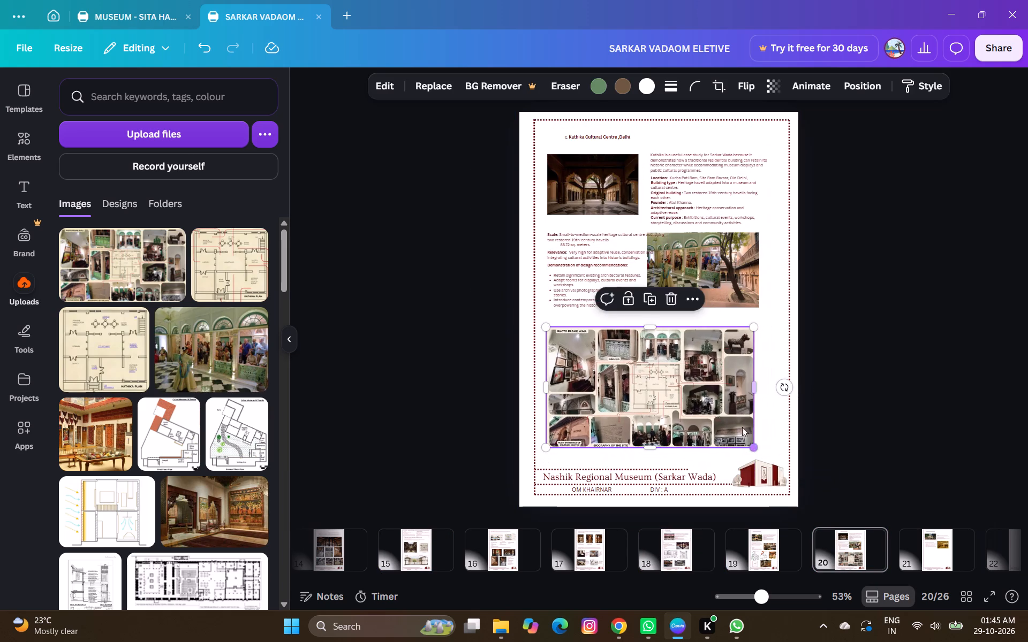
drag(703, 394, 705, 407)
click(909, 426)
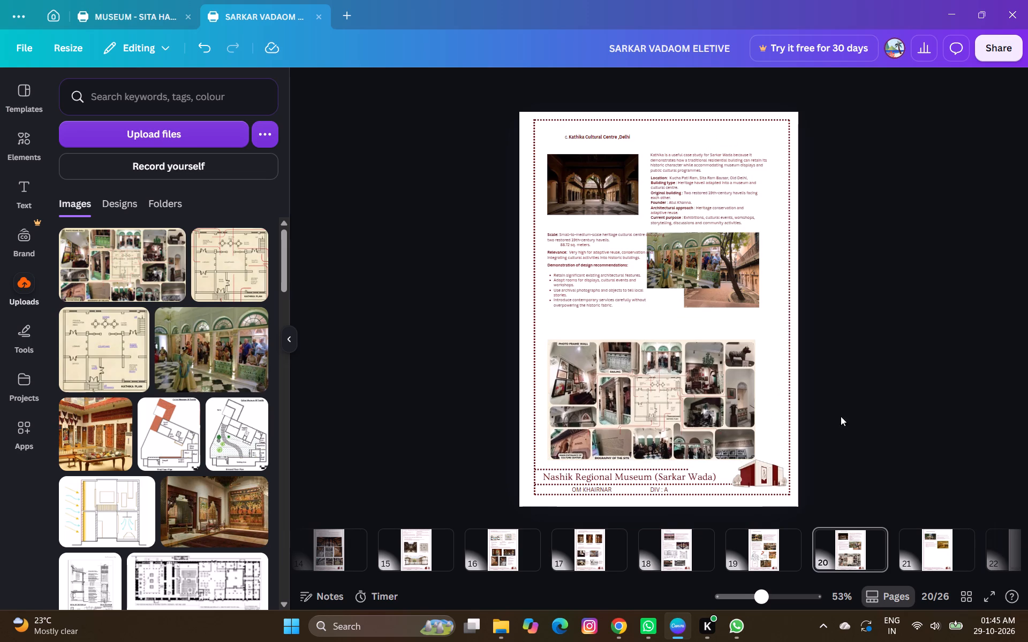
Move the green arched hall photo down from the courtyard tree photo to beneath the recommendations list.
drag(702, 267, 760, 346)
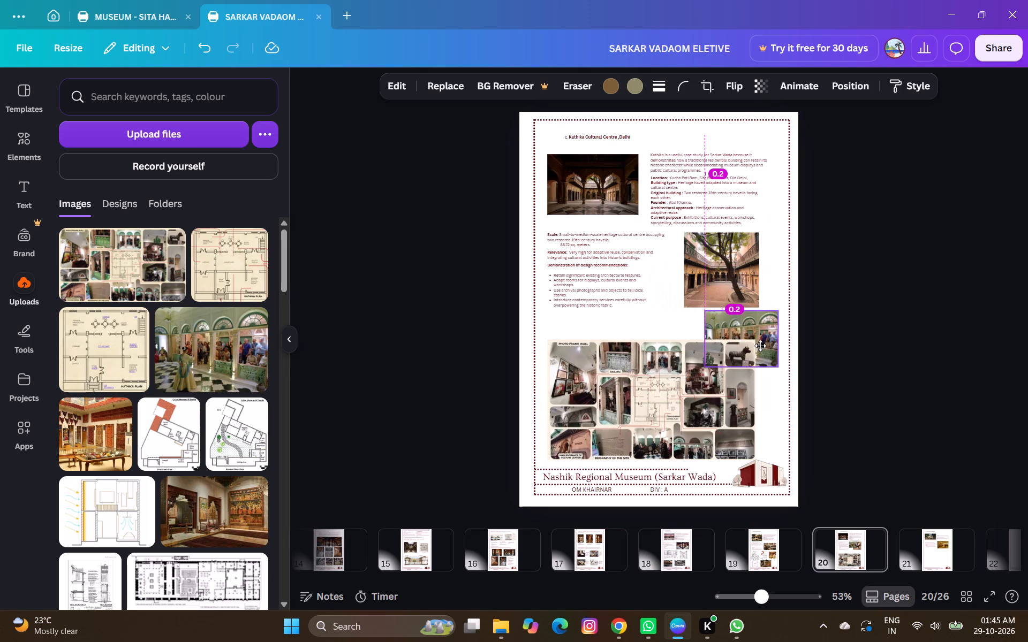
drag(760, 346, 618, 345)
Trim the collage slightly on its left side and move it up directly beneath the recommendations list.
drag(725, 398, 735, 397)
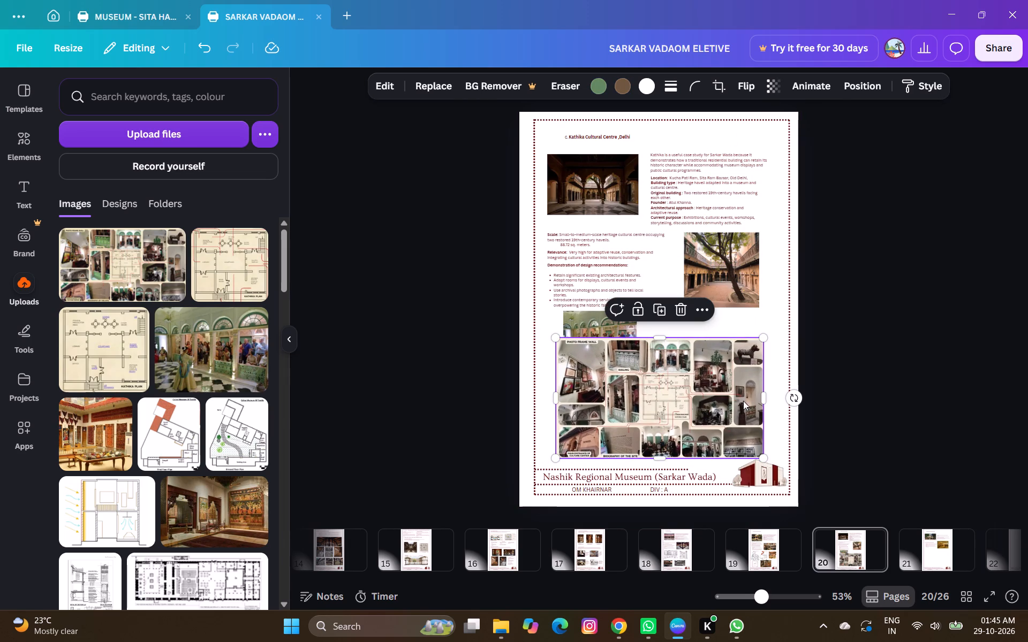
drag(551, 399, 596, 398)
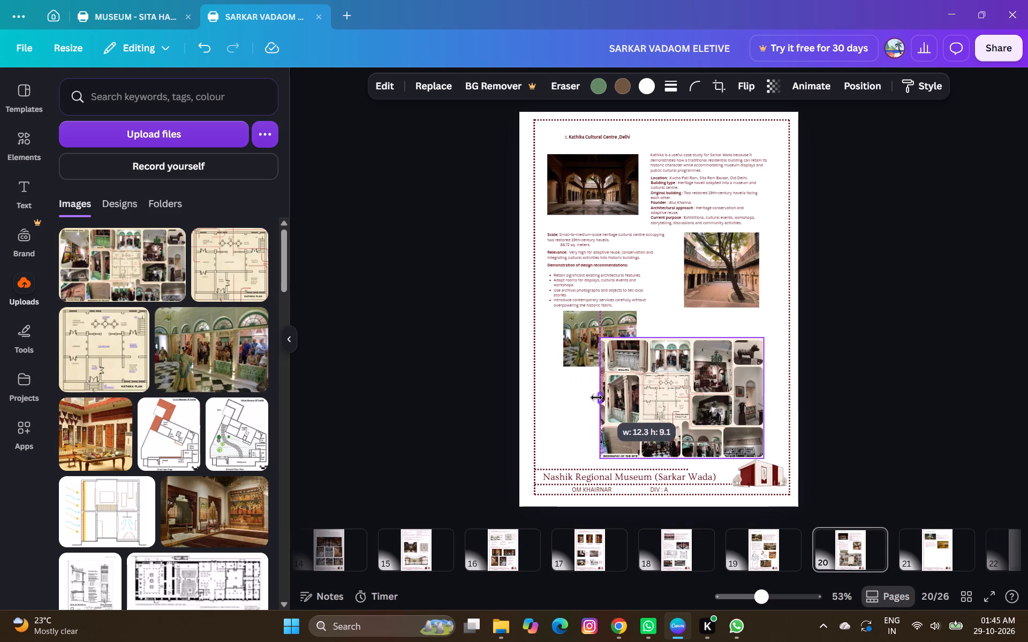
drag(596, 398, 571, 394)
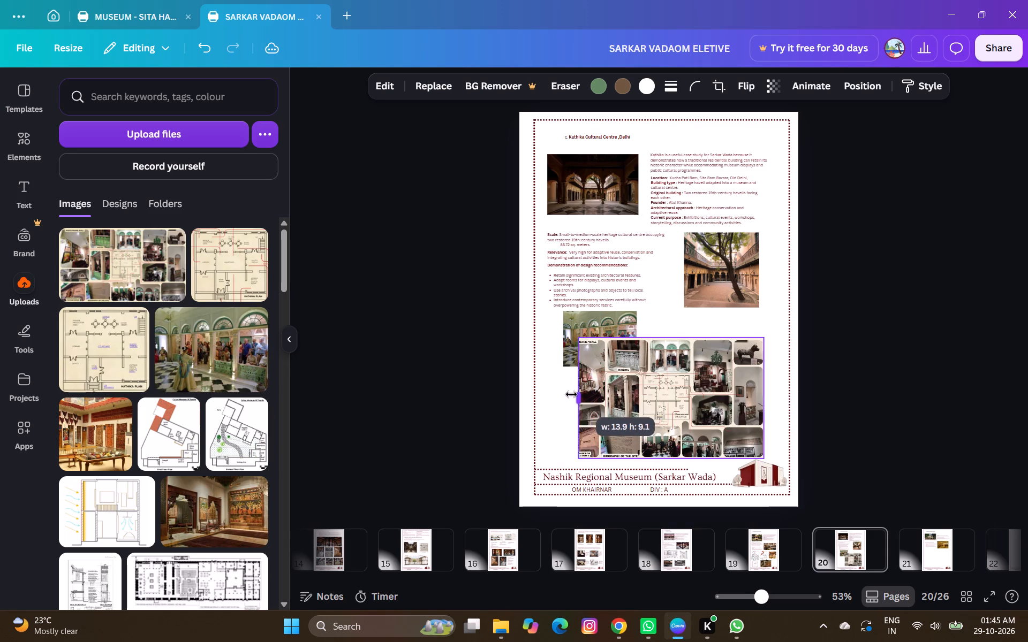
drag(571, 394, 560, 394)
drag(670, 383, 655, 386)
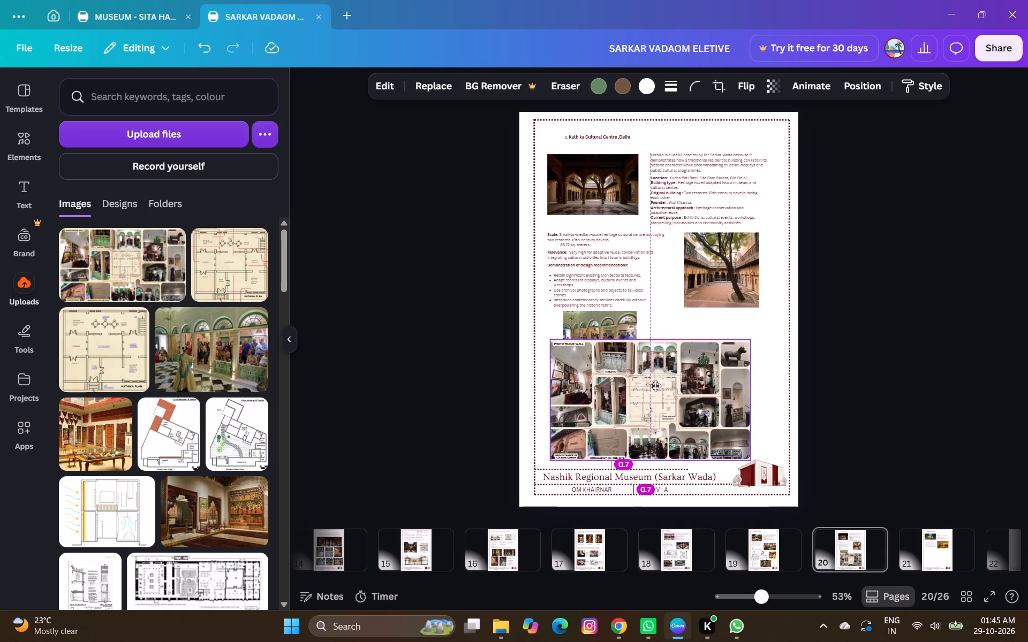
drag(655, 386, 647, 357)
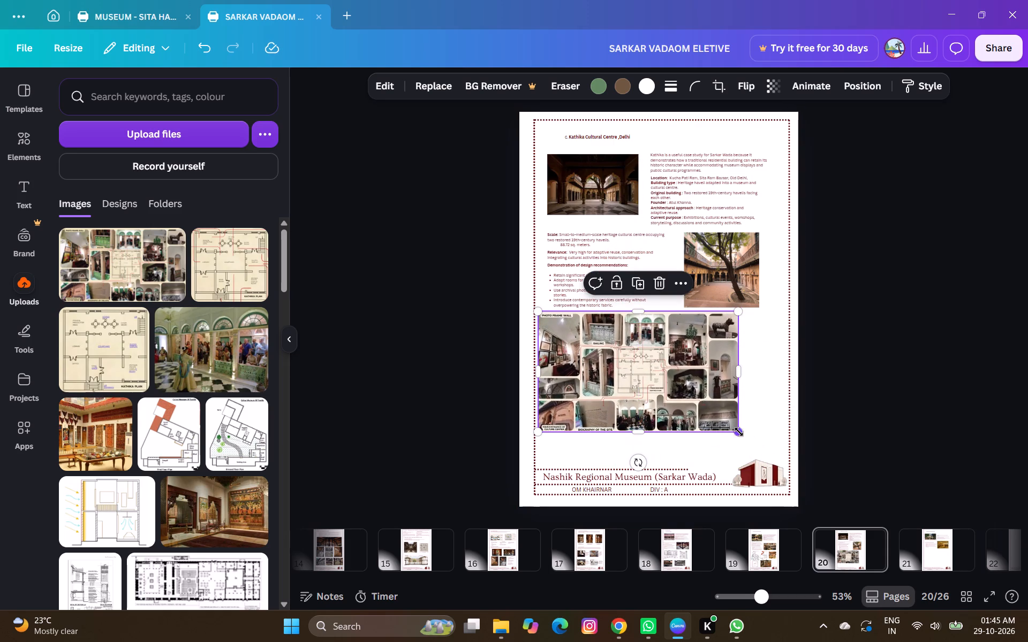
Shrink the collage further beneath the recommendations list, shifting the green arched hall photo out to the page's right edge.
drag(739, 431, 714, 409)
drag(652, 377, 661, 415)
drag(615, 340, 821, 353)
drag(689, 403, 681, 369)
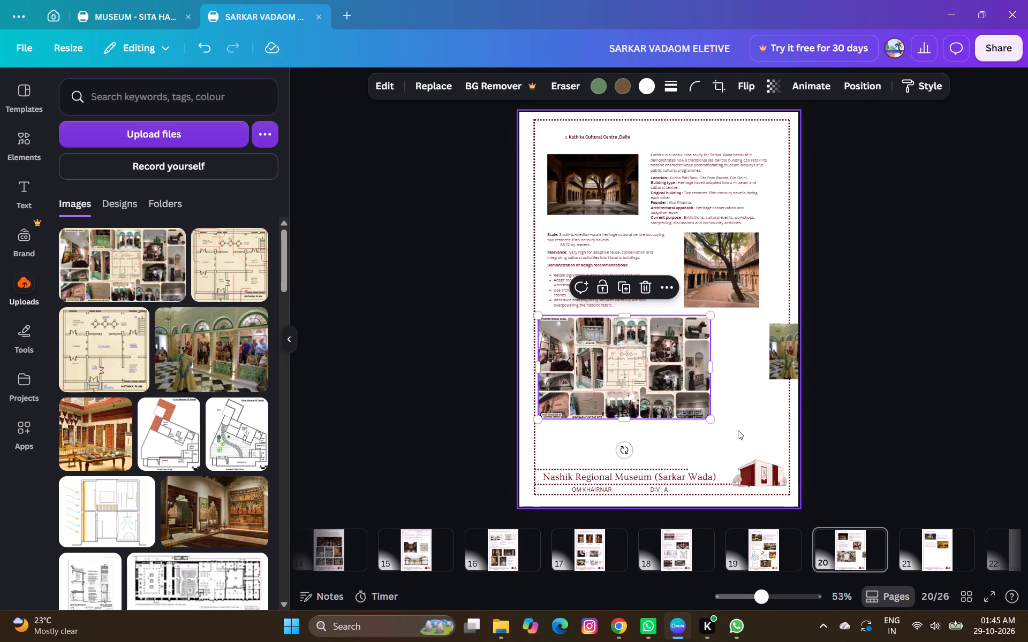
Move the green arched hall photo from the page edge to directly beside the collage, inside the dotted border.
click(711, 418)
click(750, 429)
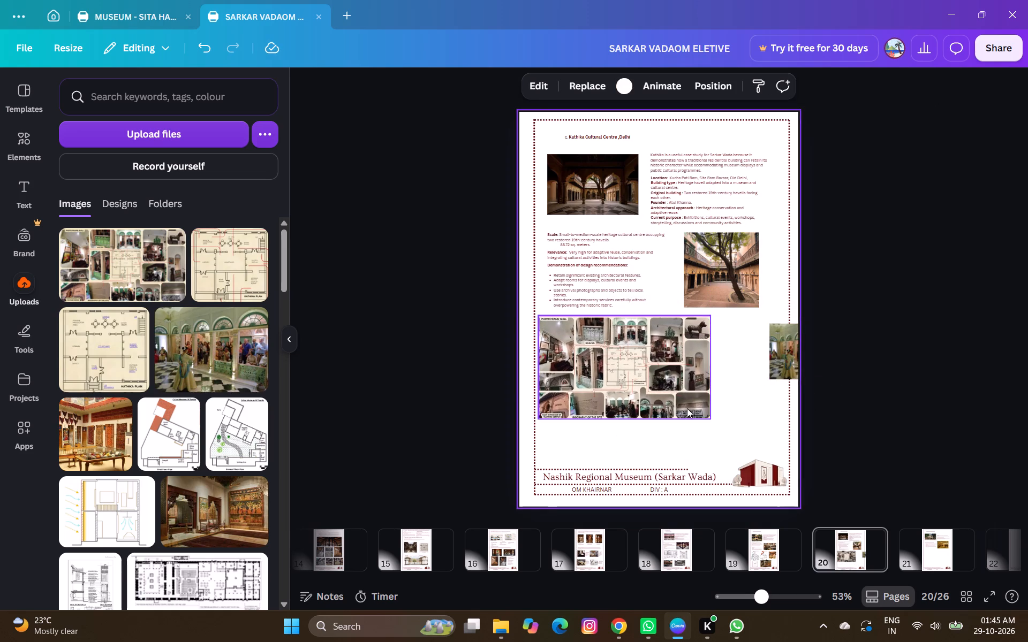
drag(781, 356, 725, 358)
drag(767, 361, 766, 374)
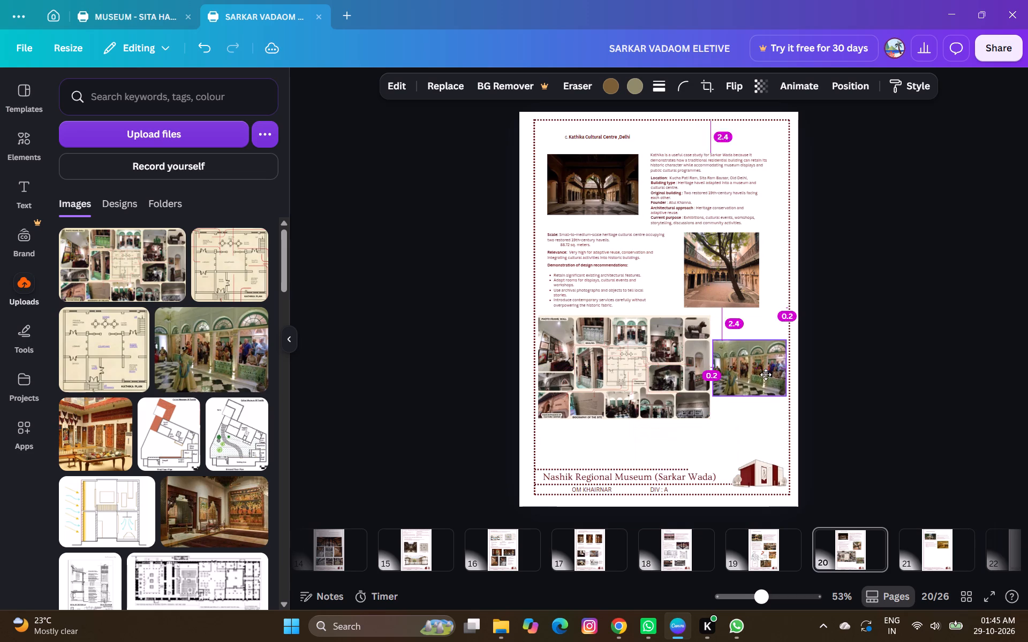
drag(766, 374, 747, 399)
drag(737, 404, 752, 379)
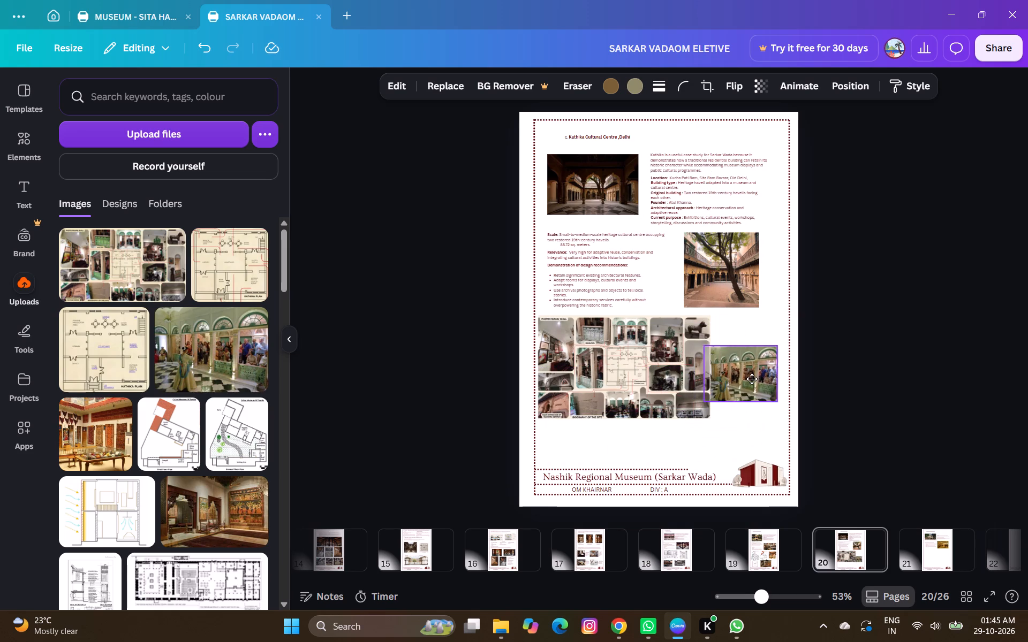
drag(752, 379, 756, 371)
click(878, 373)
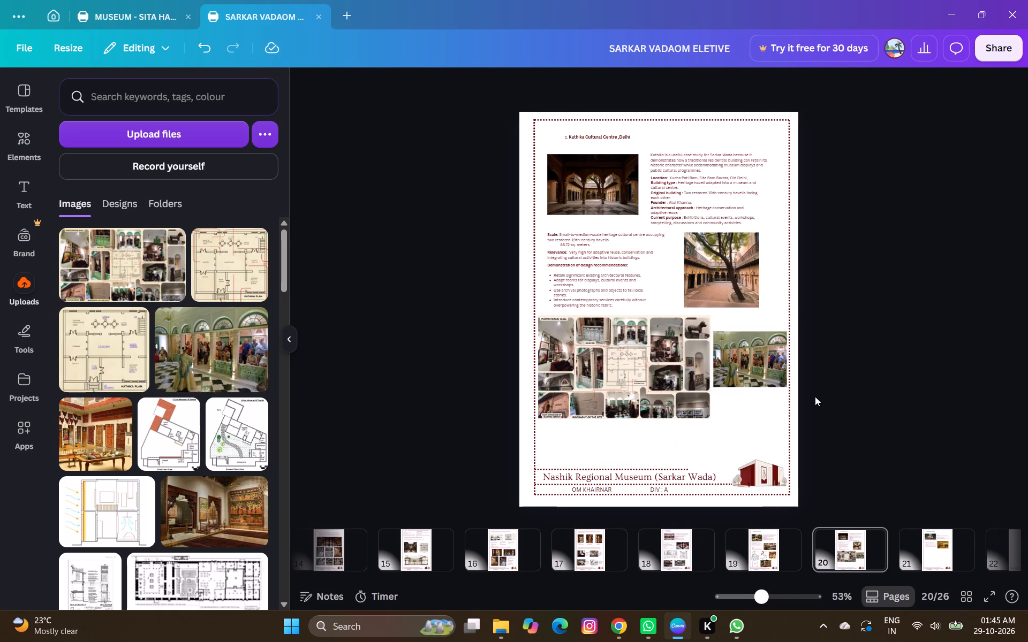
Lower the photo collage and the adjacent green arched hall photo slightly towards the footer.
drag(641, 399, 641, 417)
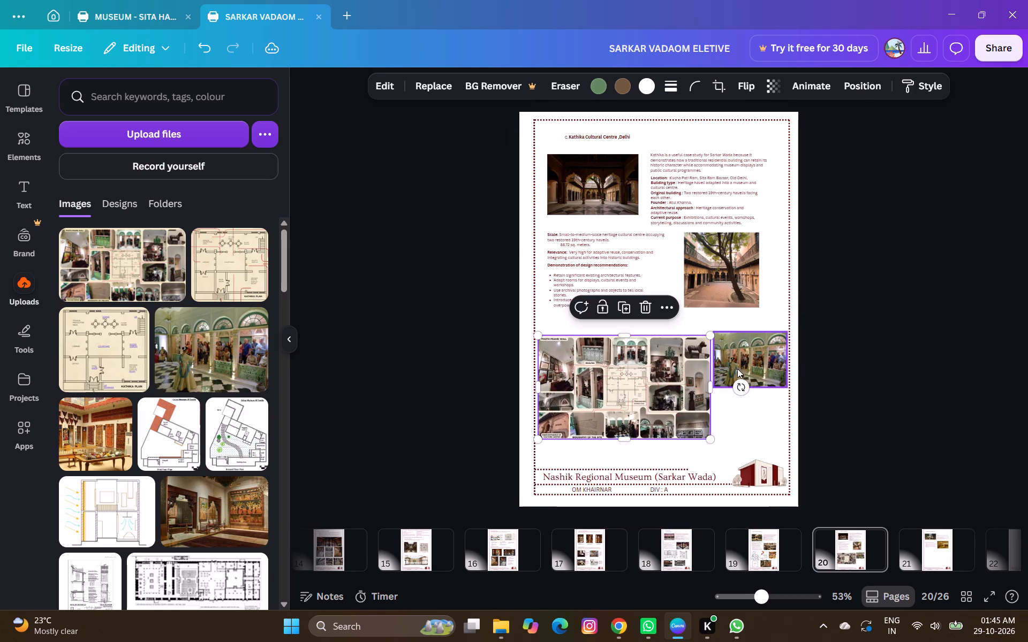
drag(737, 369, 737, 392)
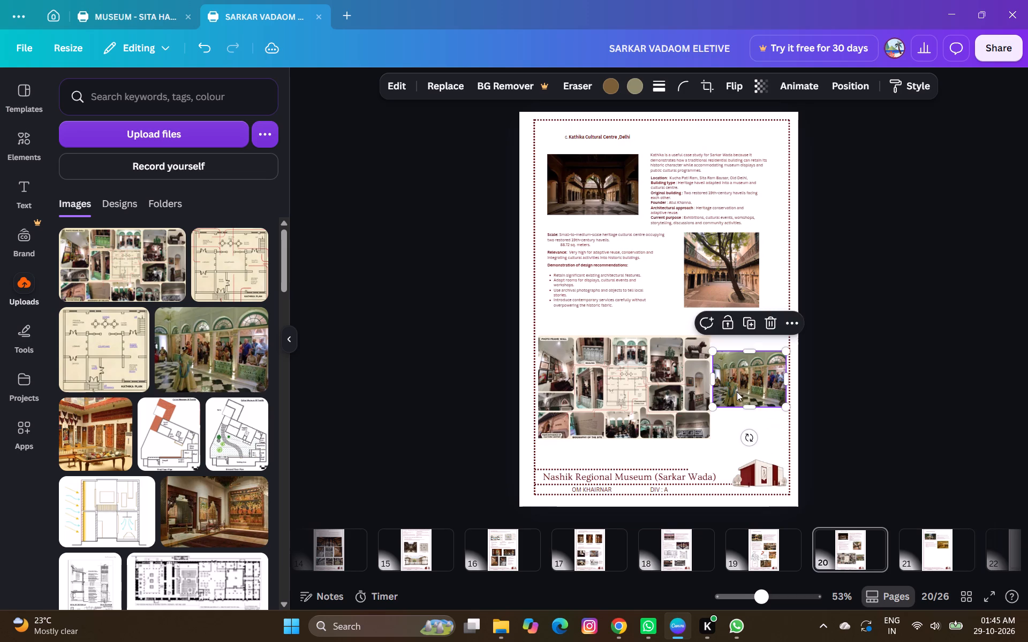
click(894, 377)
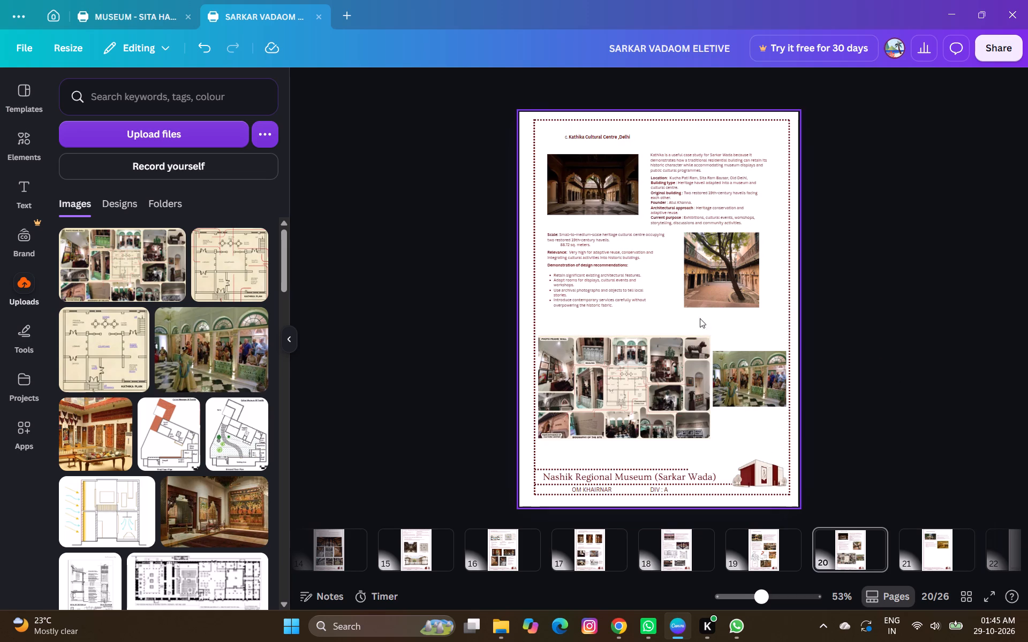
Nudge the tree photo and the Scale, Relevance and recommendations texts slightly down and right, and the introduction and details texts slightly right.
drag(727, 288, 730, 293)
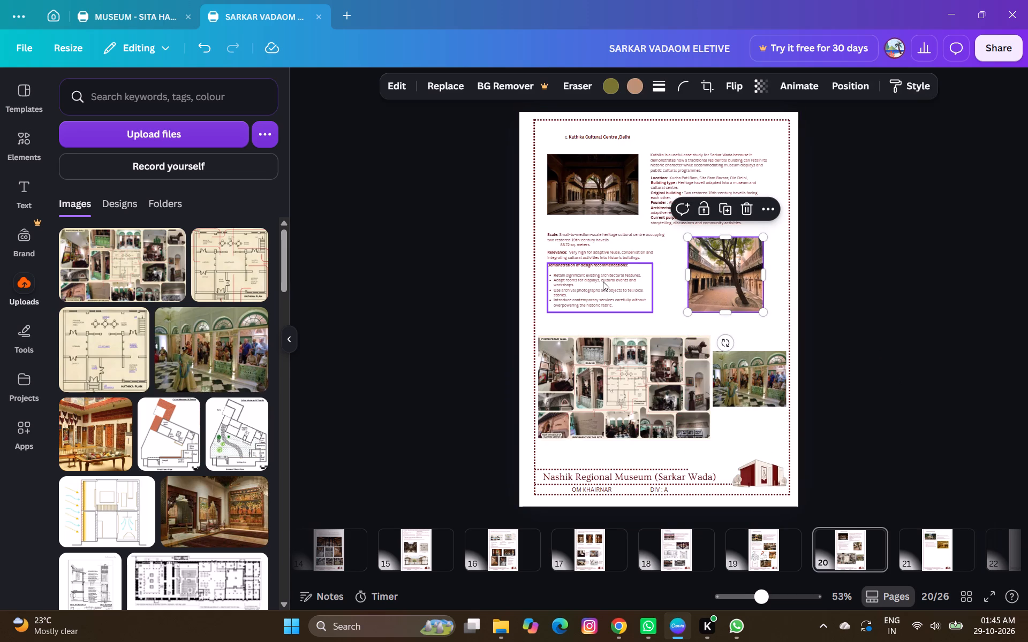
drag(553, 227, 634, 302)
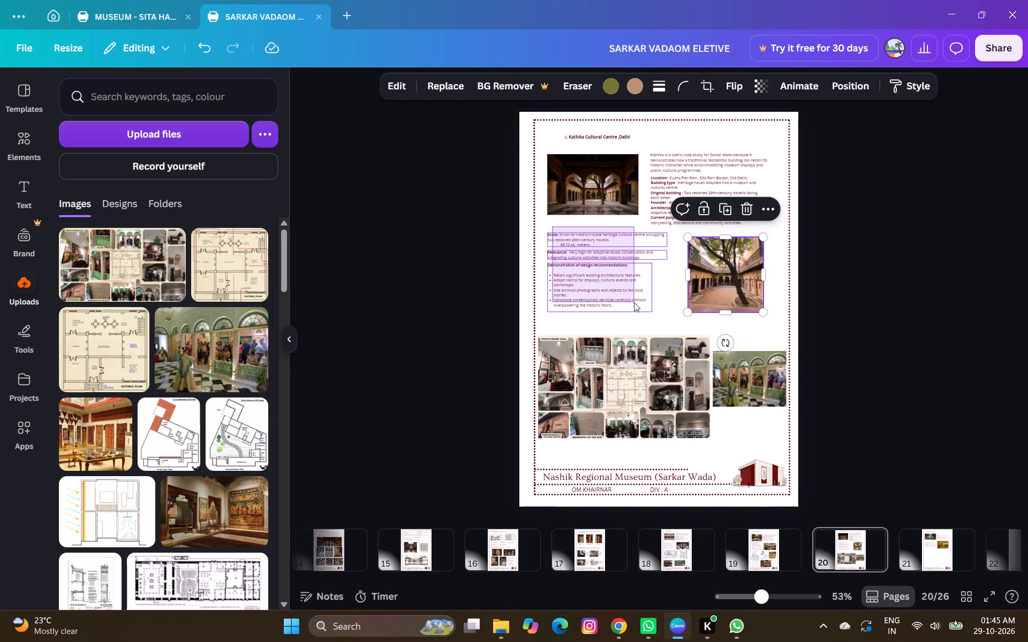
drag(634, 302, 635, 303)
drag(624, 274, 626, 285)
click(868, 256)
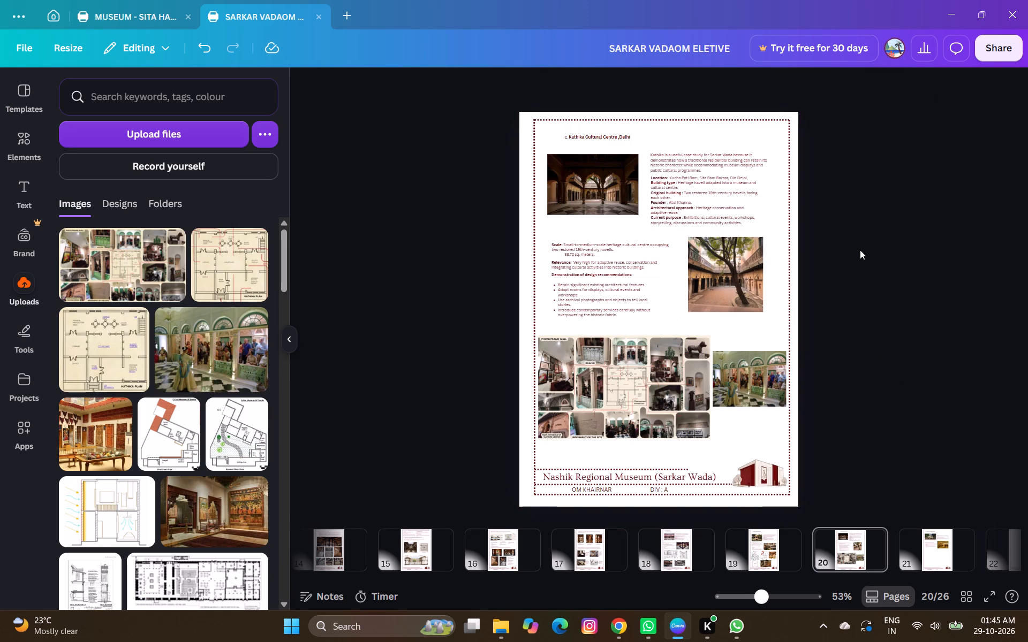
drag(674, 150, 723, 214)
drag(723, 201, 730, 202)
click(940, 232)
Slightly enlarge and reposition the main arched courtyard photo and the courtyard tree photo, and save the design.
click(611, 190)
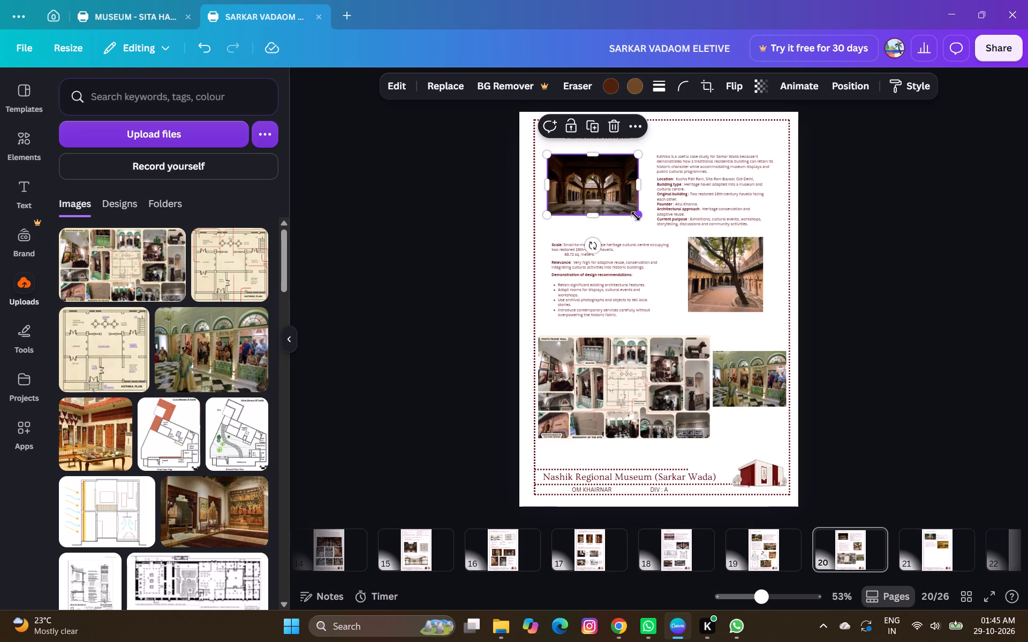
drag(636, 216, 645, 225)
drag(614, 205, 616, 210)
click(842, 245)
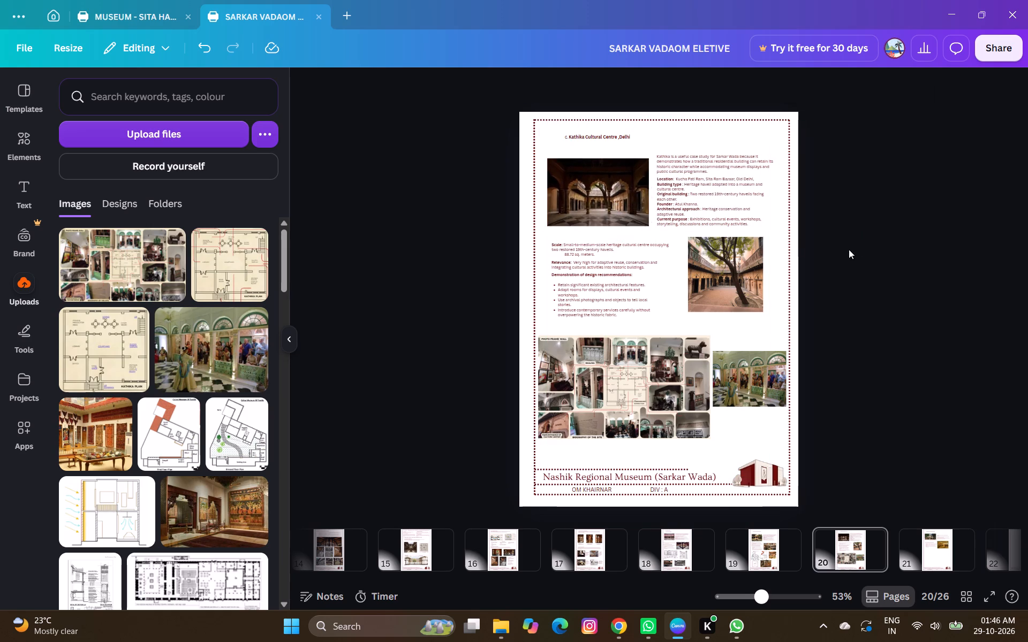
click(728, 291)
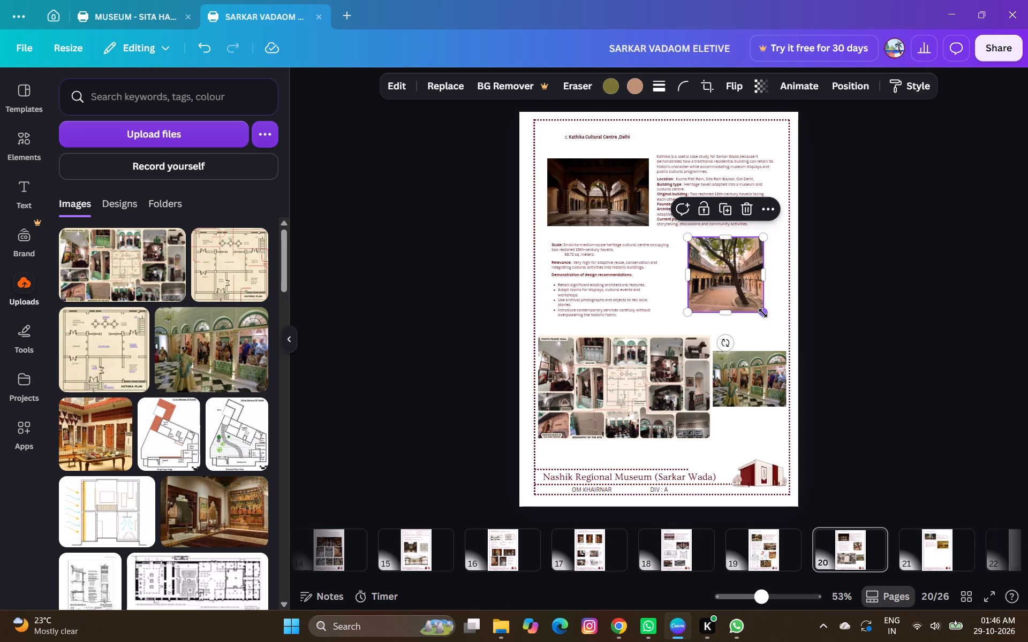
drag(763, 313, 767, 319)
drag(752, 296, 751, 301)
click(869, 338)
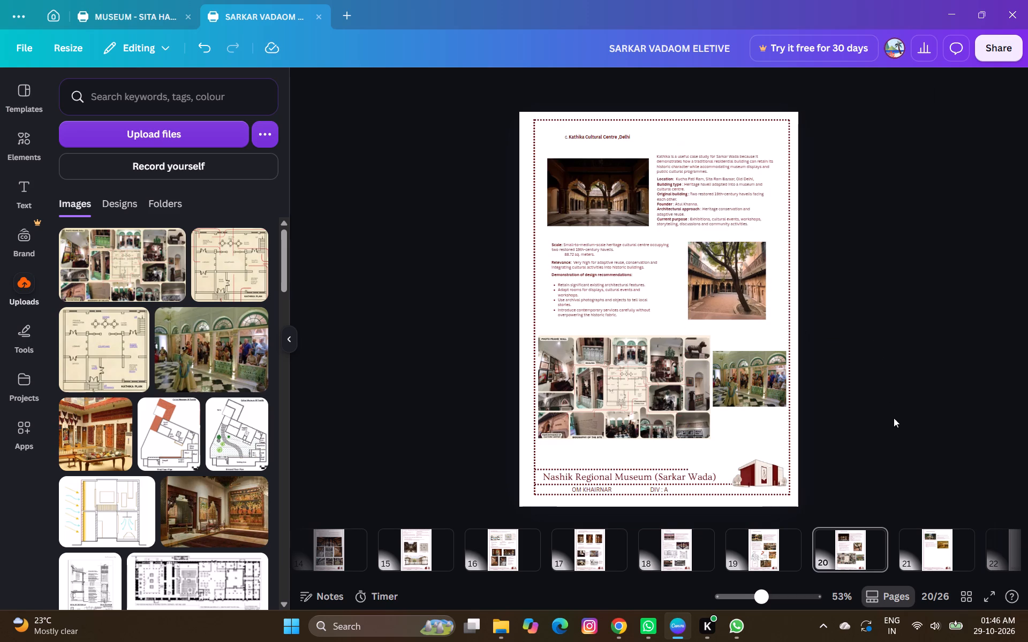
key(ctrl+s)
Raise the Kathika Cultural Centre heading one list level so its marker reads 3., matching the numbering on neighbouring pages.
click(909, 561)
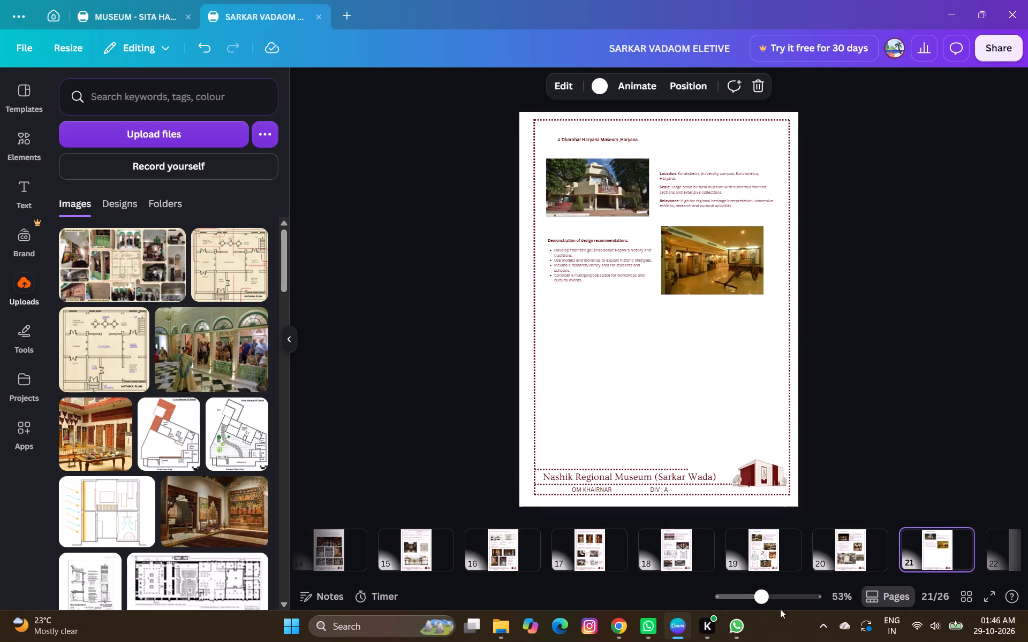
click(844, 551)
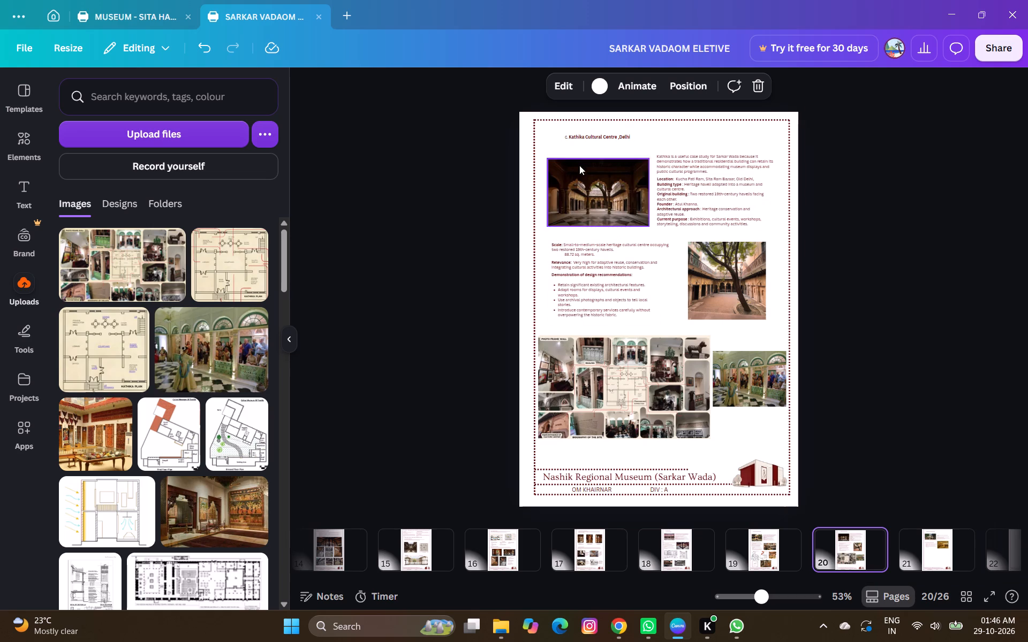
double_click(566, 137)
click(567, 136)
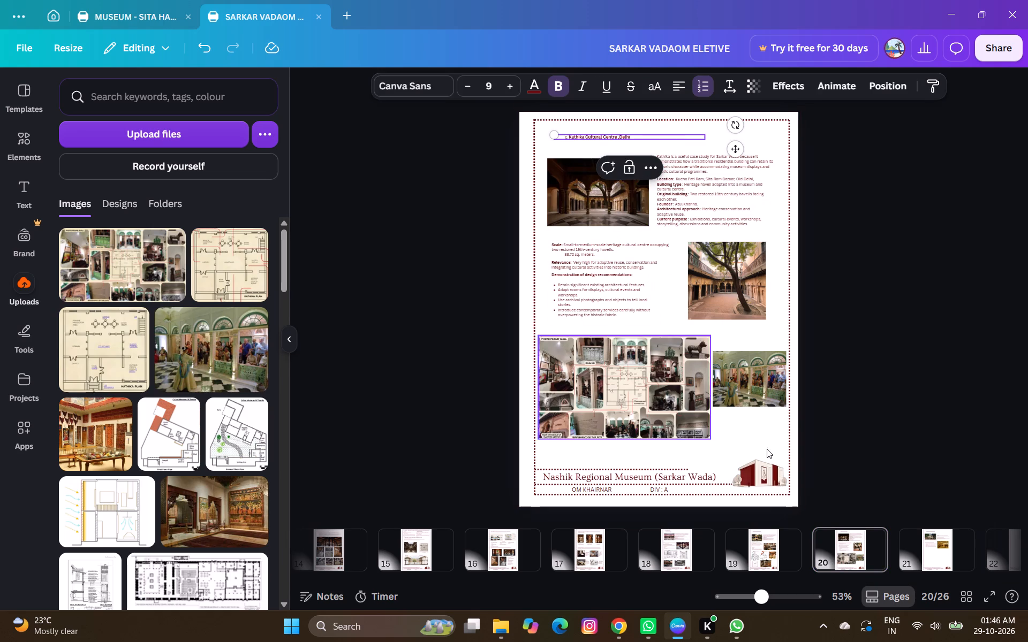
click(761, 568)
click(843, 573)
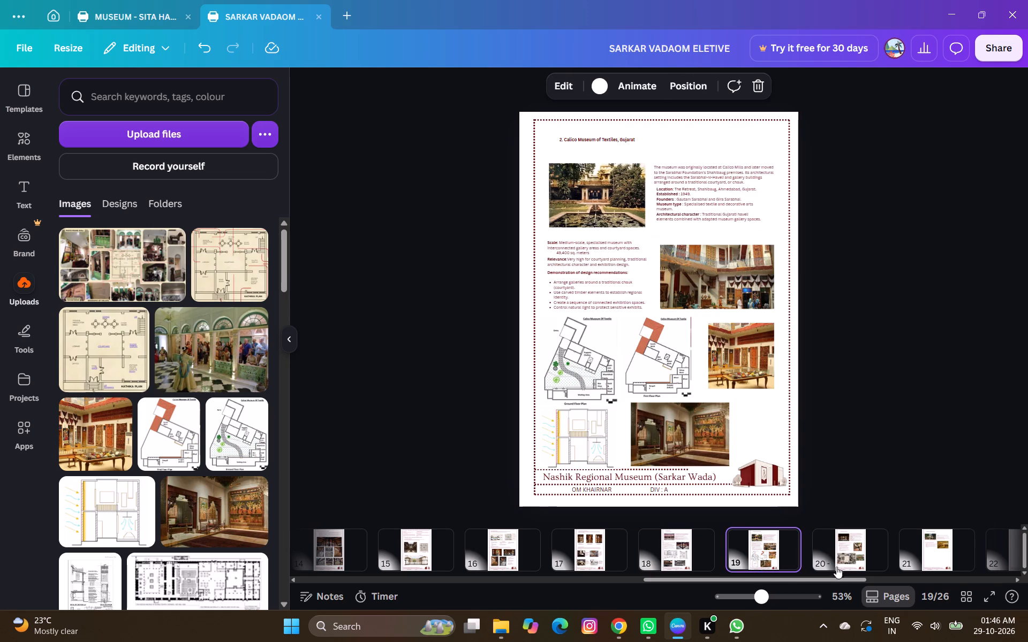
click(834, 562)
ctrl+scroll(562, 135, up, 5)
ctrl+scroll(457, 132, up, 3)
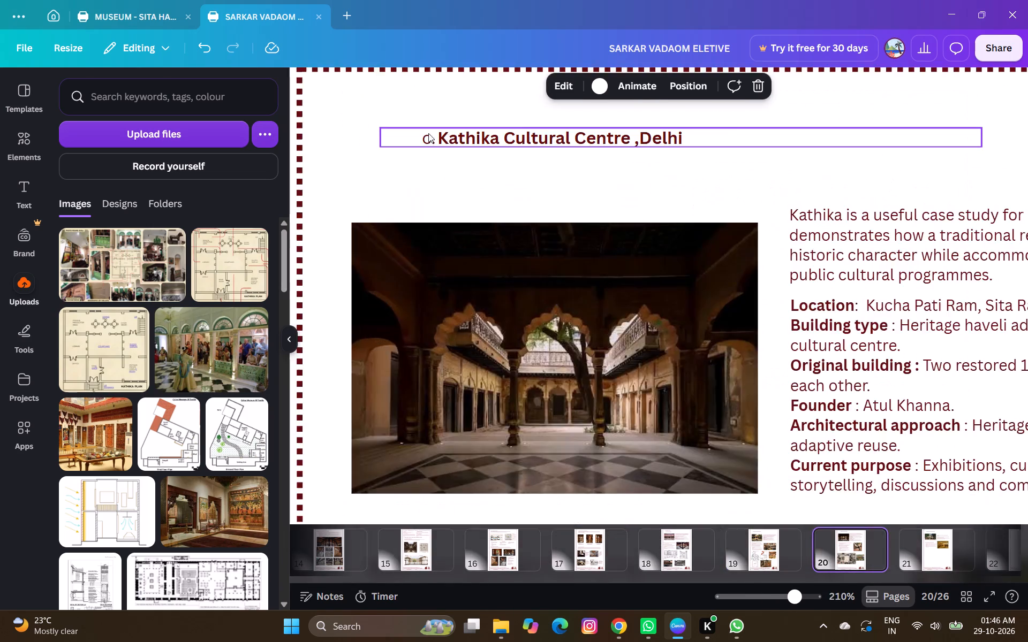
ctrl+scroll(428, 133, up, 3)
double_click(448, 144)
click(448, 143)
click(449, 142)
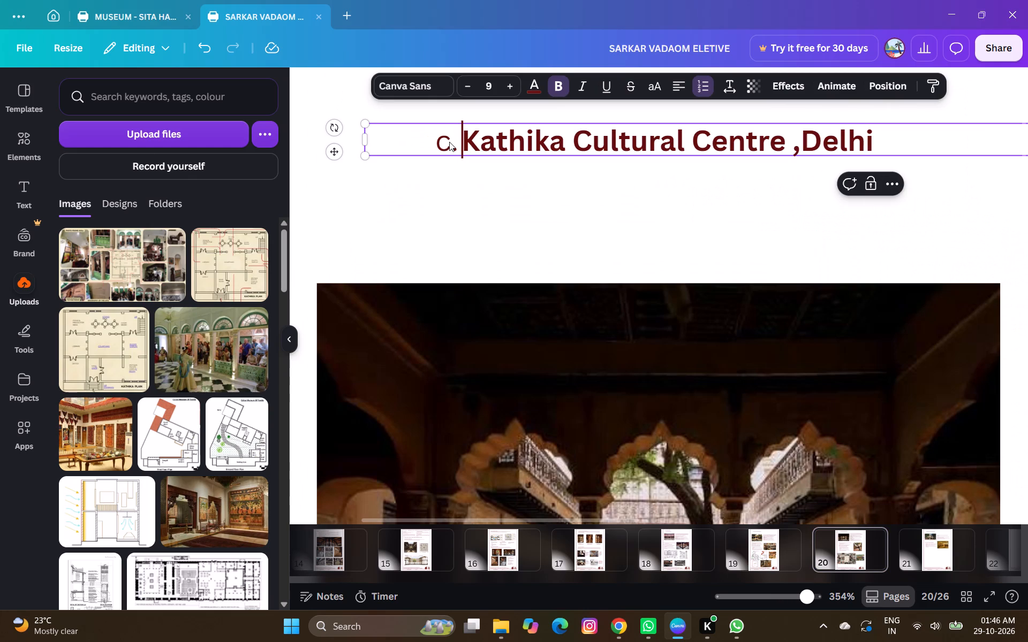
click(452, 143)
key(BackSpace)
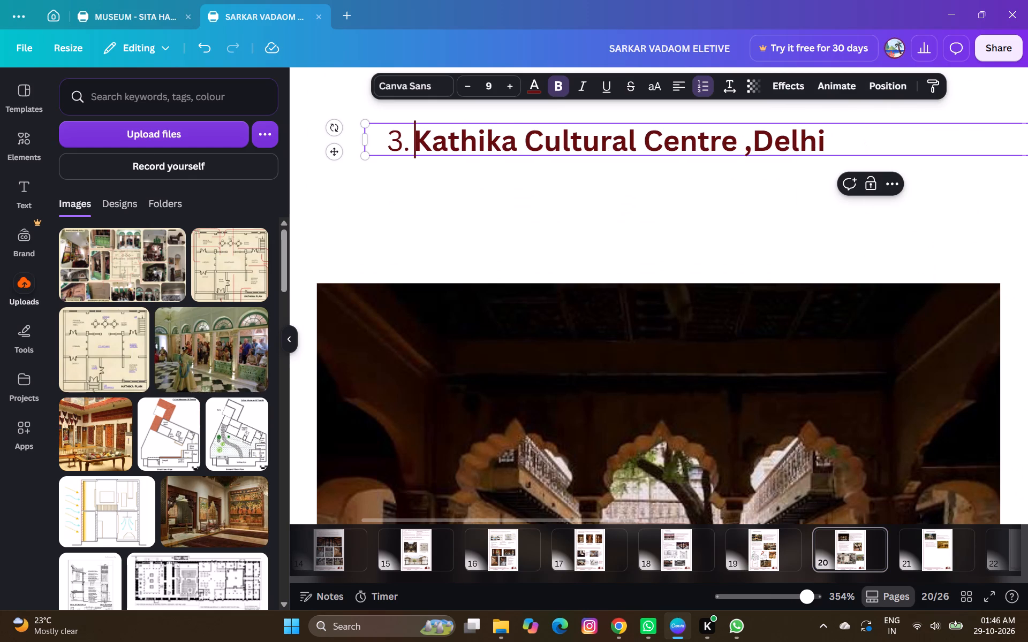
ctrl+scroll(533, 251, down, 6)
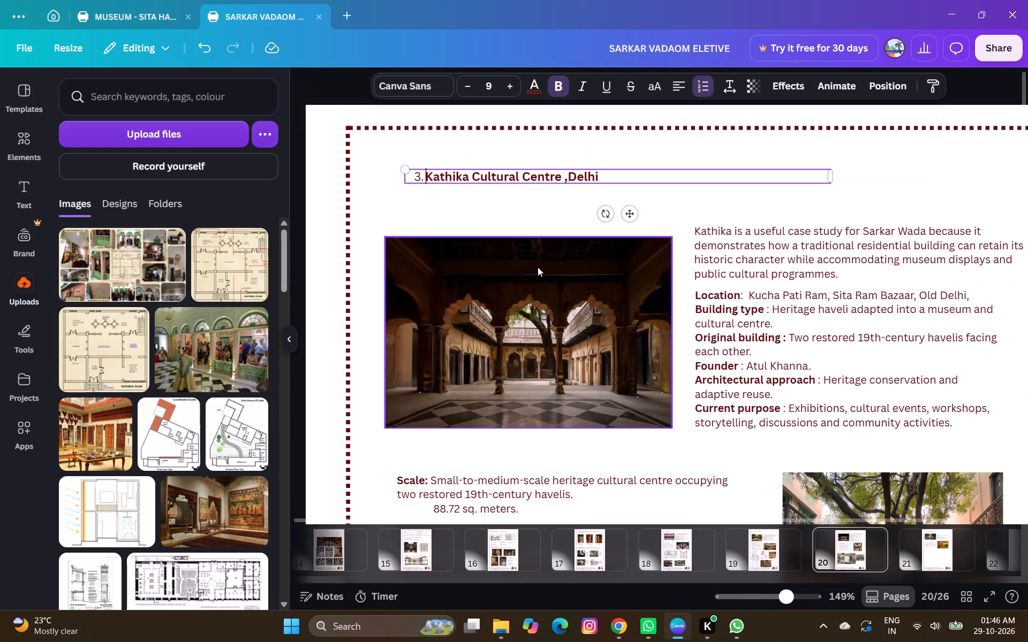
ctrl+scroll(538, 267, down, 2)
click(962, 271)
Review the Kathika page layout from the heading down to the collage.
click(497, 145)
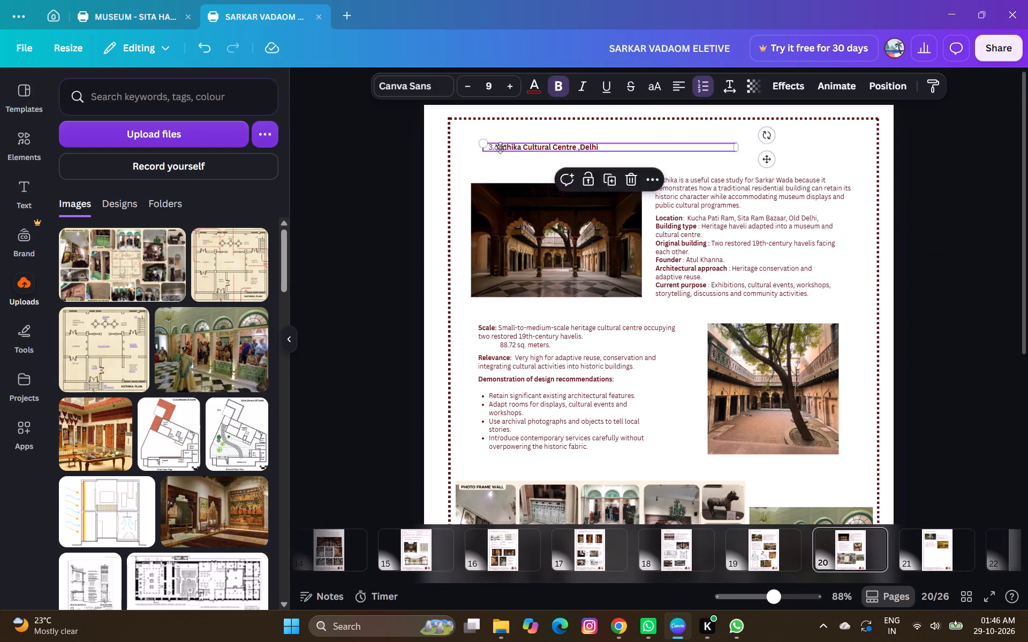
click(954, 216)
scroll(490, 323, down, 4)
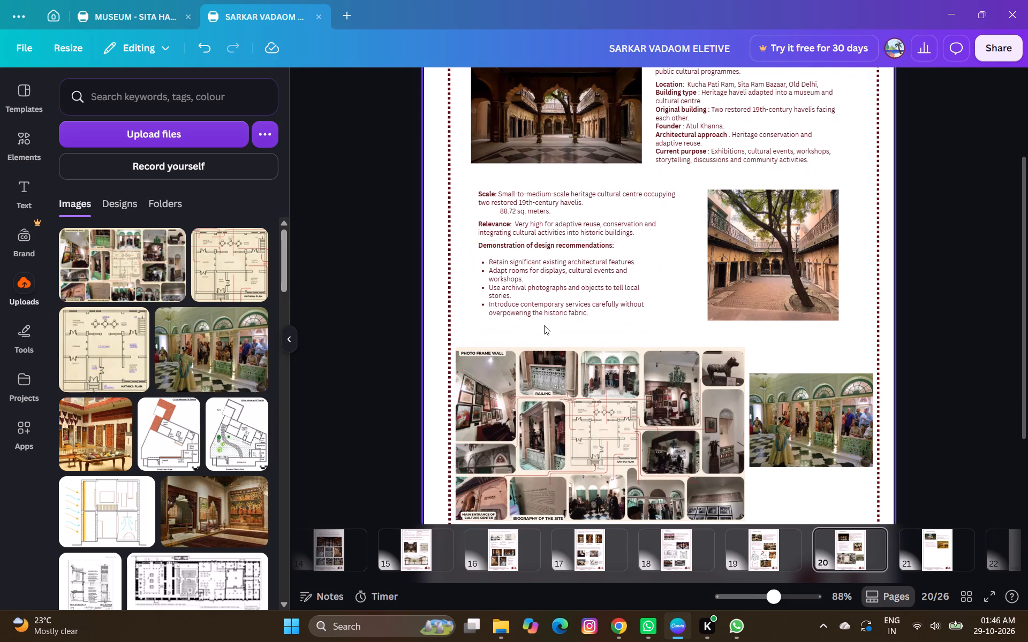
ctrl+scroll(544, 325, up, 2)
ctrl+scroll(546, 328, down, 7)
ctrl+scroll(684, 351, up, 2)
click(935, 357)
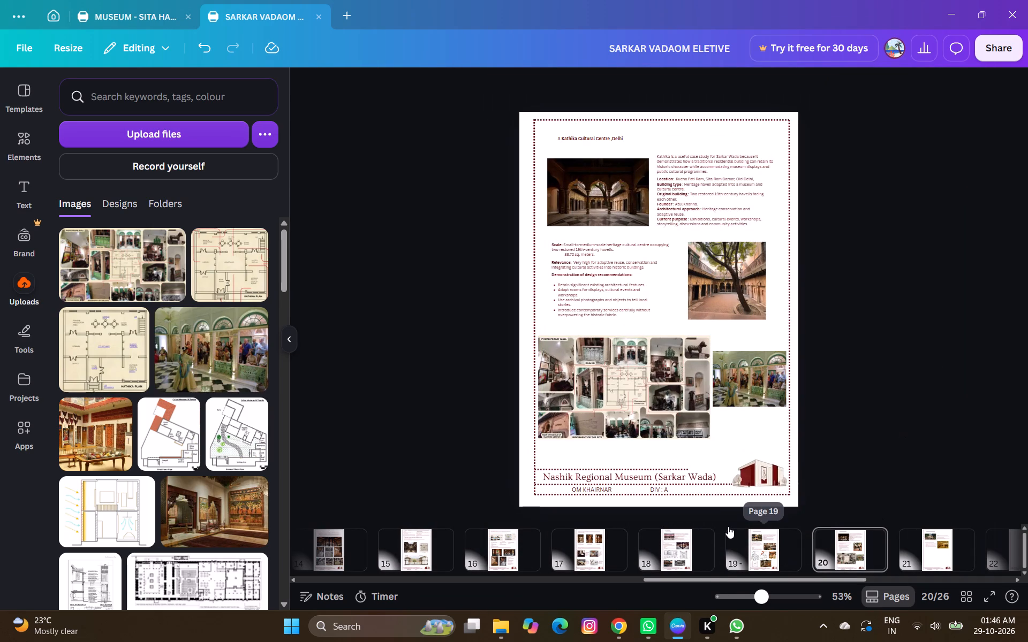
click(914, 561)
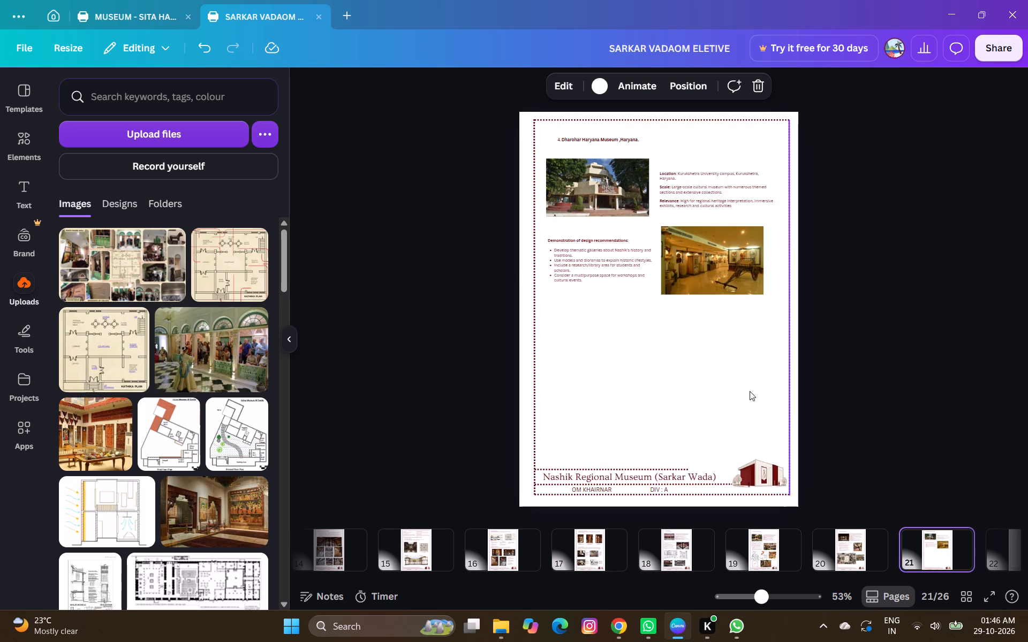
click(613, 630)
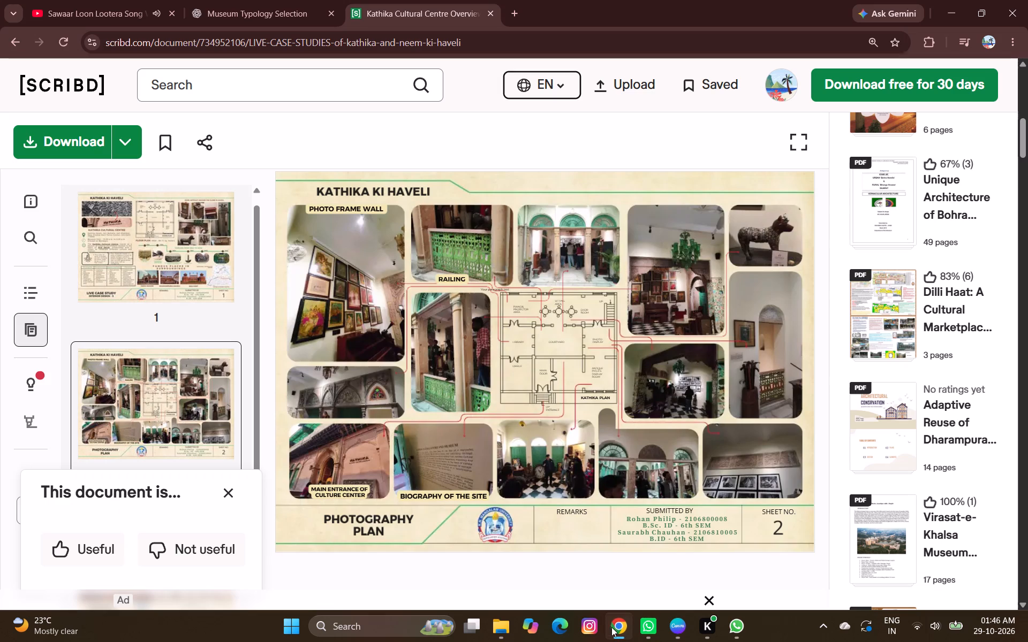
click(668, 632)
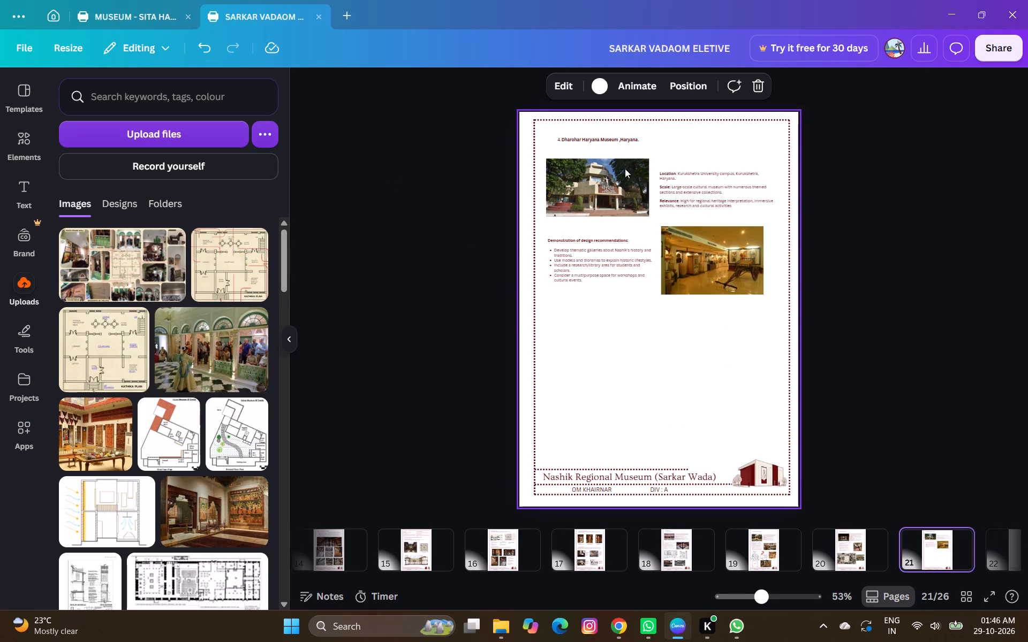
double_click(615, 140)
key(ctrl+c)
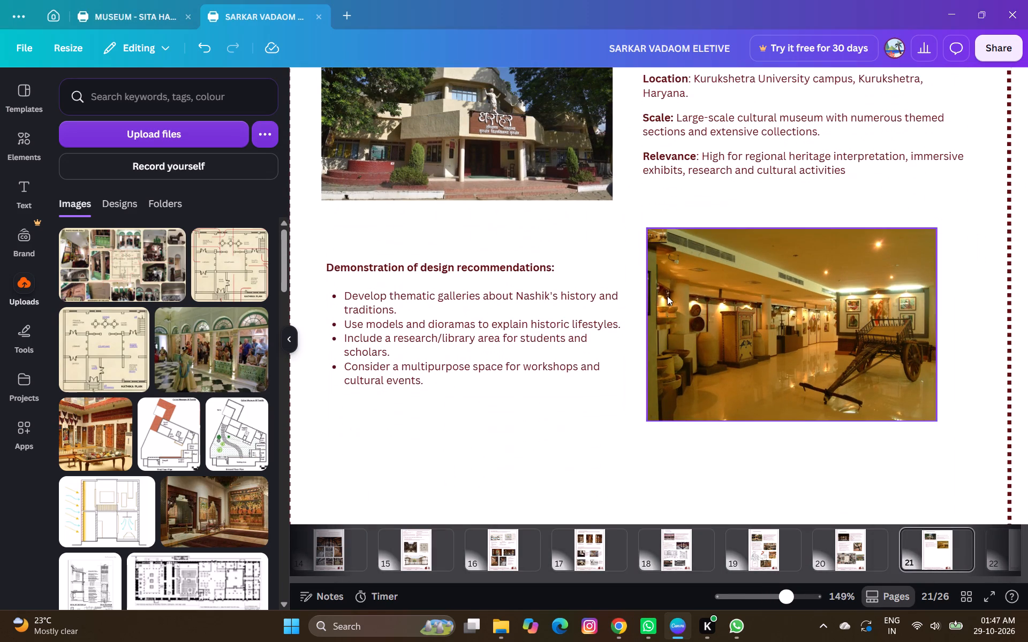
drag(511, 370, 513, 491)
drag(715, 188, 476, 363)
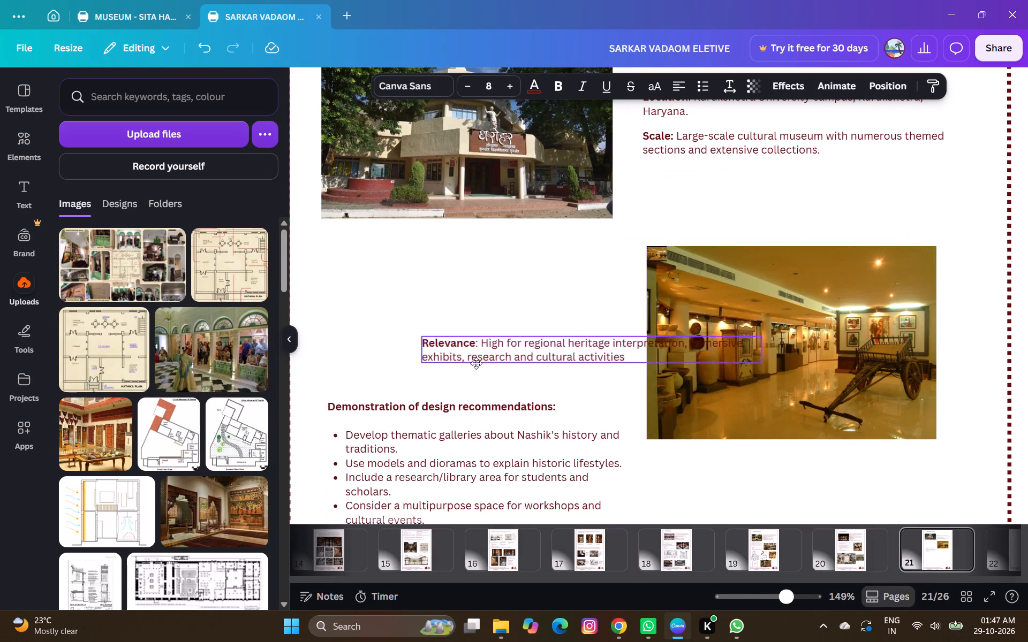
drag(476, 363, 395, 372)
drag(703, 147, 374, 321)
Paste the copied museum details on a new line below the Location text on page 21.
scroll(523, 429, up, 2)
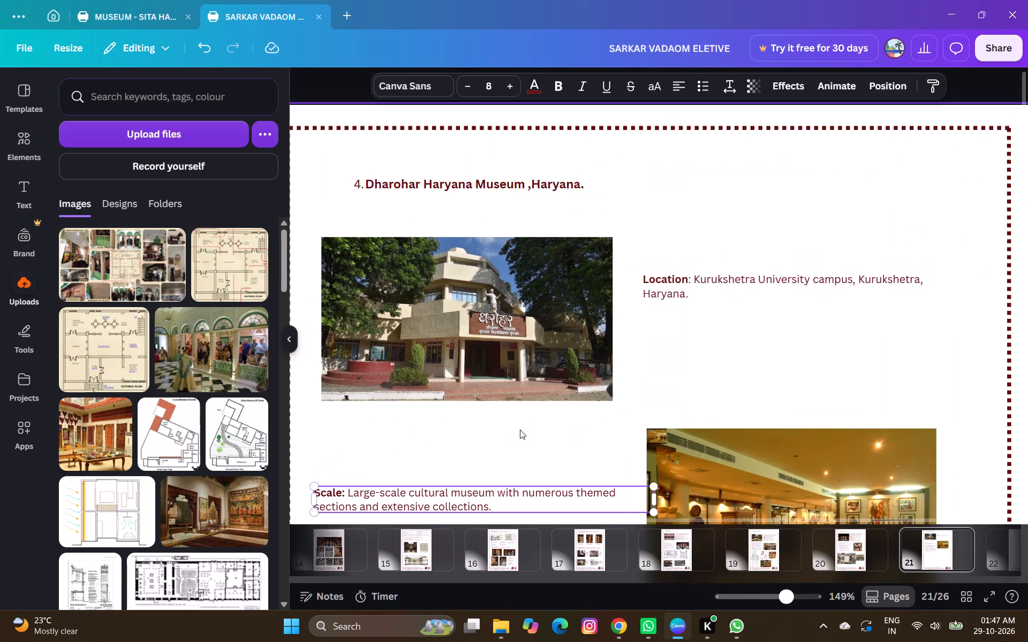
click(671, 287)
click(689, 291)
click(689, 296)
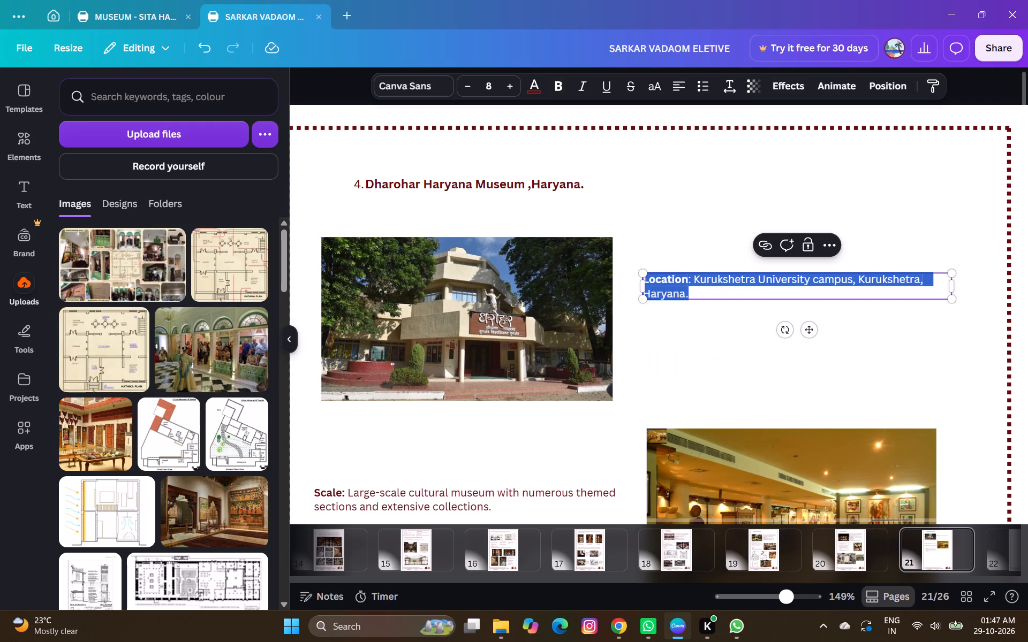
key(Return)
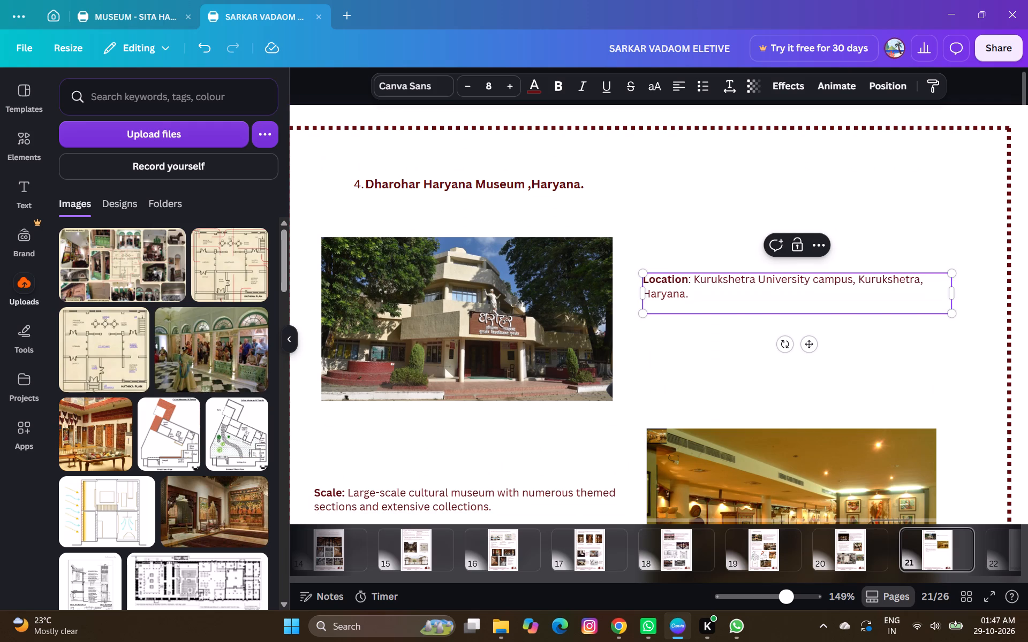
key(ctrl+v)
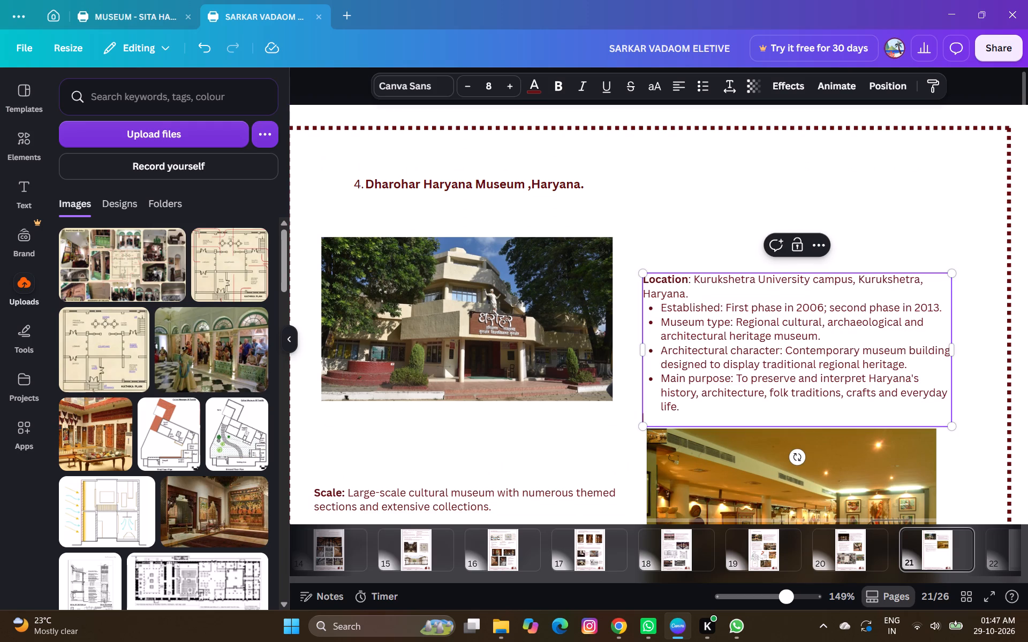
Remove the bullet formatting from the pasted lines, Established through Main purpose.
drag(677, 375, 642, 295)
click(694, 394)
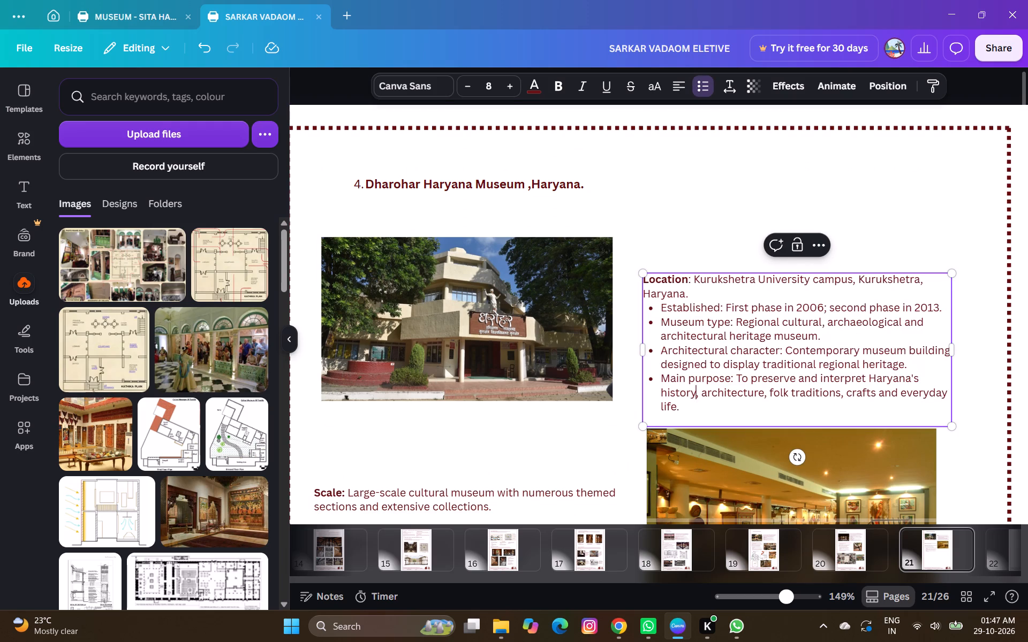
drag(681, 382, 660, 302)
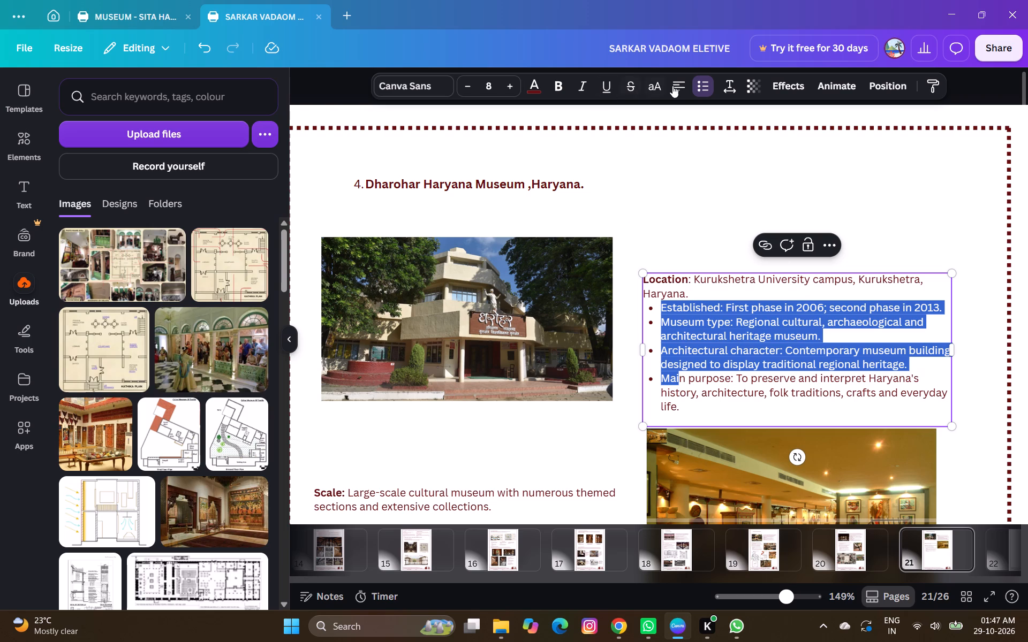
click(693, 85)
click(693, 85)
click(978, 319)
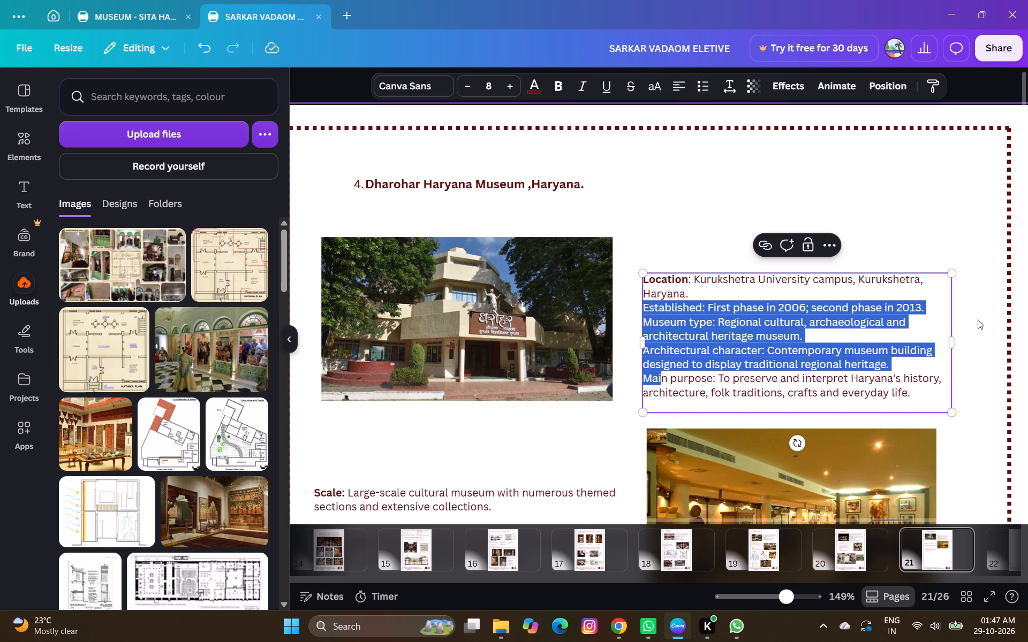
Add a space before the colon after Established and make the Established label bold.
double_click(700, 304)
key(space)
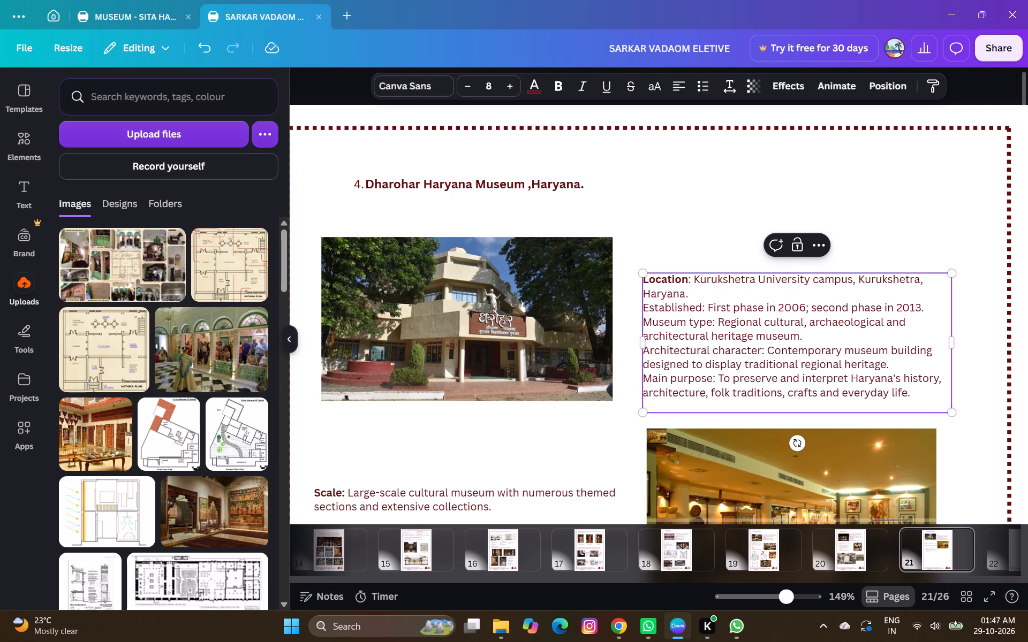
click(700, 308)
click(708, 263)
click(701, 308)
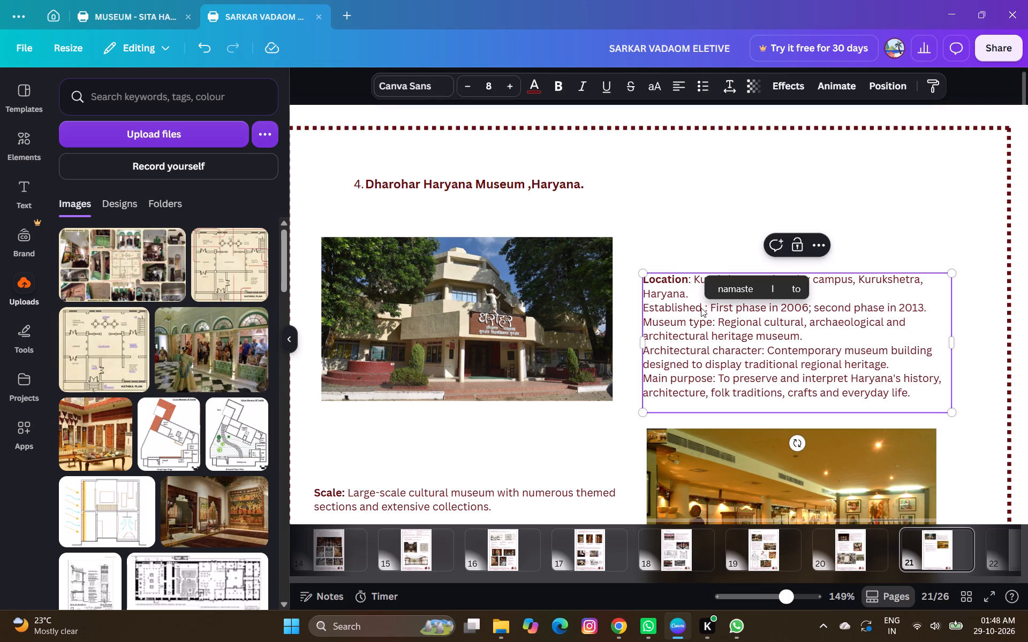
click(729, 225)
click(700, 308)
click(701, 308)
drag(702, 308, 638, 309)
click(553, 93)
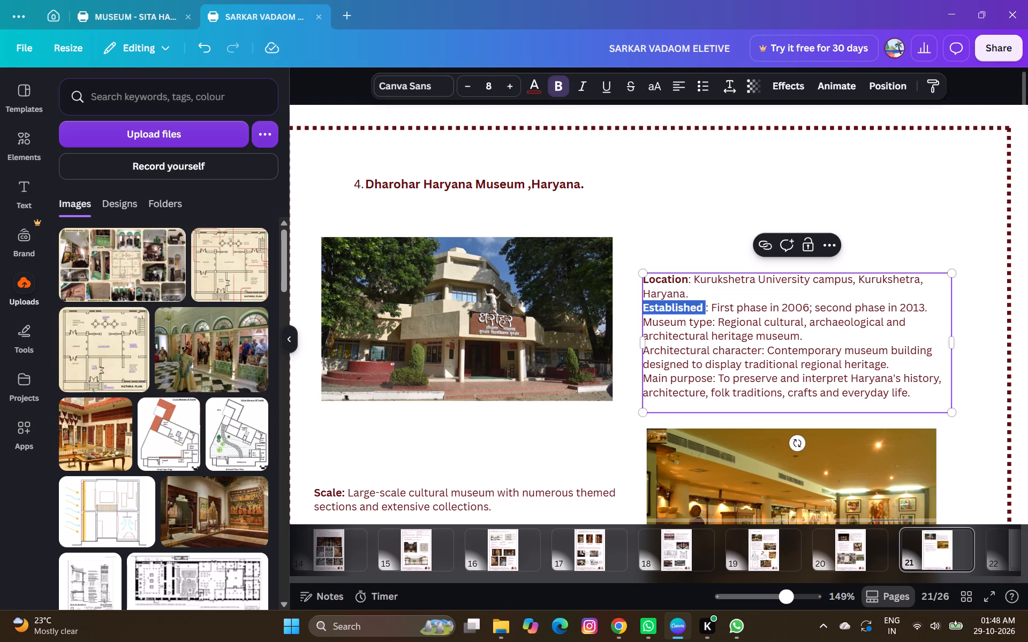
Make the "Museum type:" label bold in the details text.
click(707, 327)
drag(712, 326, 637, 330)
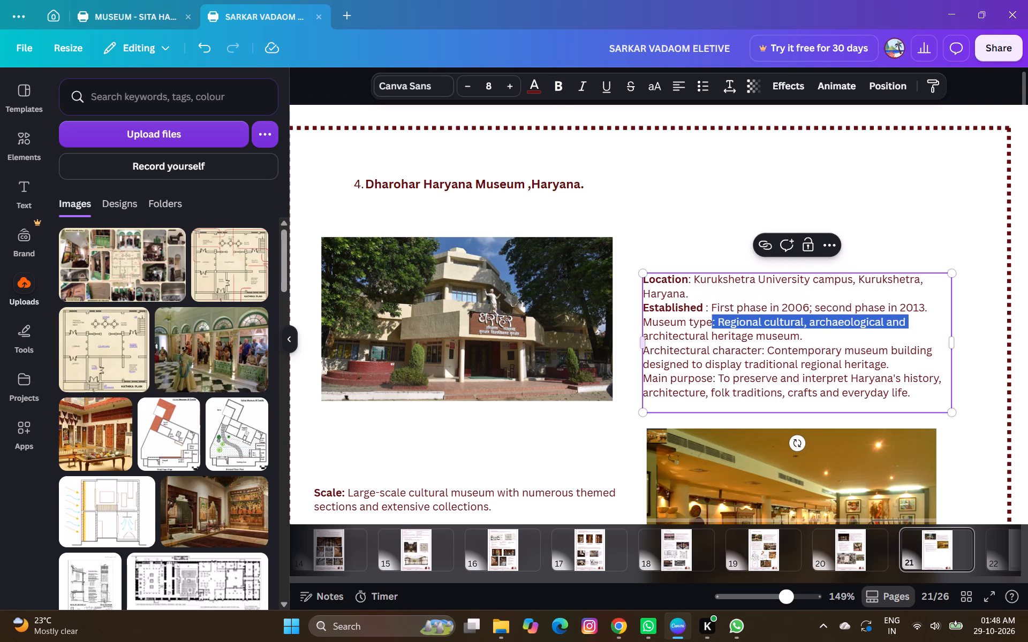
click(713, 321)
drag(713, 321, 656, 324)
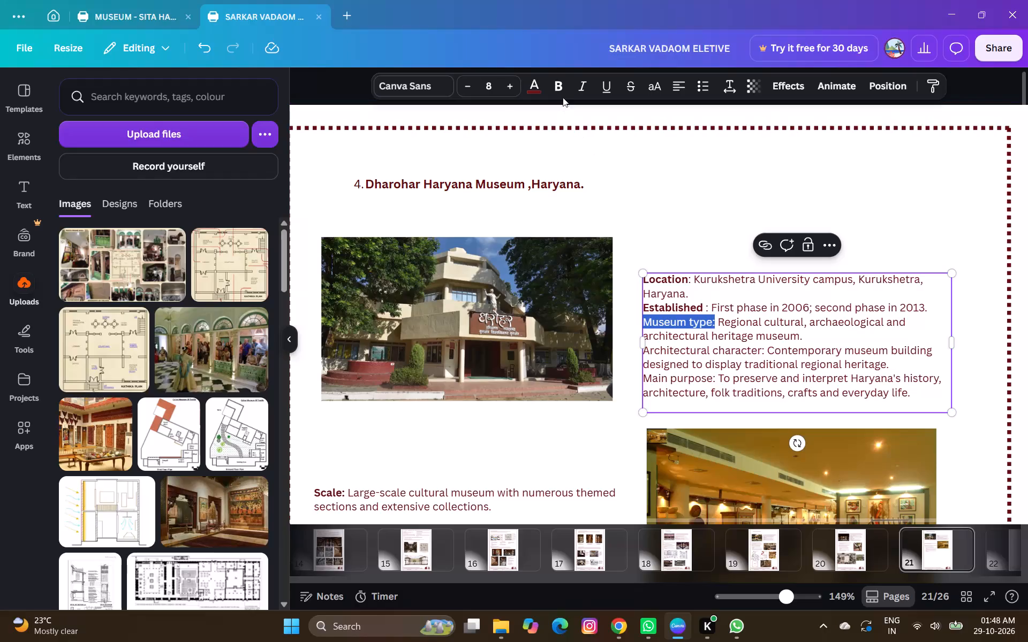
click(561, 77)
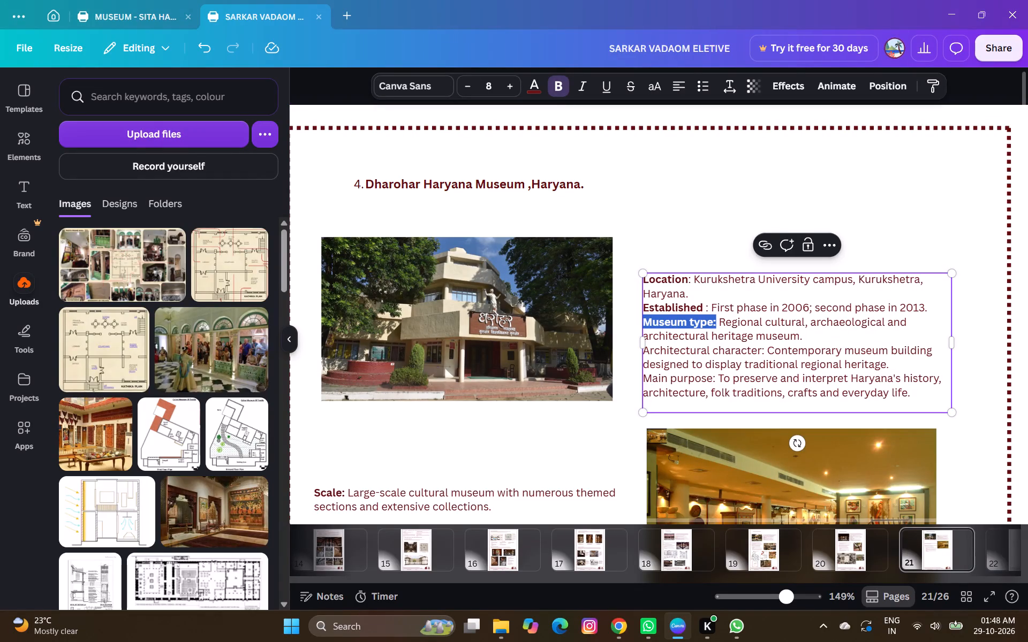
Make the "Architectural character:" and "Main purpose:" labels bold in the museum details text.
drag(758, 352, 708, 354)
click(760, 351)
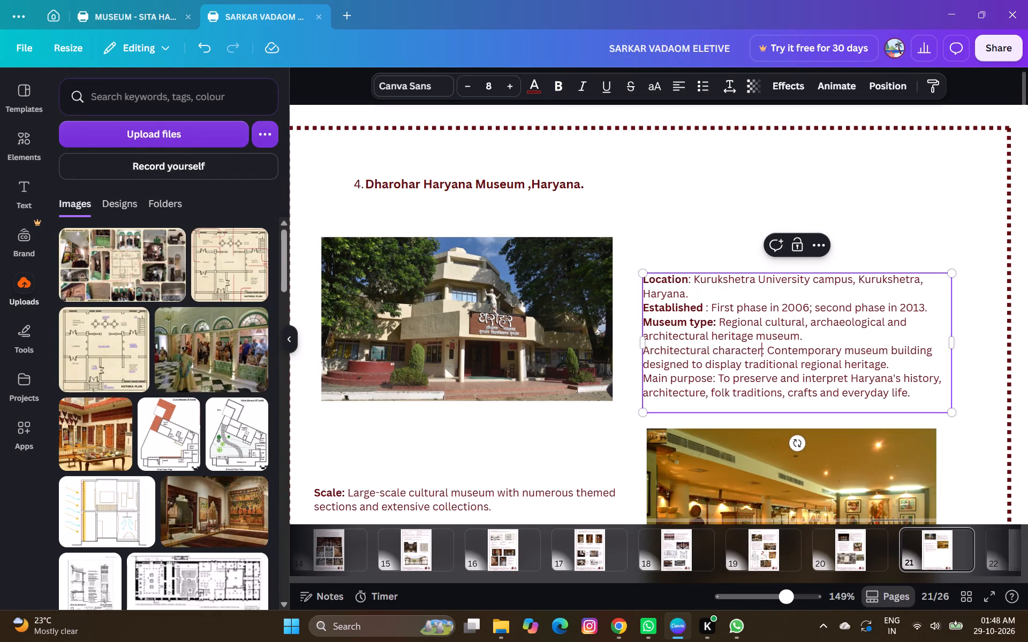
drag(760, 351, 647, 350)
click(561, 95)
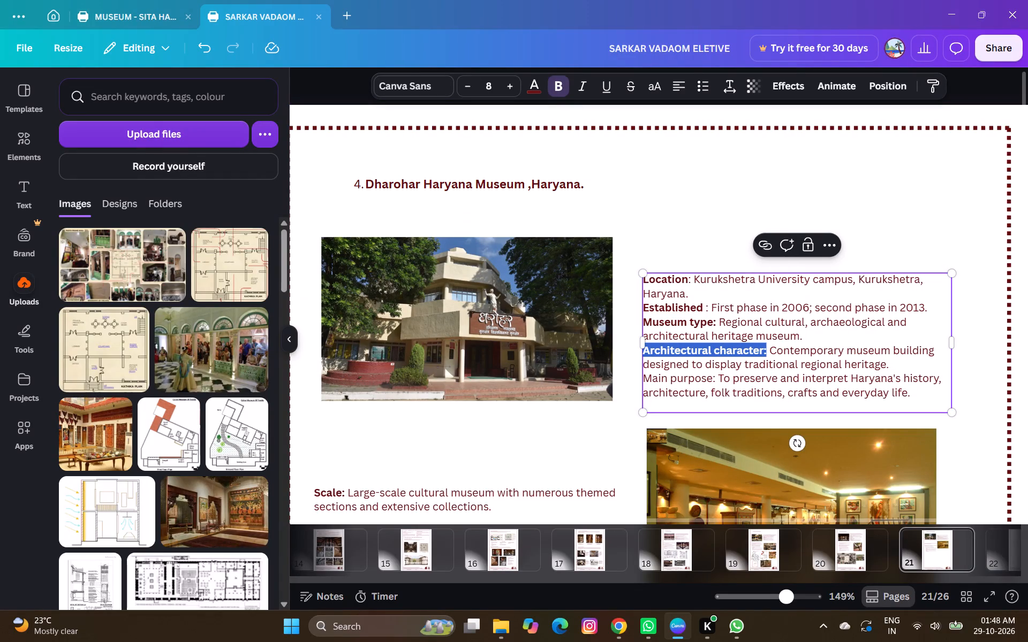
click(710, 380)
drag(710, 379, 665, 377)
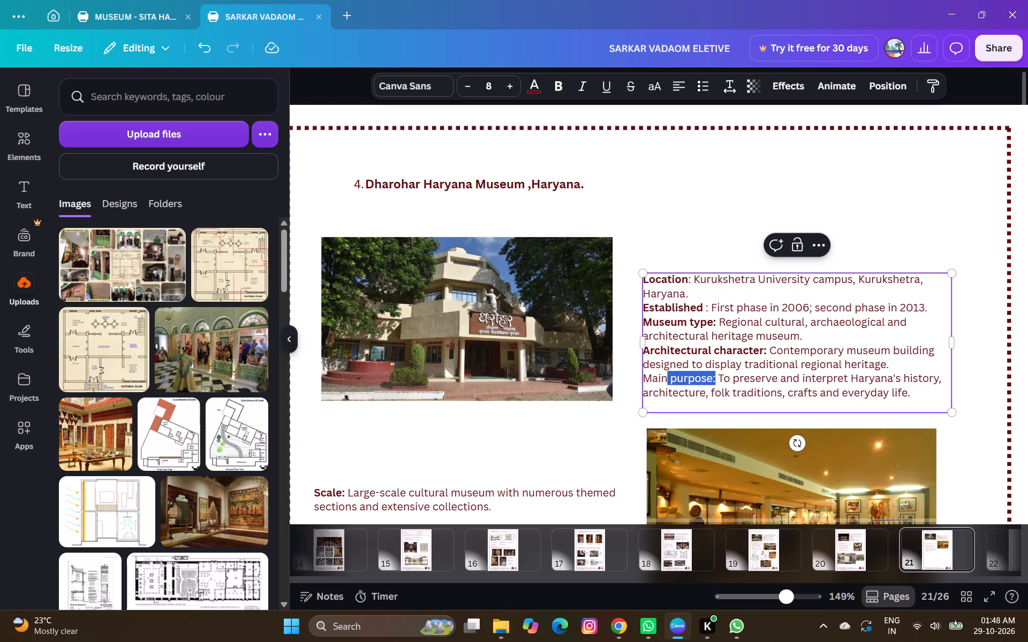
drag(665, 377, 651, 377)
click(559, 89)
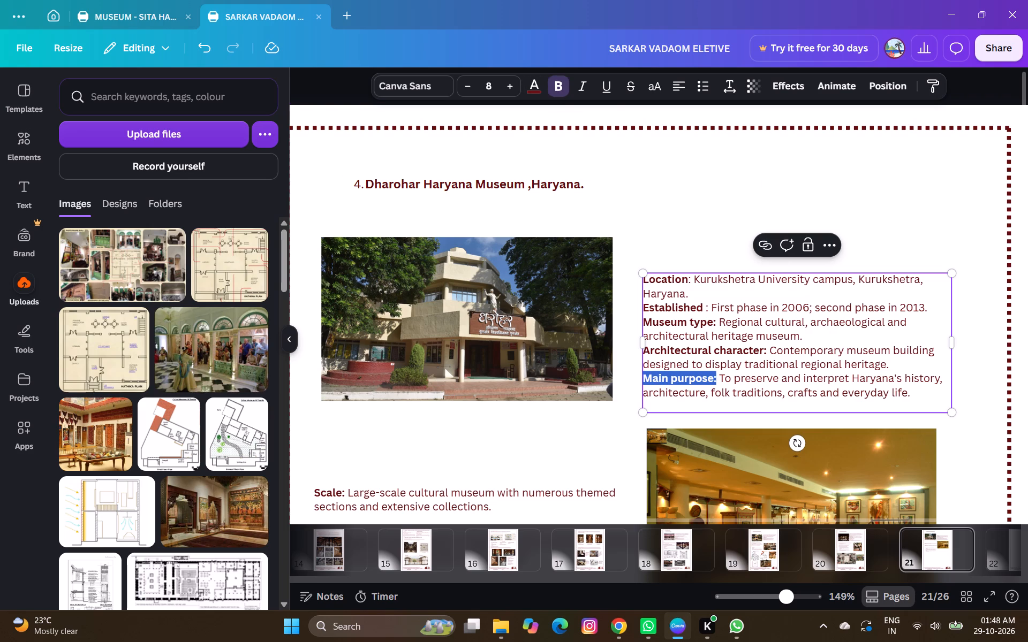
Add a space before the colon after the Main purpose, Architectural character and Museum type labels.
click(716, 381)
click(712, 379)
key(space)
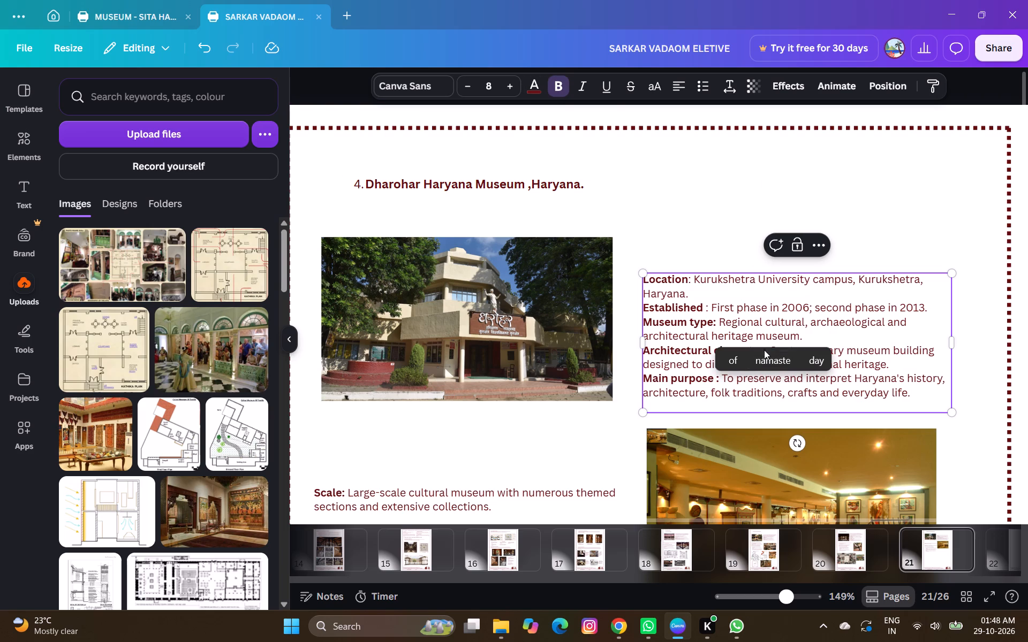
click(764, 344)
click(1018, 289)
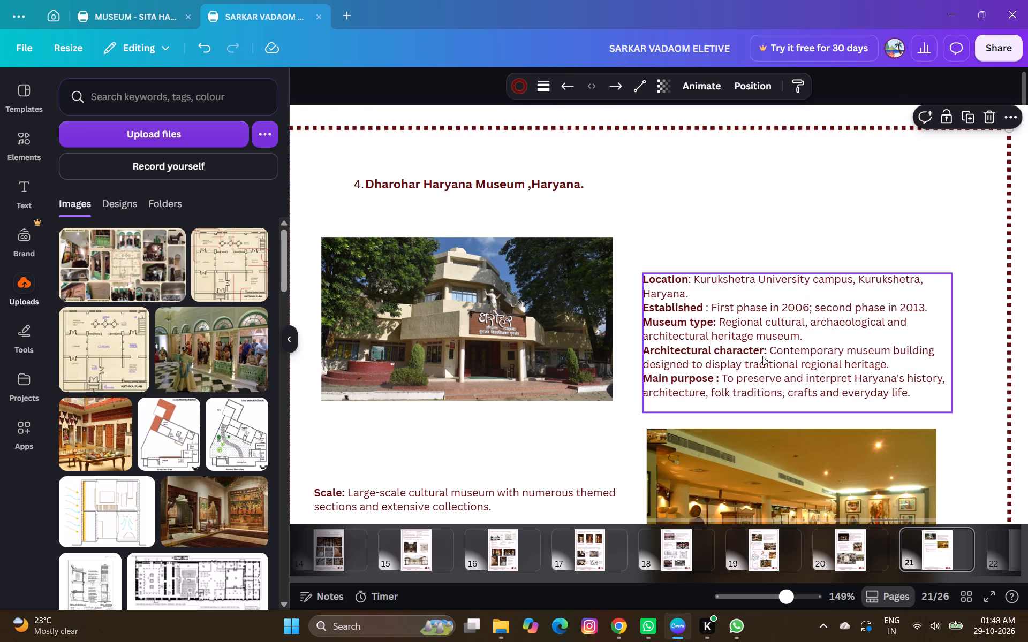
double_click(764, 349)
key(space)
click(716, 324)
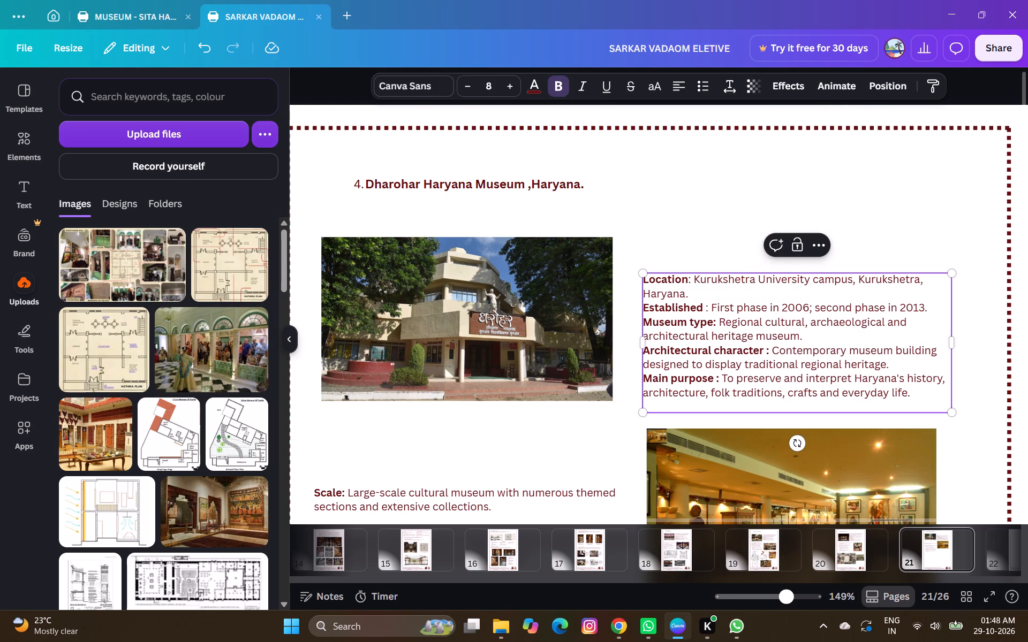
click(713, 324)
key(space)
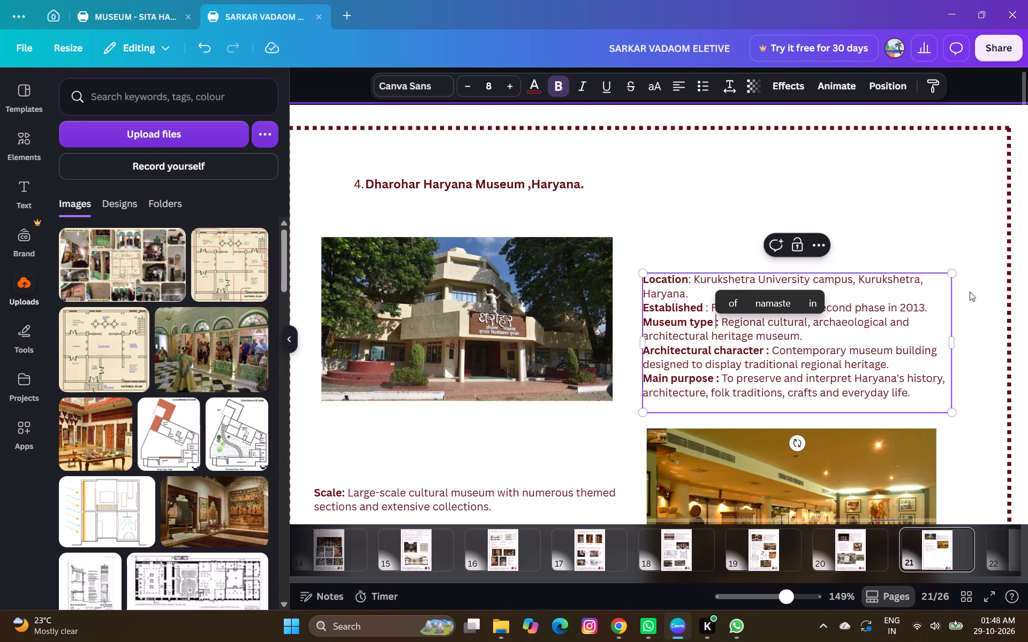
click(958, 263)
Move the museum details text box slightly down towards the gallery photo and delete the empty line at its end.
scroll(850, 337, down, 1)
ctrl+scroll(812, 405, down, 3)
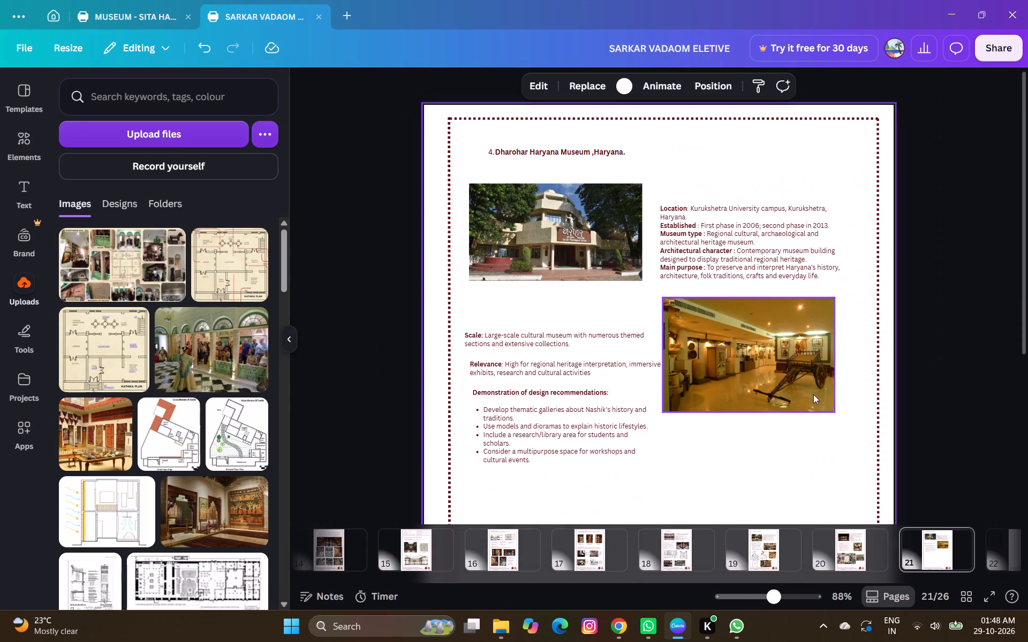
drag(768, 267, 768, 274)
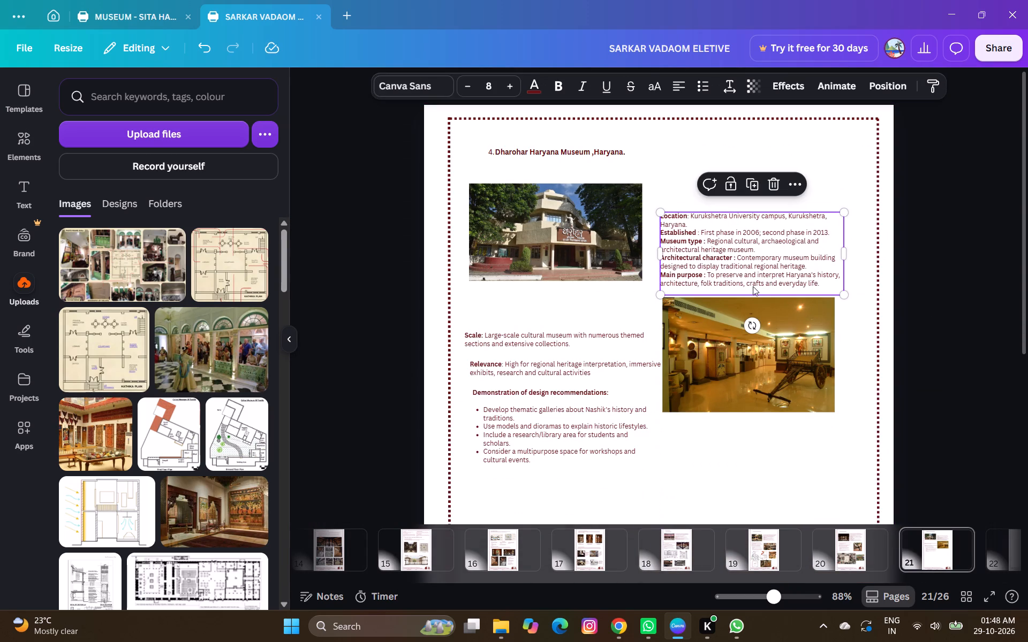
click(751, 289)
key(BackSpace)
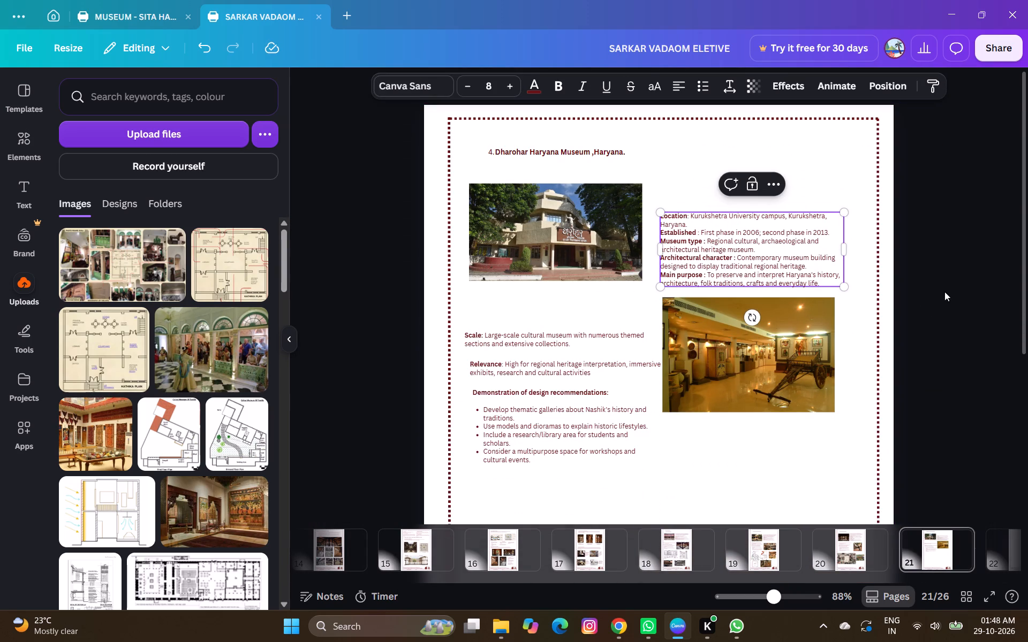
click(944, 291)
Duplicate the Scale text box and place the copy above the Location details, beside the museum building photo.
click(574, 339)
click(567, 296)
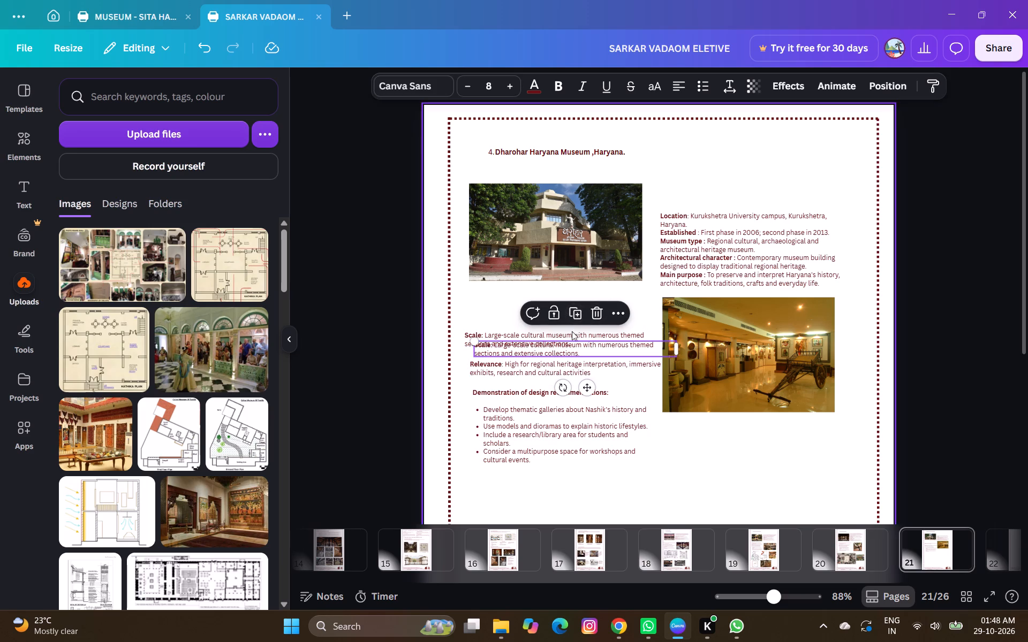
drag(570, 351, 744, 198)
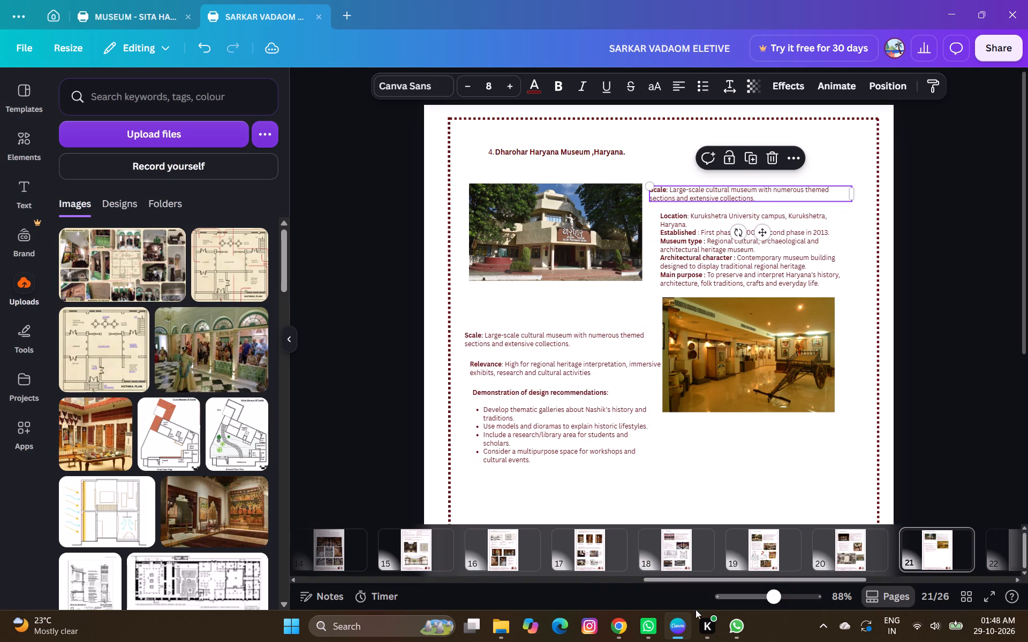
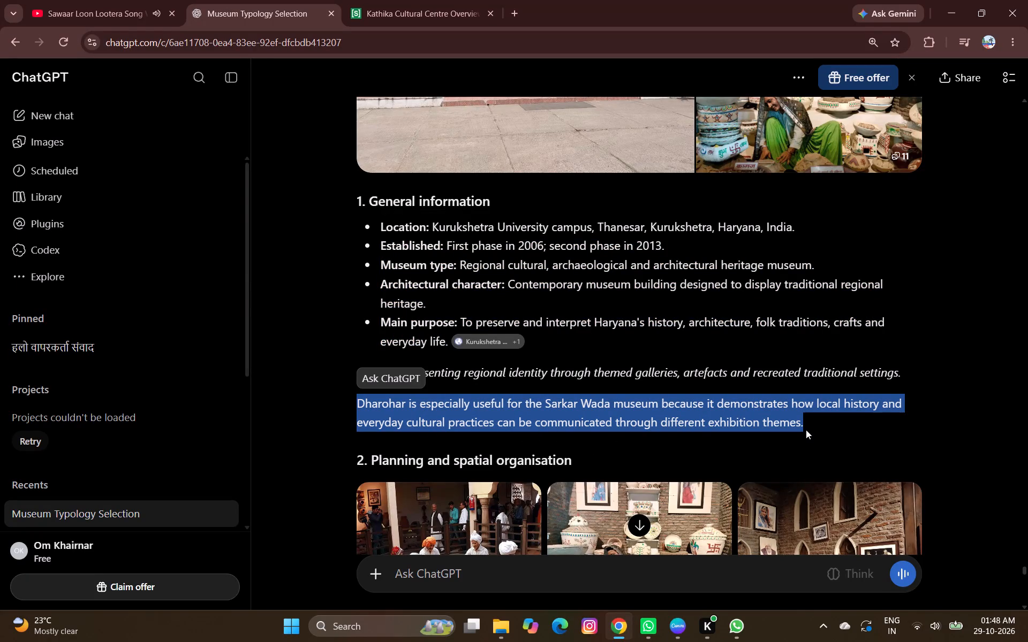
Copy the selected ChatGPT paragraph on how Dharohar is especially useful for the Sarkar Wada museum.
key(ctrl+c)
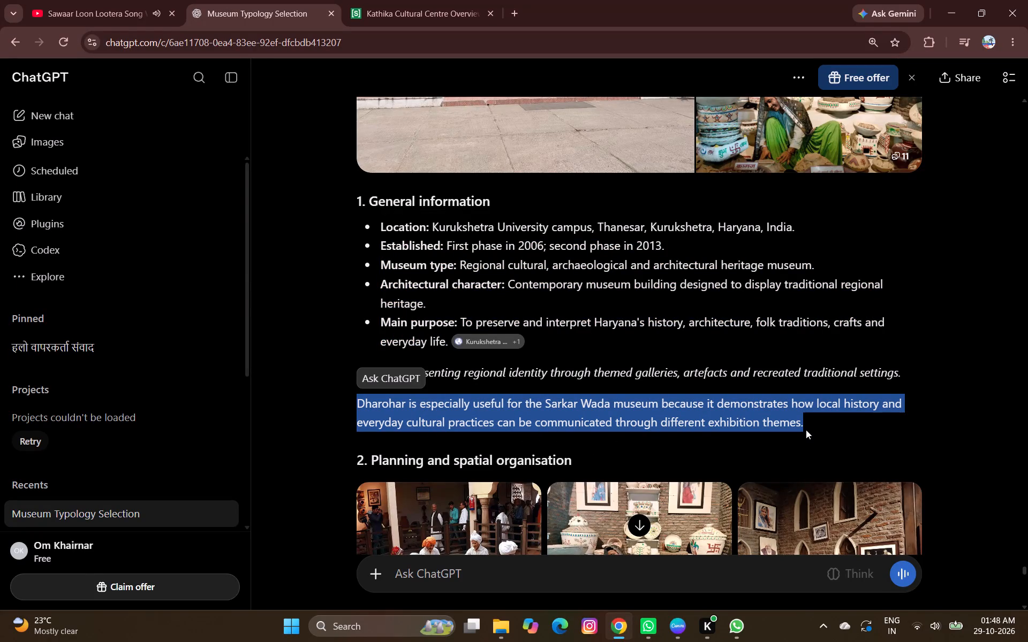
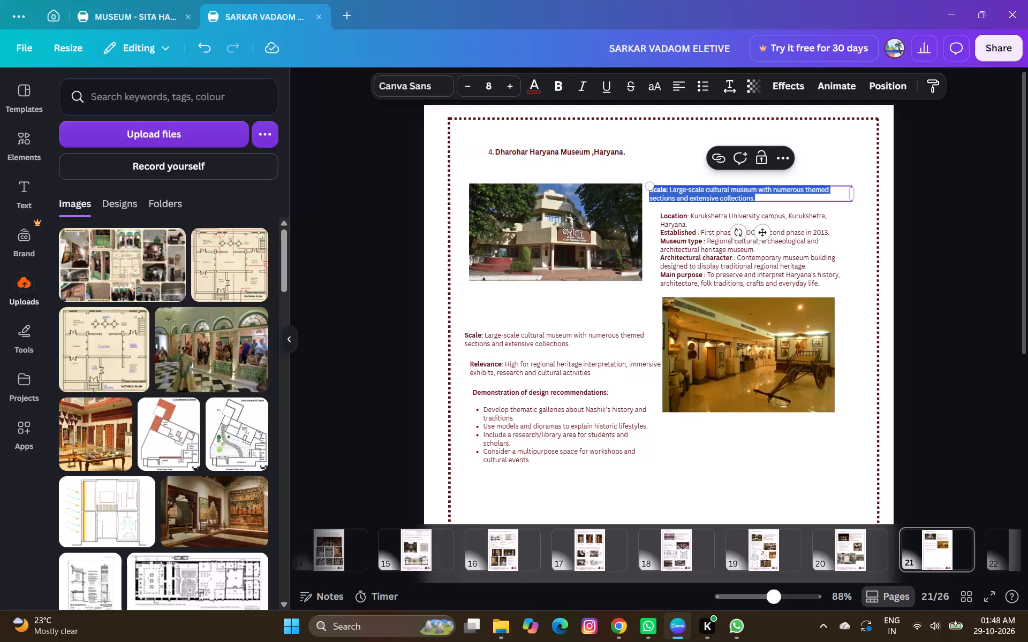
Replace the duplicate Scale text above the Location details with the copied Dharohar paragraph and remove its bold formatting.
key(ctrl+v)
double_click(685, 211)
double_click(684, 211)
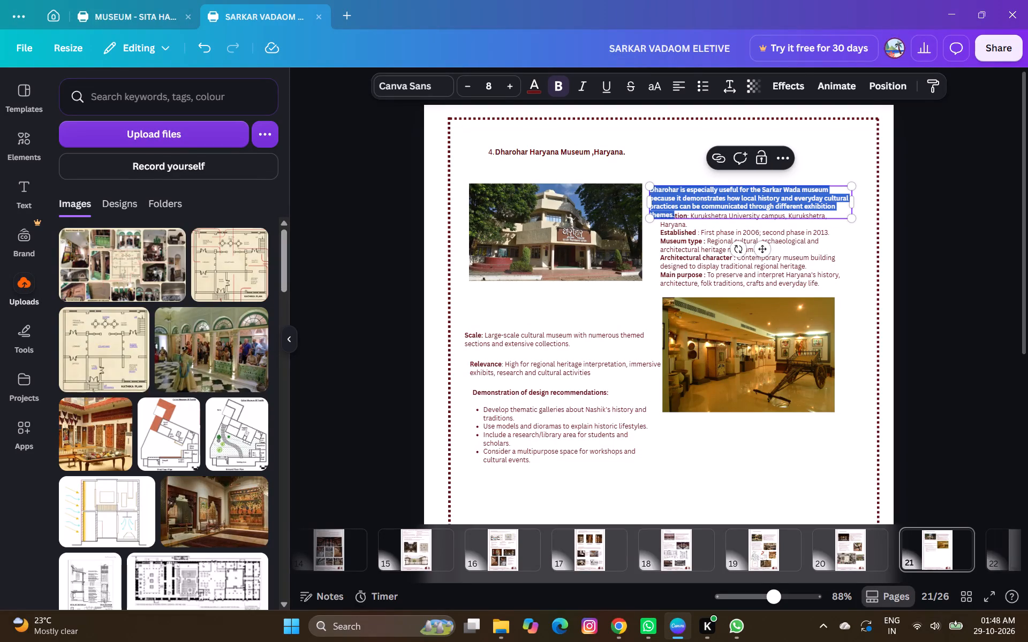
double_click(558, 91)
click(966, 314)
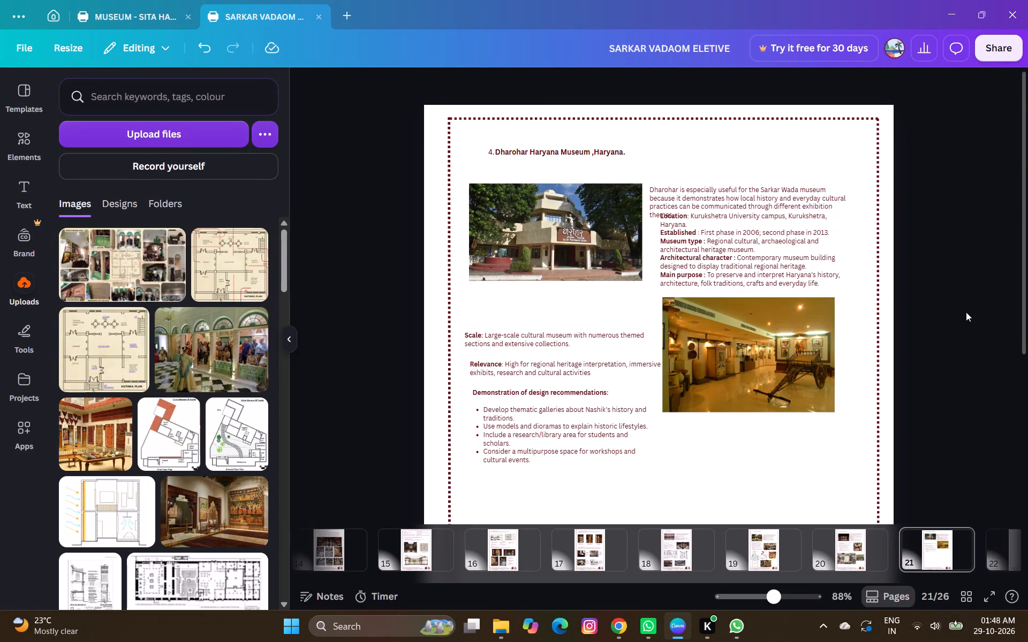
Widen the Dharohar paragraph to three lines and place it directly above the Location details block, nudging that block slightly down.
scroll(782, 247, up, 2)
ctrl+scroll(782, 247, up, 1)
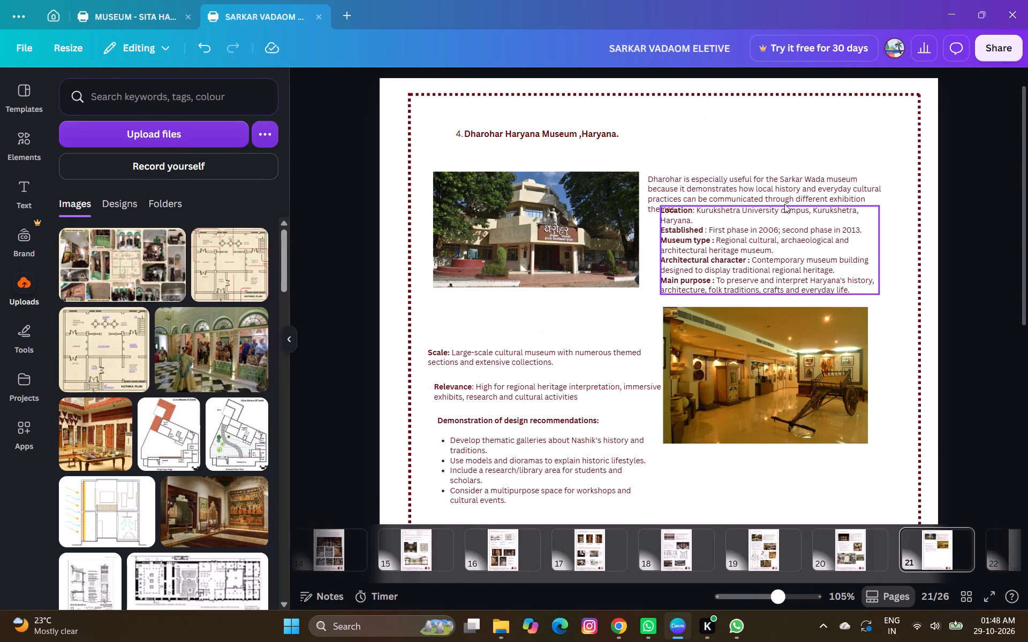
click(786, 198)
drag(893, 196, 899, 195)
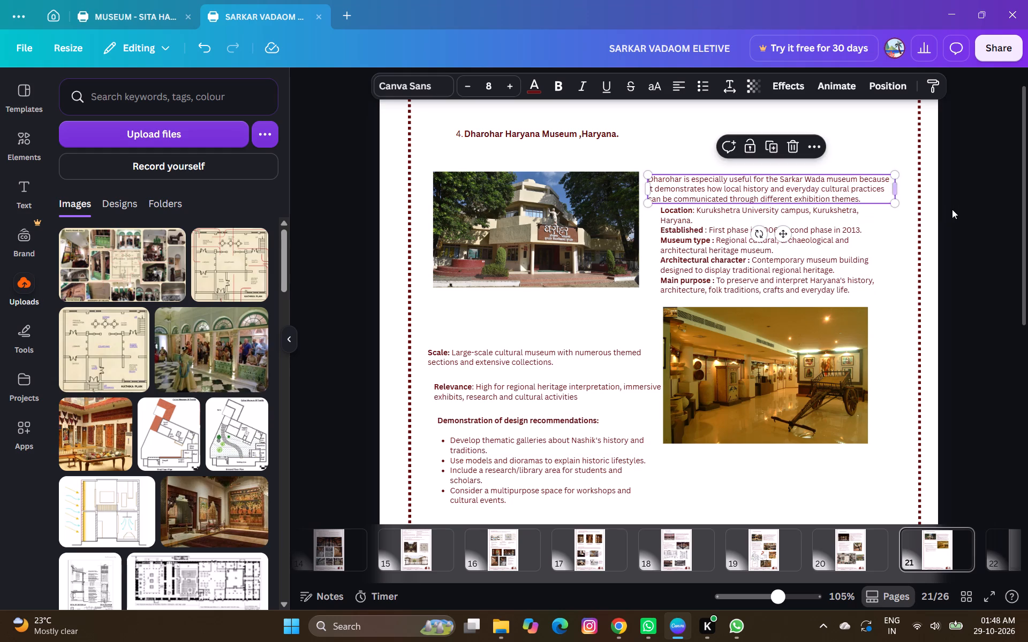
click(952, 209)
drag(761, 189, 773, 185)
click(939, 286)
click(790, 254)
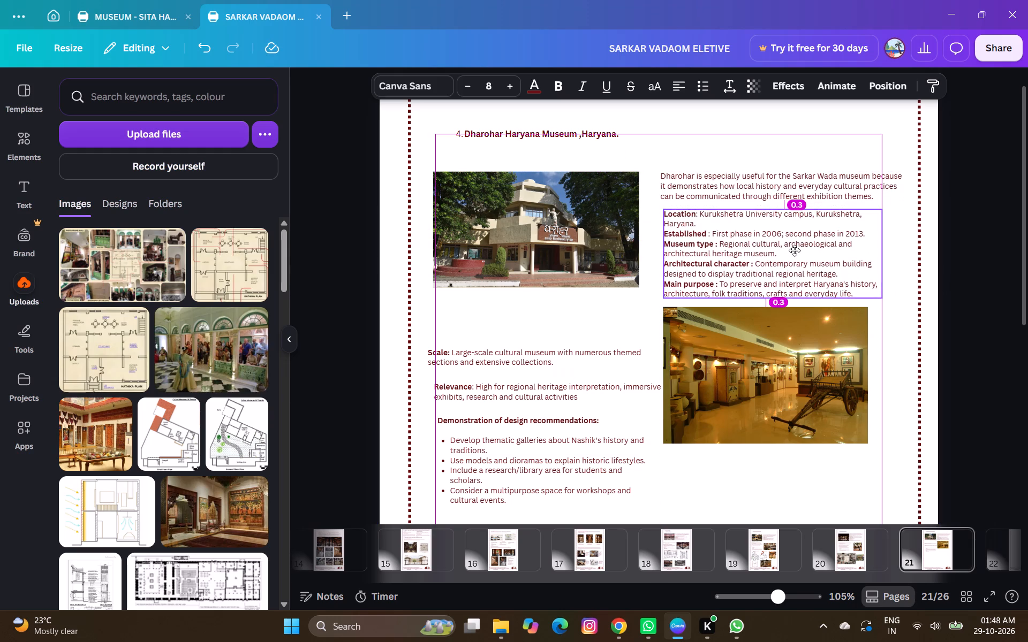
click(947, 266)
Move the Scale and Relevance texts up beneath the museum exterior photo, aligned with the photo's left edge.
scroll(832, 304, down, 1)
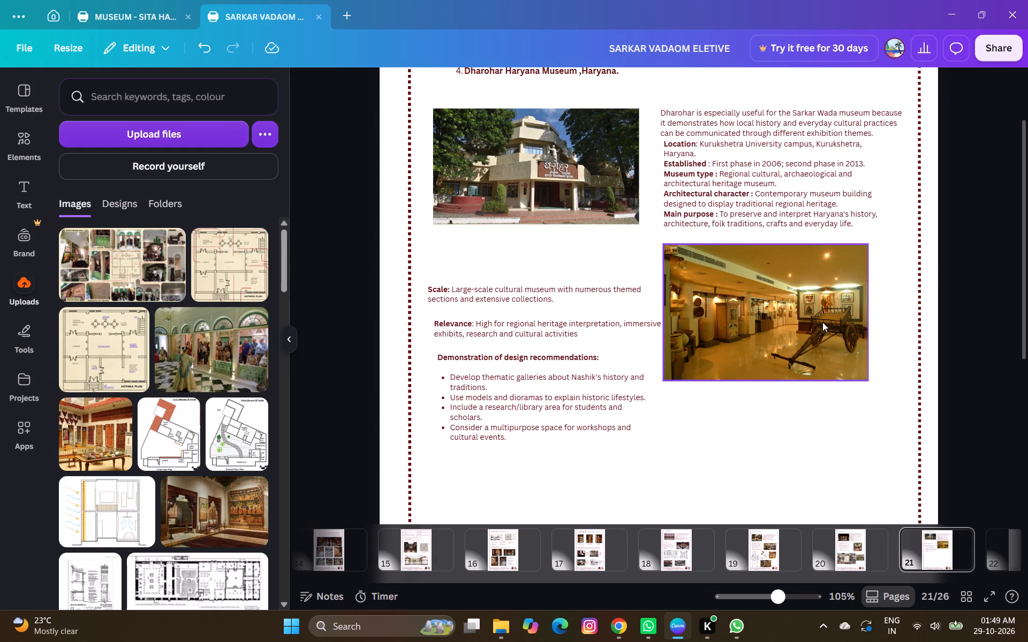
ctrl+scroll(819, 335, down, 2)
drag(598, 307, 593, 284)
drag(593, 284, 592, 278)
drag(581, 327, 578, 299)
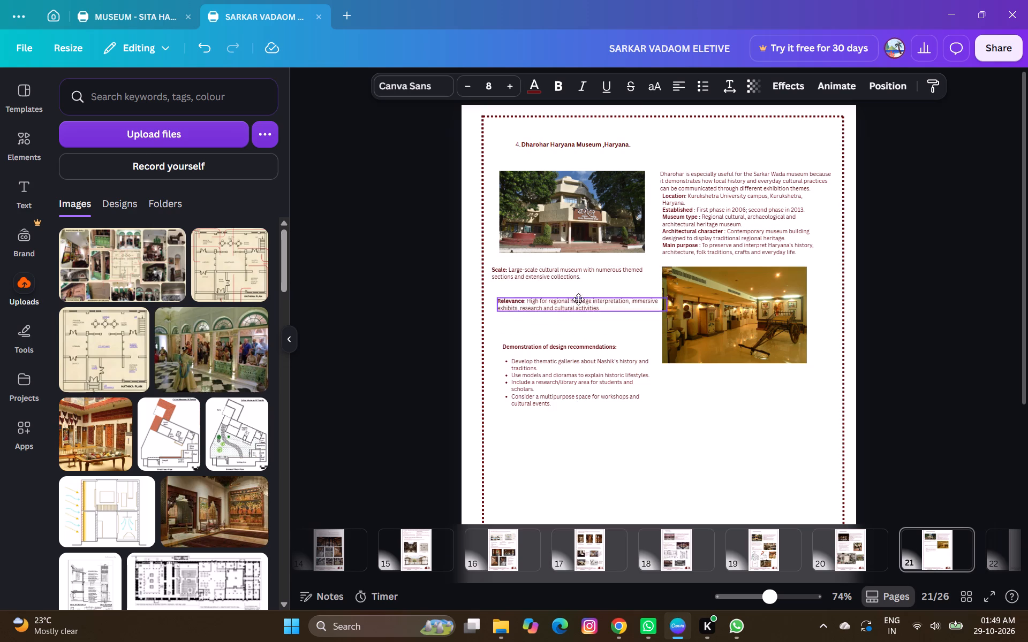
drag(578, 299, 574, 293)
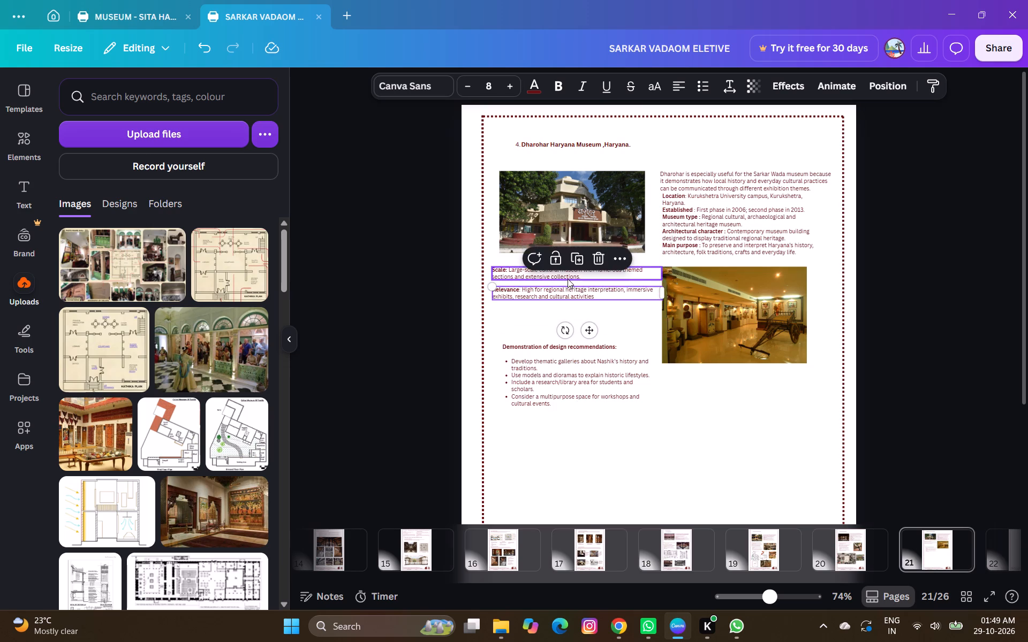
drag(568, 279, 572, 281)
drag(546, 291, 559, 295)
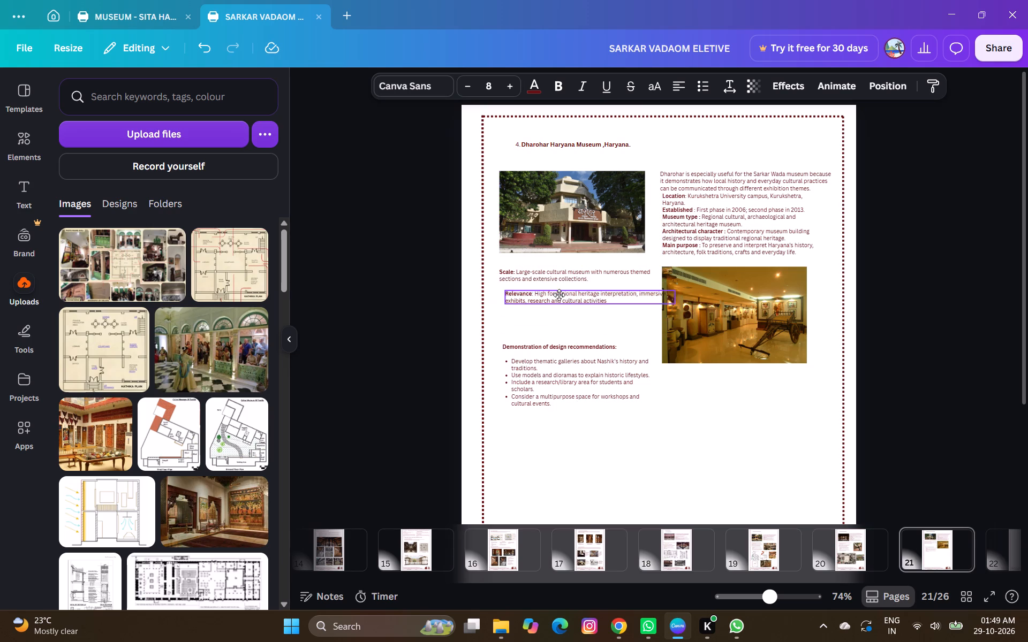
drag(559, 295, 553, 292)
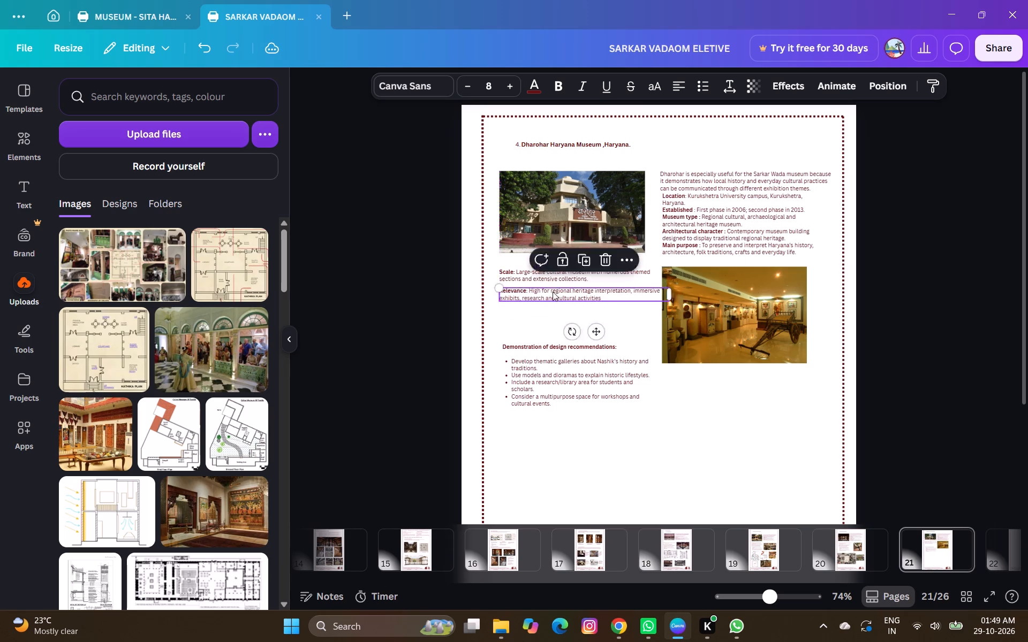
Move the Demonstration of design recommendations block up directly beneath the Relevance text and align it to that column.
click(790, 419)
drag(614, 391, 611, 352)
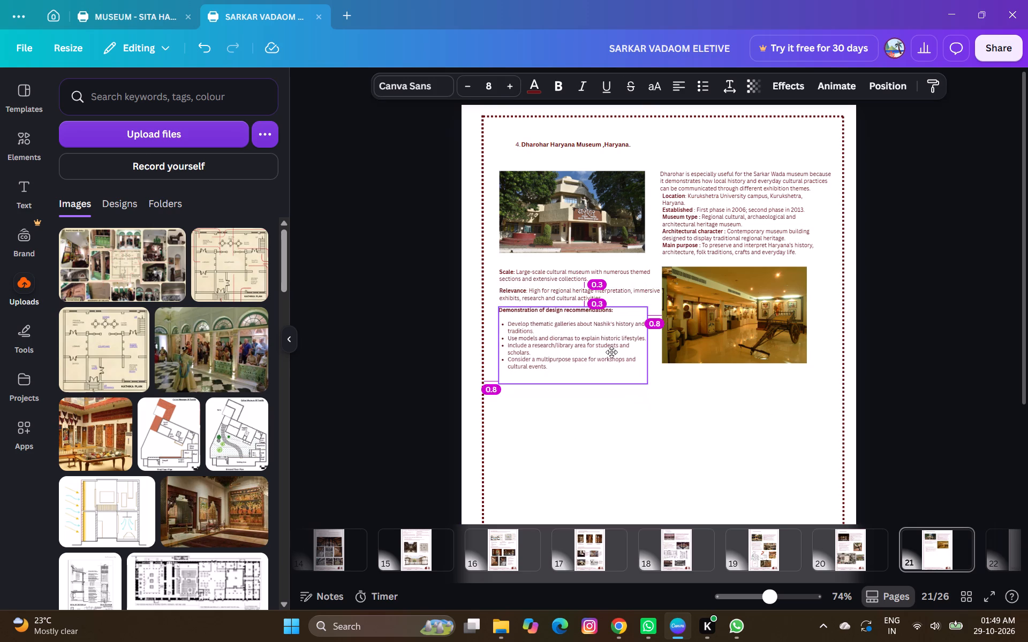
drag(611, 352, 612, 352)
click(770, 448)
click(617, 367)
click(692, 433)
Shift the gallery interior photo slightly away from the text column and enlarge it a little.
click(747, 337)
drag(787, 336, 795, 338)
click(951, 412)
ctrl+scroll(753, 395, down, 1)
scroll(786, 344, down, 1)
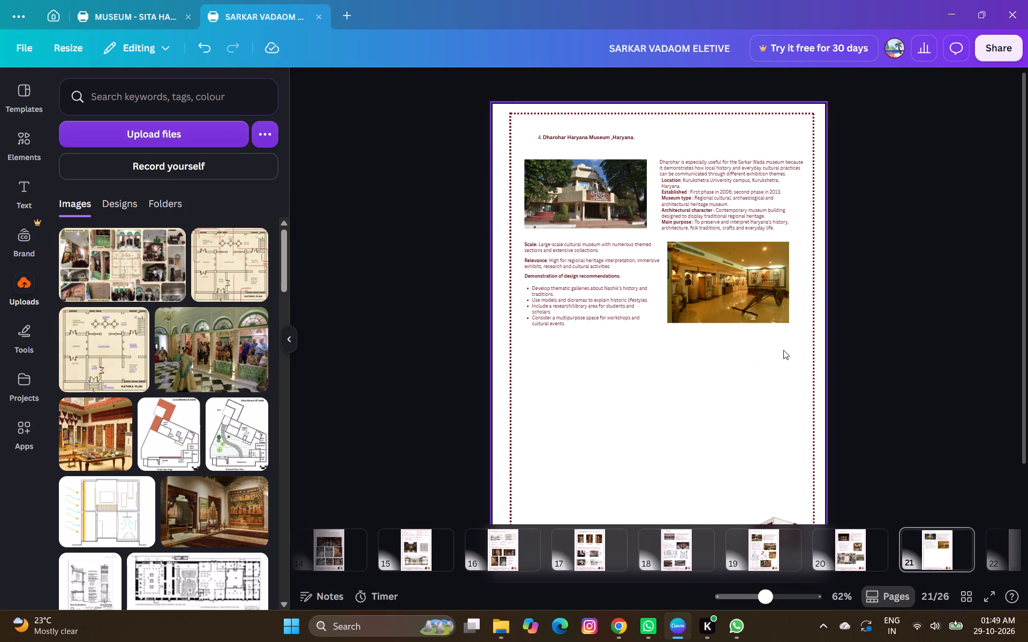
click(749, 242)
click(787, 267)
click(887, 291)
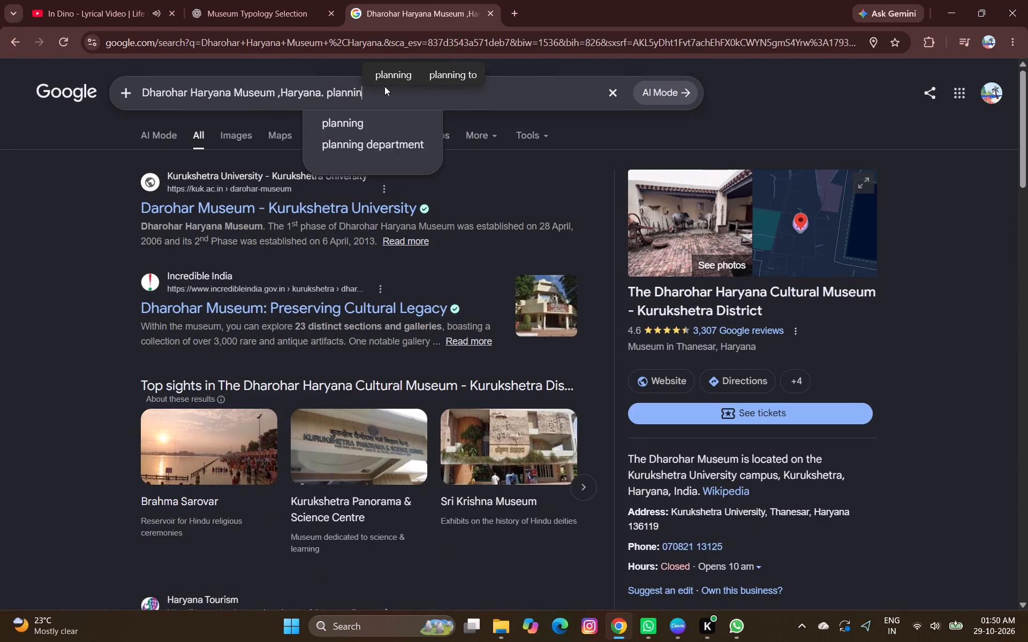
key(Return)
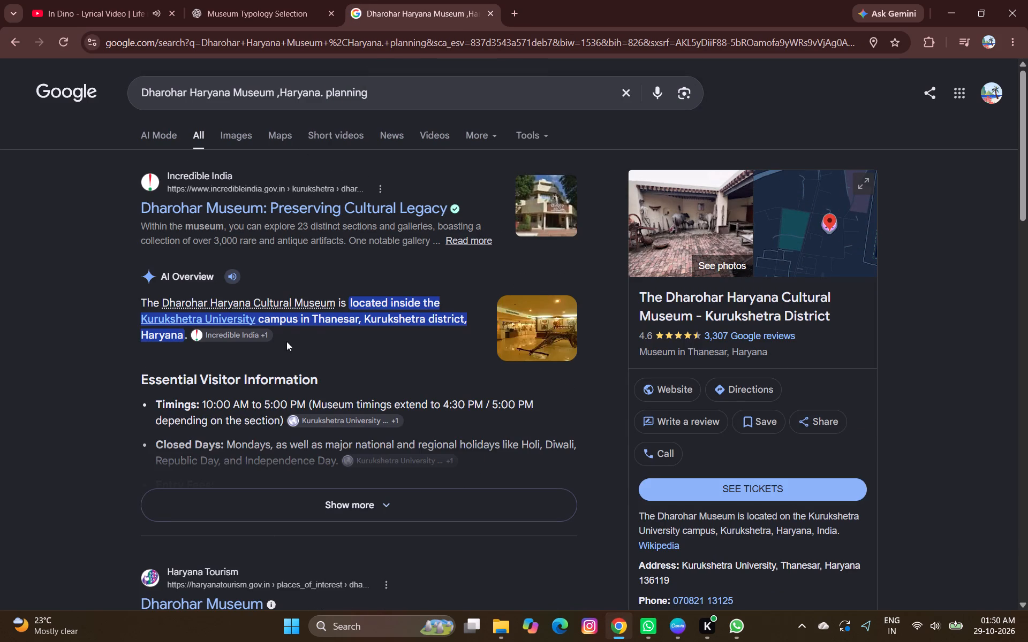
Examine the Incredible India page on Dharohar Museum for planning information, and return to the search results.
click(279, 213)
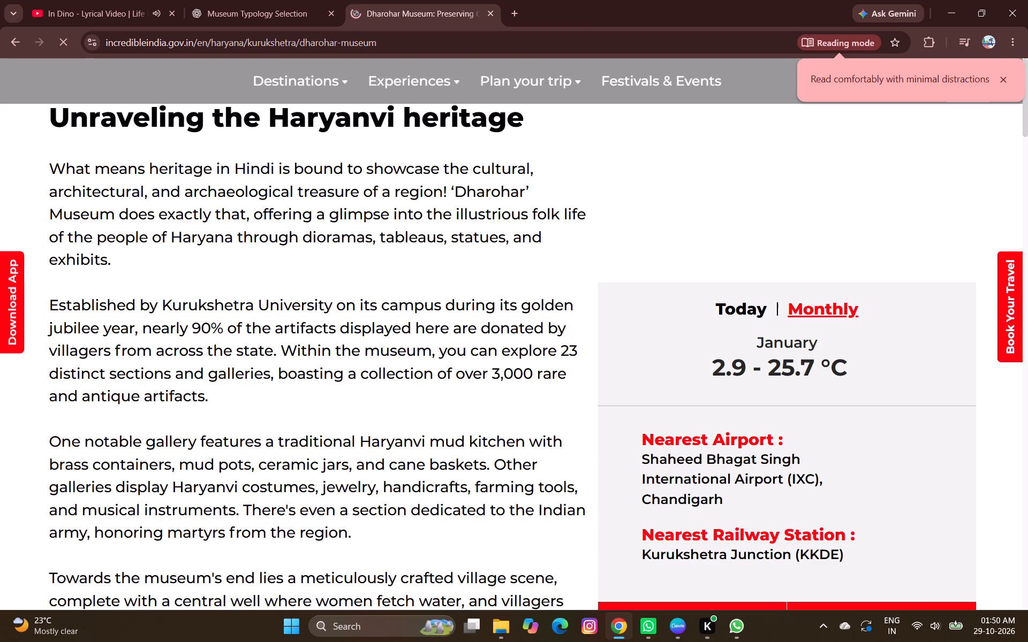
scroll(334, 252, down, 9)
scroll(430, 276, down, 17)
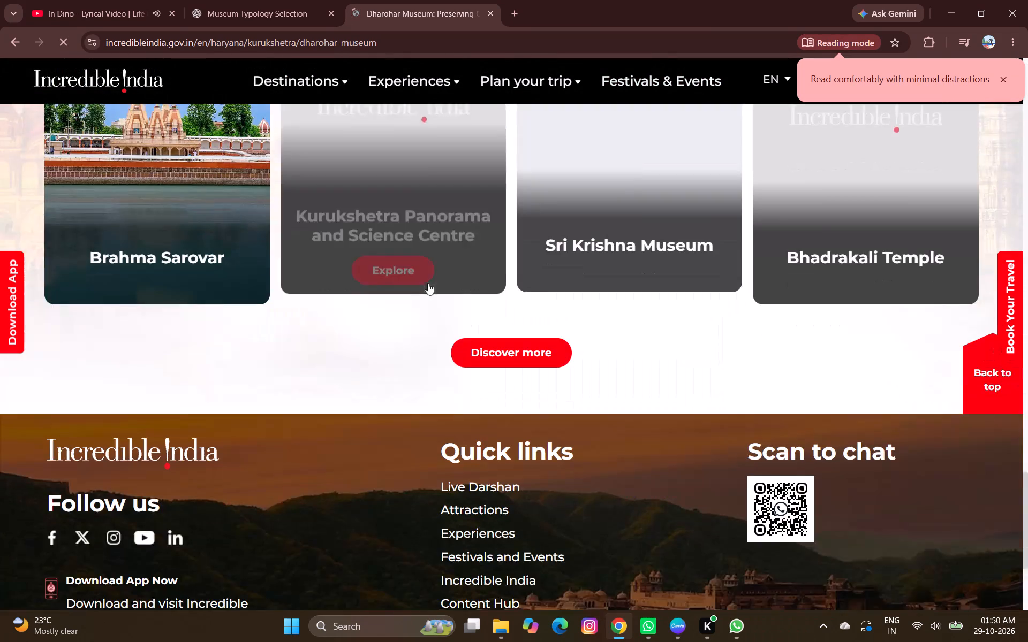
scroll(428, 282, down, 4)
scroll(428, 282, up, 6)
scroll(39, 198, up, 5)
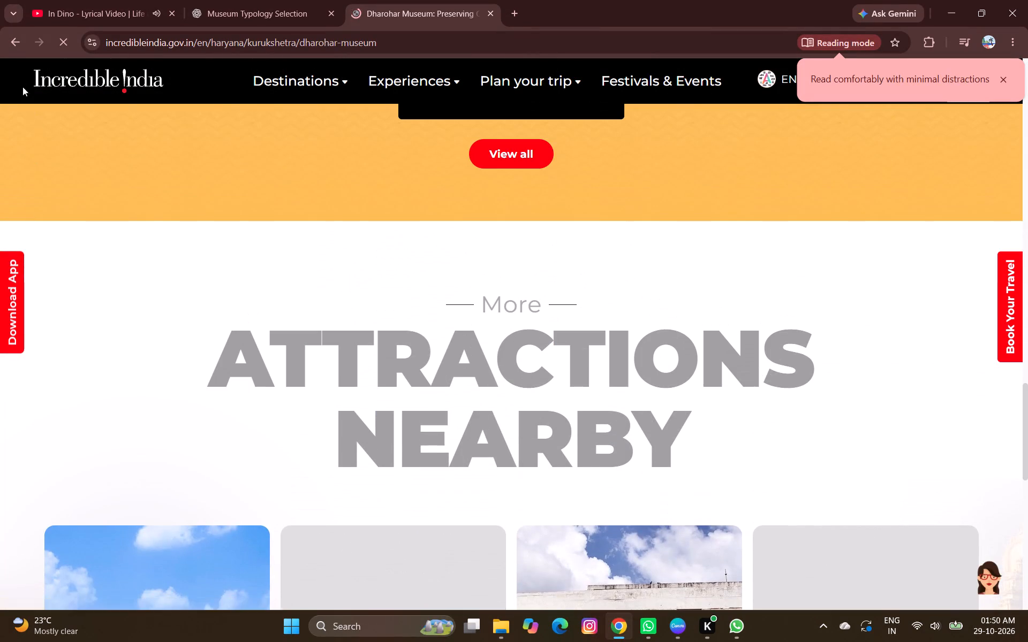
click(13, 45)
Examine the Haryana Tourism page on Dharohar Museum for planning information, and return to the search results.
scroll(386, 334, down, 7)
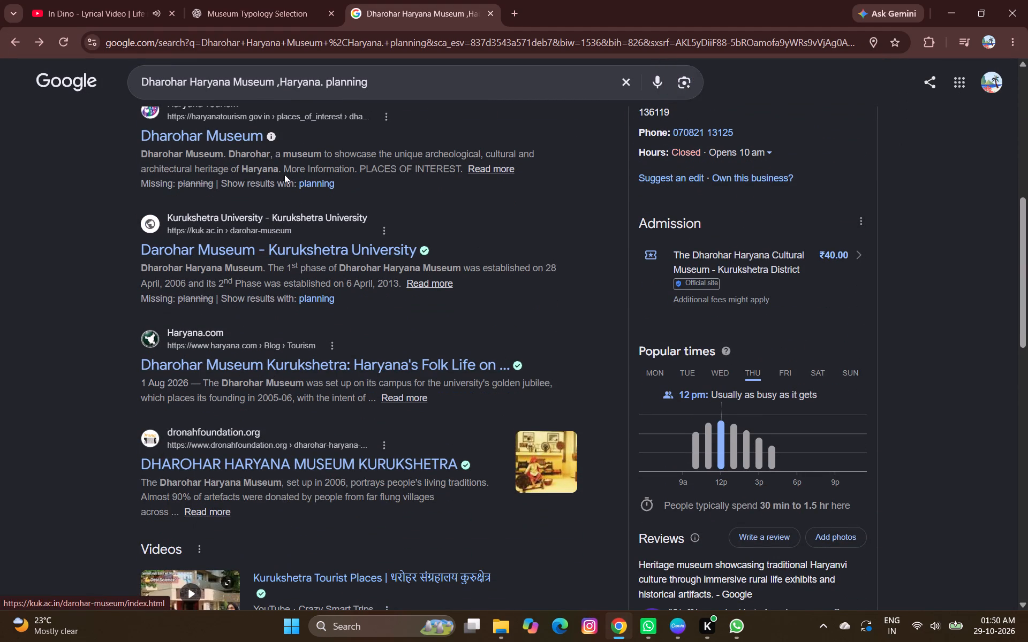
click(238, 139)
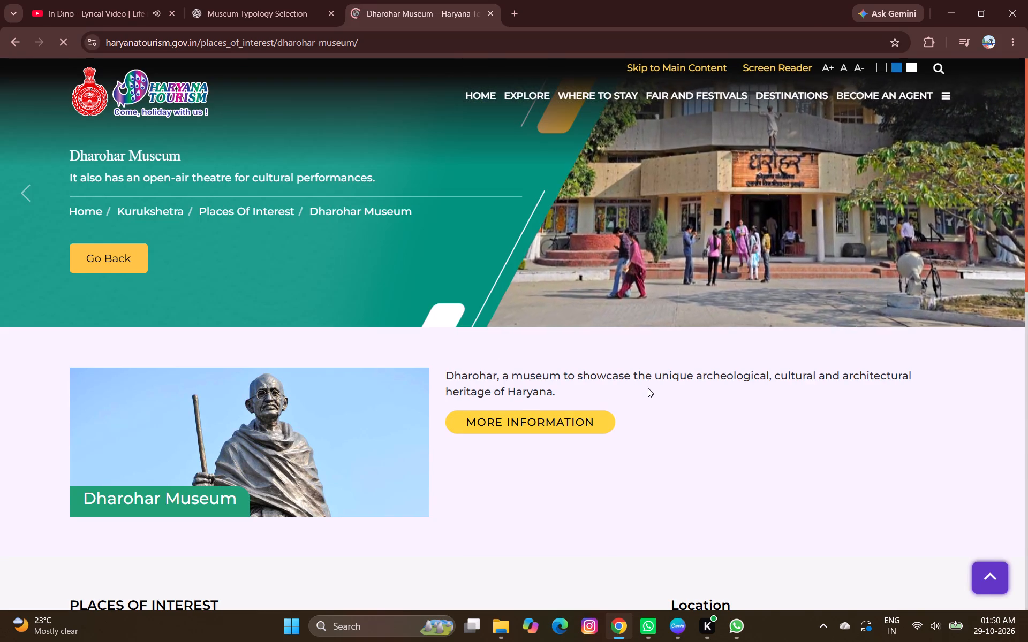
scroll(648, 391, down, 10)
scroll(650, 395, up, 3)
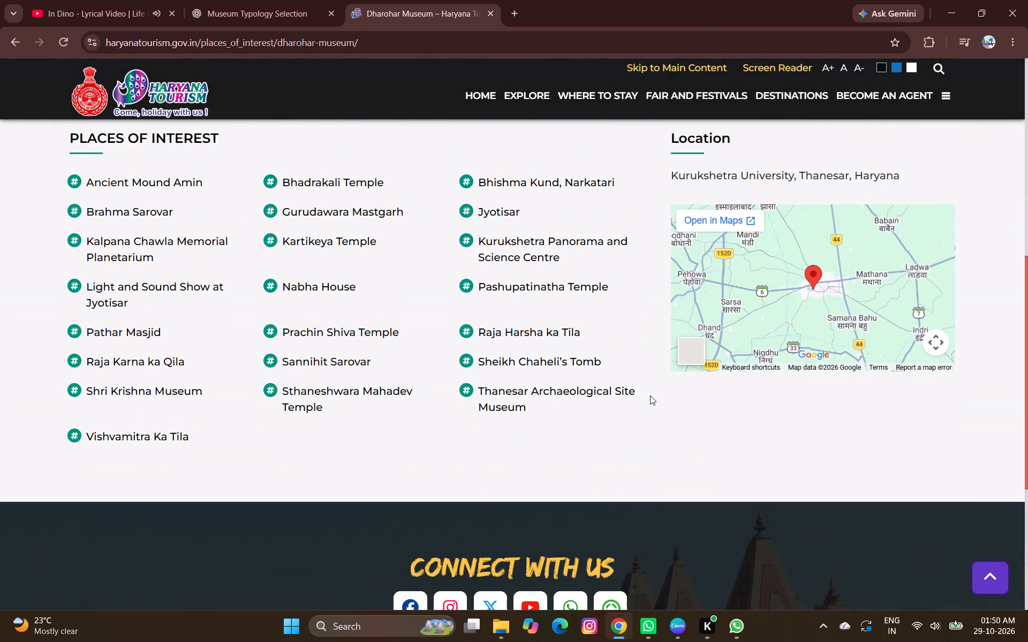
scroll(359, 322, up, 6)
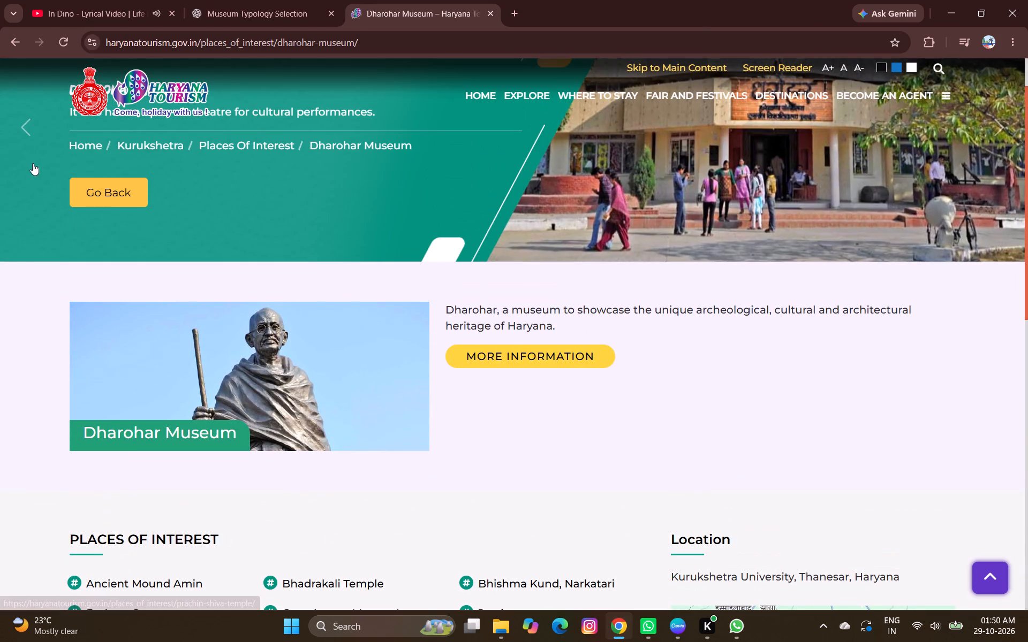
click(15, 54)
click(13, 46)
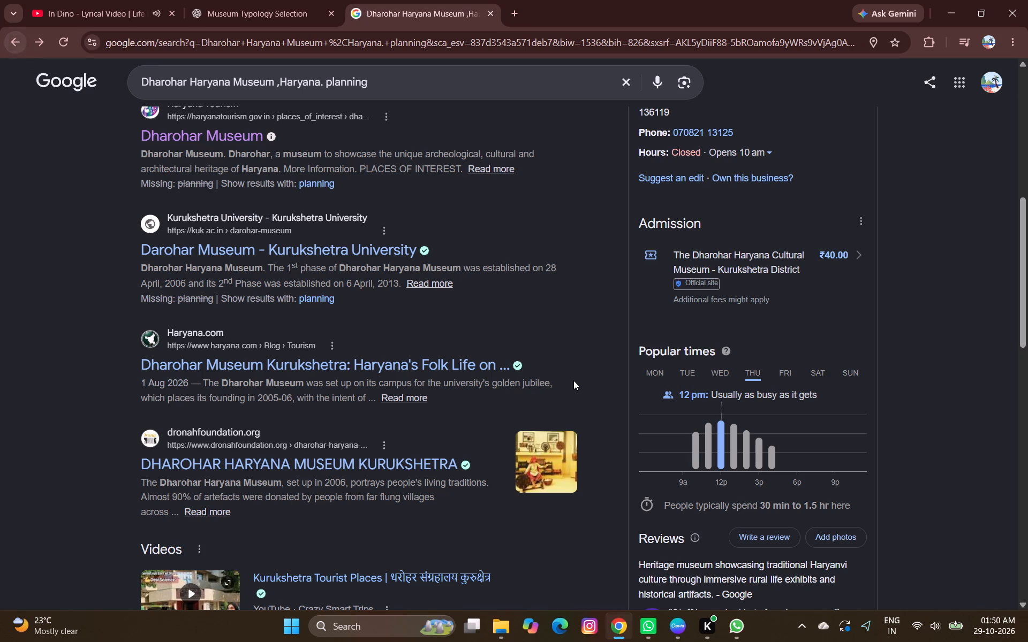
Browse the image results for Dharohar Haryana Museum planning material, checking them against the Canva report page.
scroll(572, 380, up, 4)
scroll(319, 249, up, 6)
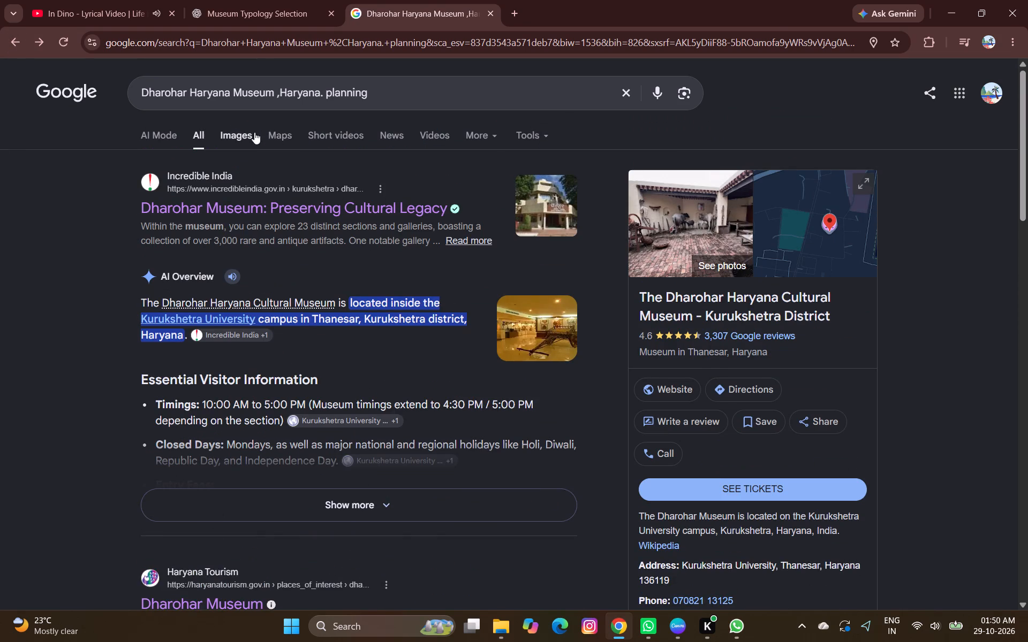
click(254, 132)
scroll(413, 414, down, 3)
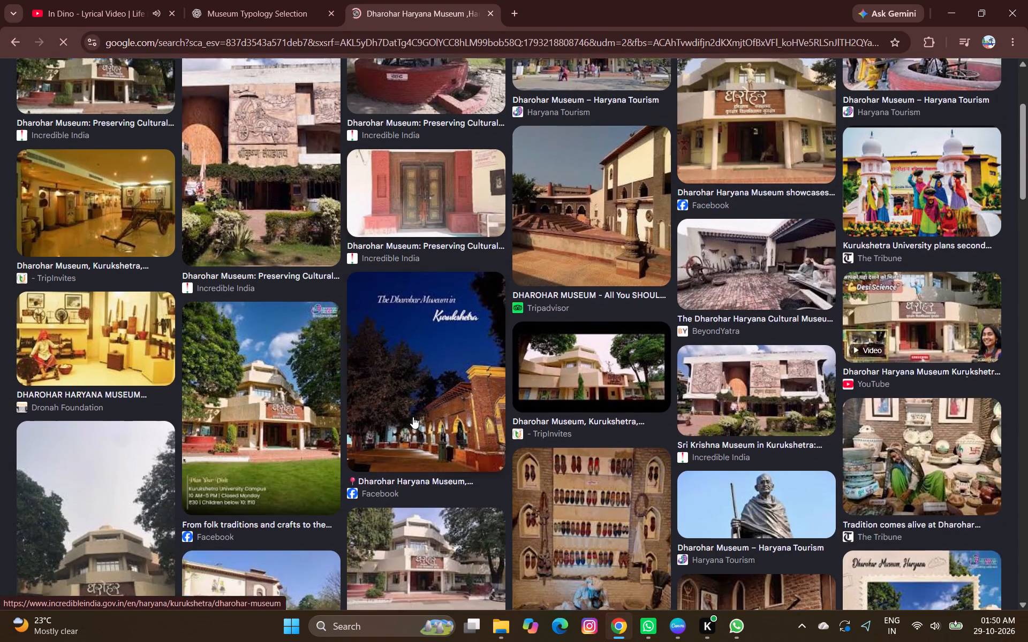
scroll(413, 417, down, 5)
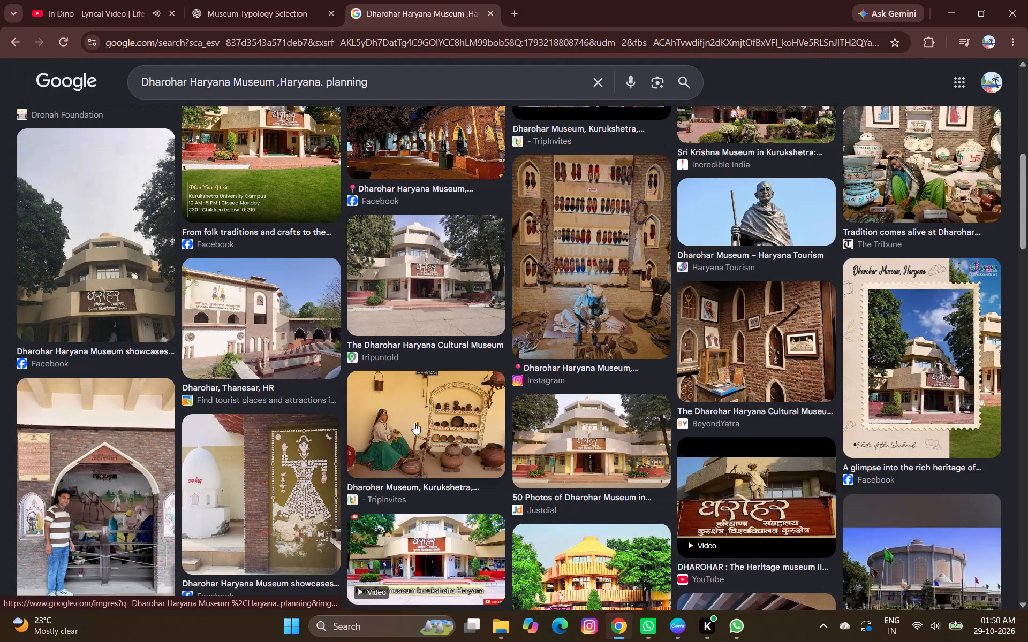
scroll(414, 423, down, 9)
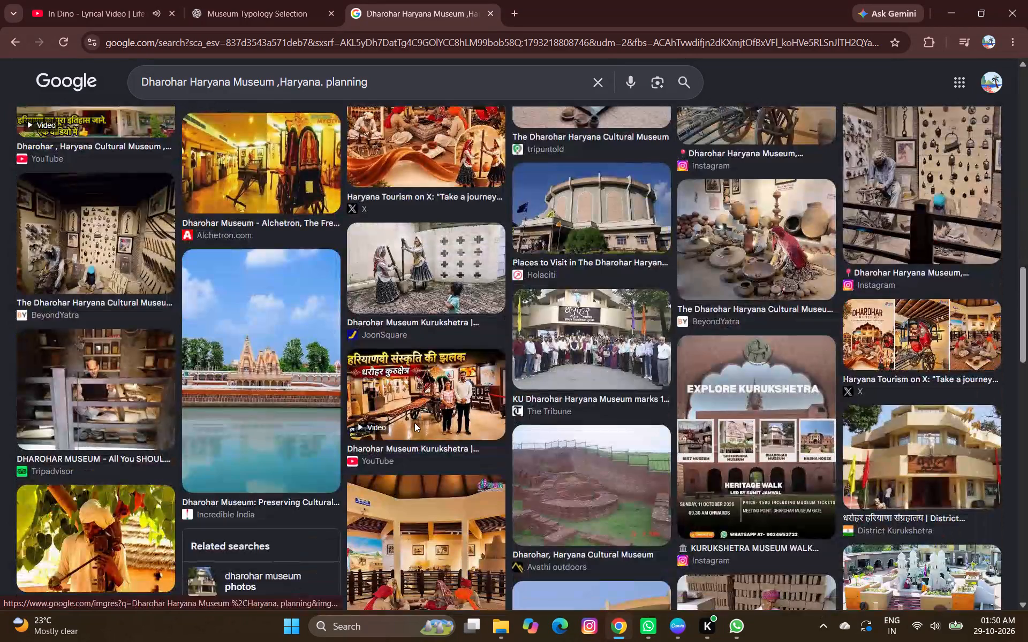
scroll(414, 423, down, 6)
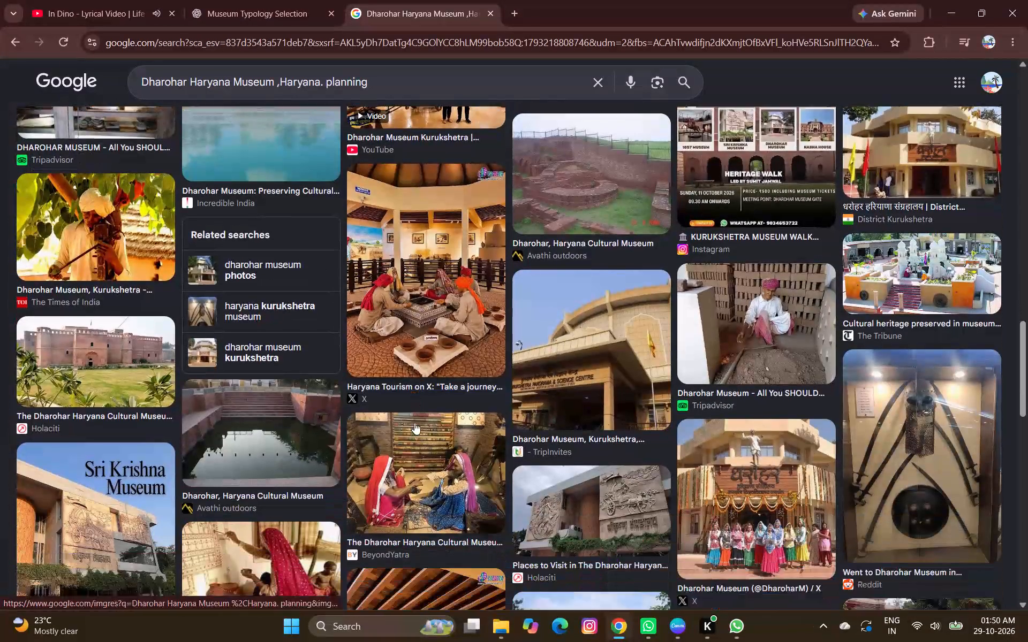
scroll(414, 423, down, 12)
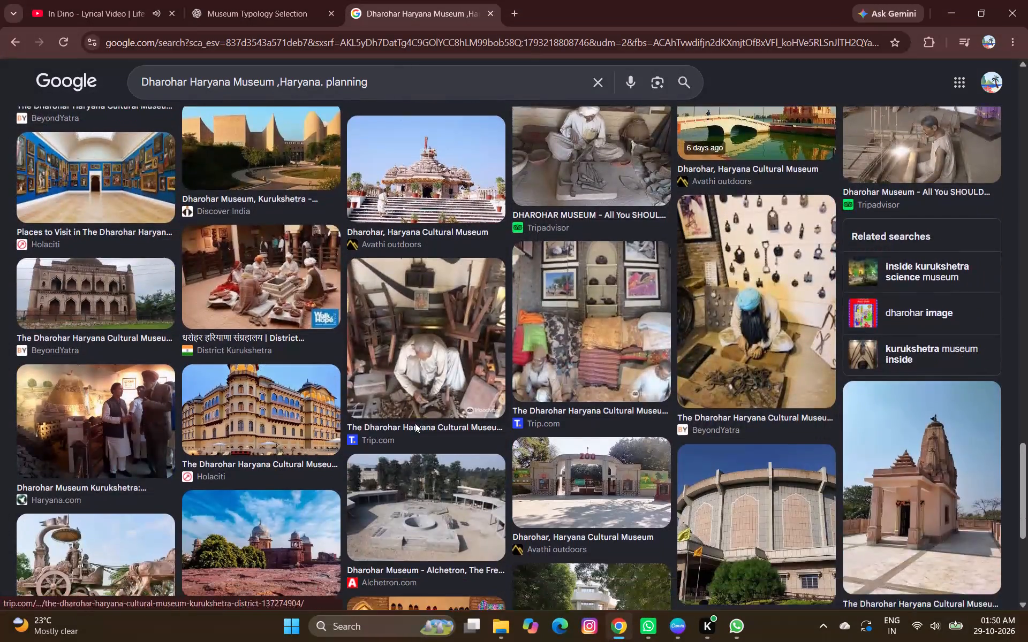
scroll(416, 424, down, 3)
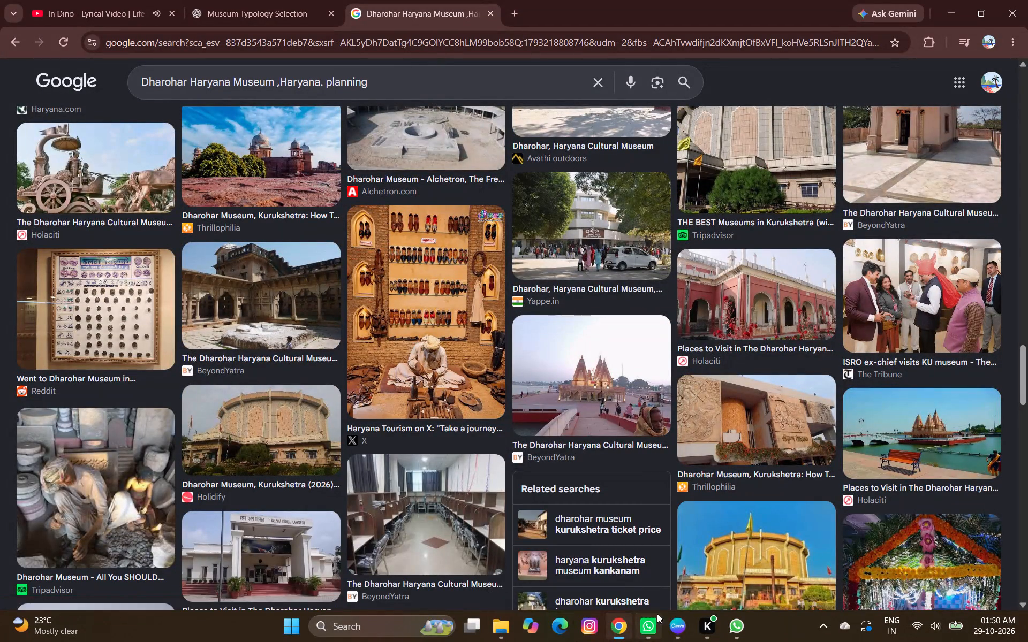
click(681, 617)
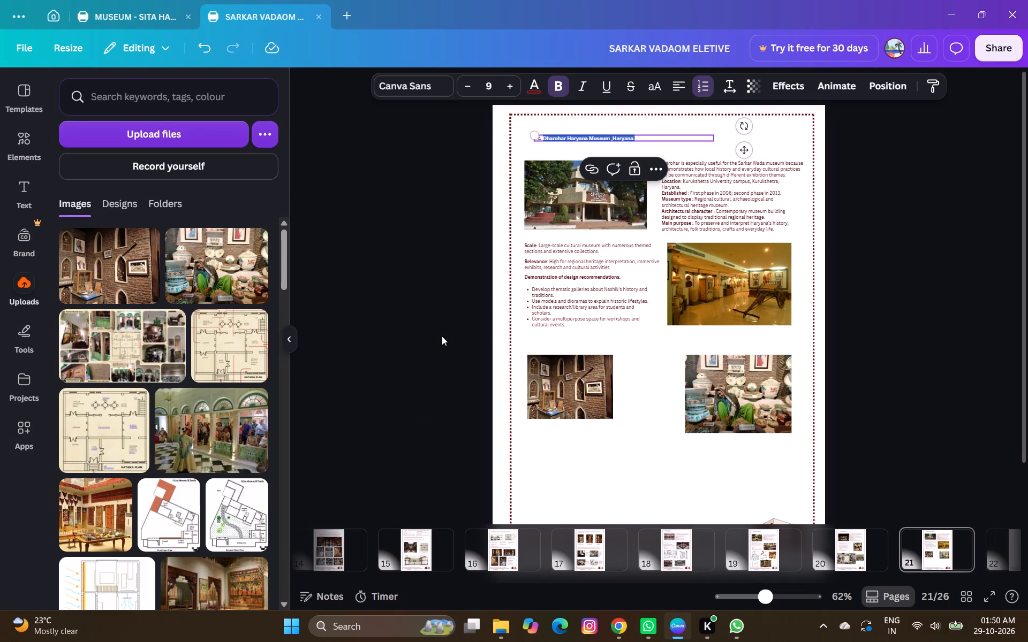
key(alt+Tab)
Copy the BeyondYatra photo of the arcaded stone courtyard and paste it onto the Dharohar Haryana Museum page in Canva, reduced in size.
scroll(542, 379, up, 1)
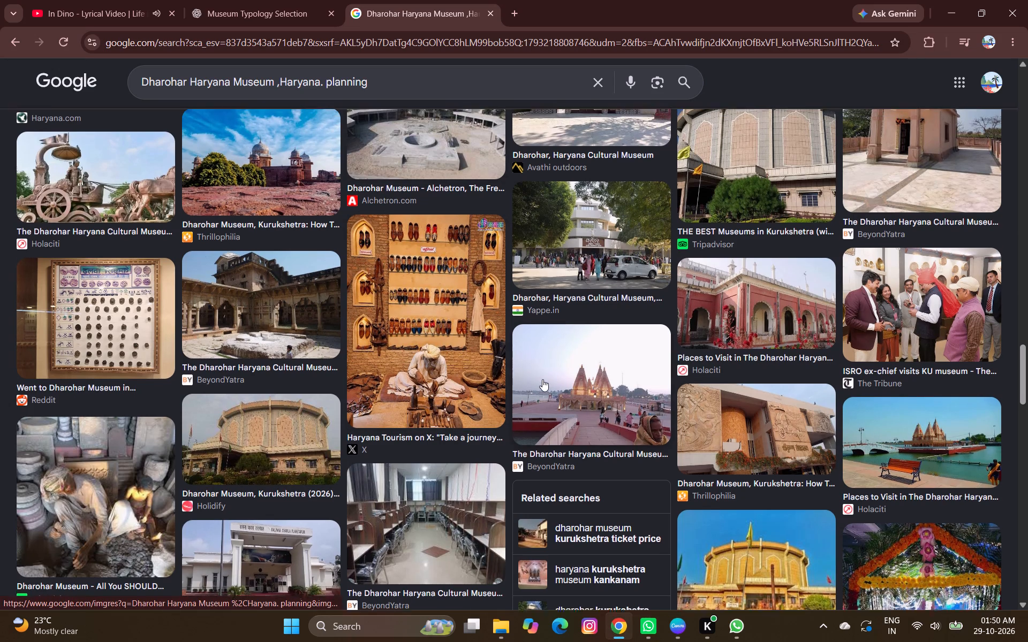
scroll(542, 379, down, 2)
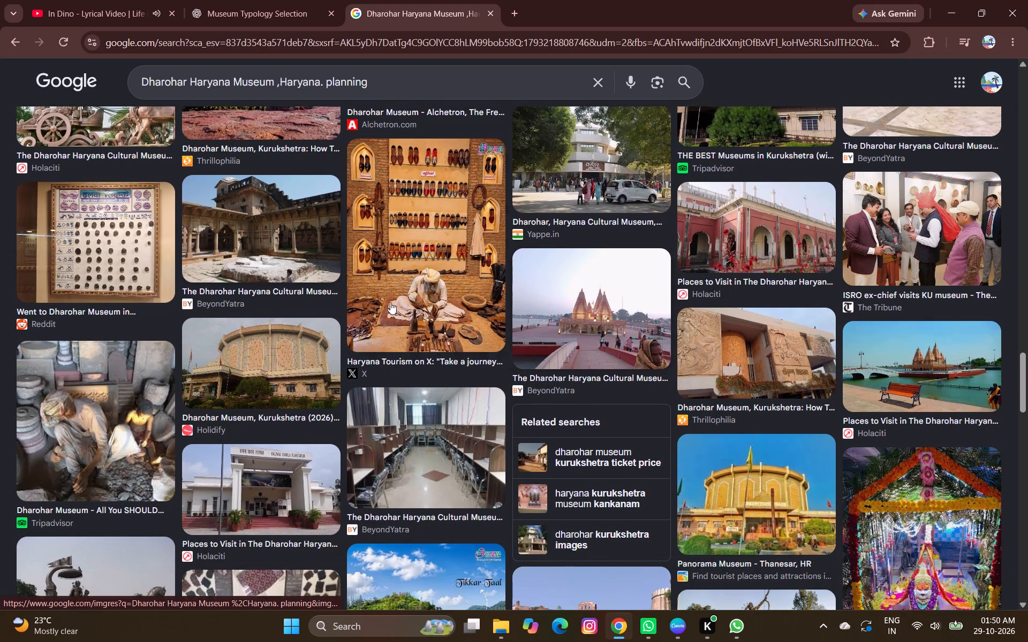
click(305, 248)
right_click(809, 245)
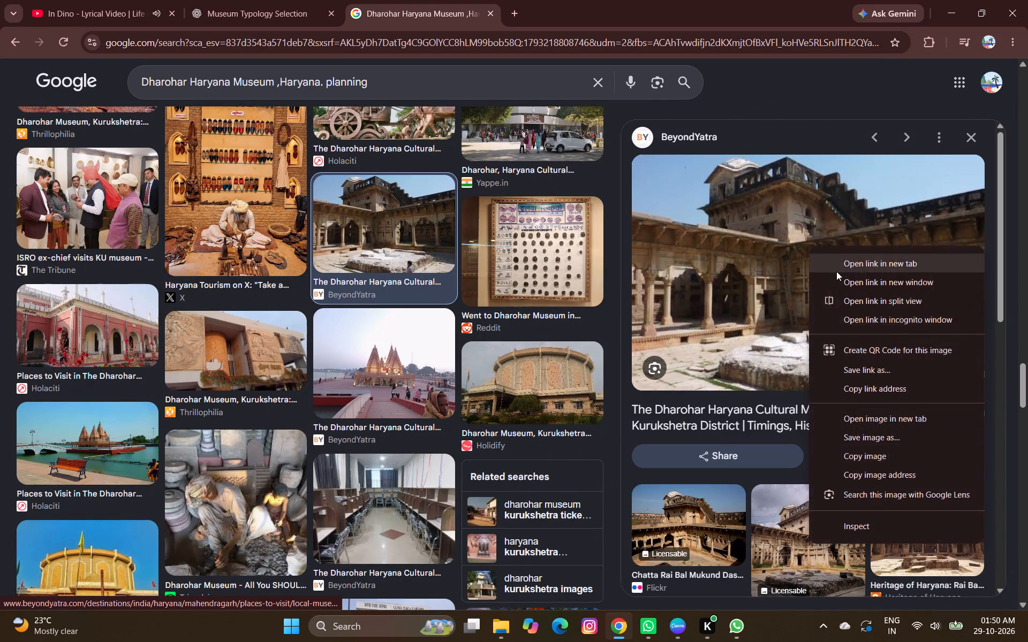
click(901, 453)
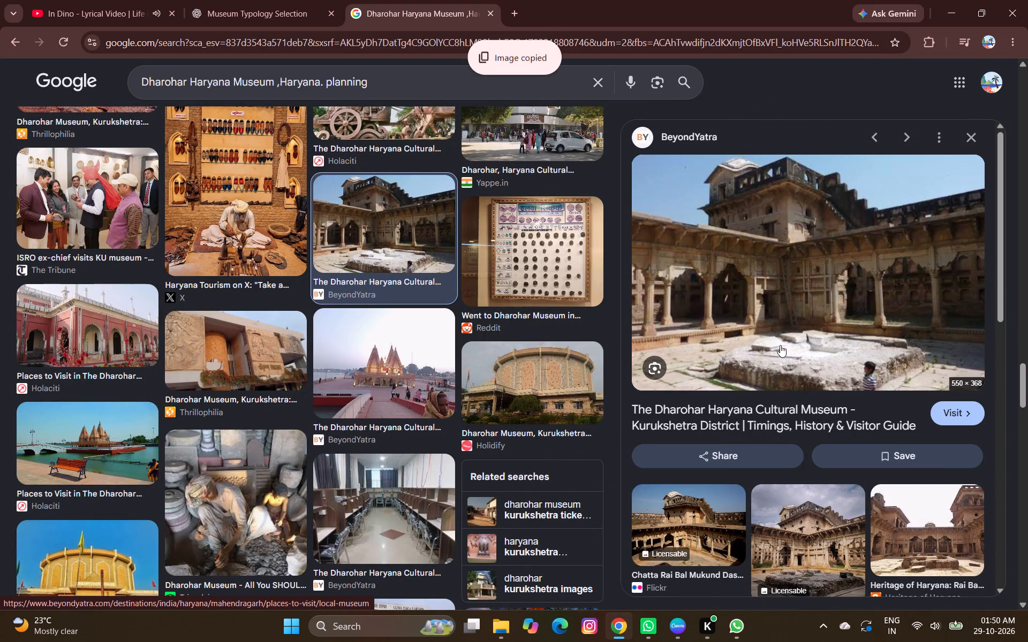
key(alt+Tab)
key(ctrl+v)
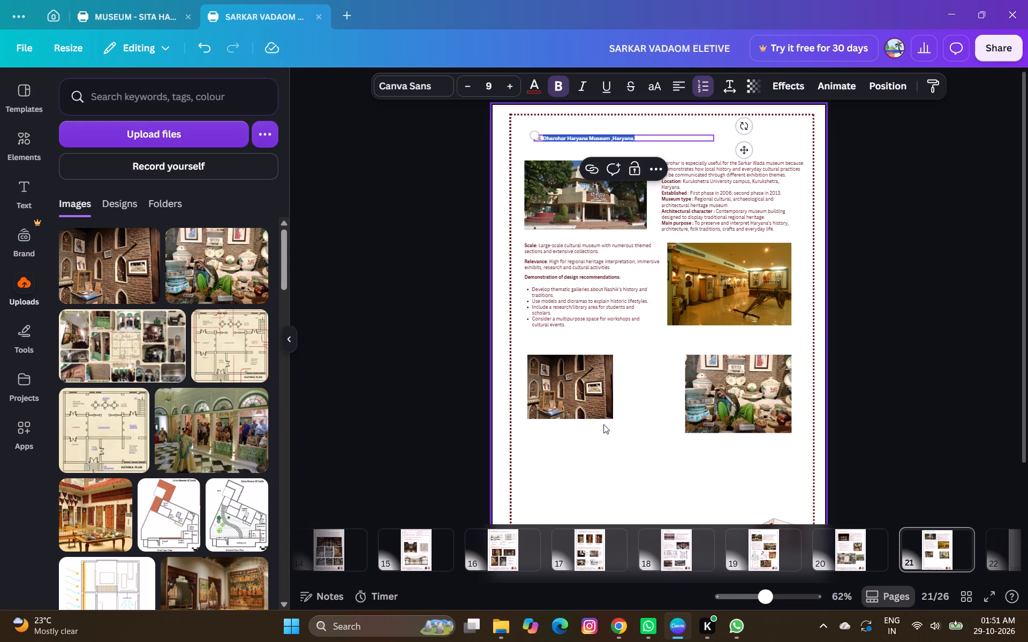
key(ctrl+v)
click(950, 394)
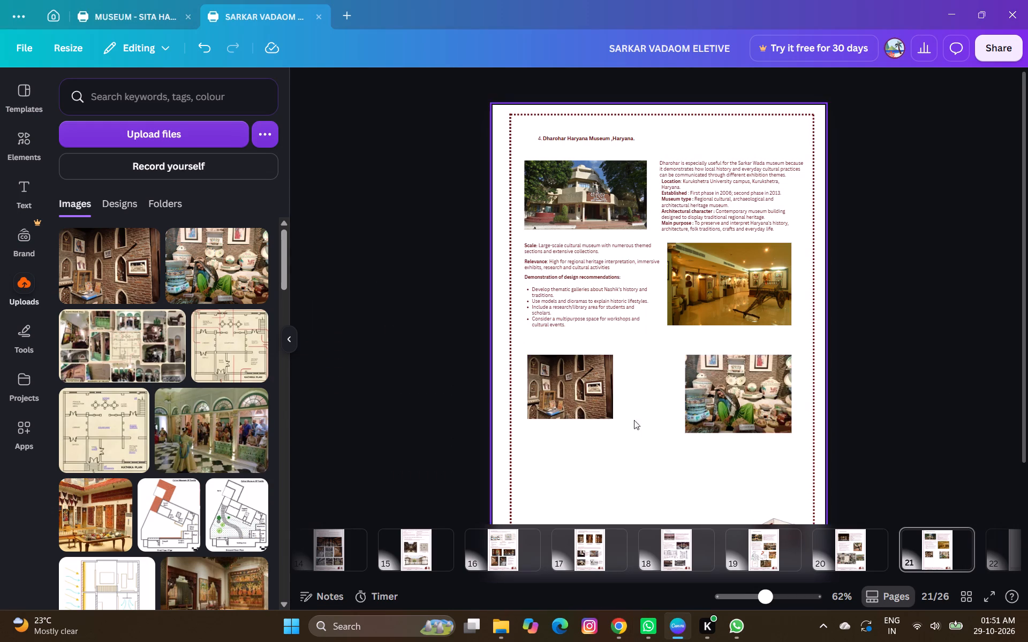
key(alt+Tab)
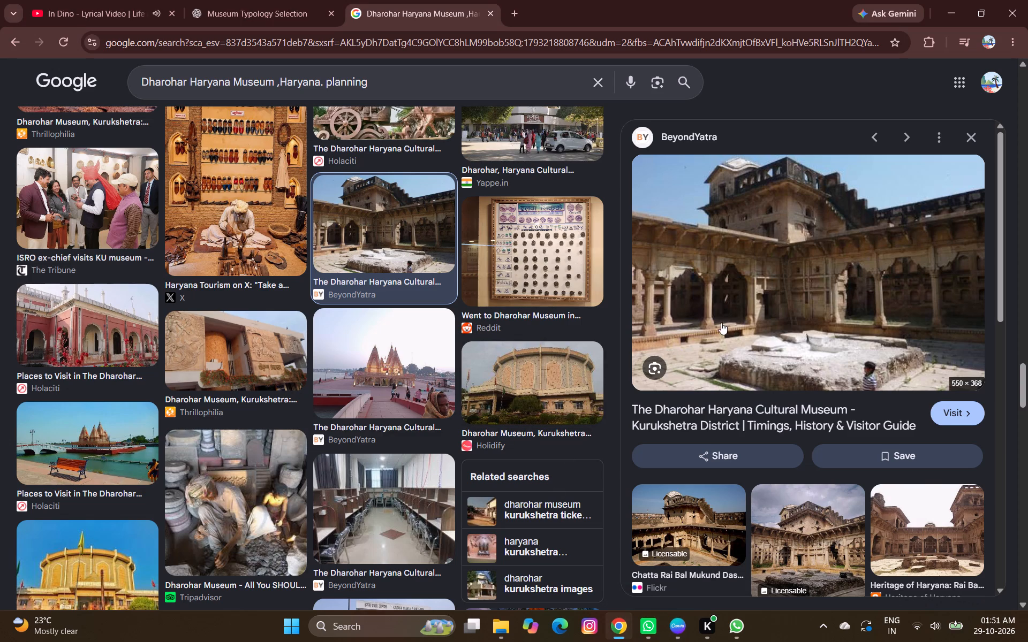
right_click(751, 286)
click(817, 495)
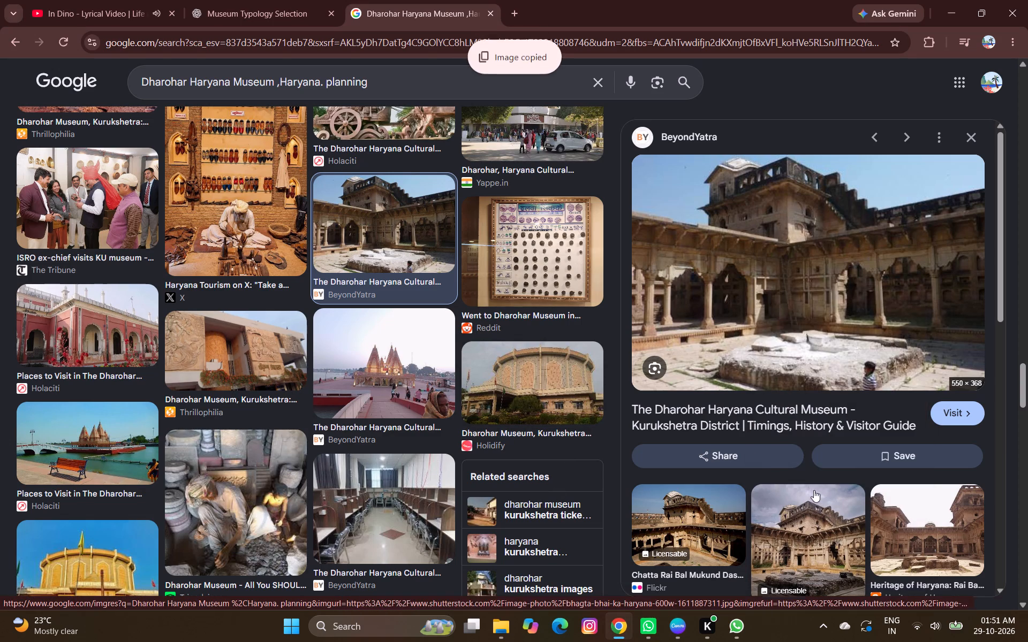
key(alt+Tab)
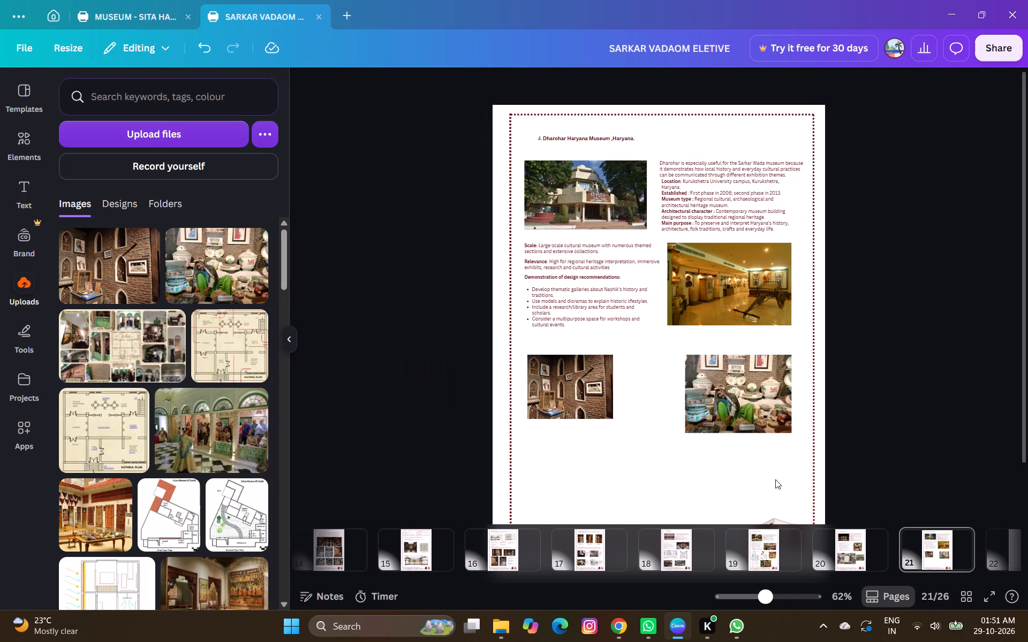
key(ctrl+v)
drag(753, 402, 726, 367)
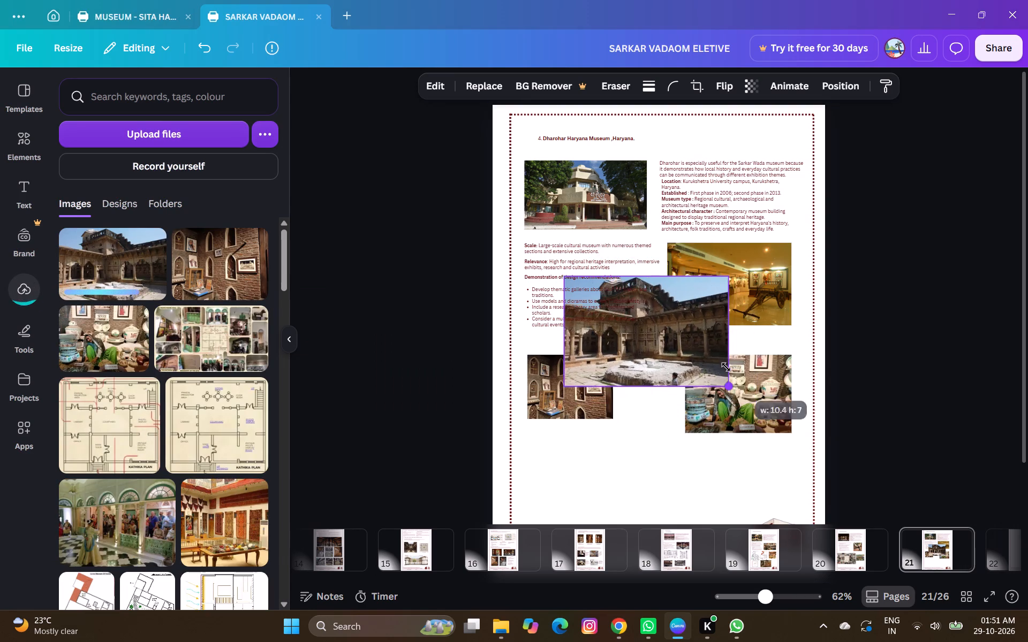
drag(726, 367, 714, 354)
scroll(739, 398, down, 2)
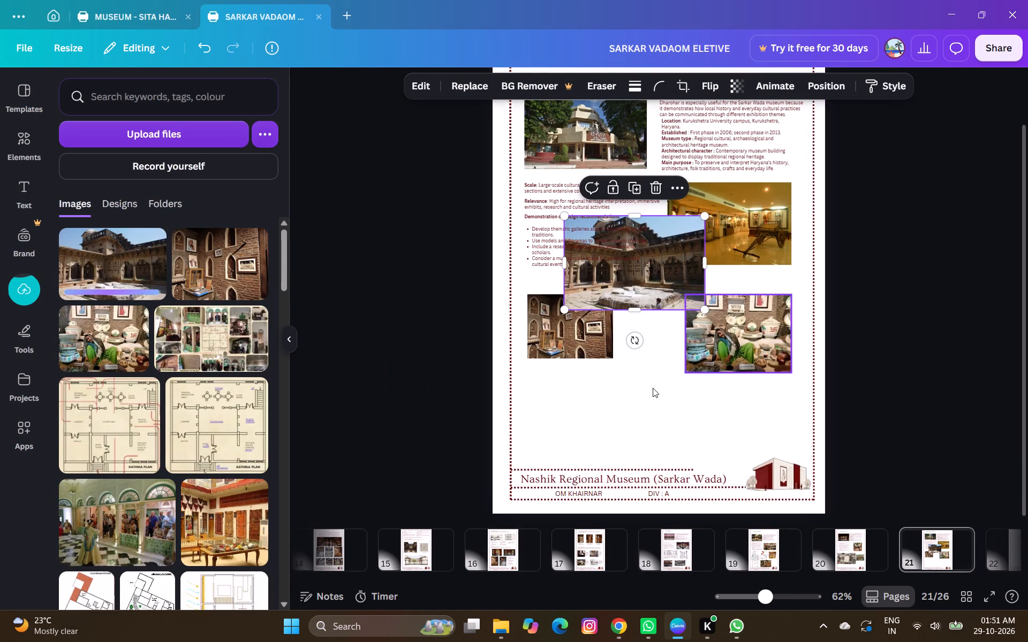
Browse the Dharohar Haryana Museum image results in Chrome for further photos or planning material, previewing the Haryana Tourism well photo.
key(alt+Tab)
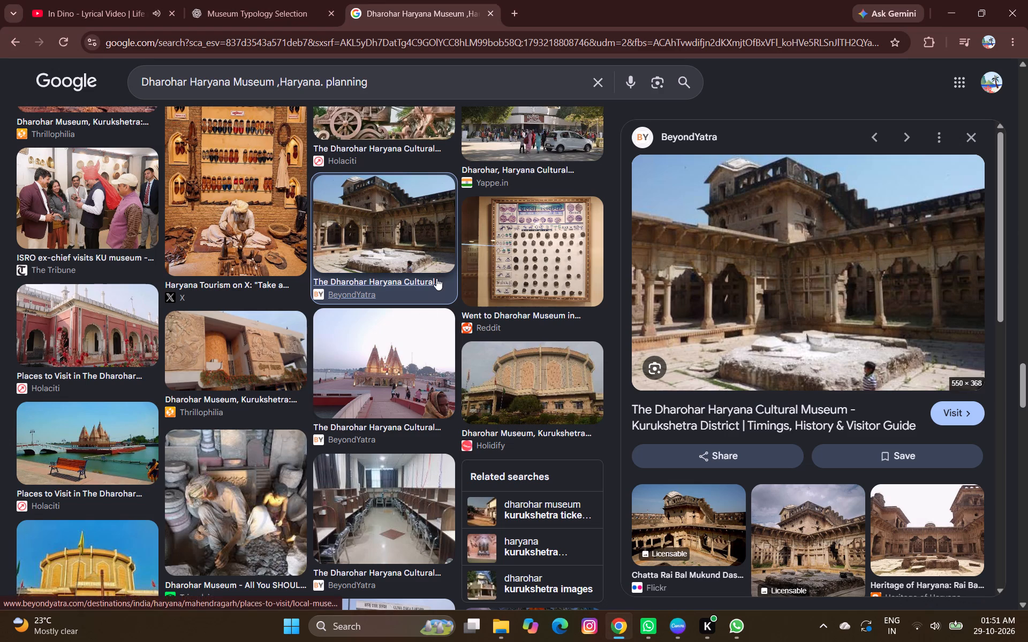
key(Escape)
scroll(488, 387, up, 2)
scroll(486, 387, down, 1)
scroll(486, 387, up, 3)
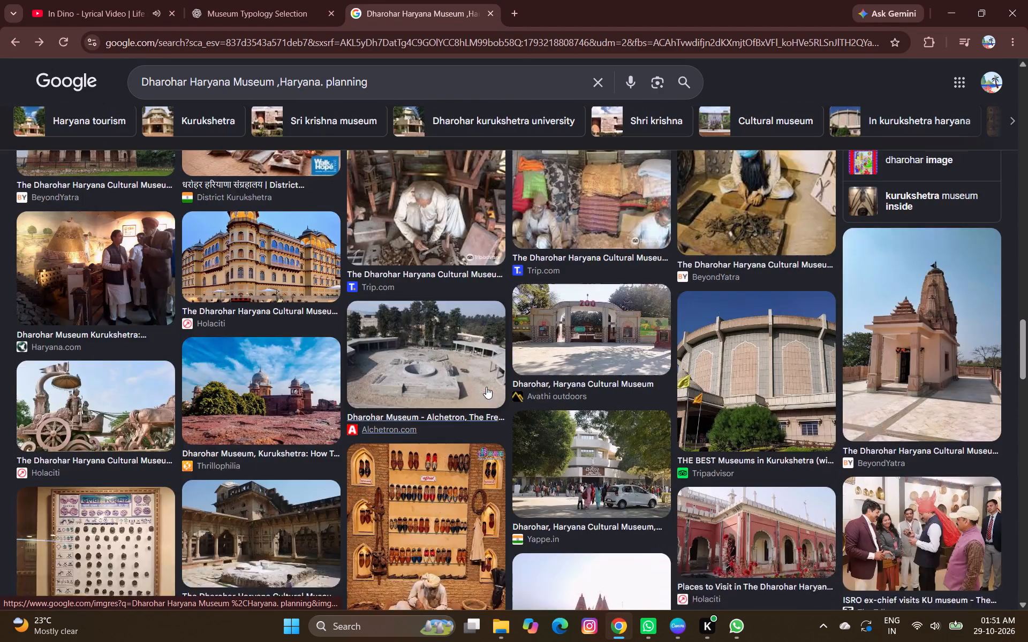
scroll(486, 387, up, 12)
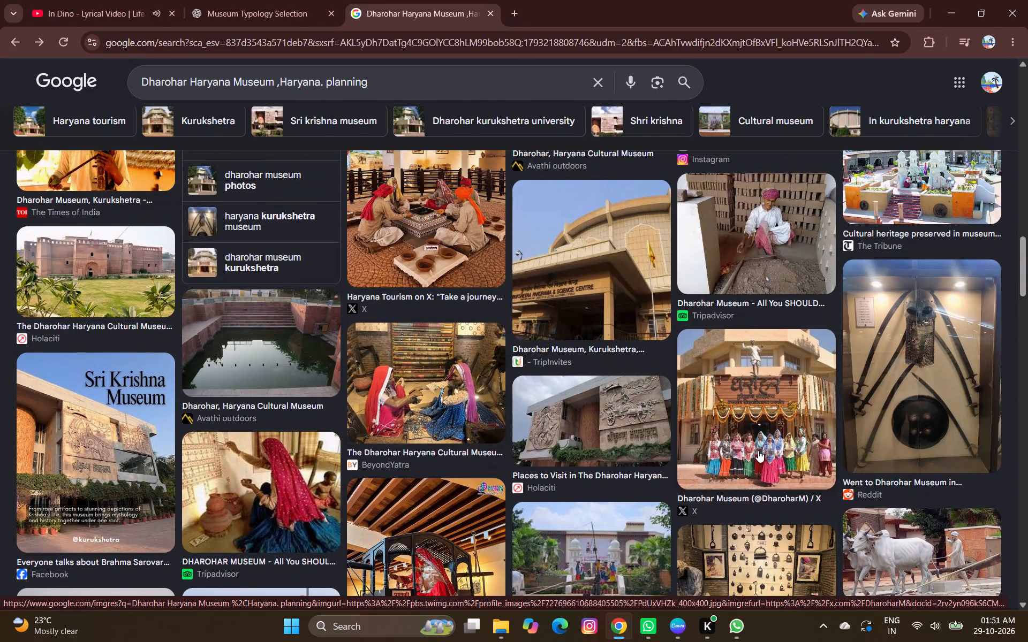
scroll(760, 450, up, 5)
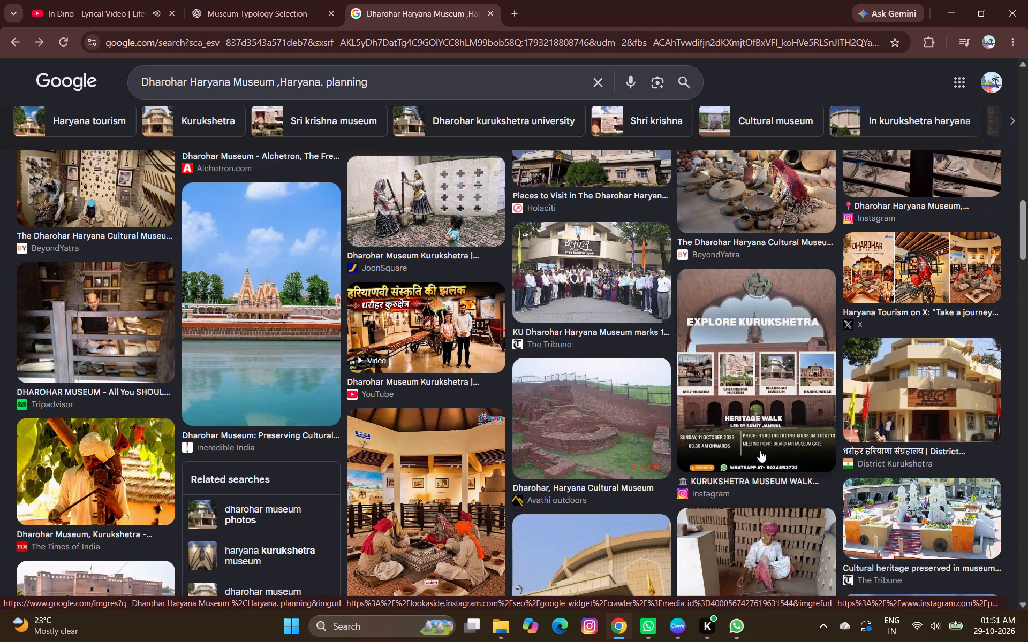
scroll(760, 450, up, 2)
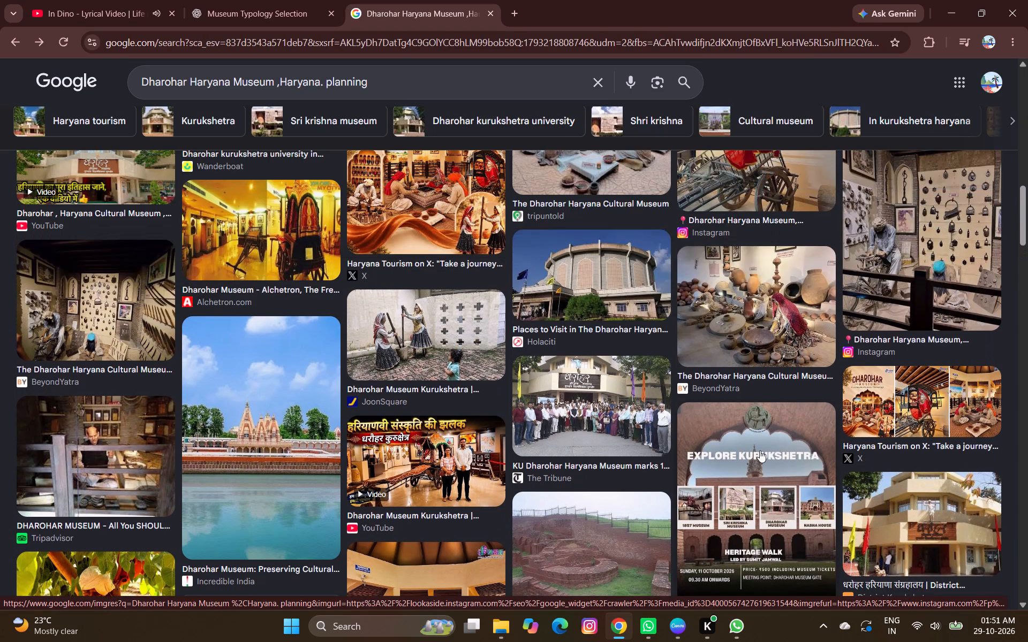
scroll(760, 450, up, 14)
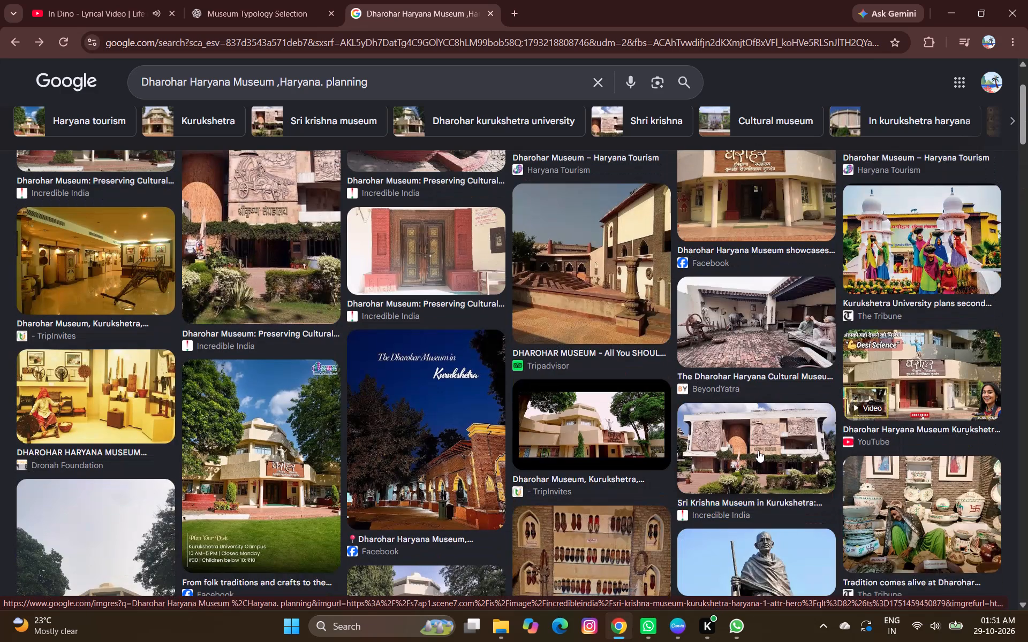
scroll(758, 450, up, 7)
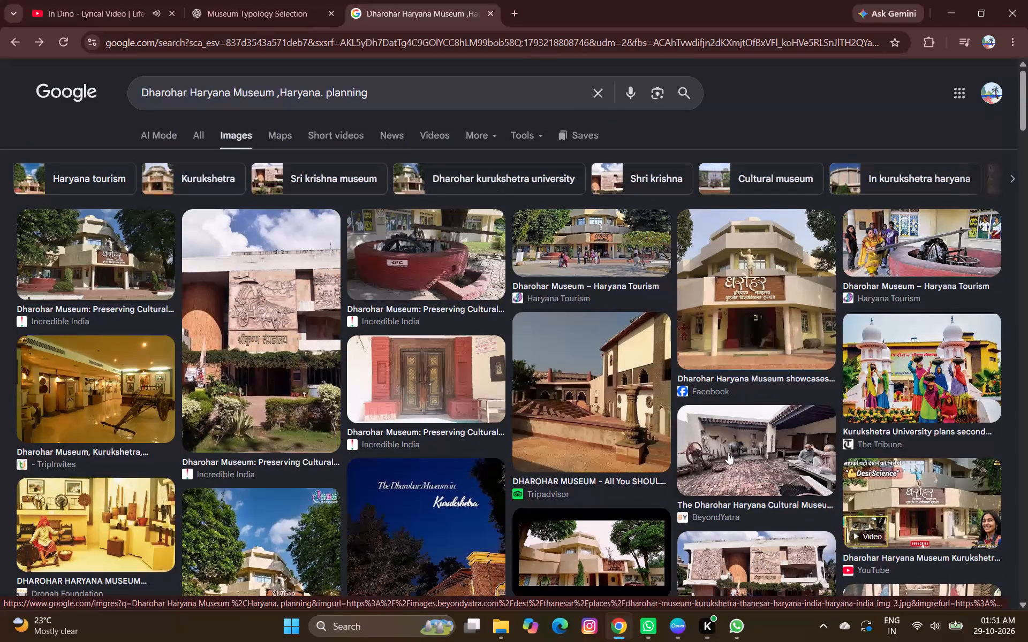
click(948, 248)
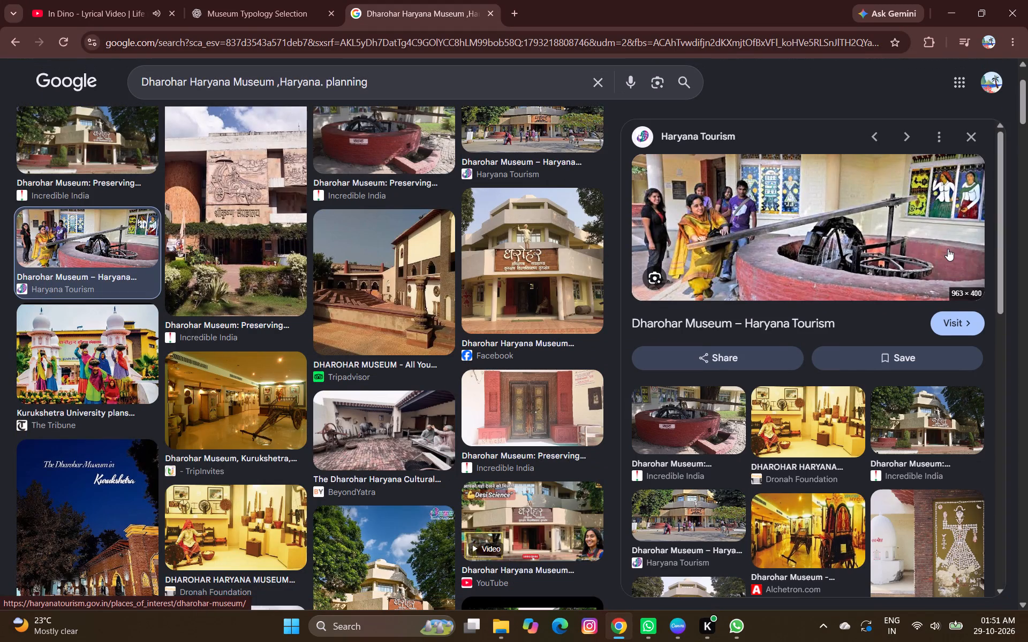
key(Escape)
scroll(841, 398, down, 1)
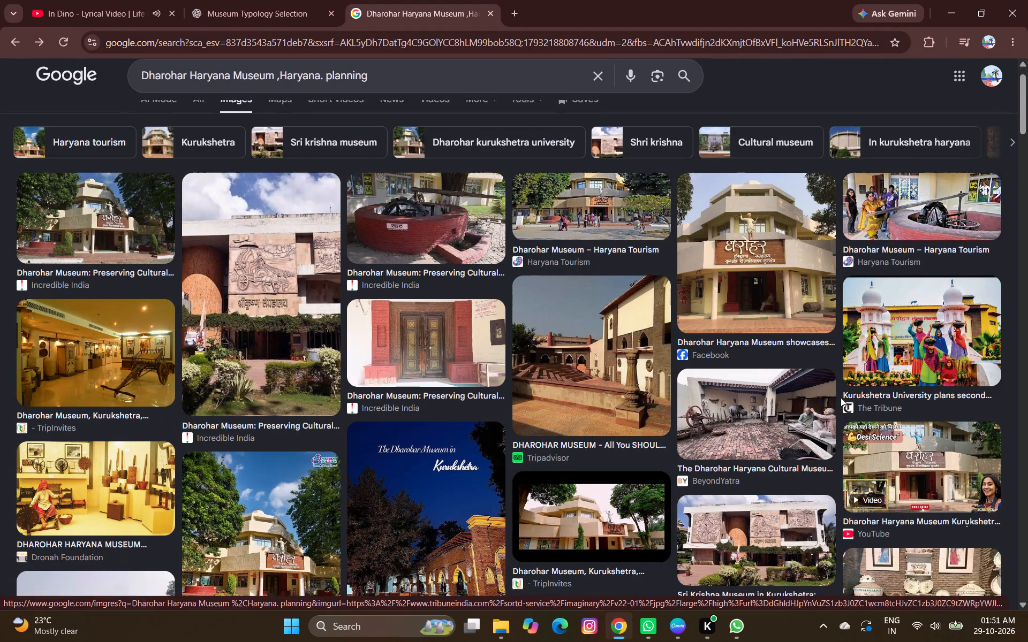
scroll(841, 398, down, 1)
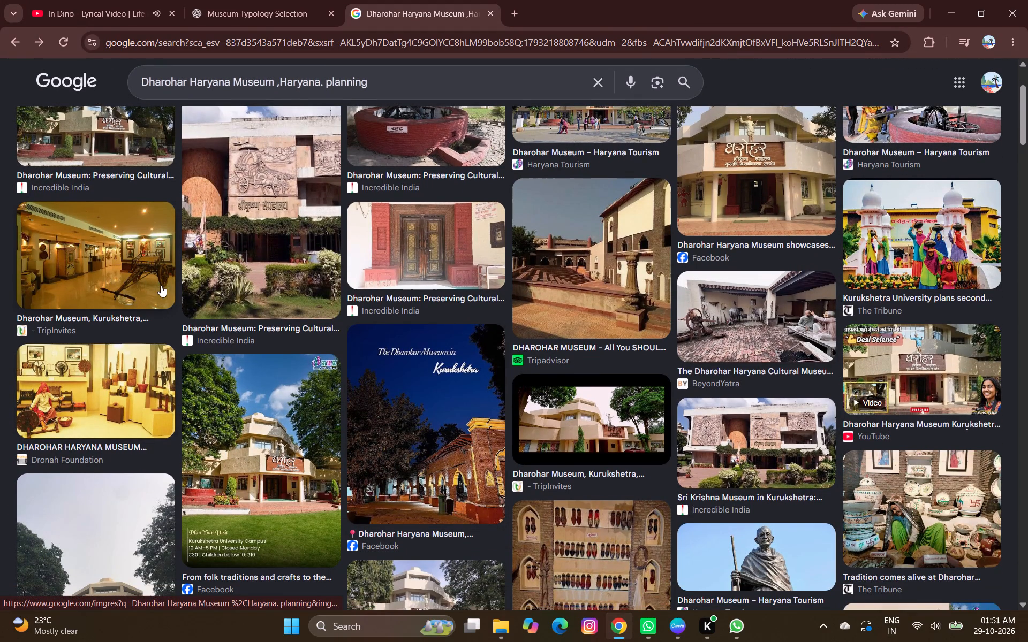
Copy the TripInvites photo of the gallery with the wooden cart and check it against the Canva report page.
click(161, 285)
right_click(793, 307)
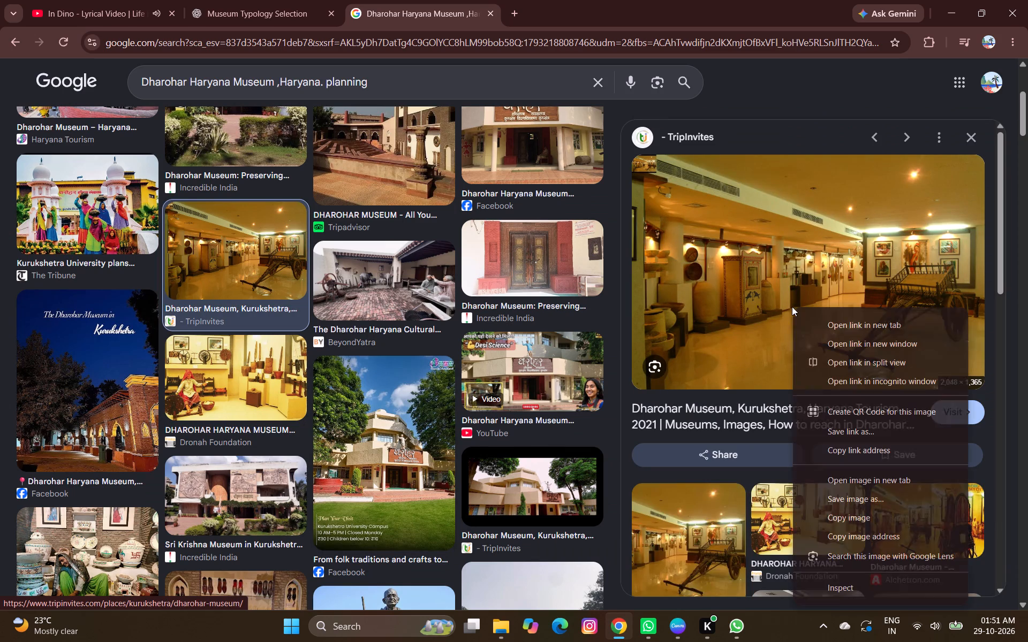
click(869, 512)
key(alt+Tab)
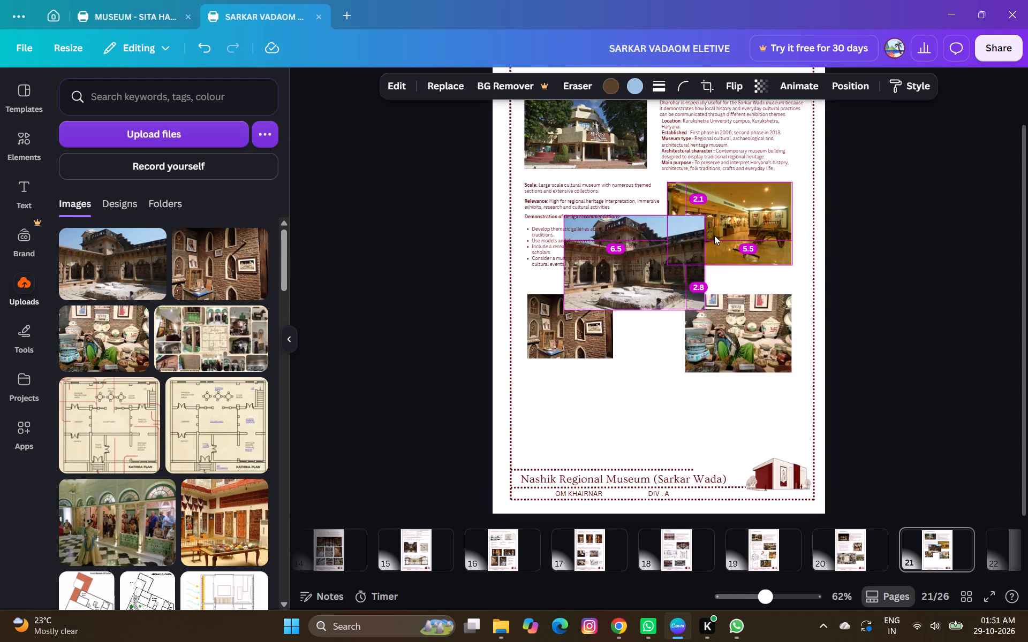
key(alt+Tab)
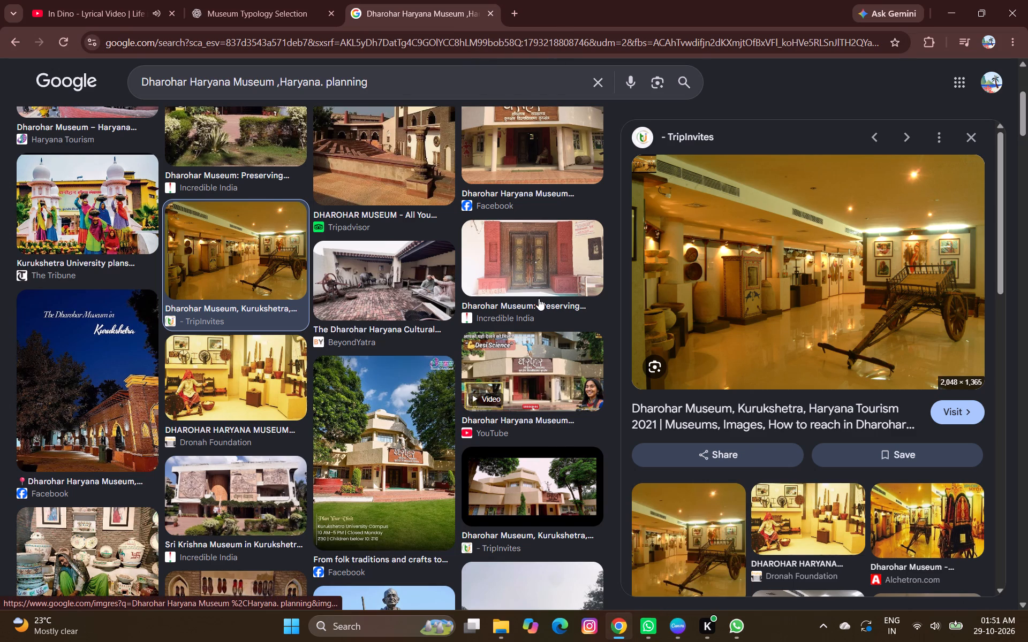
Copy the touristplaces.net.in garden photo from the ChatGPT image viewer, paste it onto the Canva museum page, shrink it and move it aside.
scroll(531, 335, up, 6)
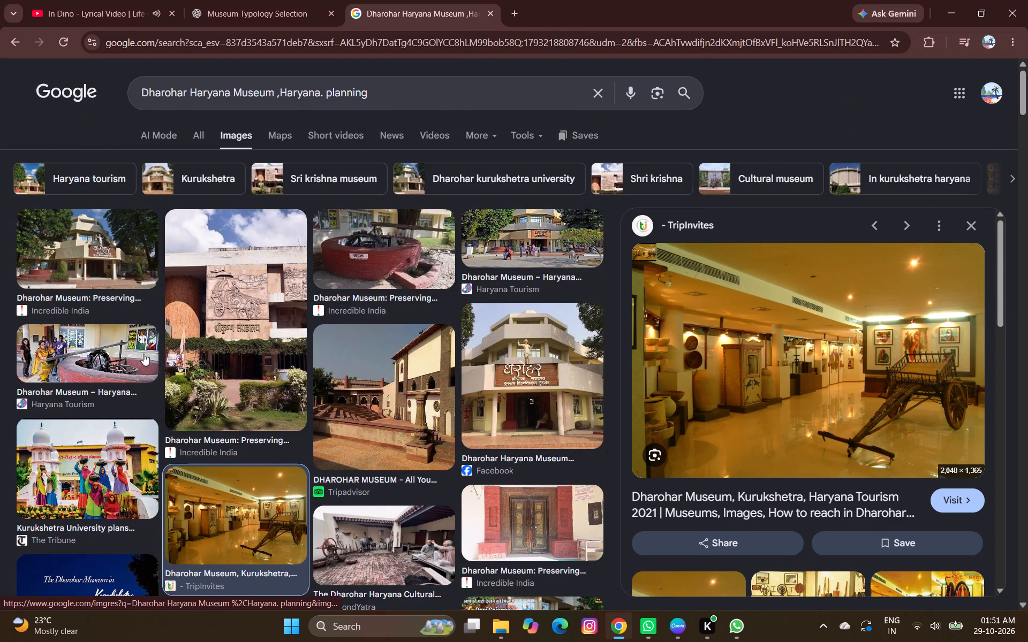
scroll(413, 417, down, 4)
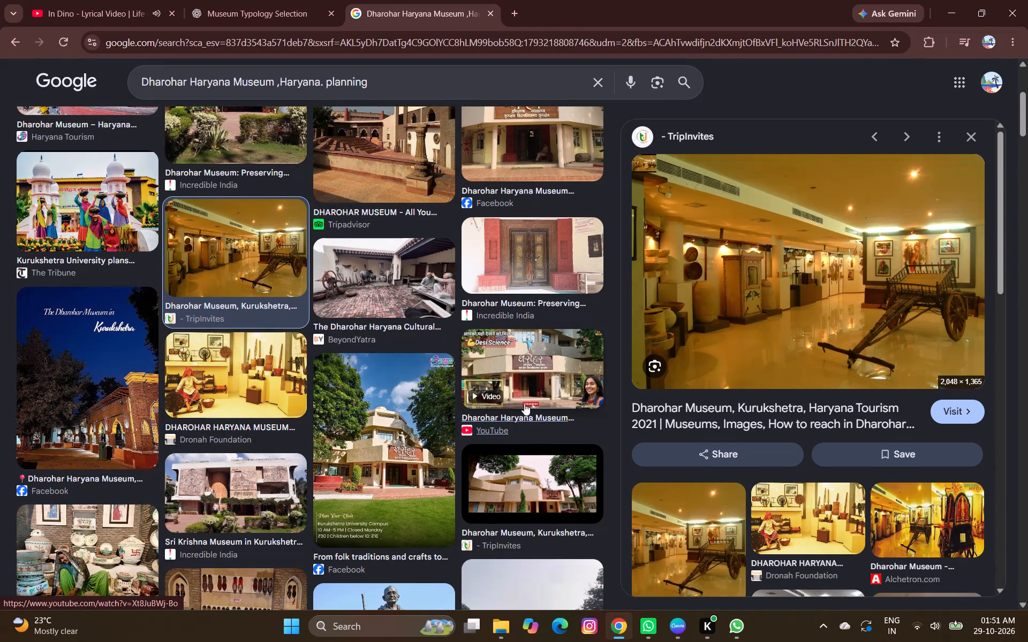
scroll(526, 406, down, 3)
scroll(451, 450, down, 2)
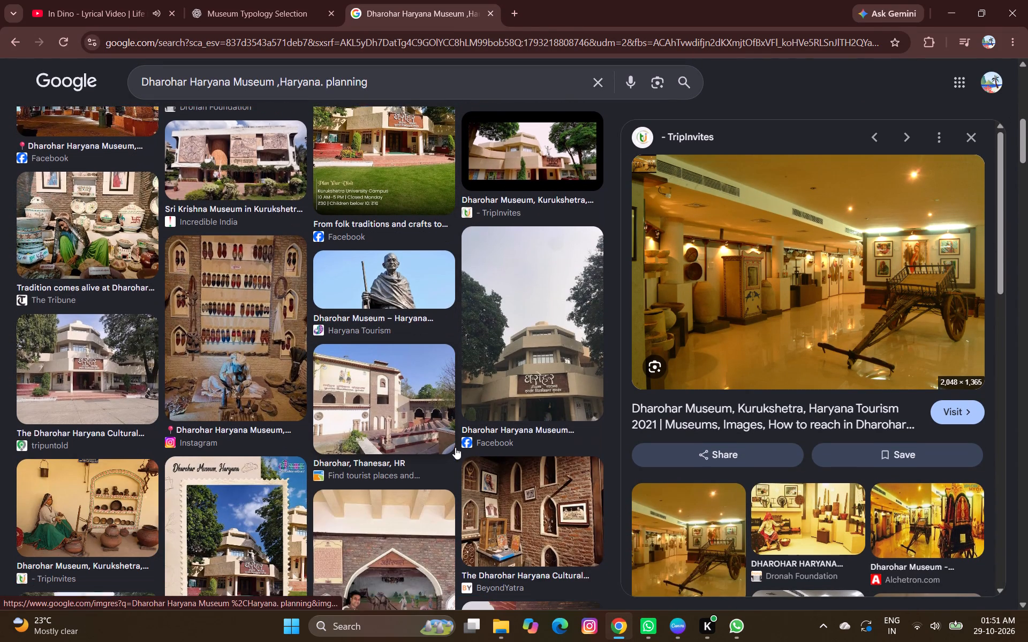
click(290, 17)
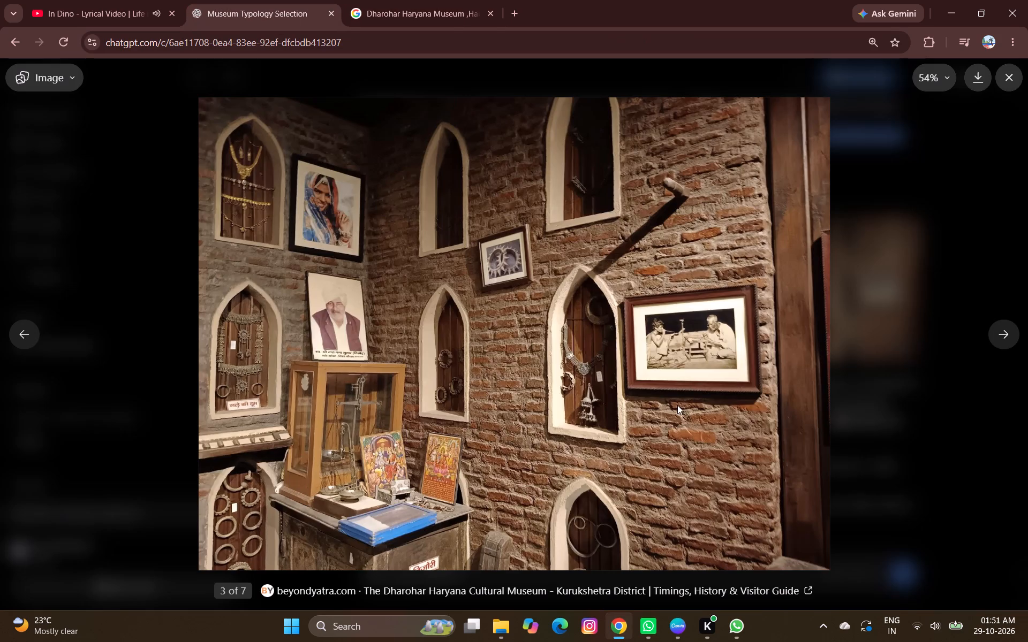
click(995, 340)
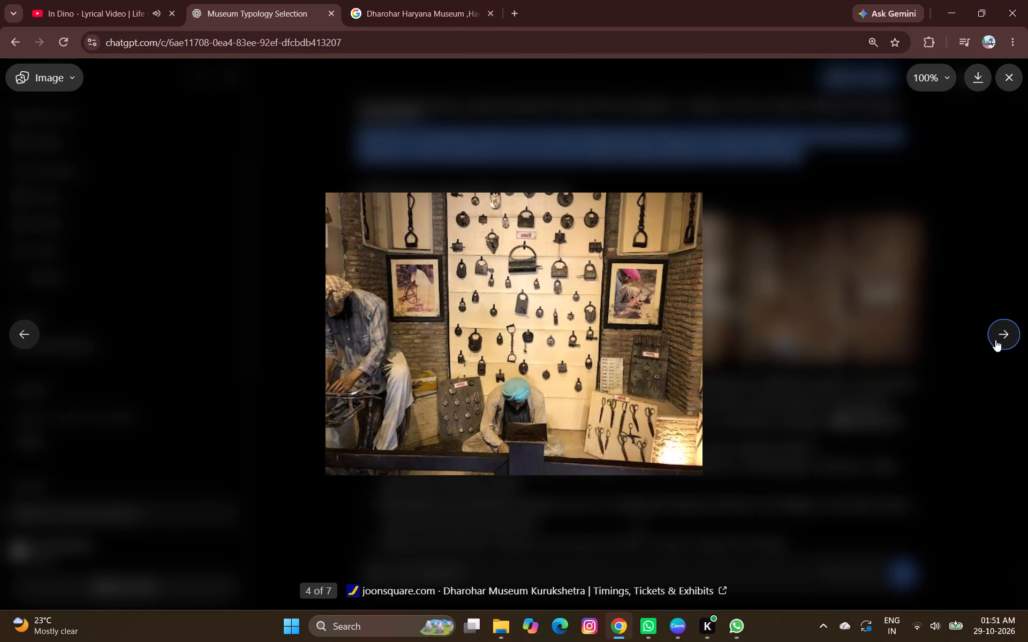
click(995, 340)
click(995, 340)
click(995, 340)
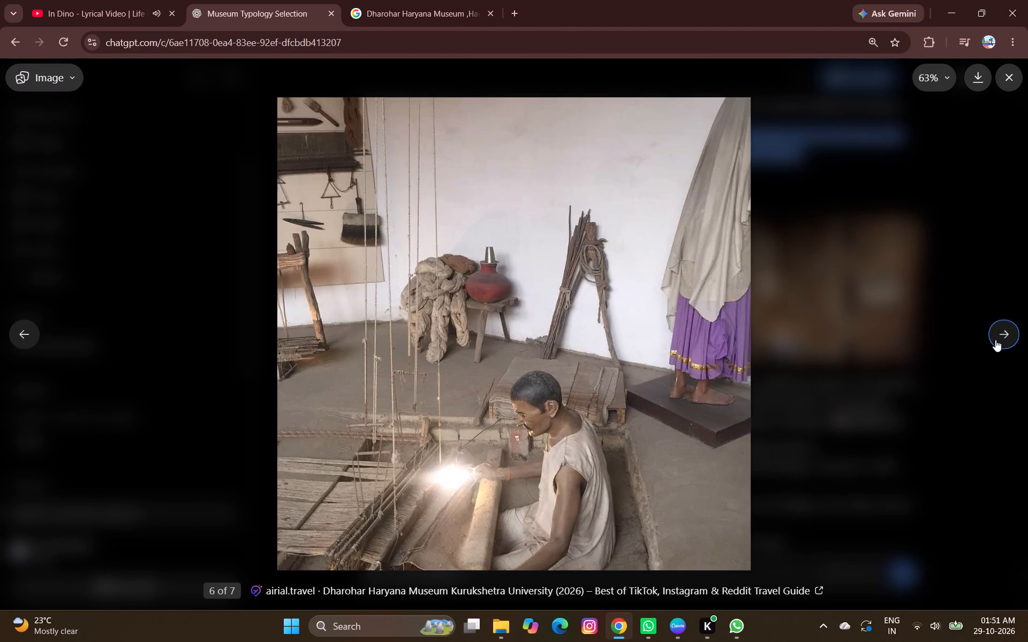
right_click(583, 372)
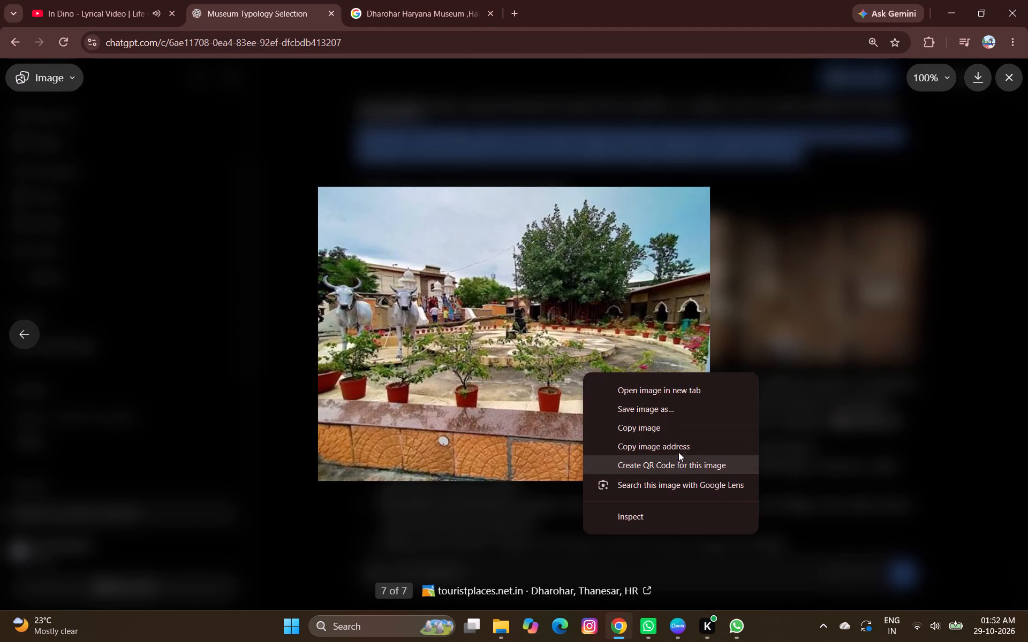
click(681, 435)
key(alt+Tab)
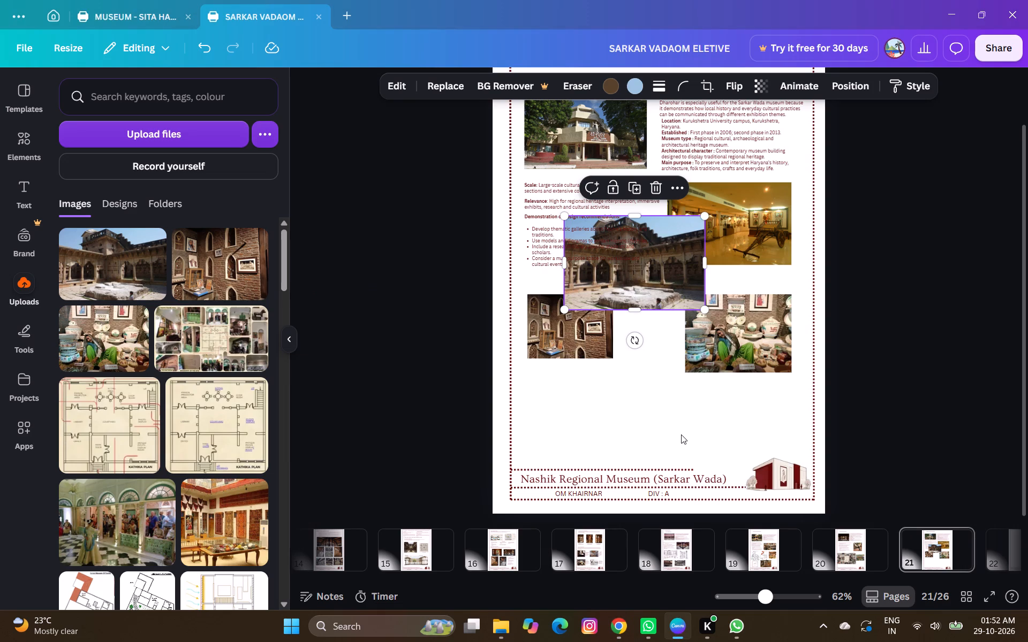
key(ctrl+v)
drag(679, 309, 691, 383)
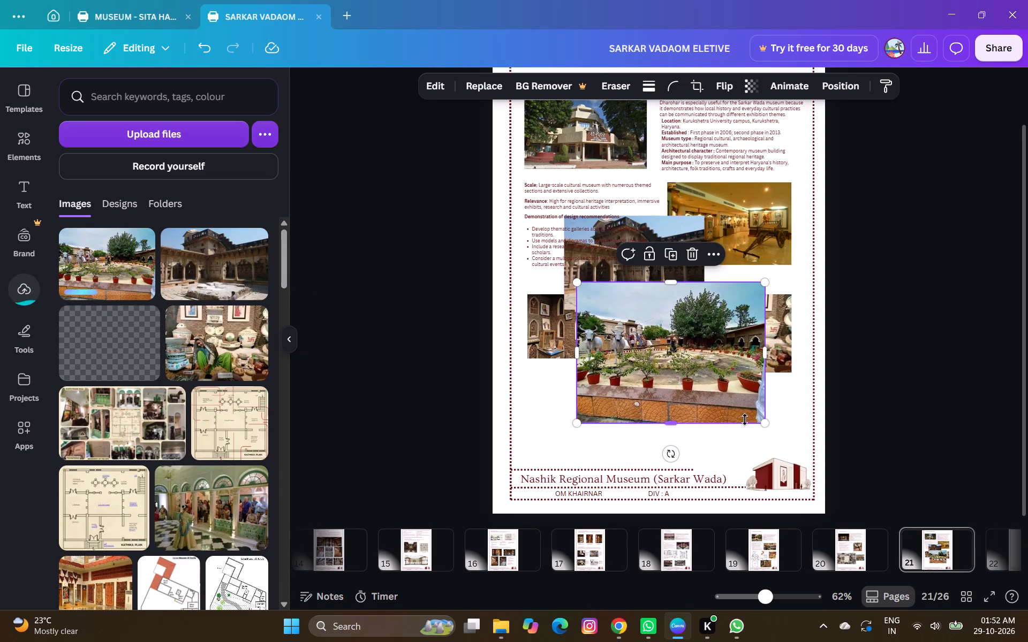
drag(765, 423, 701, 377)
drag(663, 337, 783, 301)
Shrink the arcaded stone courtyard photo slightly and place it below the design recommendations text, clearing the brick-niche photo from that spot.
drag(648, 287, 604, 437)
drag(663, 458, 654, 450)
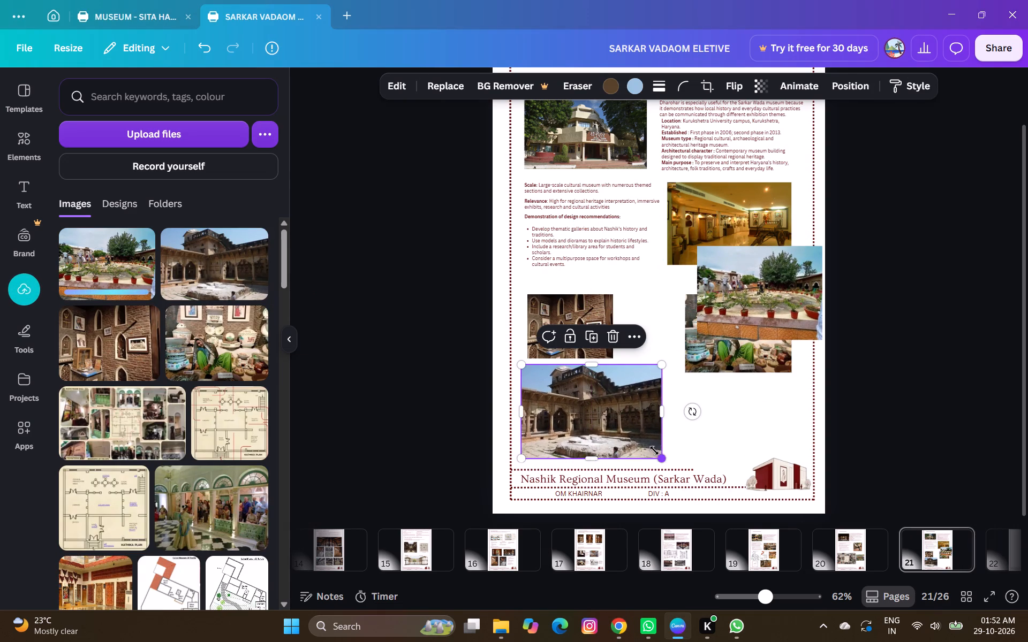
drag(654, 450, 652, 449)
drag(588, 303, 724, 419)
drag(622, 406, 621, 378)
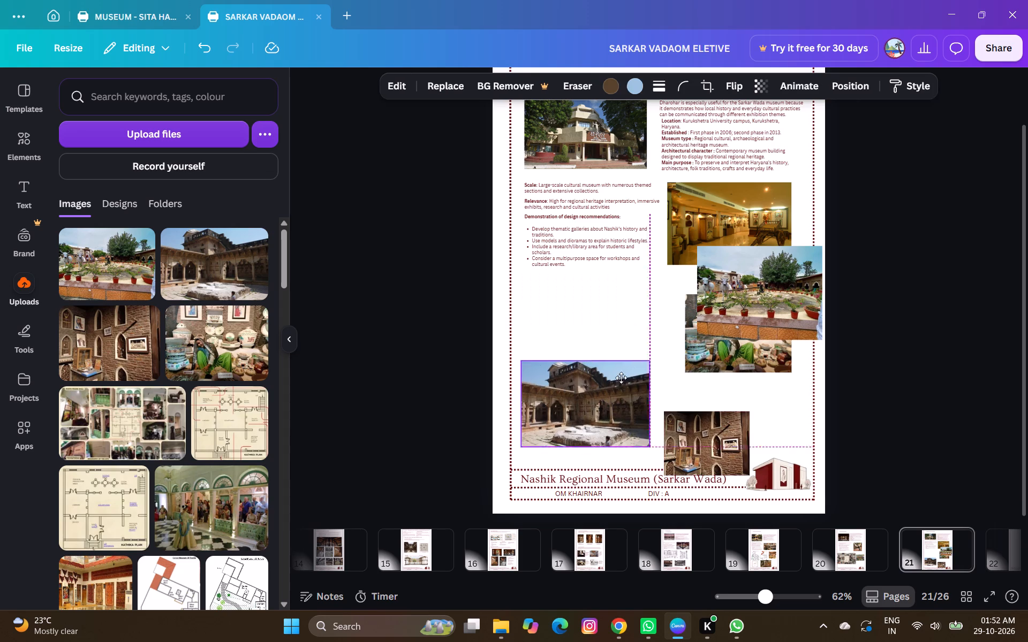
drag(621, 378, 622, 318)
Place the brick-niche photo below the courtyard photo and enlarge it to fill the space above the footer.
drag(708, 434, 572, 388)
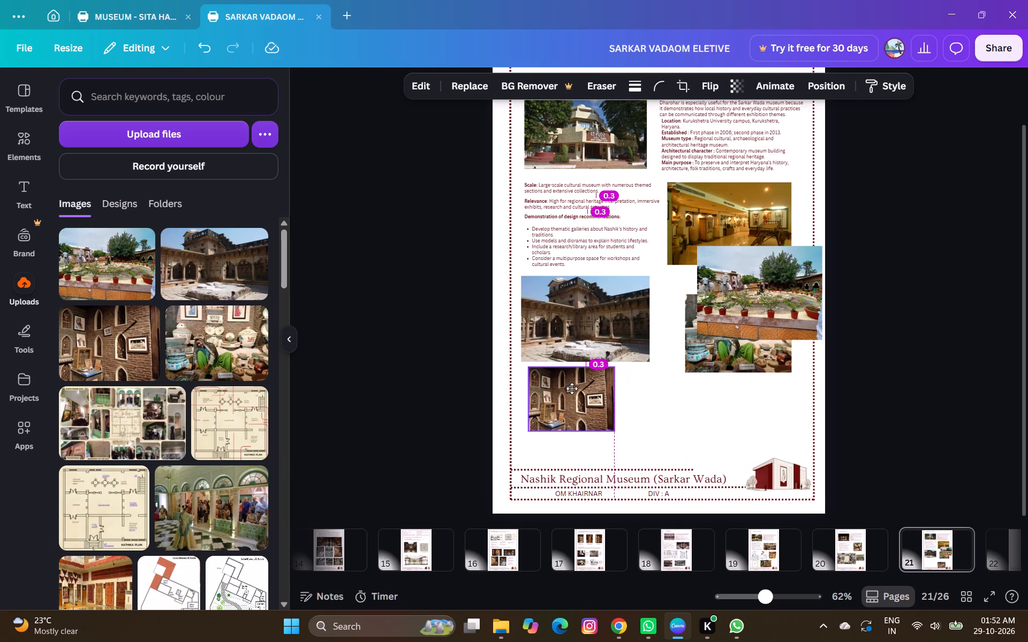
drag(572, 388, 572, 389)
drag(613, 431, 647, 448)
drag(598, 421, 594, 426)
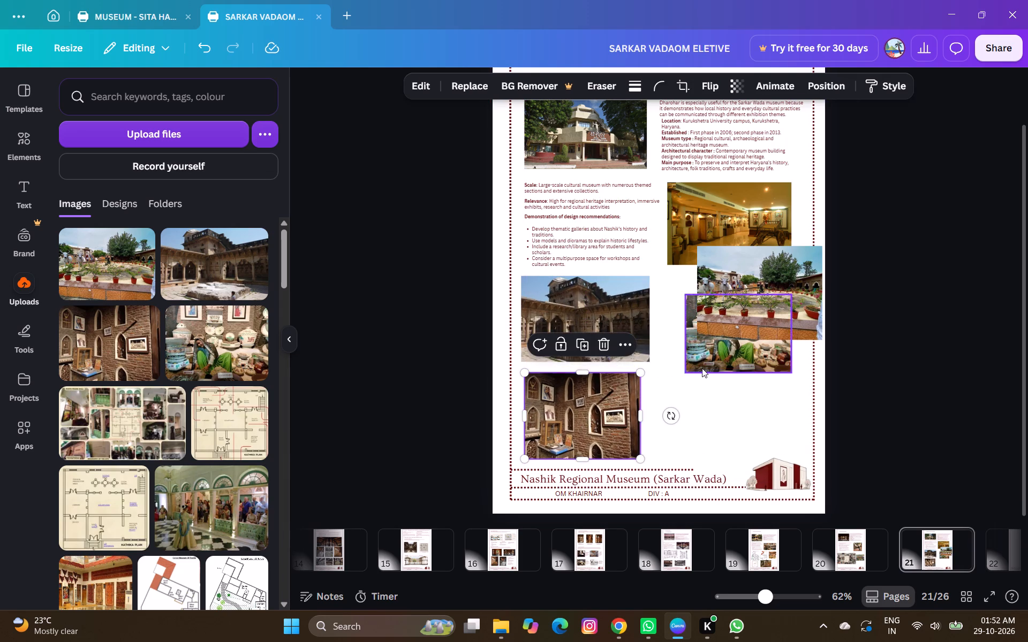
Place the pottery display photo beneath the gallery photo, slightly reduced, with the garden photo directly below it.
drag(702, 368, 679, 446)
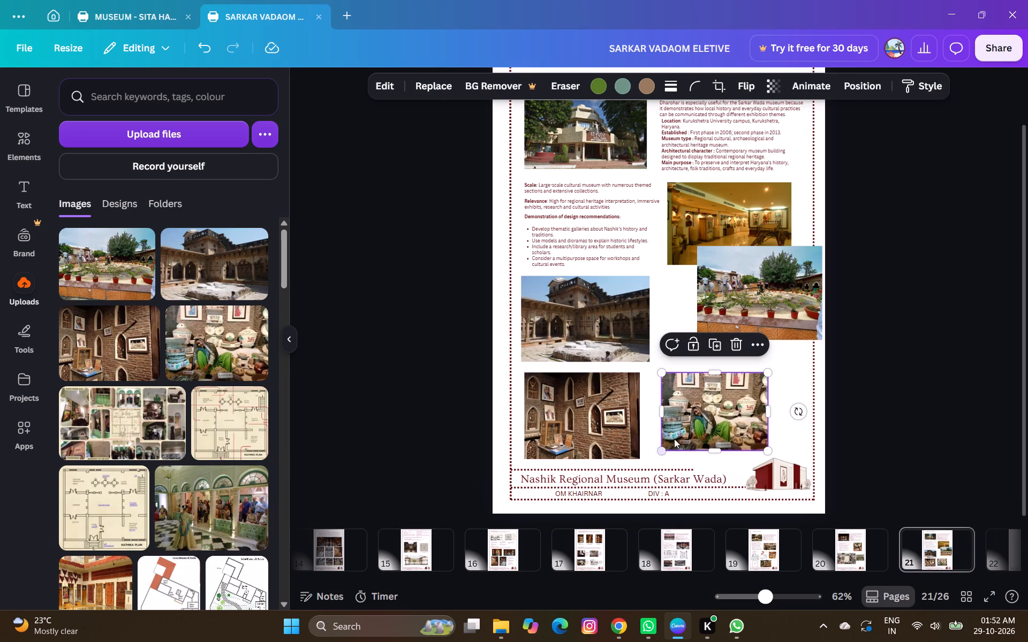
drag(679, 431, 676, 331)
drag(800, 300, 766, 418)
click(723, 308)
drag(729, 314, 739, 319)
click(774, 360)
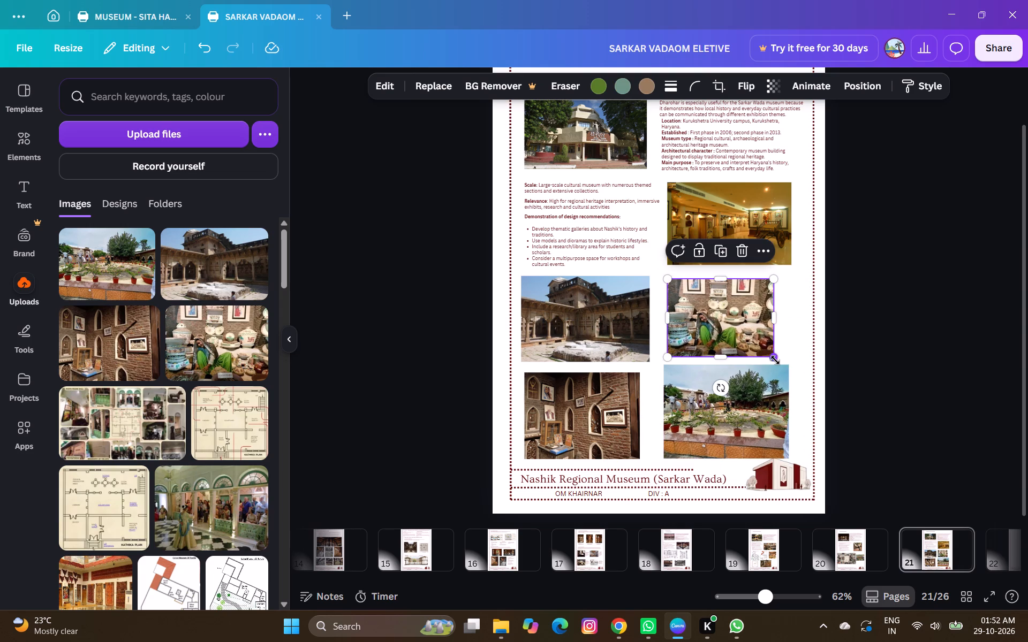
click(750, 337)
drag(781, 354, 777, 350)
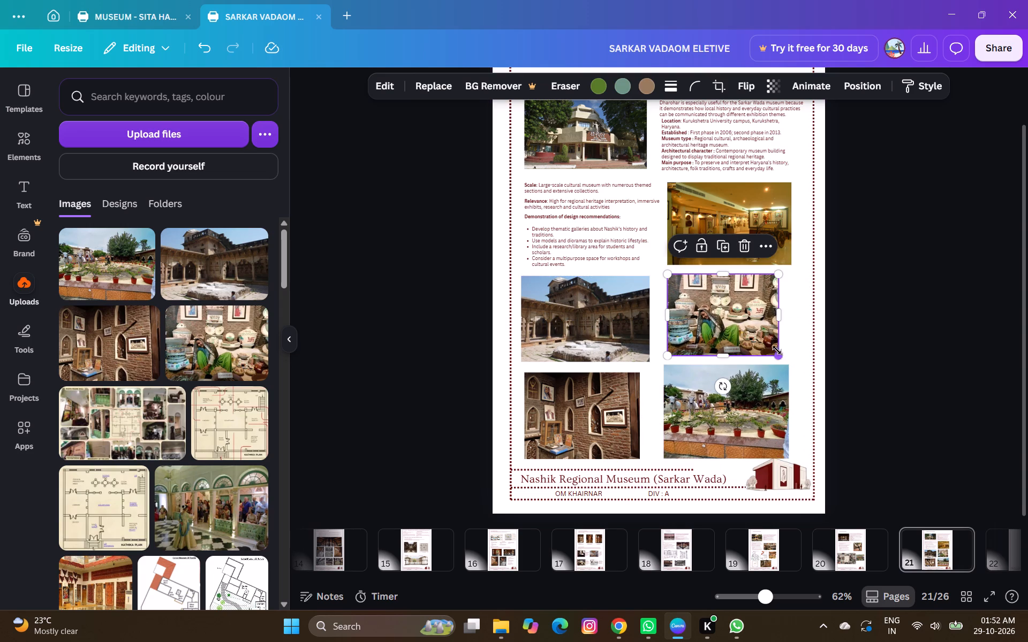
drag(777, 350, 773, 347)
drag(734, 320, 738, 326)
Shrink the brick-niche photo slightly and recentre it beneath the courtyard photo.
click(617, 423)
drag(642, 457, 639, 454)
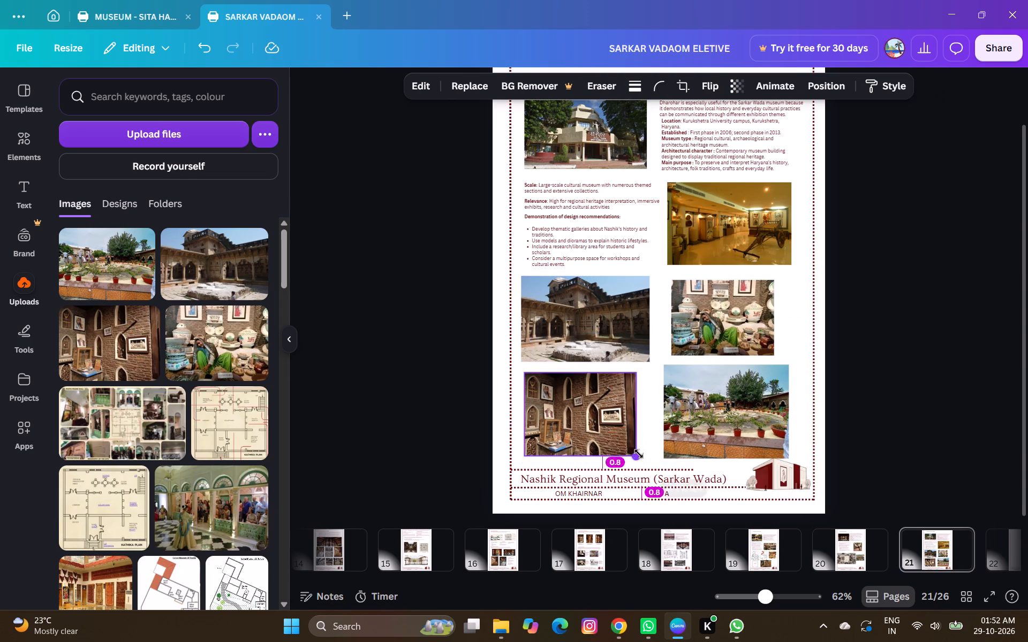
drag(639, 454, 637, 452)
drag(593, 420, 600, 421)
Shrink the garden photo slightly so it sits clear of the museum illustration in the footer.
click(711, 427)
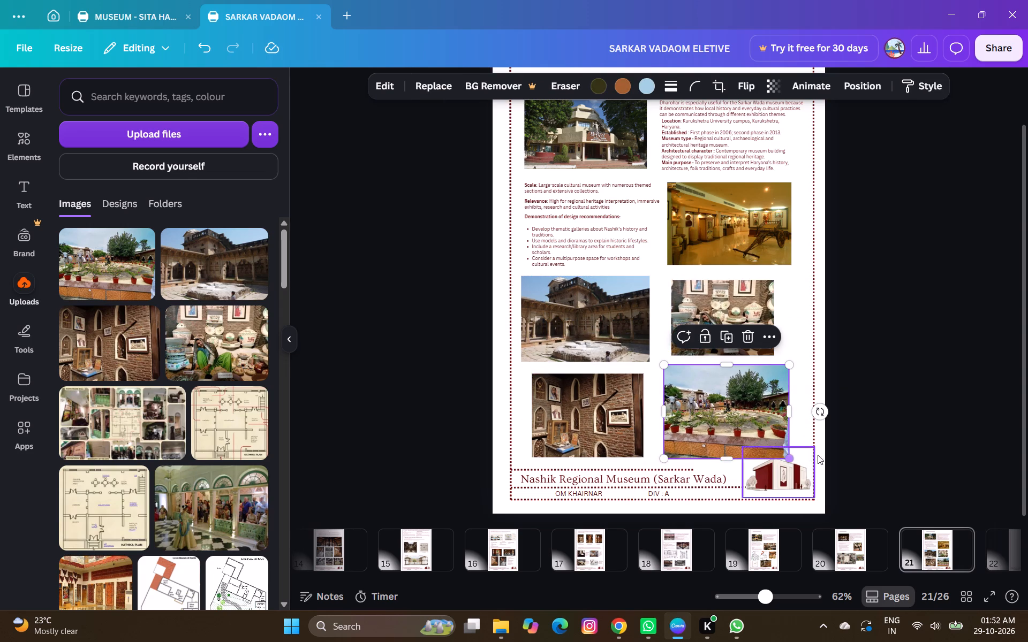
click(890, 439)
click(783, 432)
click(793, 455)
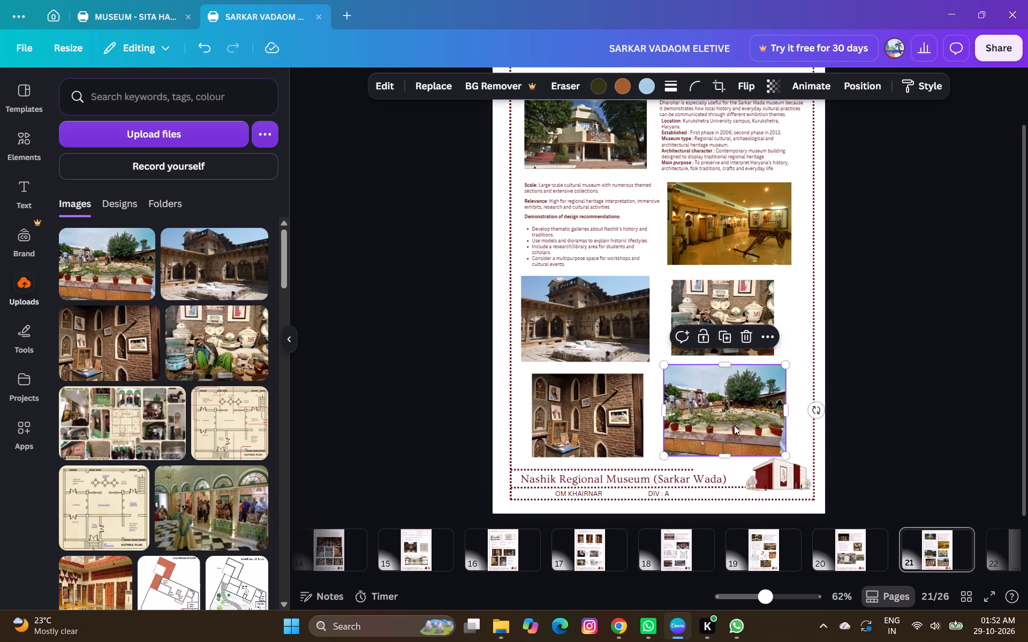
click(743, 425)
click(876, 400)
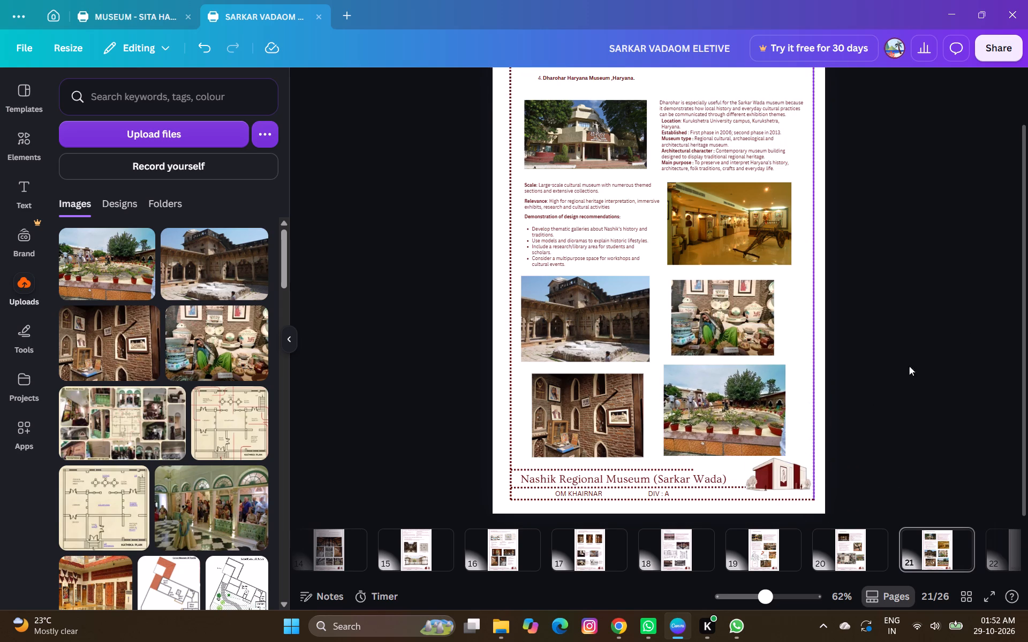
Reposition the pottery, garden, courtyard and brick-niche photos on the Dharohar page to line up in two columns clear of the footer.
drag(704, 323, 710, 322)
drag(706, 402, 722, 401)
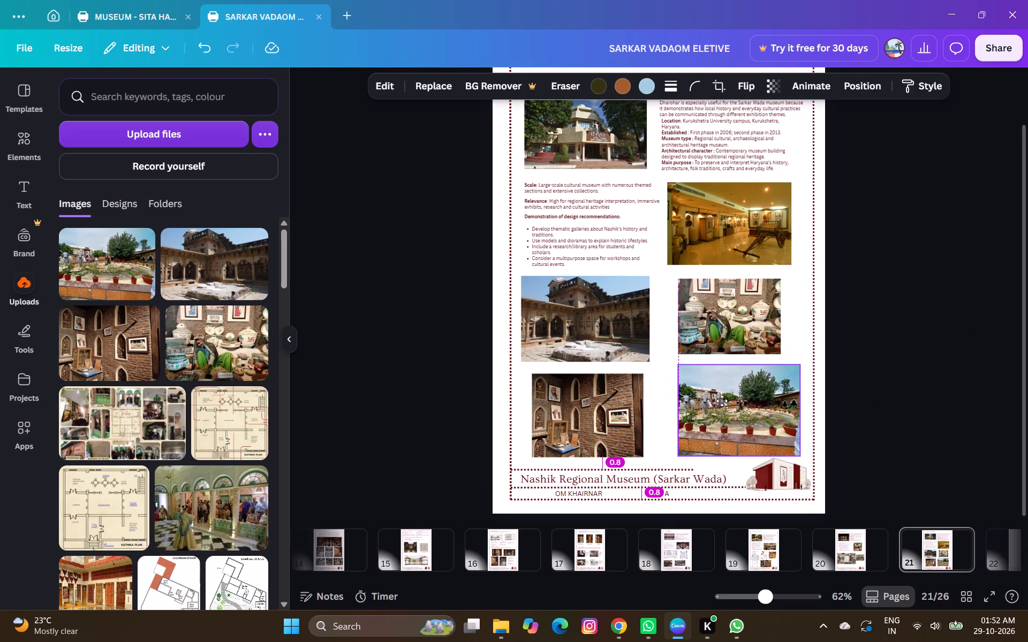
drag(722, 401, 716, 400)
drag(564, 332, 580, 332)
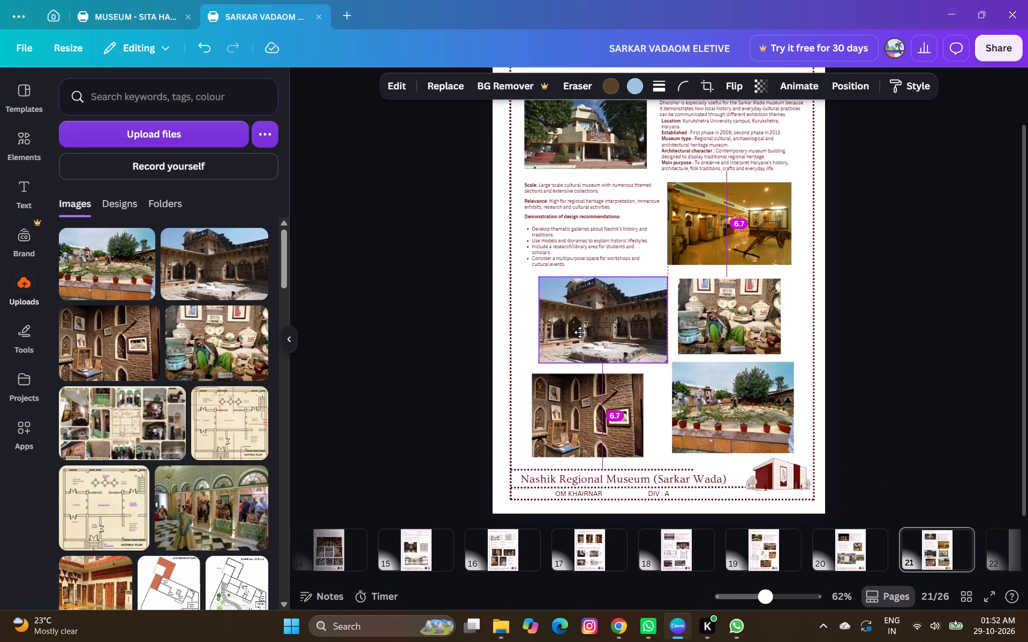
drag(580, 332, 572, 331)
click(564, 395)
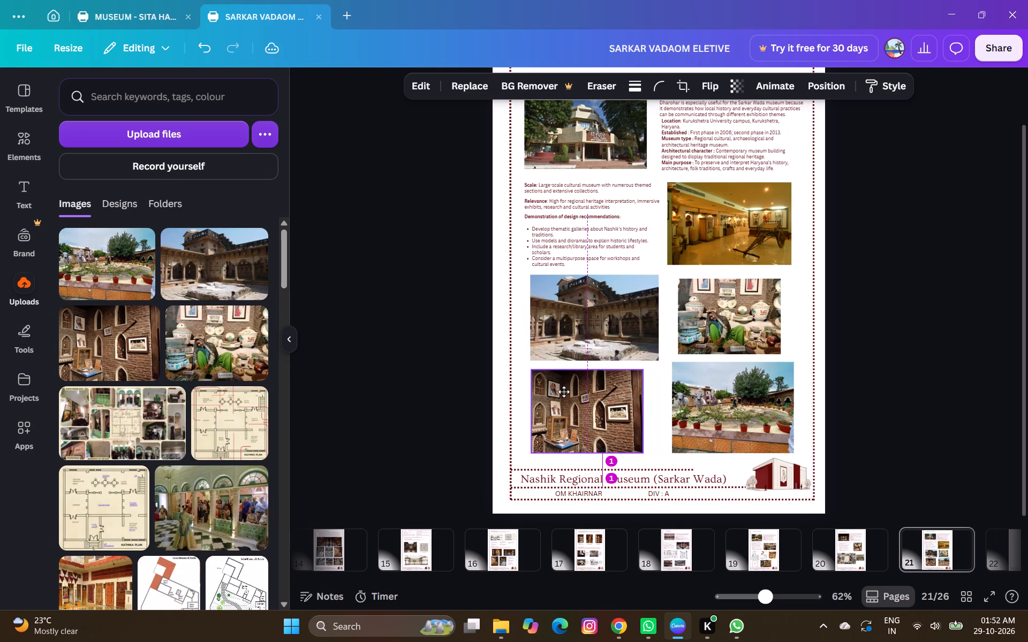
drag(737, 328, 749, 327)
click(950, 373)
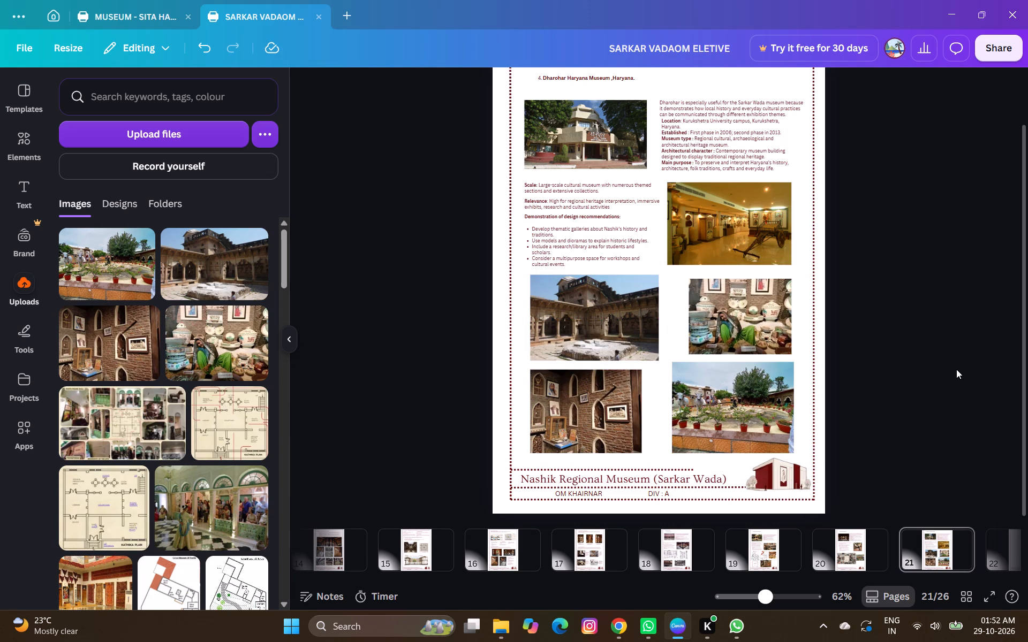
Delete the last three unused template pages, 24 to 26, from the report.
ctrl+scroll(852, 401, down, 2)
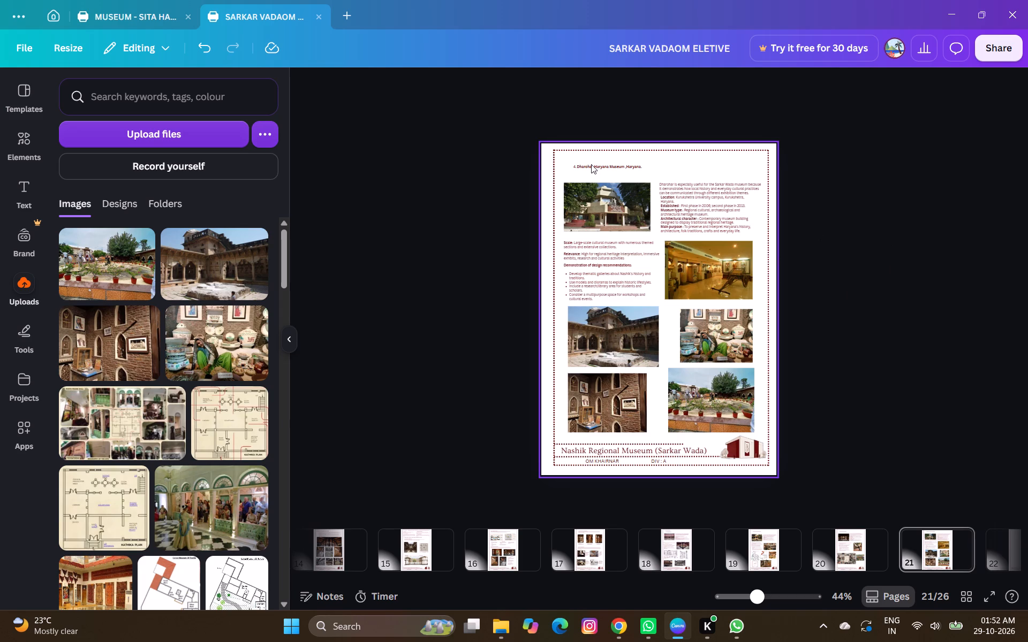
click(940, 296)
click(846, 550)
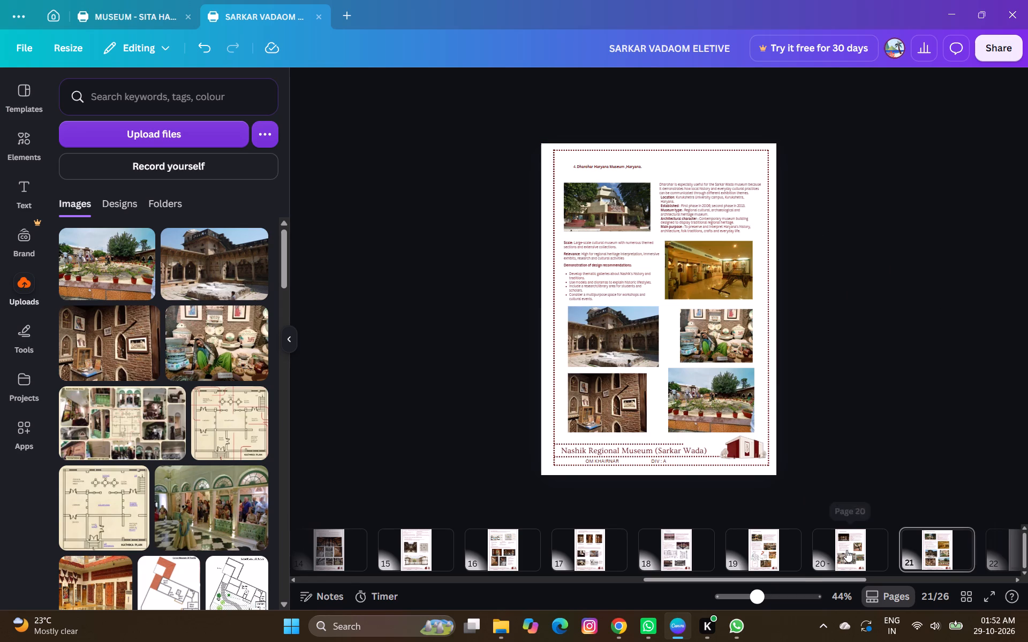
click(935, 557)
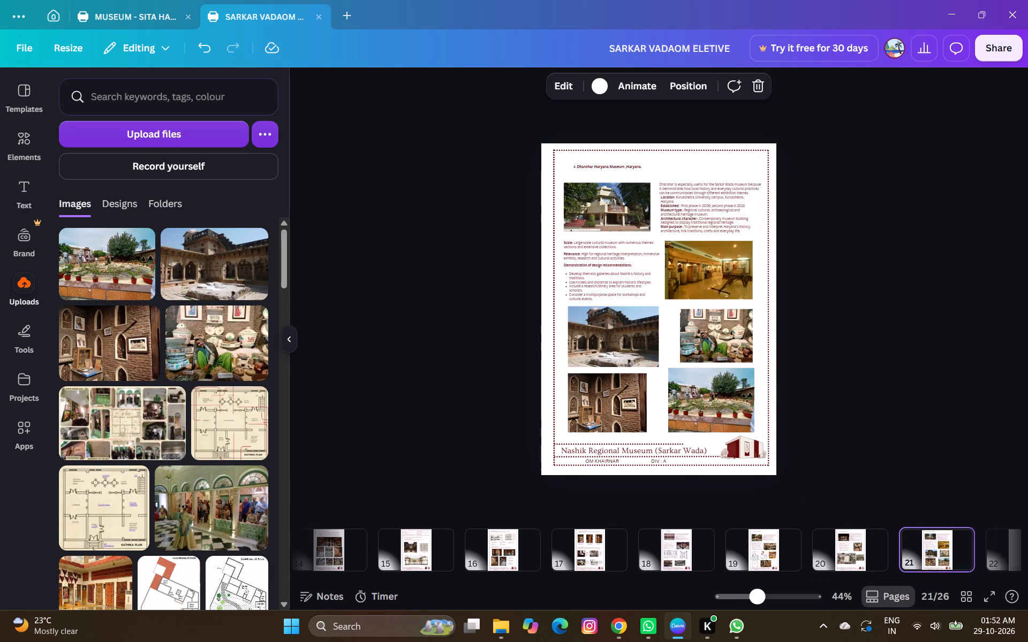
drag(772, 579, 897, 568)
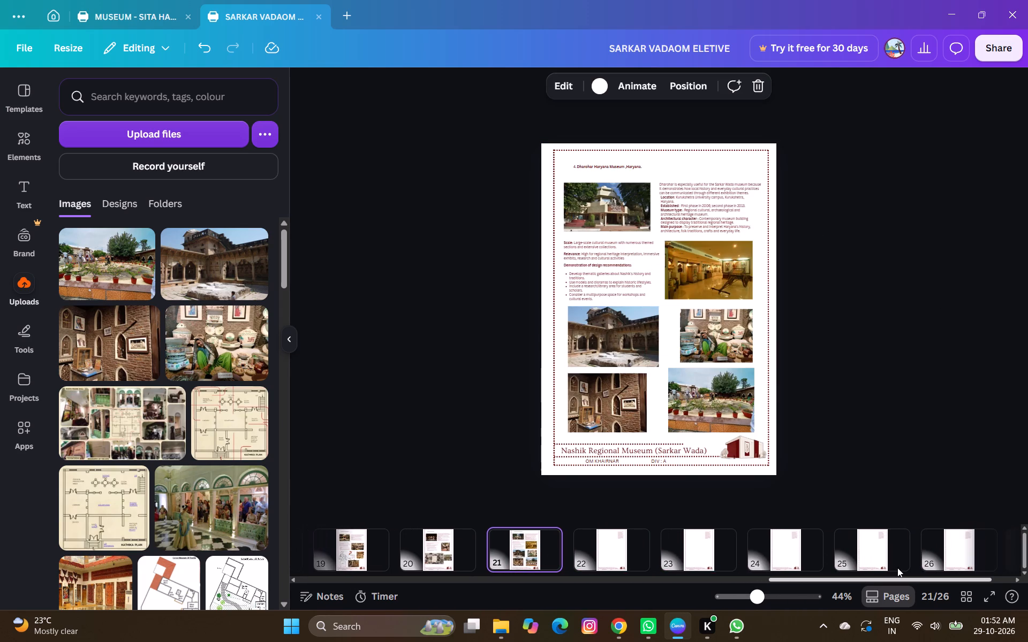
drag(897, 568, 898, 567)
click(946, 543)
key(Delete)
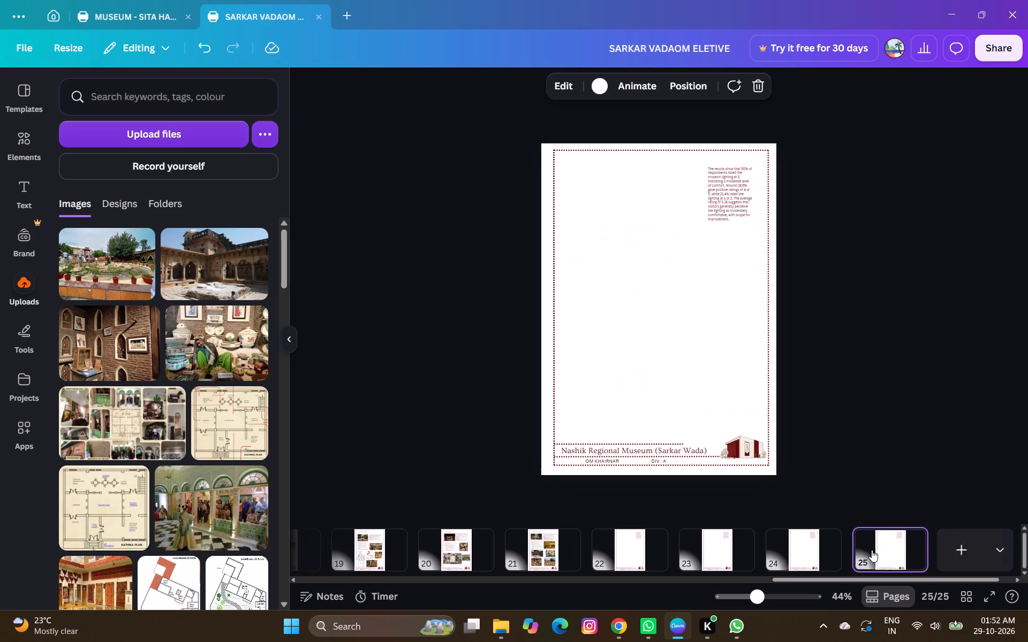
click(872, 550)
key(Delete)
click(812, 556)
click(929, 552)
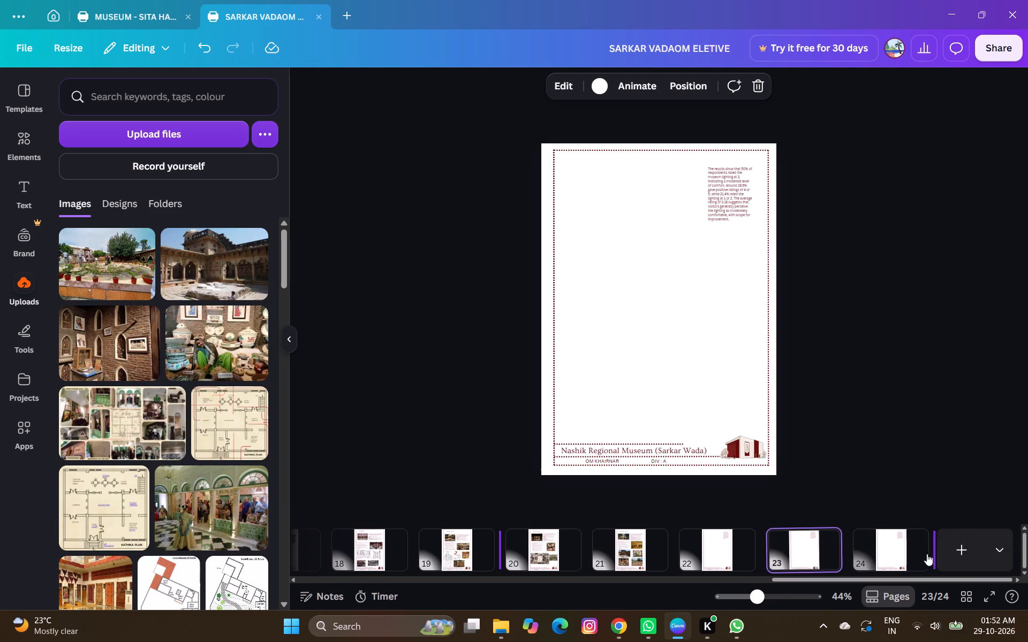
click(906, 554)
key(Delete)
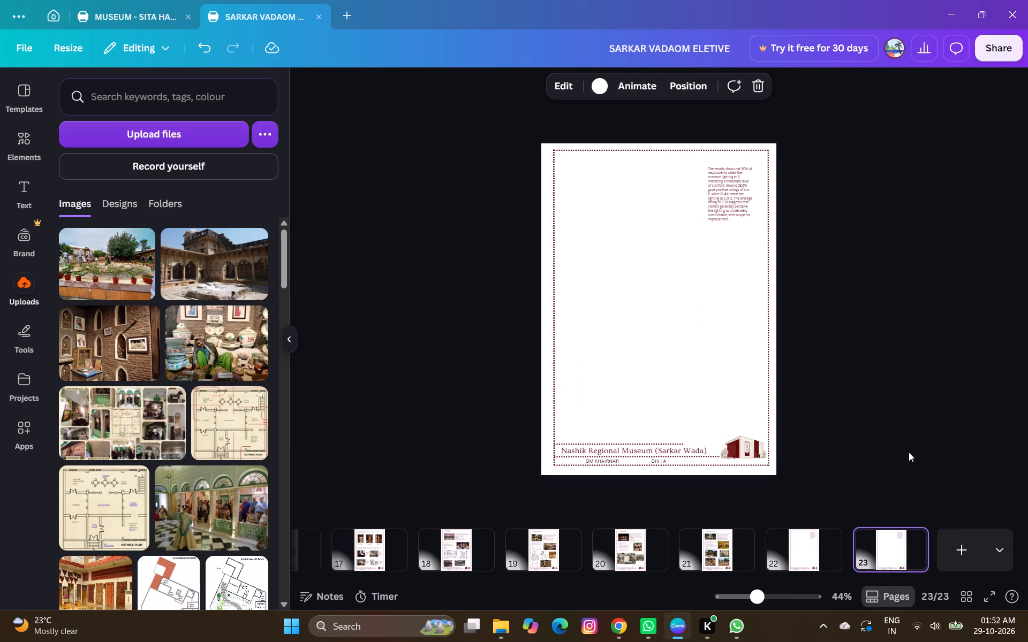
Remove the leftover museum-lighting survey text from page 22, keeping only its border and footer.
drag(722, 579, 699, 578)
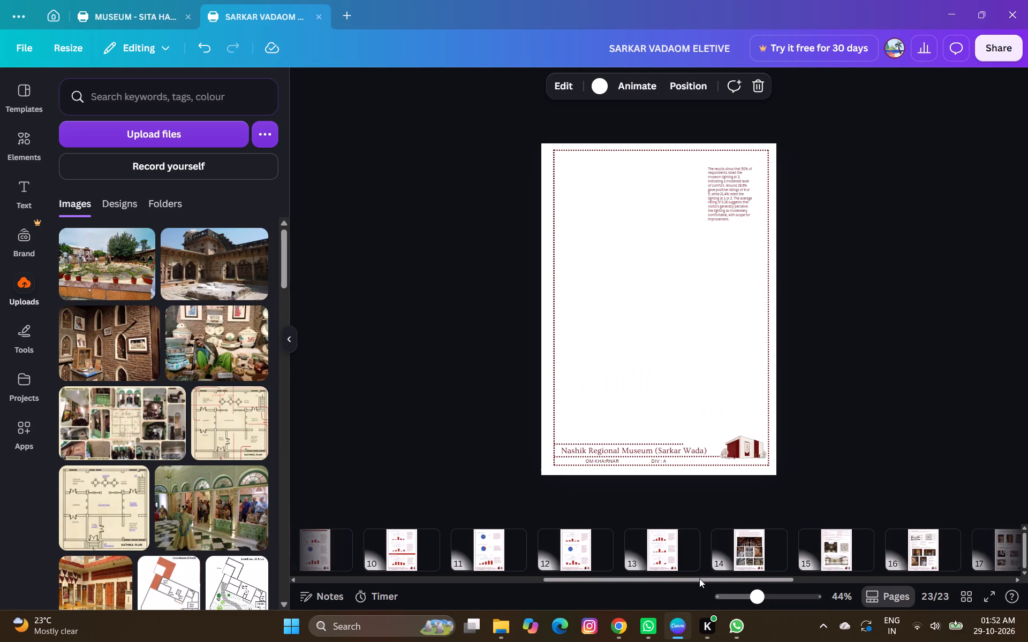
drag(699, 578, 690, 578)
drag(689, 578, 950, 563)
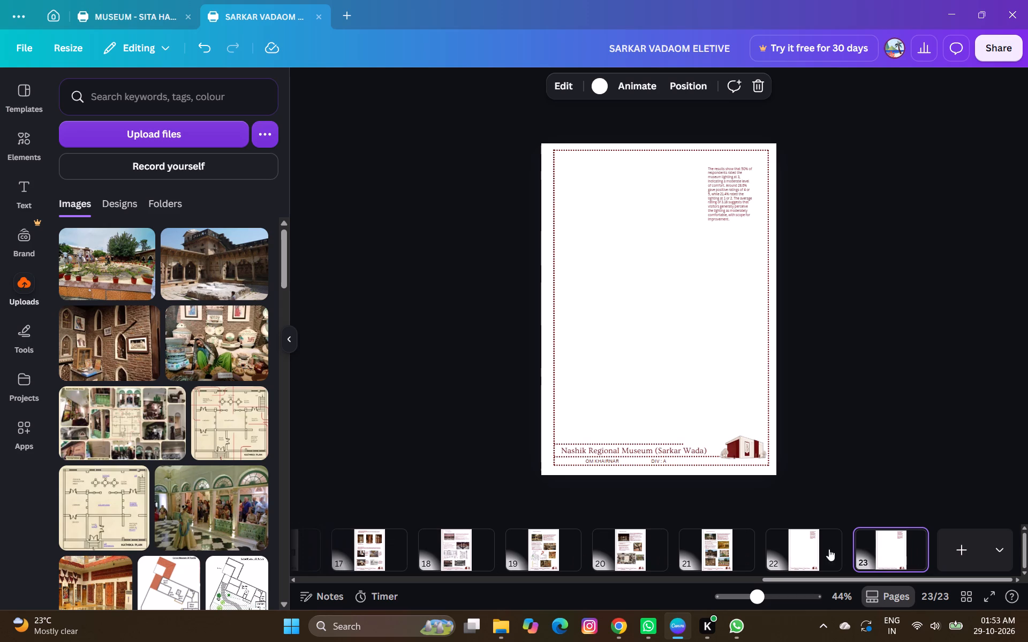
click(799, 537)
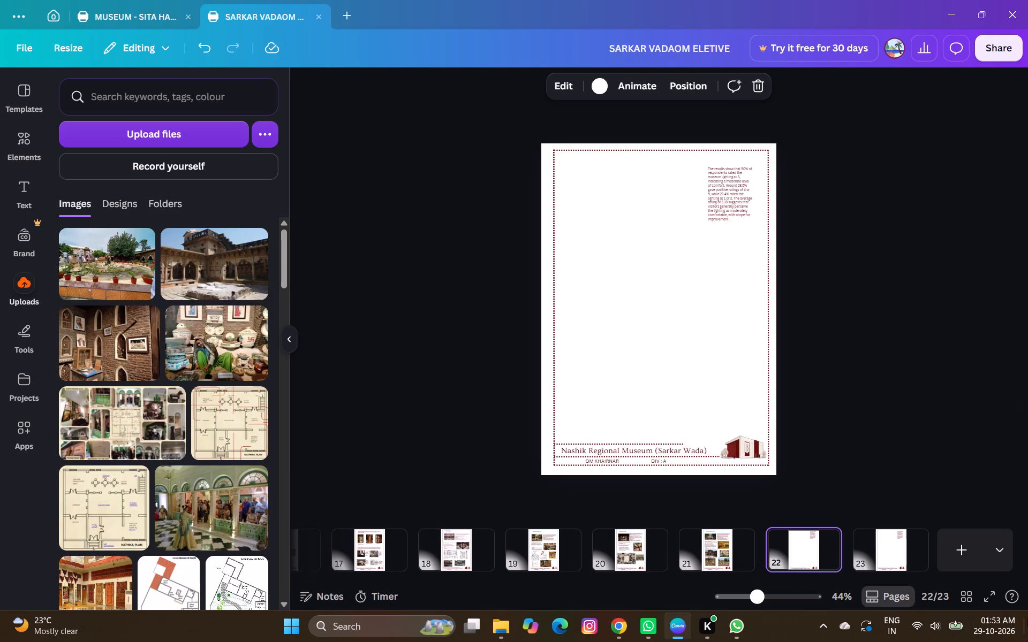
click(732, 193)
key(Delete)
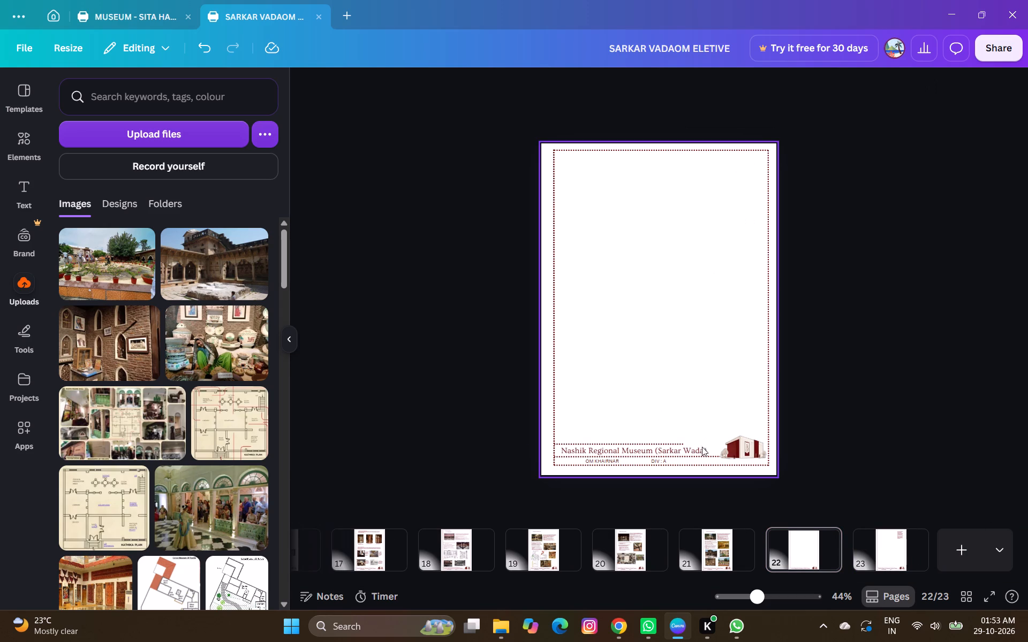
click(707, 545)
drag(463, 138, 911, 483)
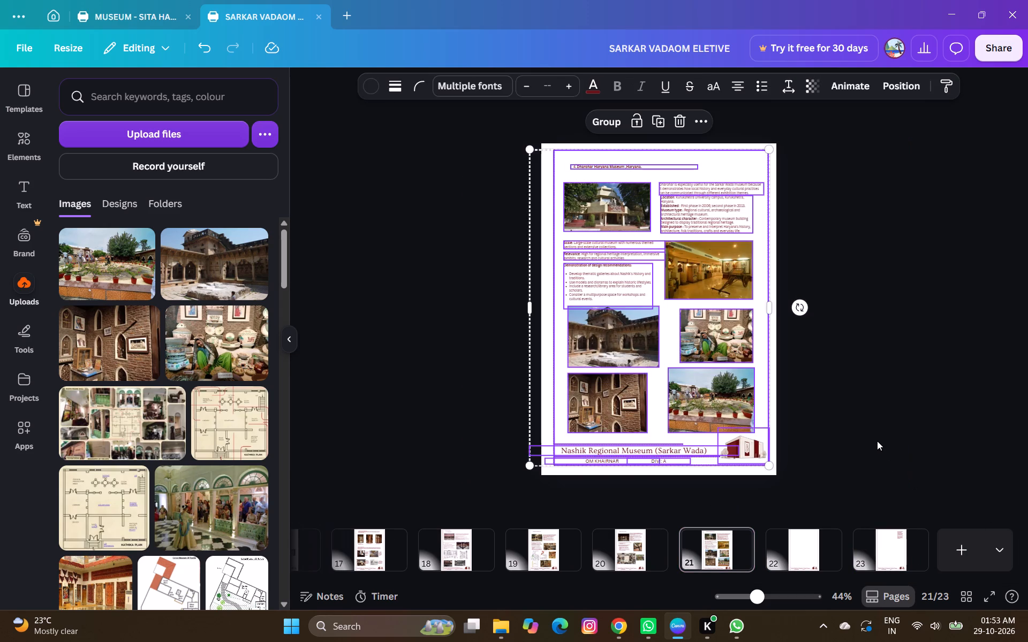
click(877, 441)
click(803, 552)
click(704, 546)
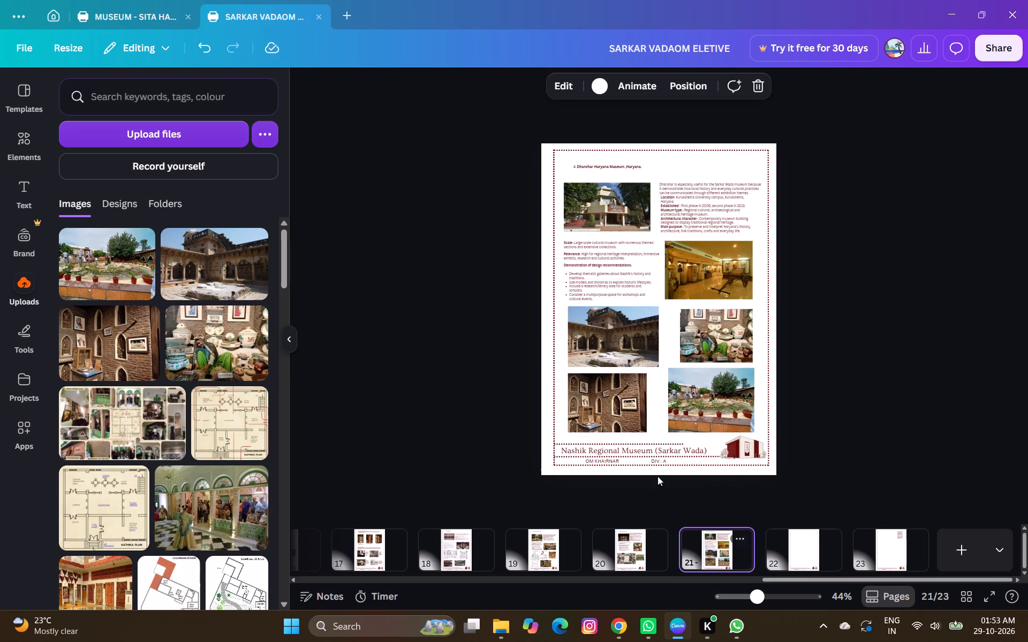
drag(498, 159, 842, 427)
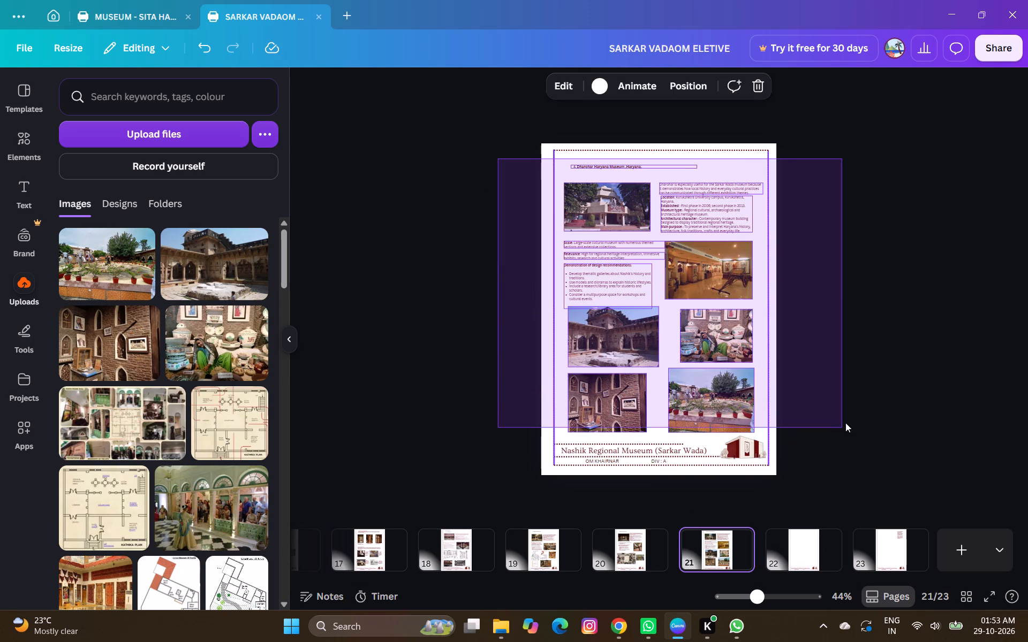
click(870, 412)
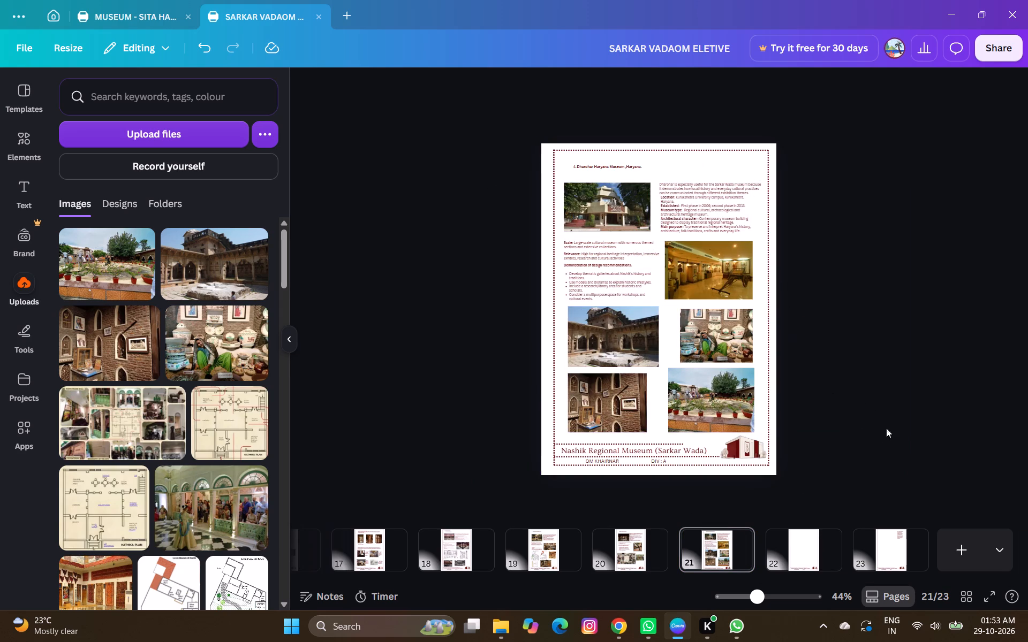
Duplicate page 21, the Dharohar Haryana Museum page.
ctrl+click(749, 553)
click(745, 549)
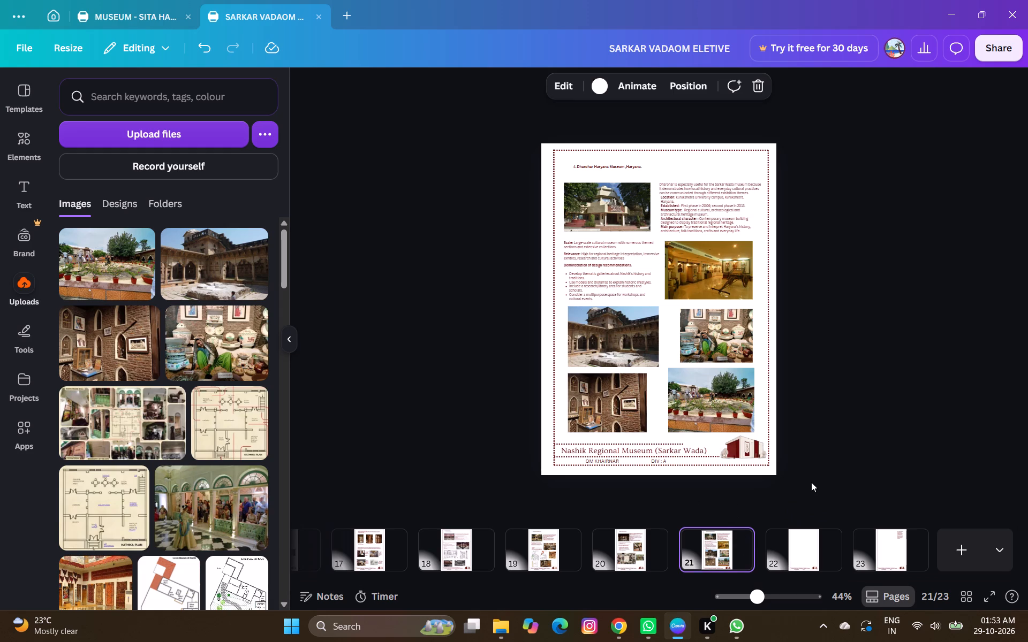
key(ctrl+d)
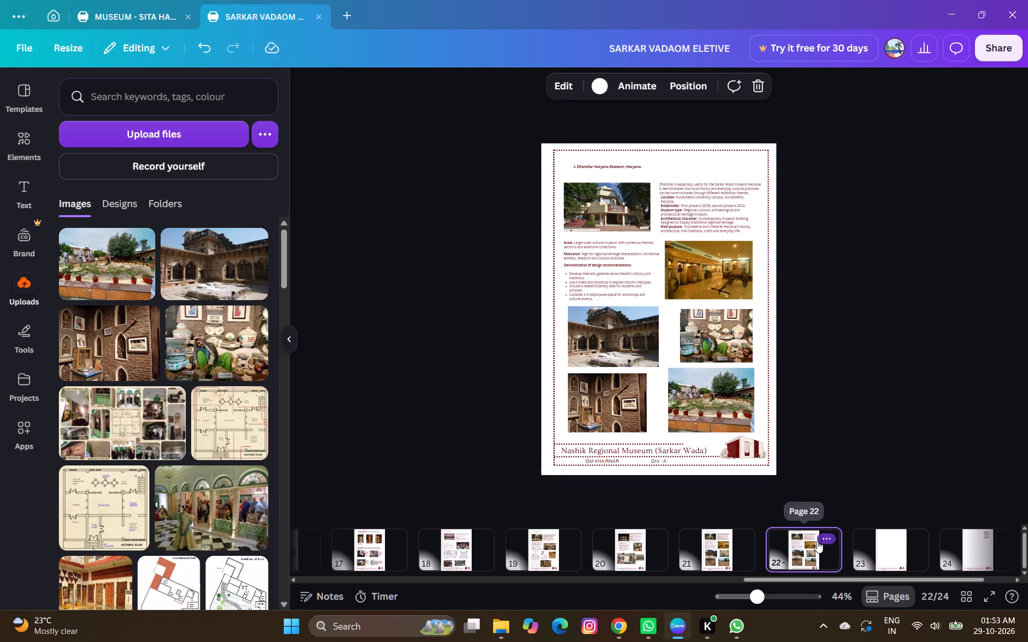
Delete all six photos from the duplicated Dharohar page 22, keeping its heading and text blocks for reuse.
click(817, 541)
click(785, 173)
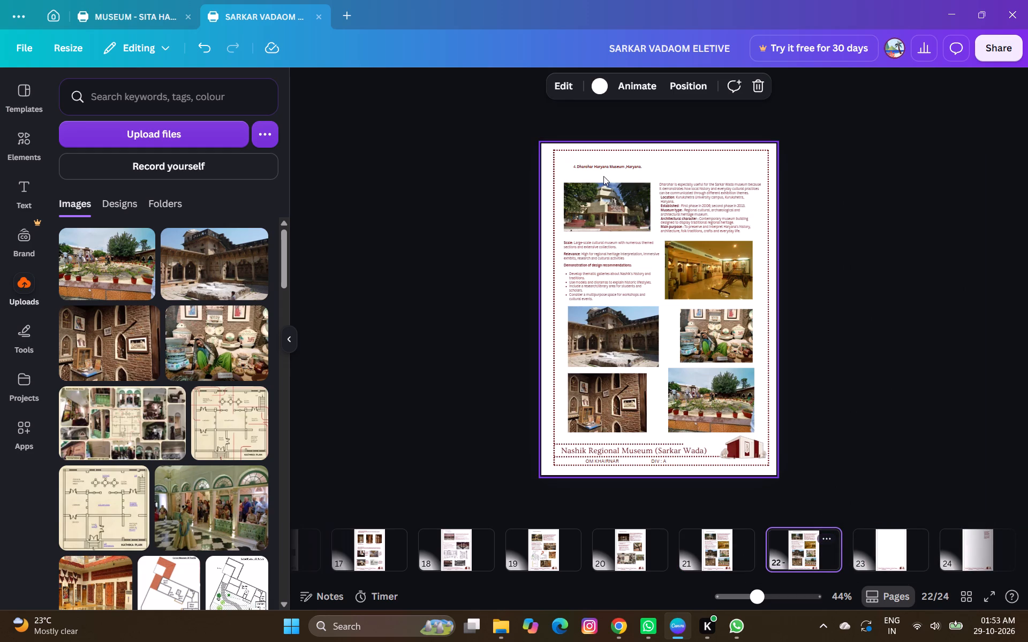
click(641, 203)
key(Delete)
click(690, 272)
key(Delete)
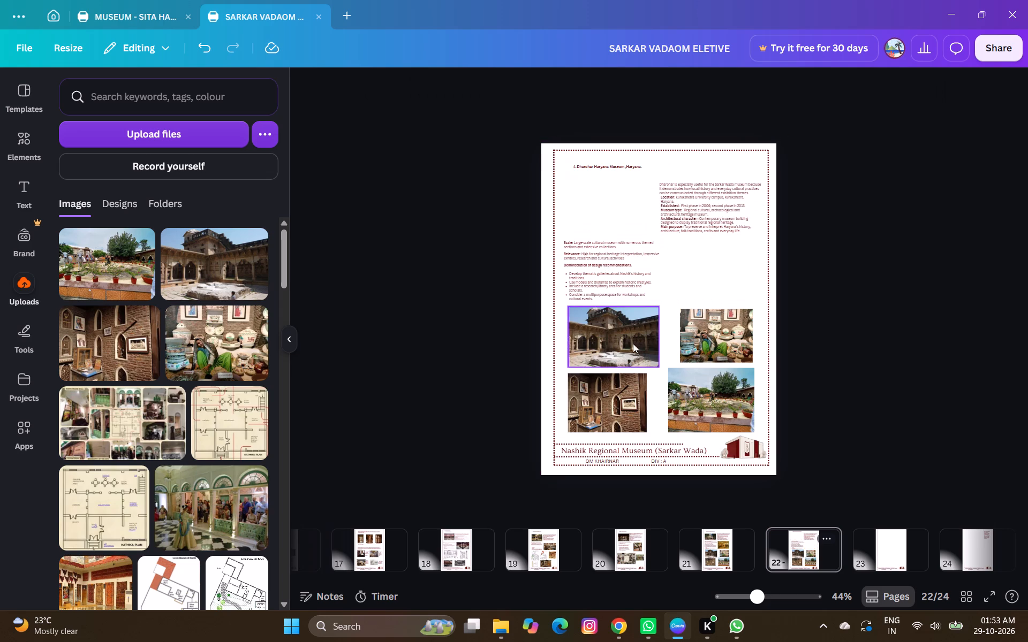
click(627, 348)
key(Delete)
click(715, 341)
key(Delete)
click(705, 383)
key(Delete)
click(629, 393)
key(Delete)
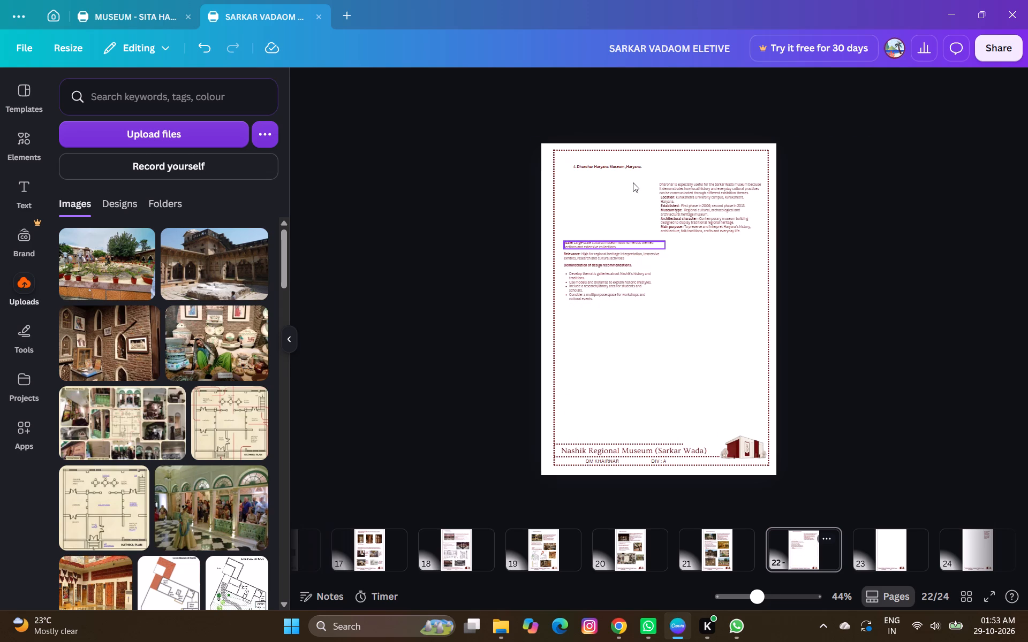
ctrl+scroll(618, 154, up, 5)
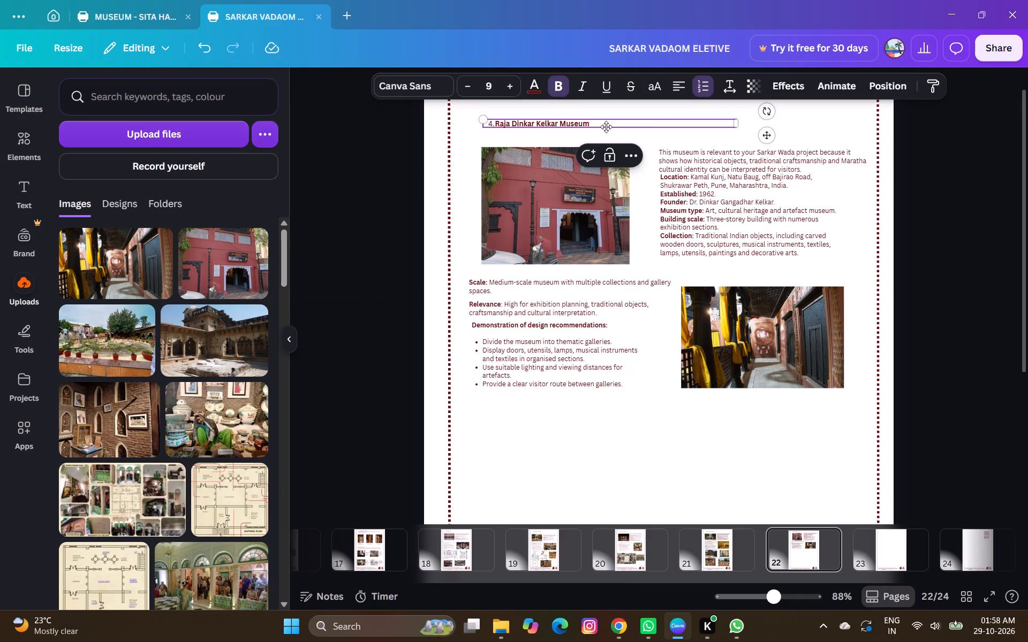
Append ",pune" to the museum heading on page 22.
key(space)
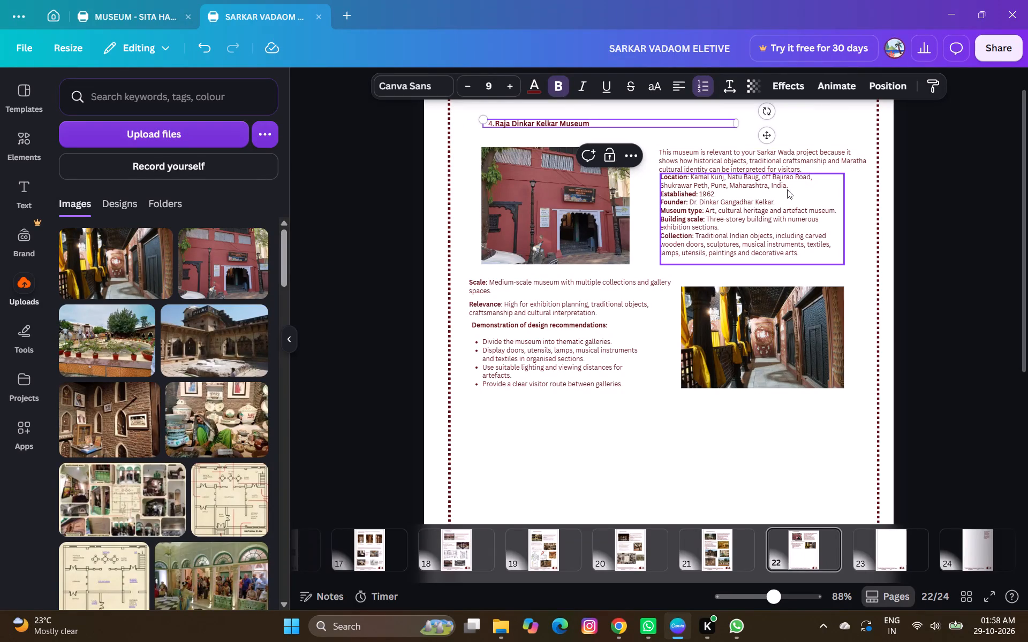
key(BackSpace)
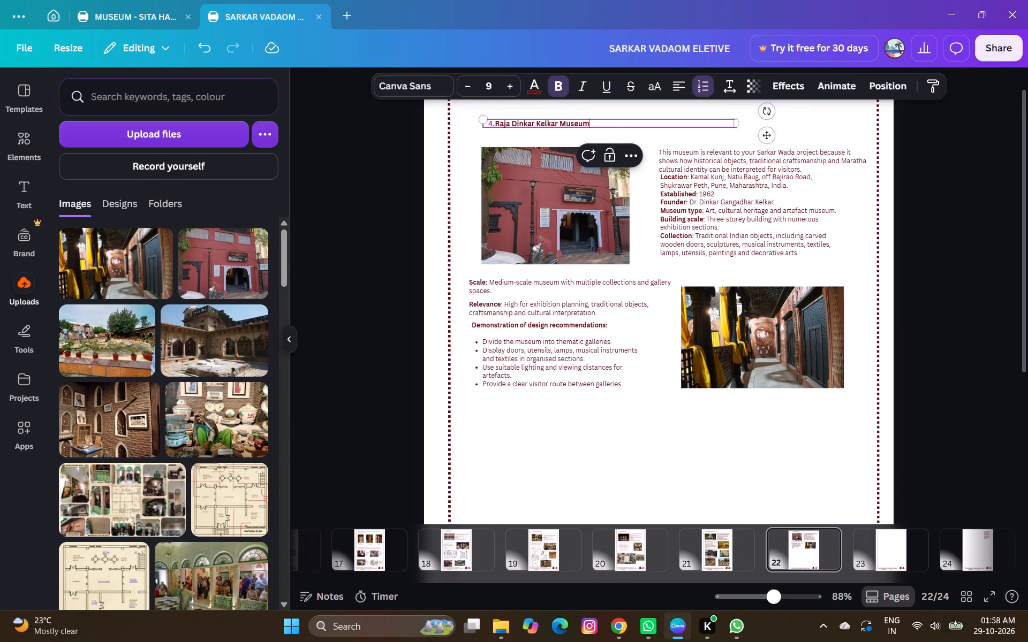
text(,pune)
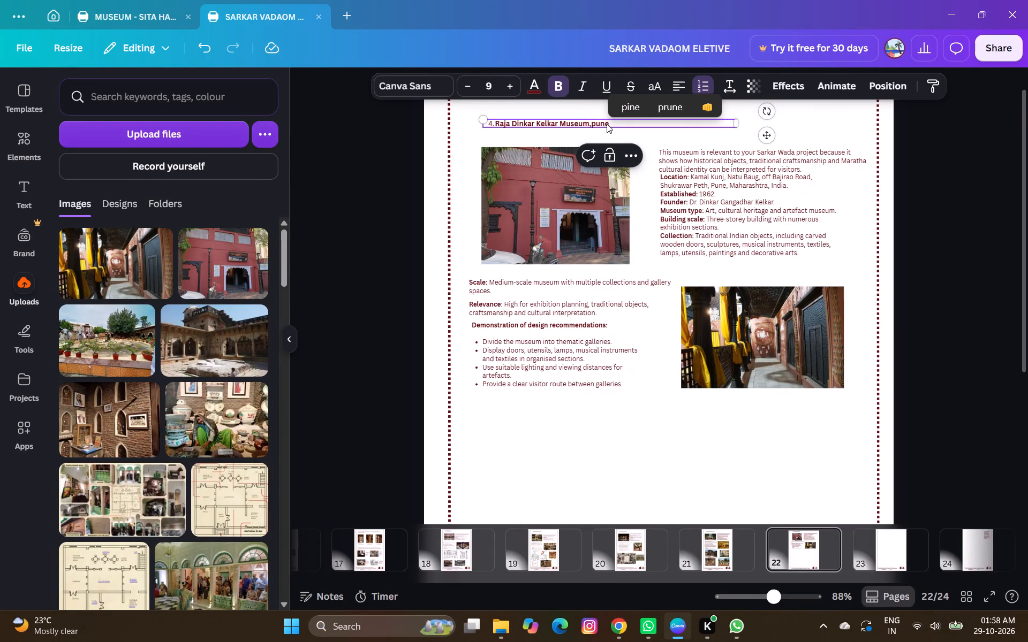
click(953, 230)
Change the list number of the museum heading on page 22 to 5.
double_click(492, 119)
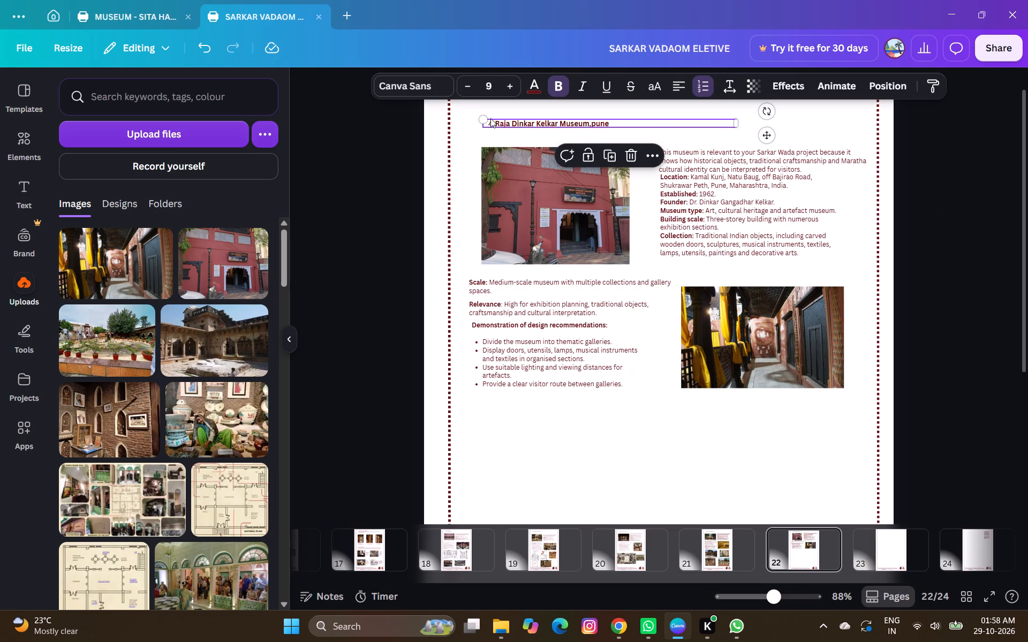
click(492, 122)
click(492, 122)
click(493, 125)
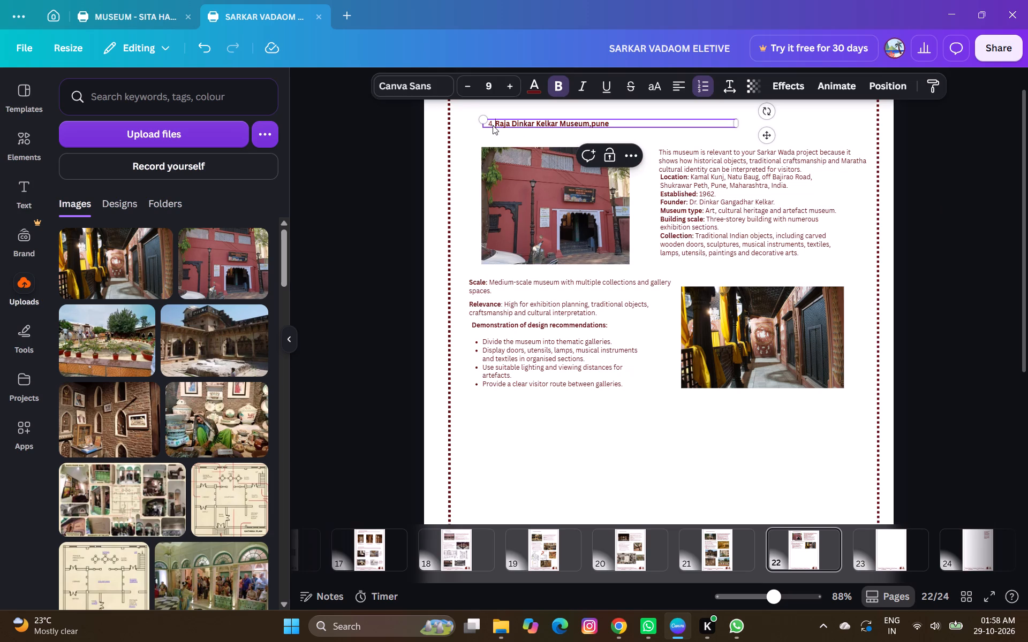
key(BackSpace)
text(5.)
key(space)
click(919, 184)
Copy the full heading text "Raja Dinkar Kelkar Museum,pune" from page 22.
scroll(712, 284, down, 2)
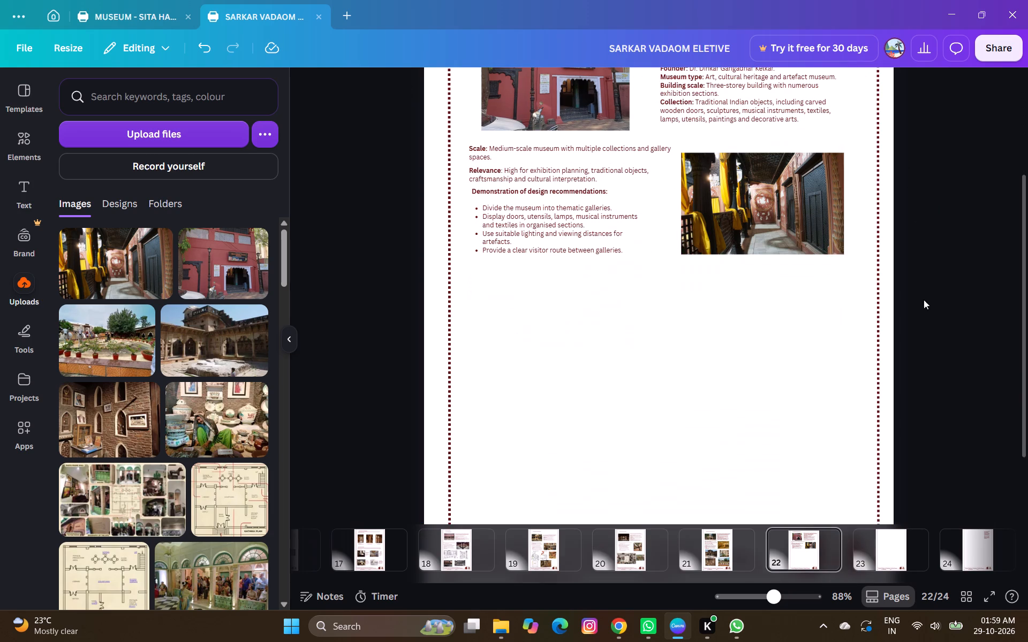
scroll(841, 329, down, 3)
ctrl+scroll(751, 318, down, 1)
scroll(747, 312, up, 3)
scroll(610, 149, up, 3)
double_click(592, 139)
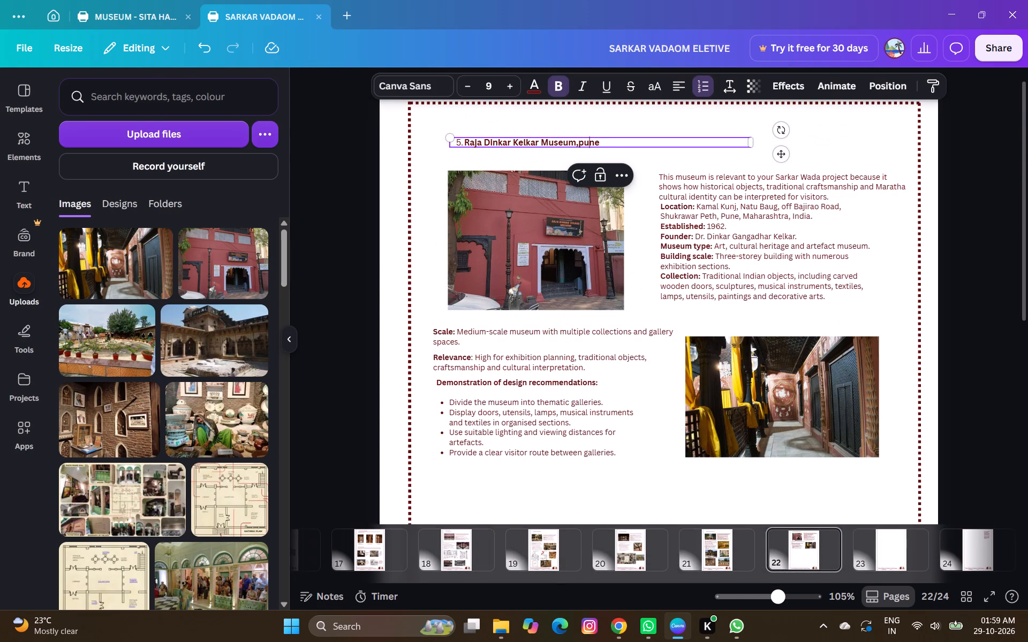
triple_click(611, 144)
click(613, 144)
double_click(614, 144)
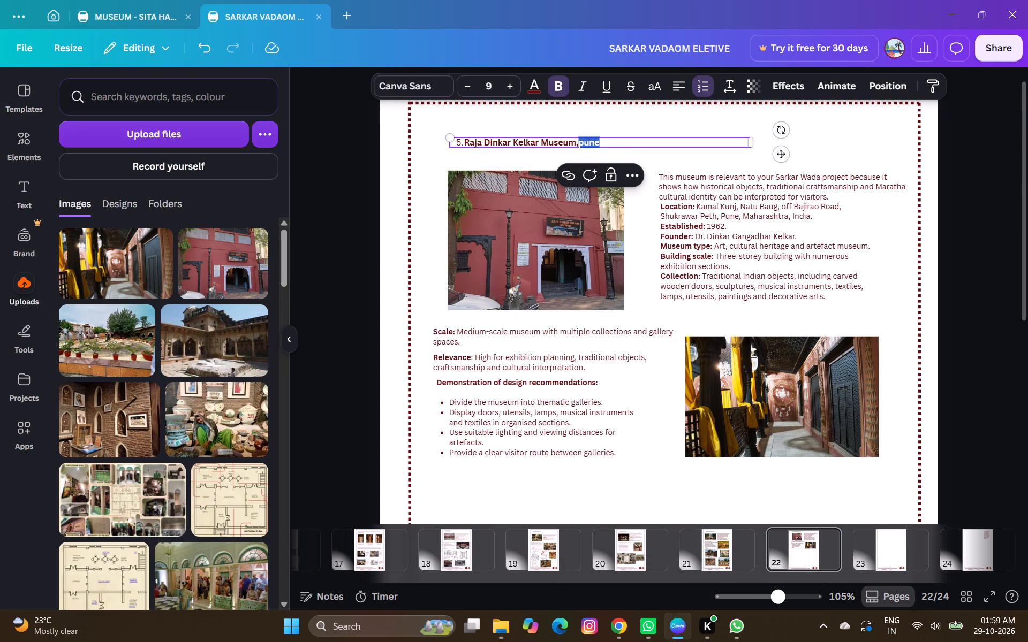
double_click(614, 144)
key(ctrl+c)
In Chrome's Google image search, replace the Dharohar museum name with the copied heading, keep the word "planning", and run the search.
key(alt+Tab)
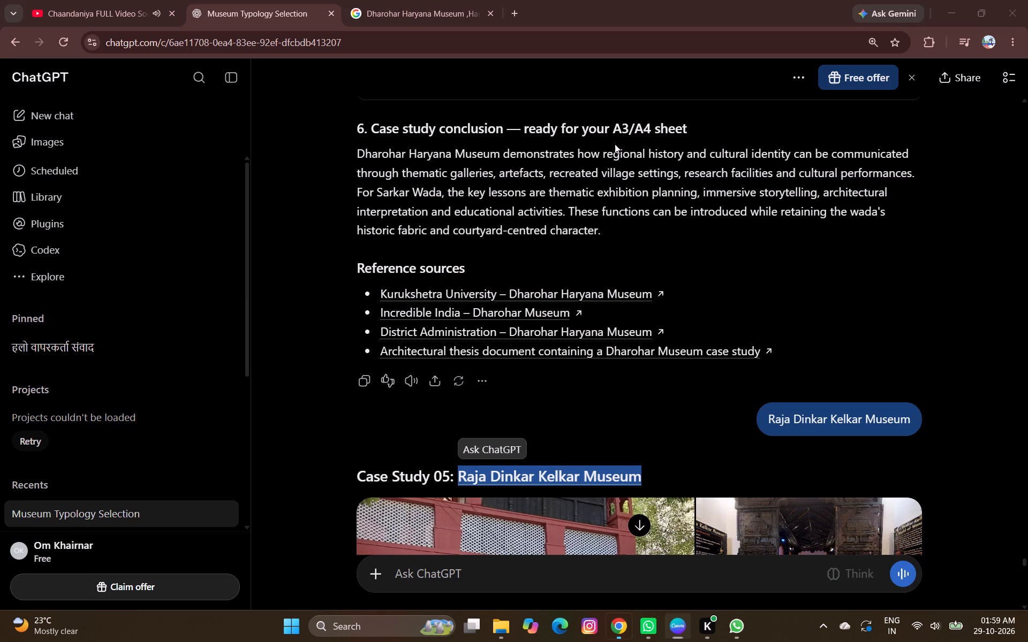
click(421, 0)
double_click(473, 94)
drag(472, 93, 466, 91)
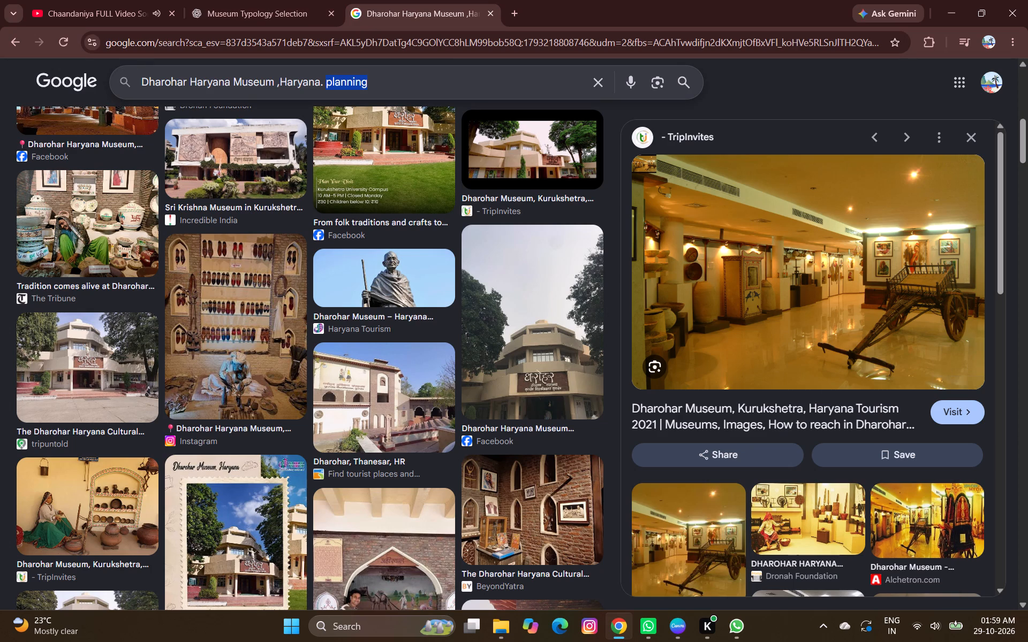
click(328, 88)
drag(325, 83, 147, 88)
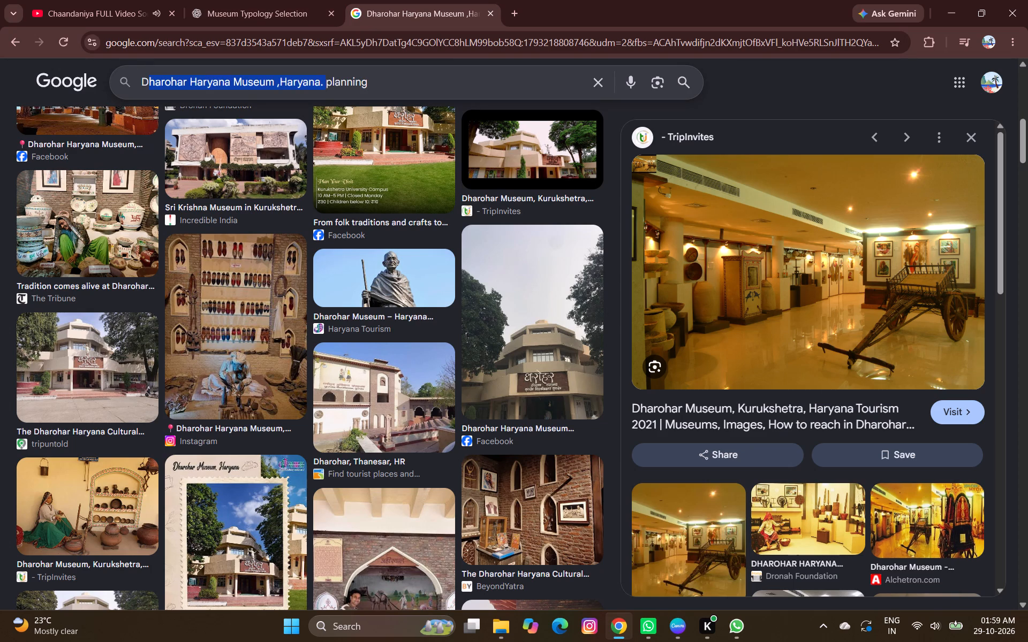
drag(320, 75, 322, 81)
click(324, 81)
drag(324, 81, 169, 86)
drag(169, 86, 156, 85)
key(ctrl+v)
key(Return)
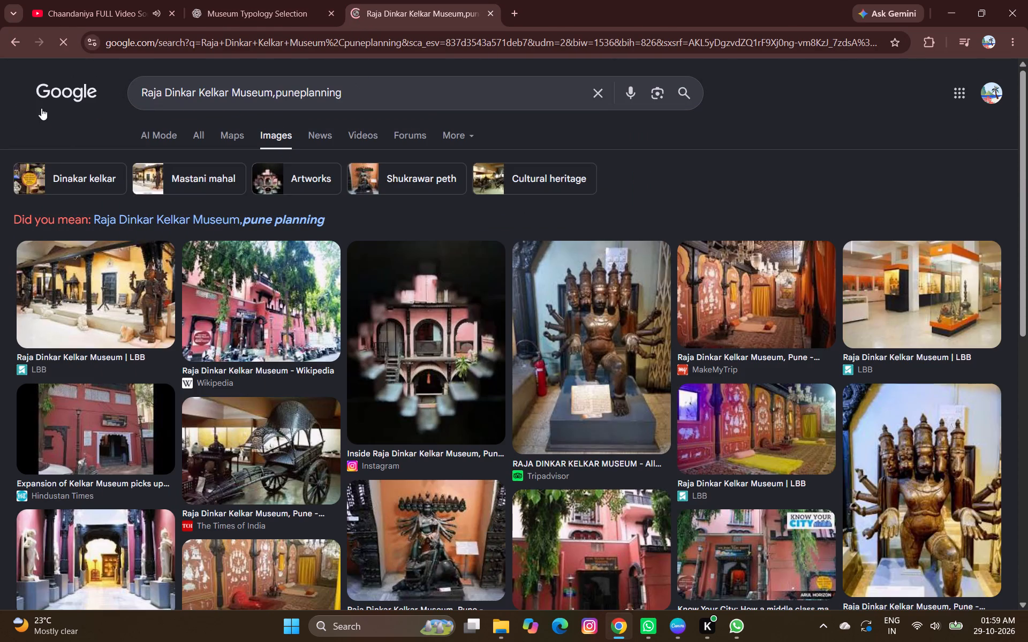
Switch the museum planning search from image results to all web results.
click(301, 86)
key(space)
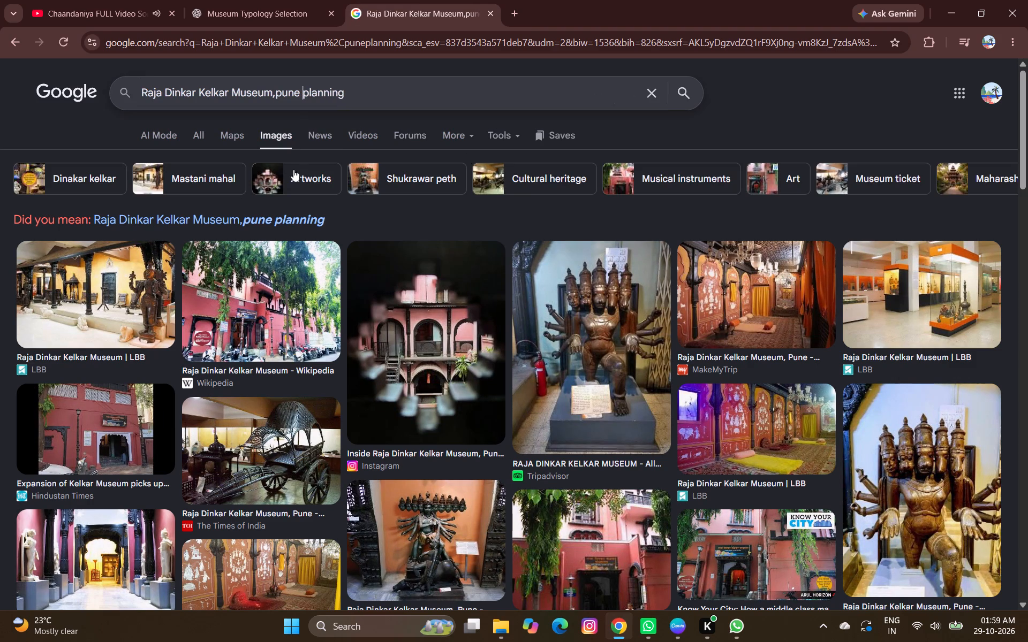
click(184, 134)
click(232, 134)
click(206, 97)
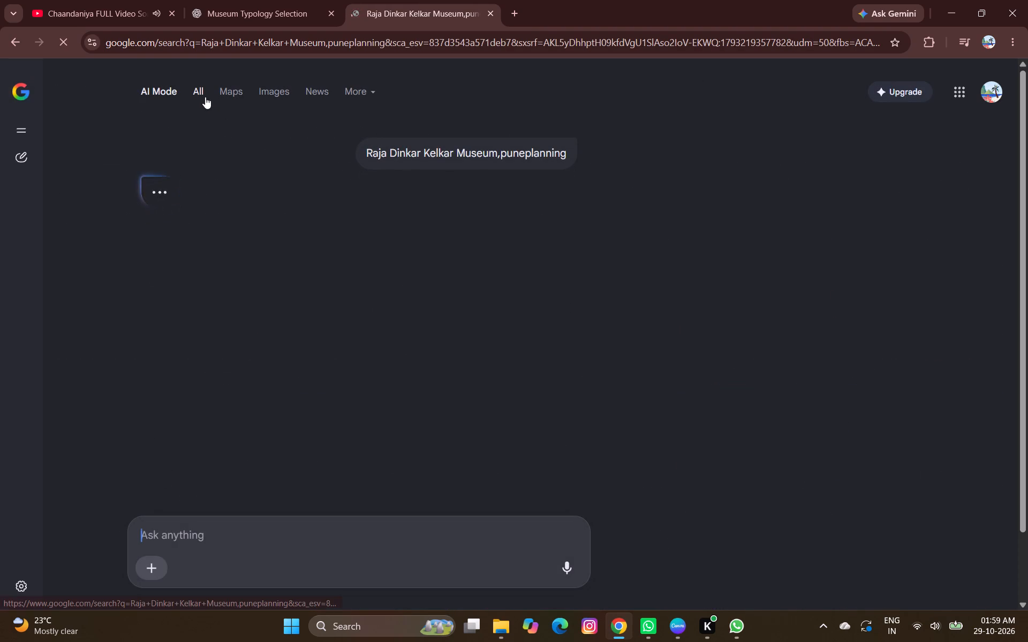
click(205, 96)
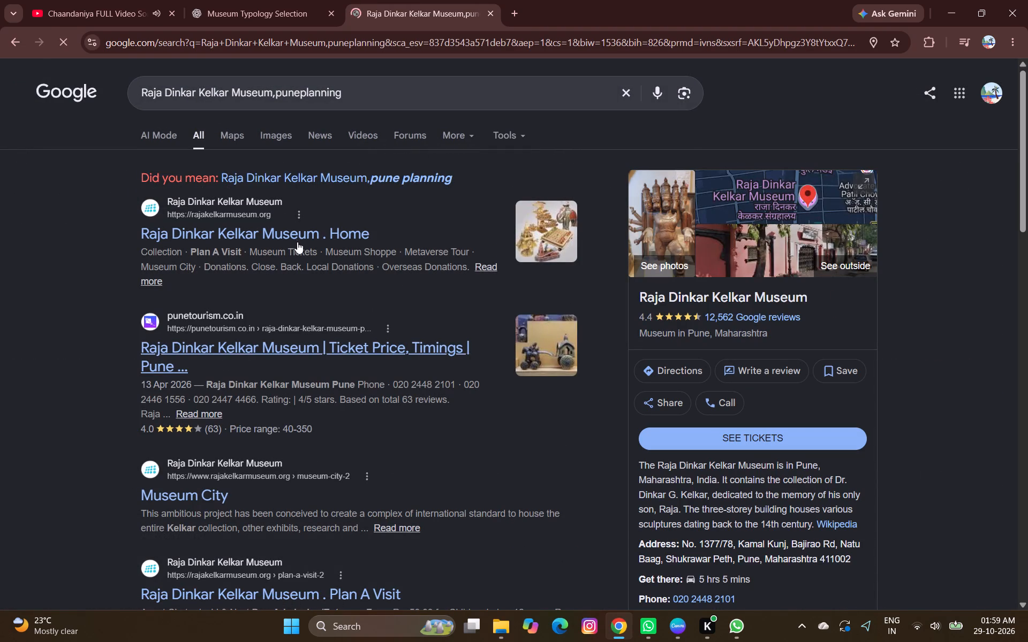
Open the museum's official home page from the results, skim it for planning material, and return to the search results.
click(292, 236)
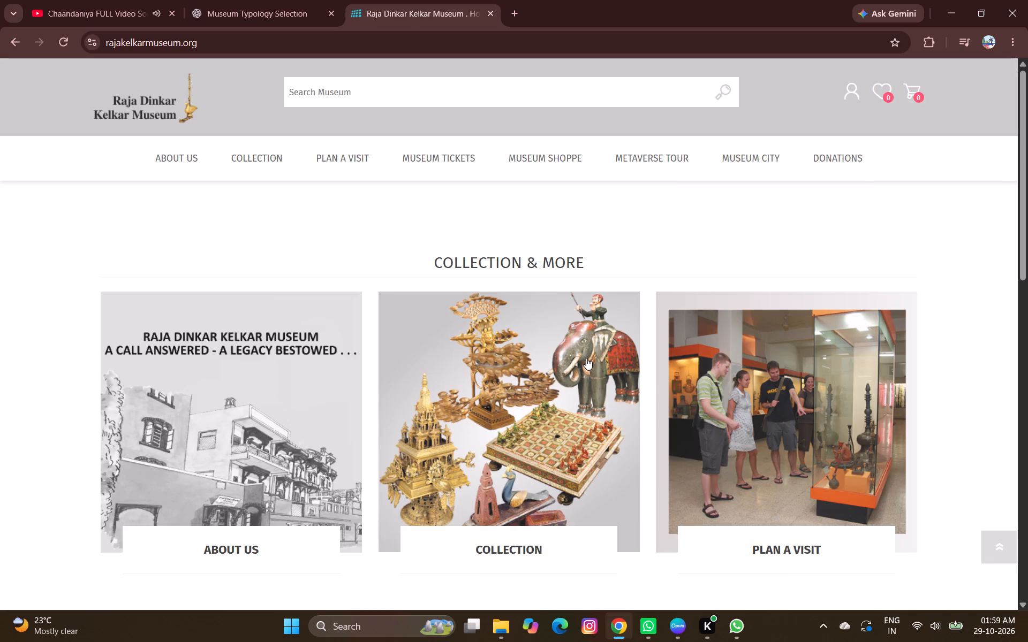
scroll(599, 366, down, 4)
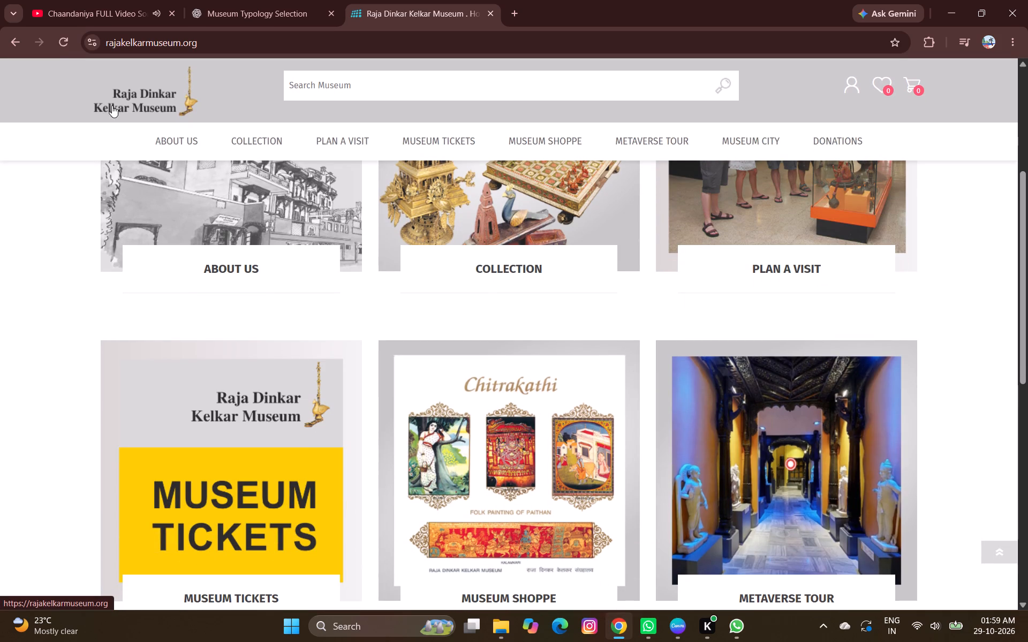
click(7, 30)
click(12, 39)
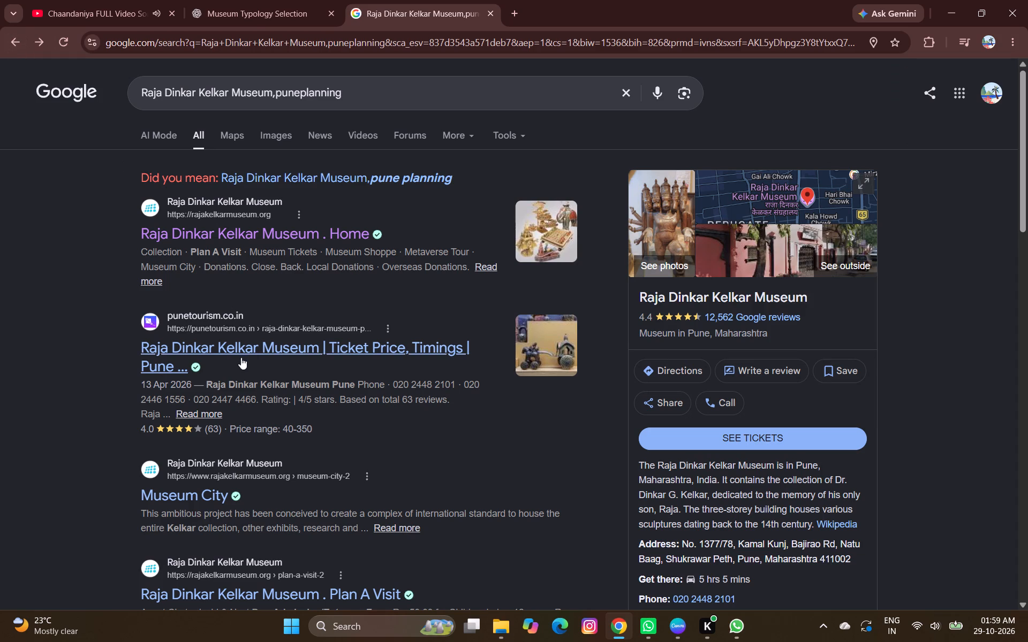
Open the punetourism.co.in museum page, look through it for planning information, and return to the search results.
click(239, 356)
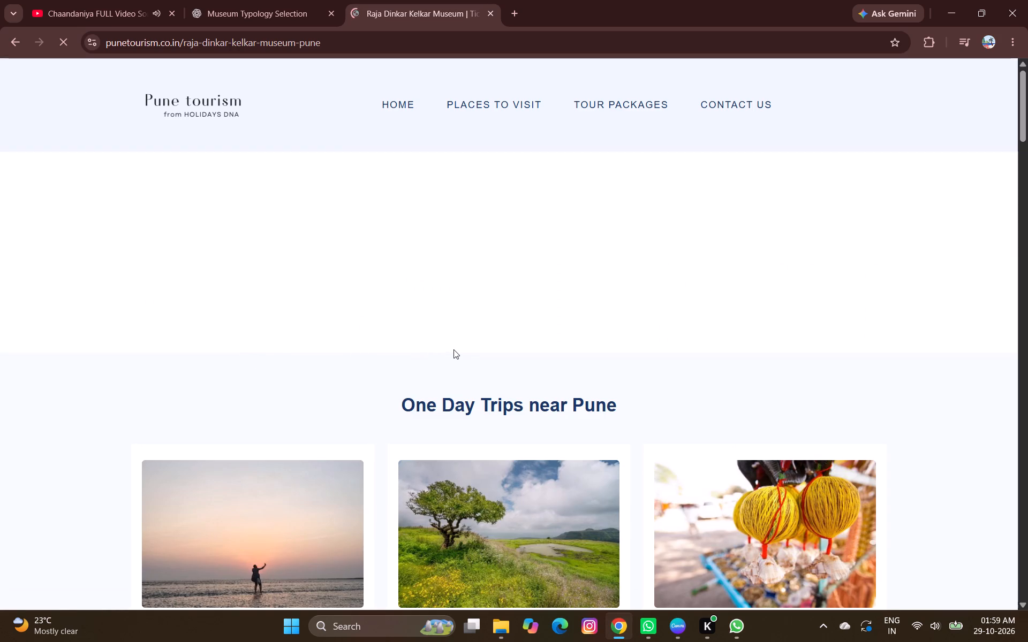
scroll(477, 358, down, 6)
scroll(495, 361, up, 5)
scroll(496, 361, down, 7)
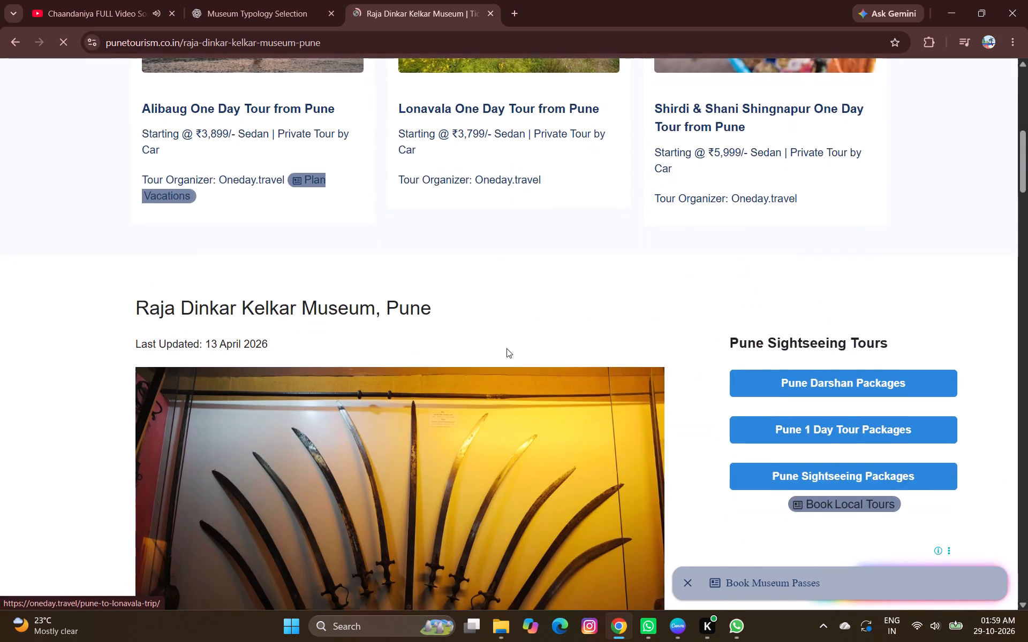
scroll(507, 348, down, 7)
scroll(509, 349, up, 7)
scroll(494, 346, down, 8)
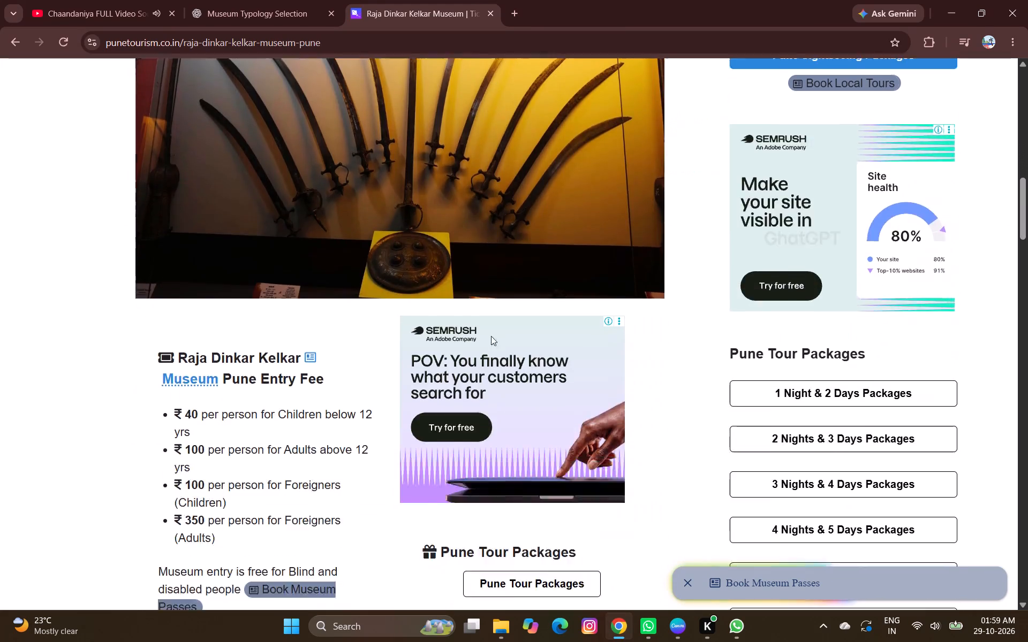
scroll(491, 336, down, 7)
scroll(496, 338, up, 9)
click(16, 41)
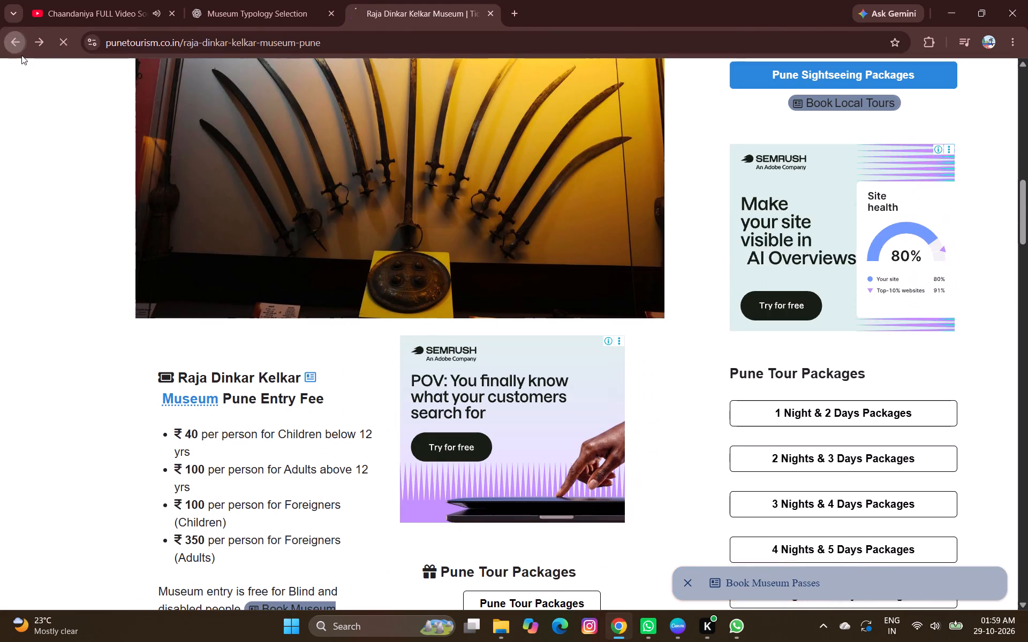
Open the Scribd PDF on the Raja Dinkar Kelkar Museum from the search results and read through it for planning material.
scroll(417, 342, down, 2)
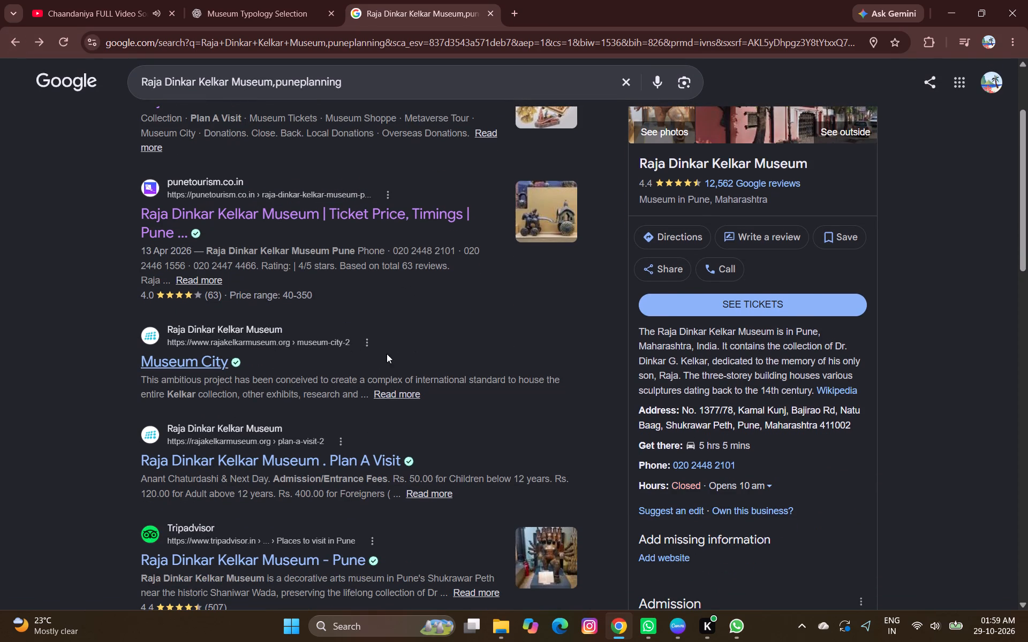
scroll(407, 348, down, 3)
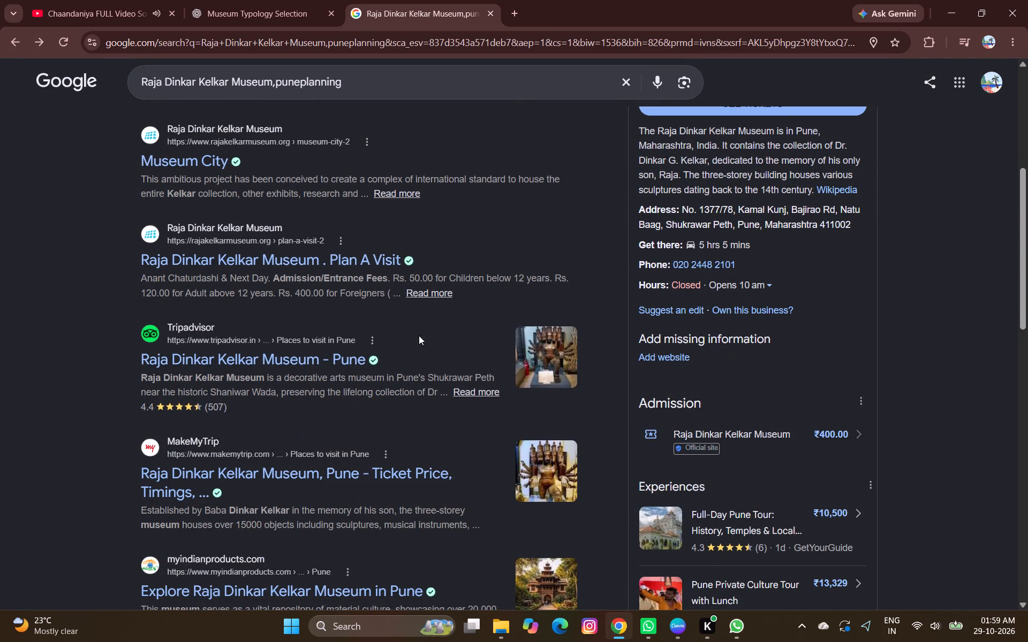
scroll(344, 374, down, 6)
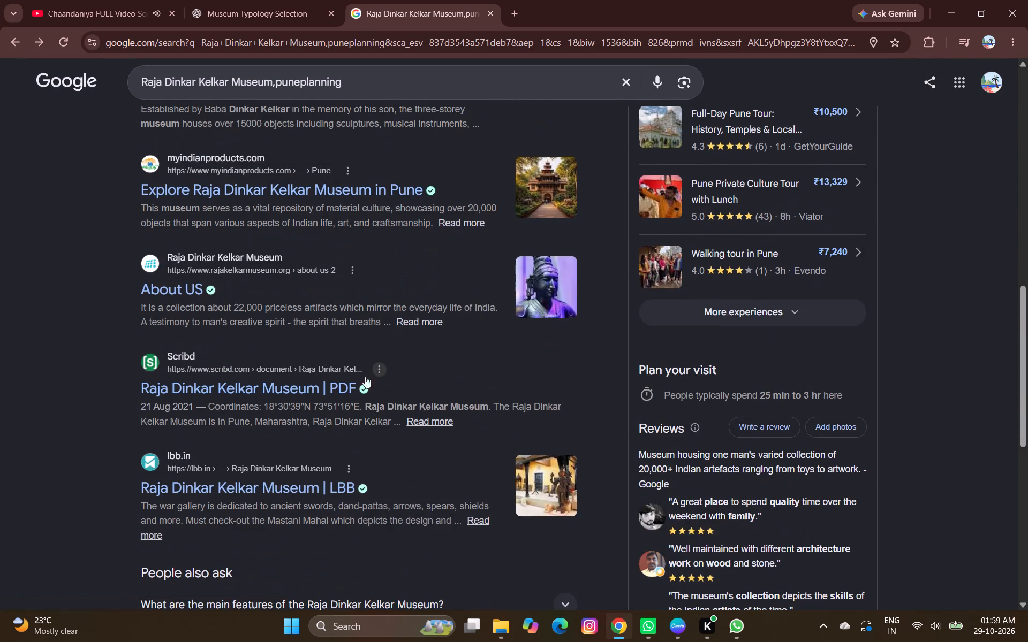
click(259, 393)
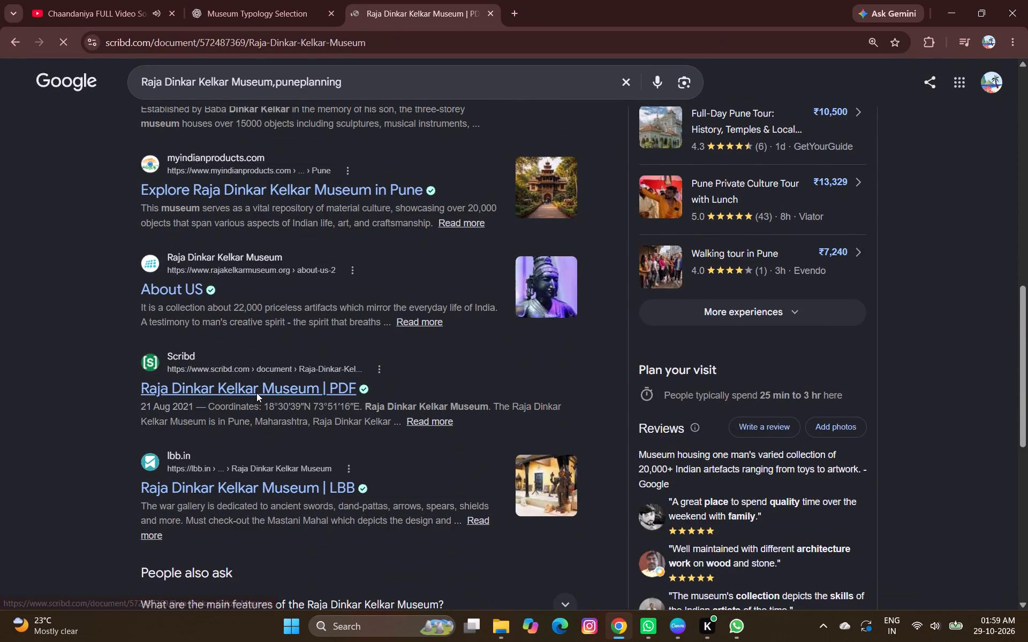
scroll(591, 361, down, 4)
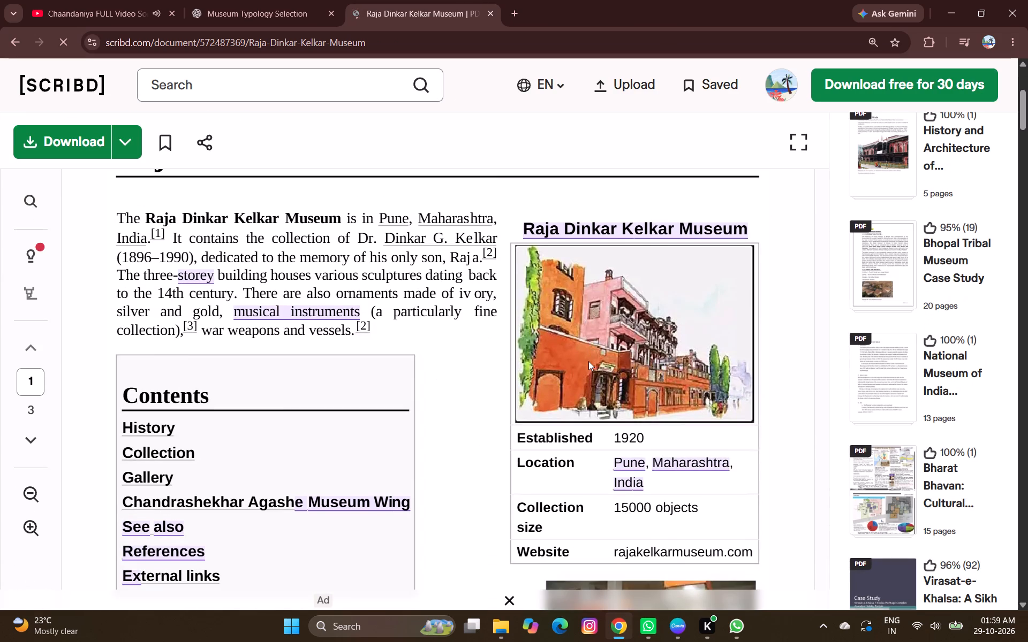
scroll(588, 361, down, 8)
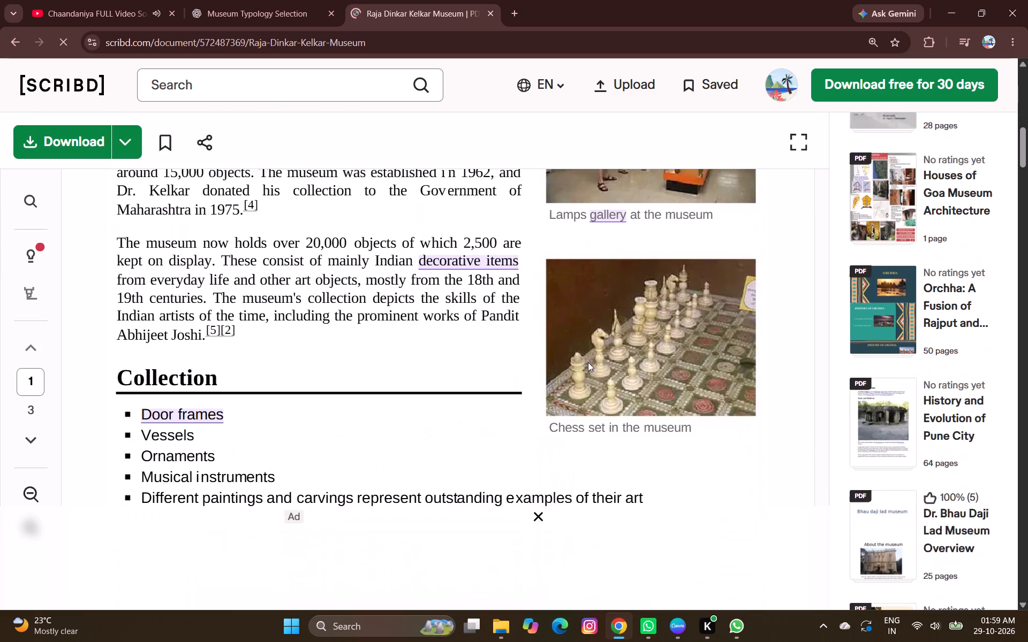
scroll(588, 362, down, 10)
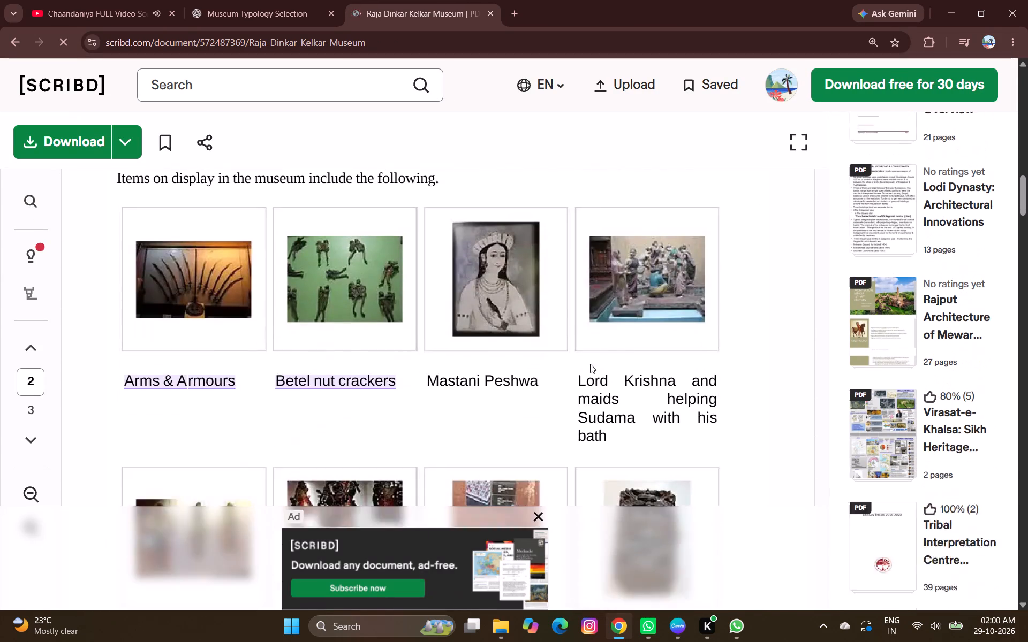
scroll(591, 364, up, 5)
scroll(591, 365, down, 10)
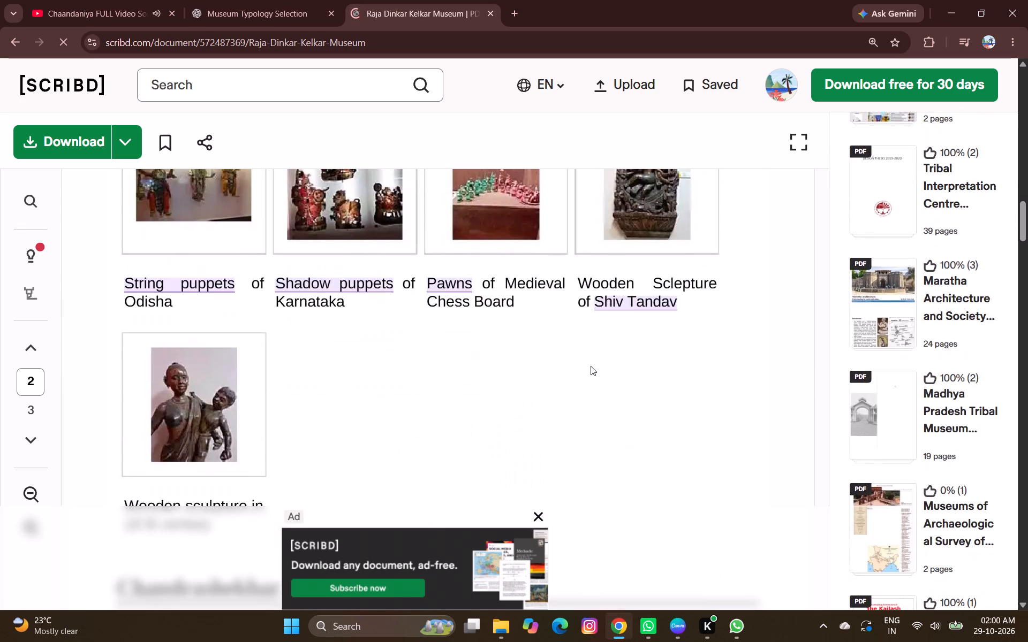
scroll(591, 366, down, 4)
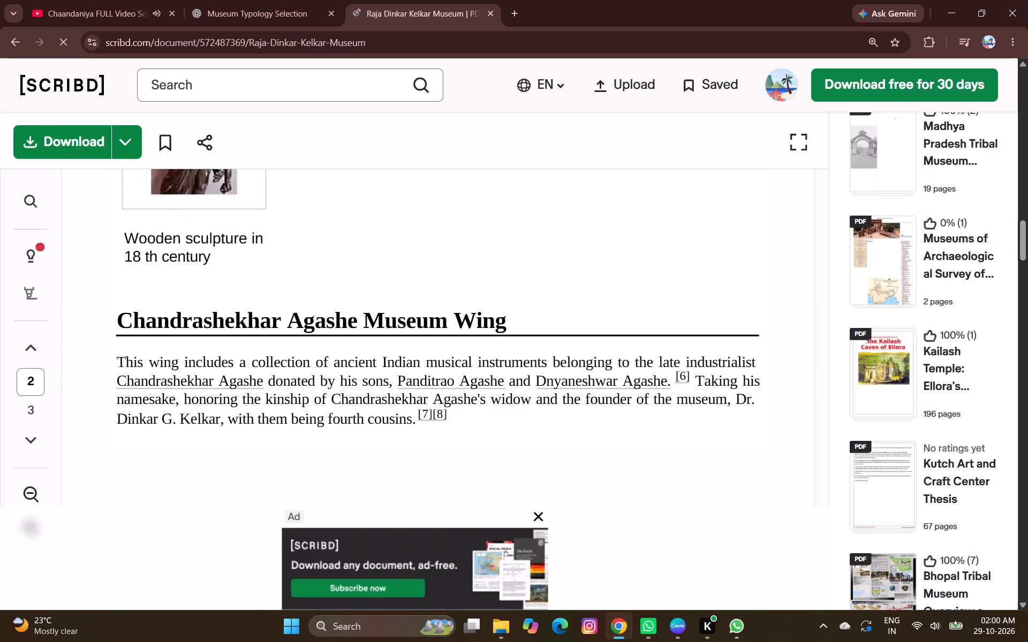
ctrl+scroll(594, 360, down, 2)
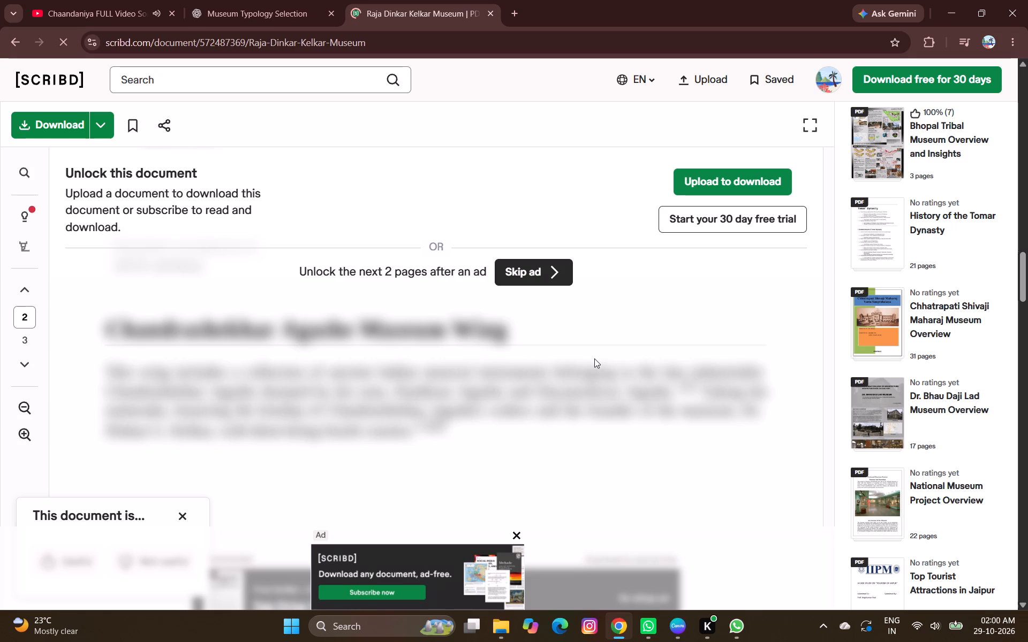
Skip the ad to unlock the PDF's remaining pages, check the whole document for plans, and return to the search results.
click(522, 271)
scroll(483, 295, down, 5)
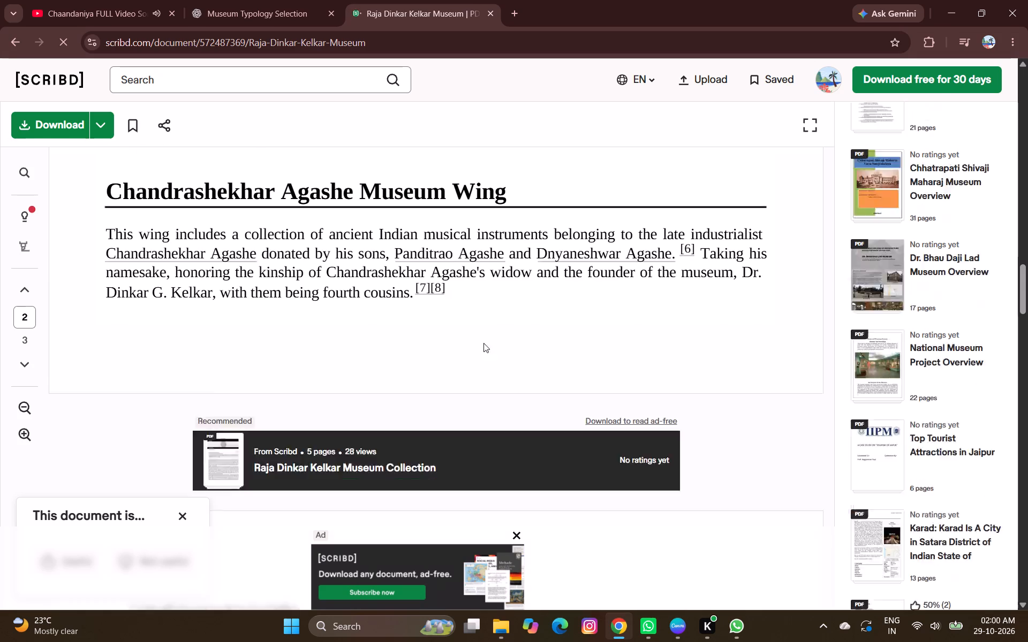
scroll(483, 343, down, 5)
scroll(485, 346, up, 4)
scroll(485, 348, down, 11)
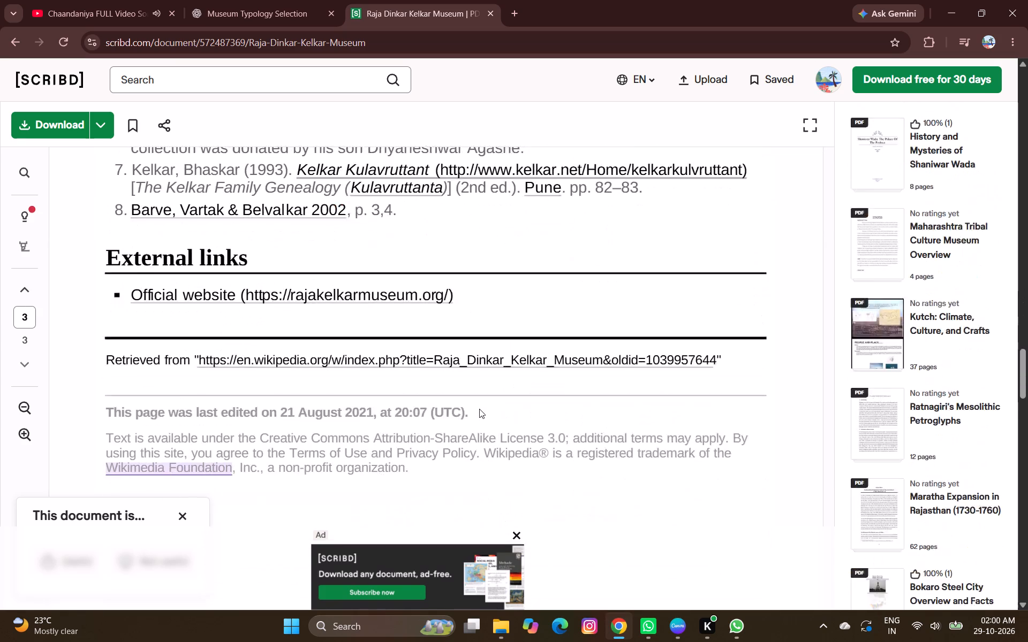
scroll(479, 409, down, 3)
scroll(479, 409, up, 9)
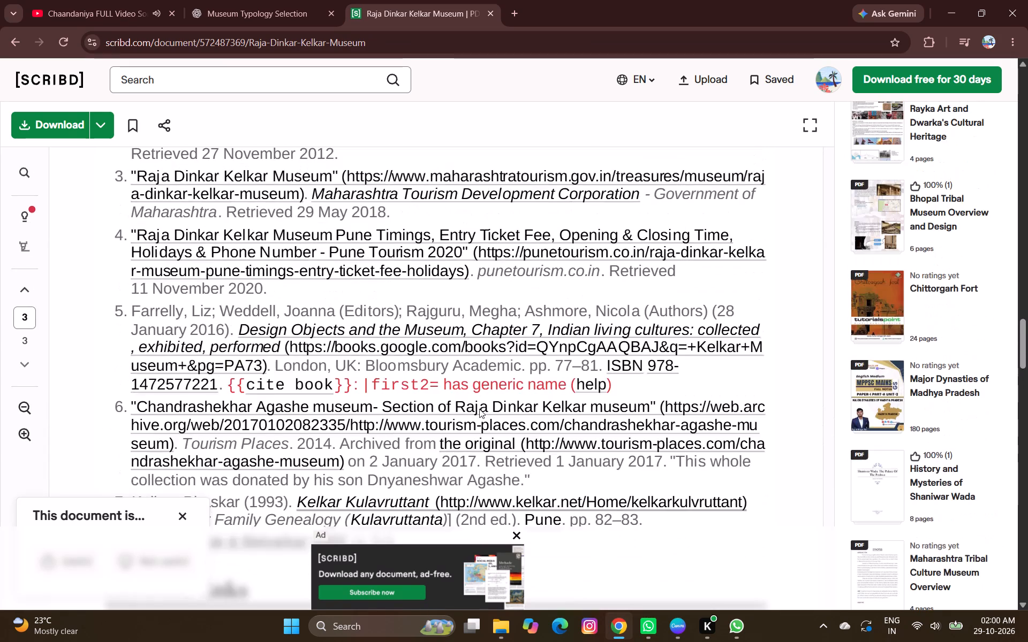
scroll(479, 409, up, 1)
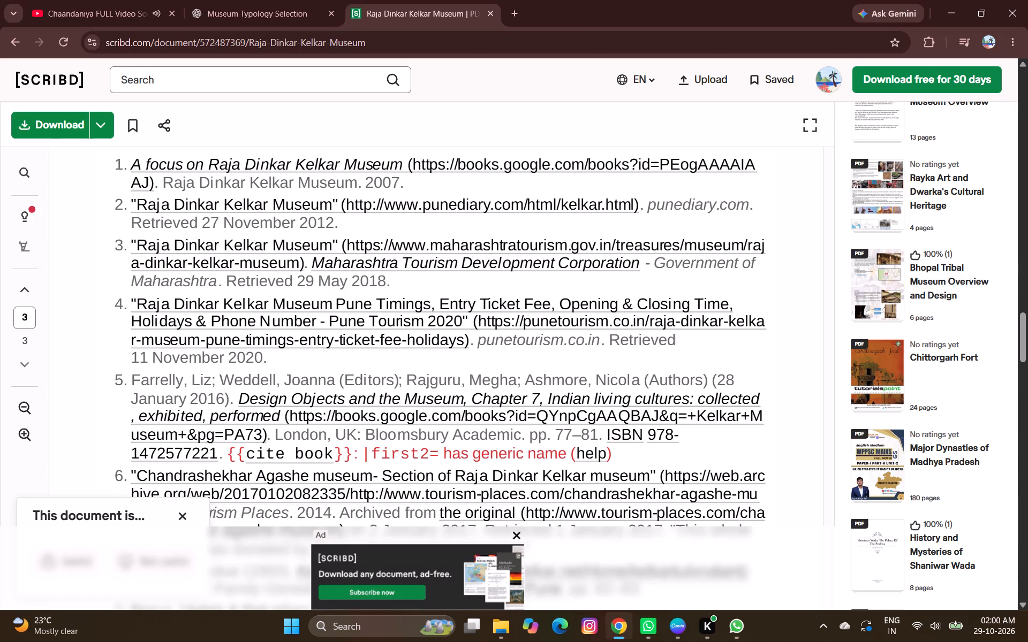
scroll(372, 286, up, 1)
scroll(448, 291, up, 9)
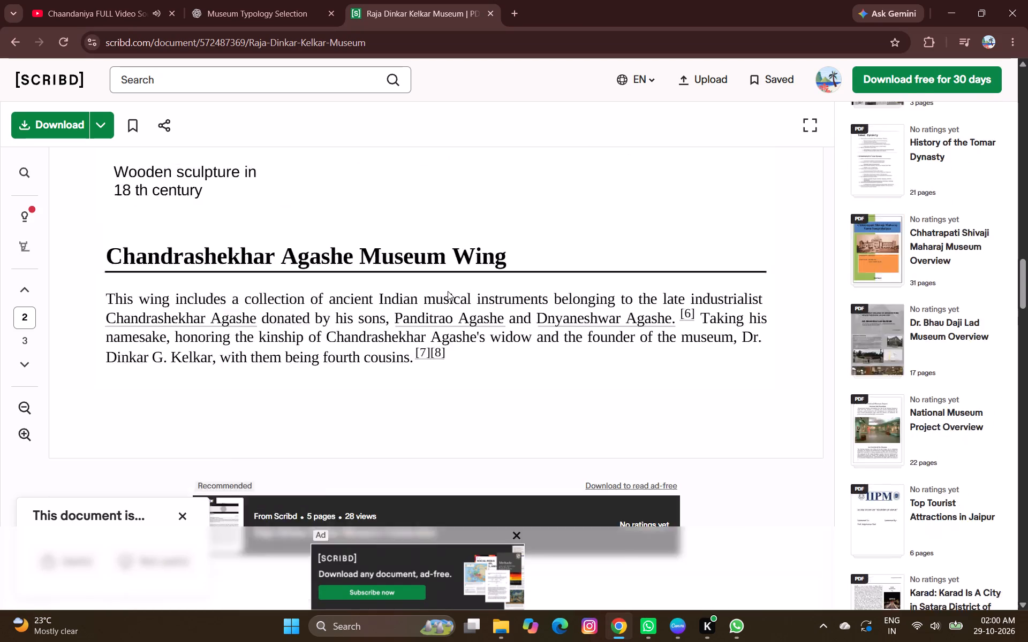
scroll(448, 291, up, 19)
scroll(448, 291, up, 8)
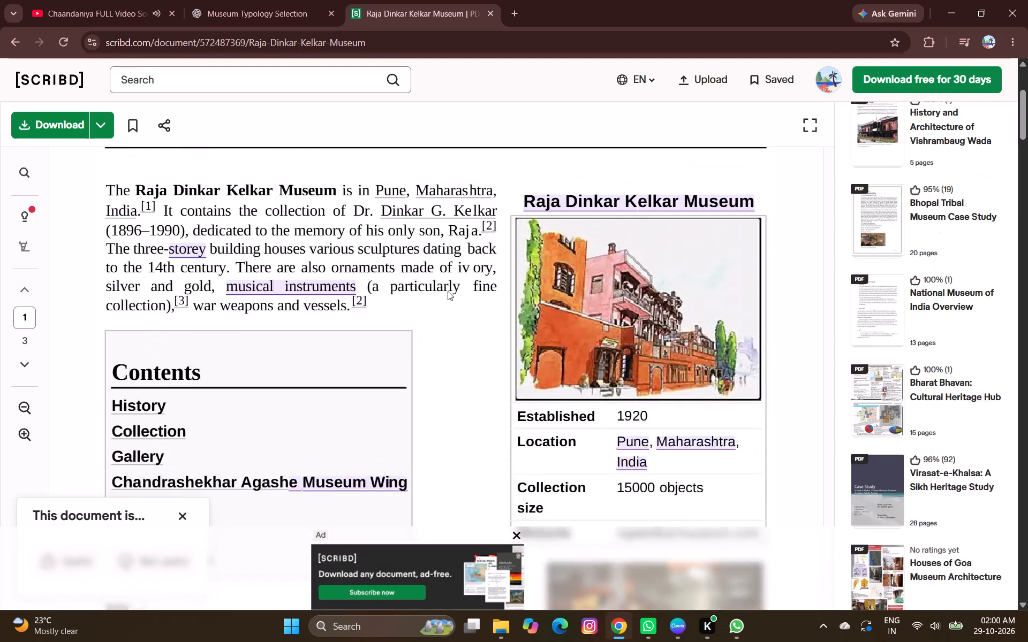
scroll(448, 291, up, 8)
scroll(445, 293, down, 12)
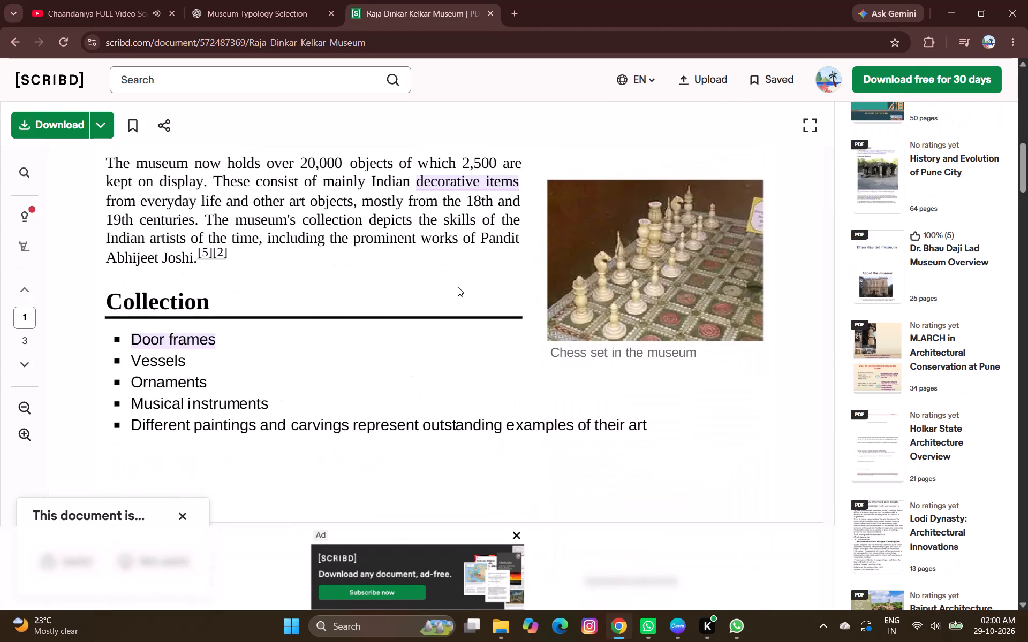
scroll(458, 287, up, 11)
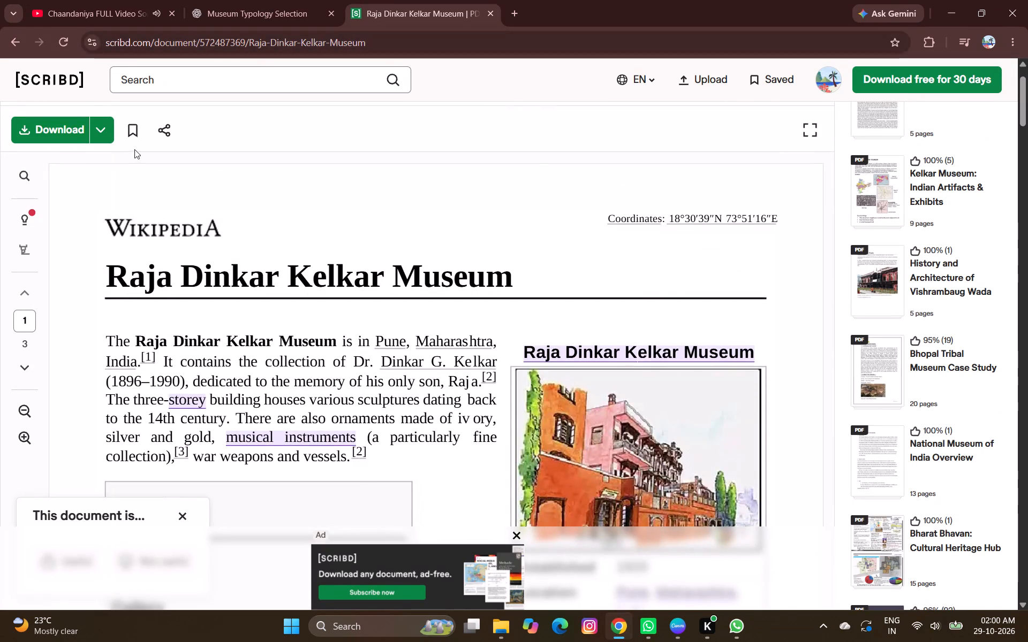
click(24, 43)
Separate "pune" and "planning" in the museum search query, rerun the search, and switch to image results.
scroll(259, 201, up, 8)
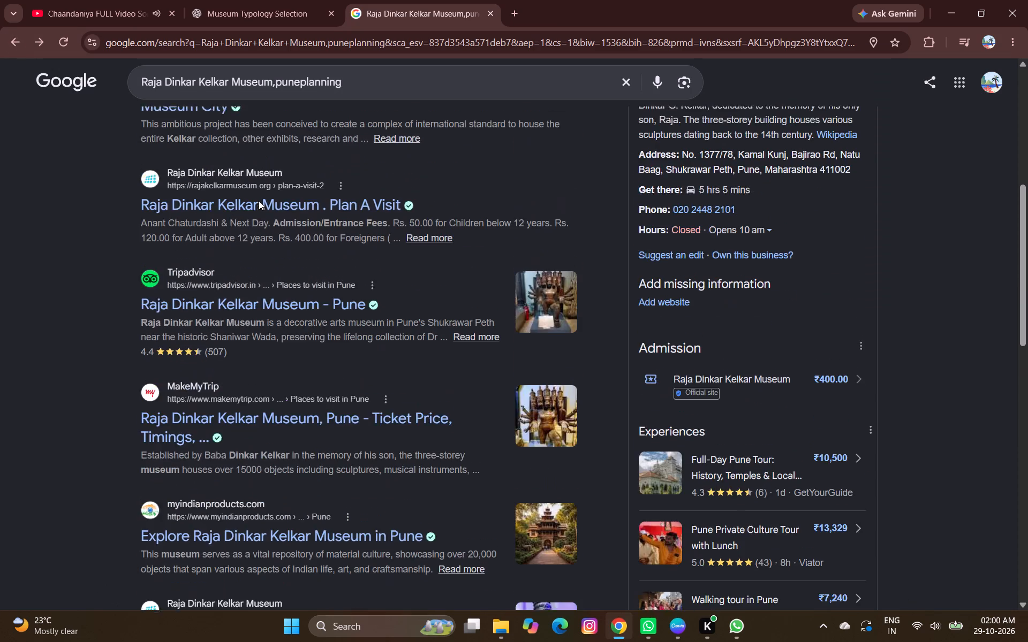
scroll(259, 201, up, 2)
drag(300, 70, 299, 86)
click(299, 85)
key(space)
key(space)
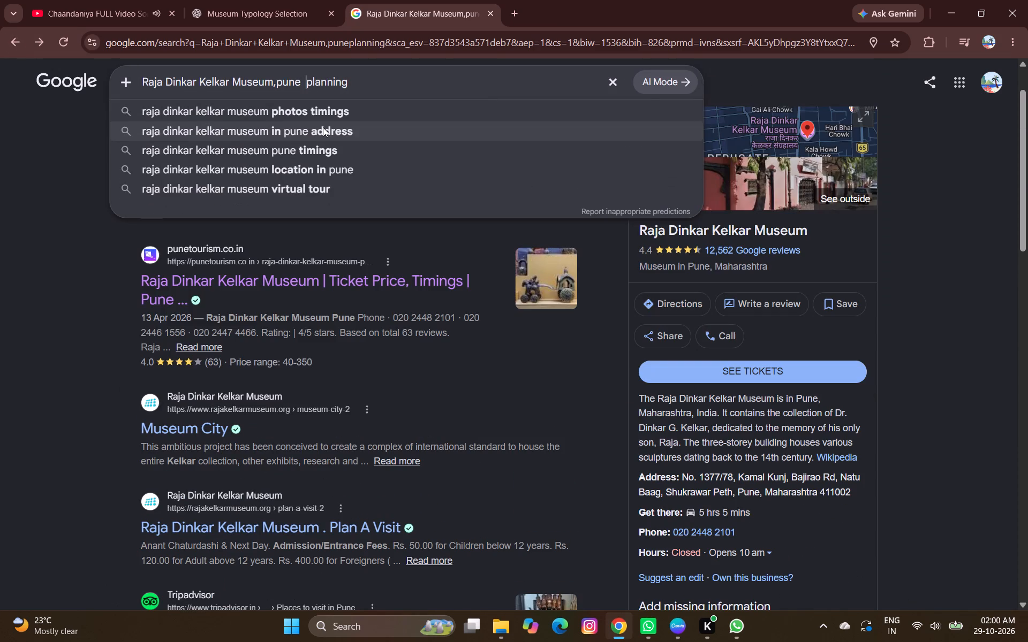
key(Return)
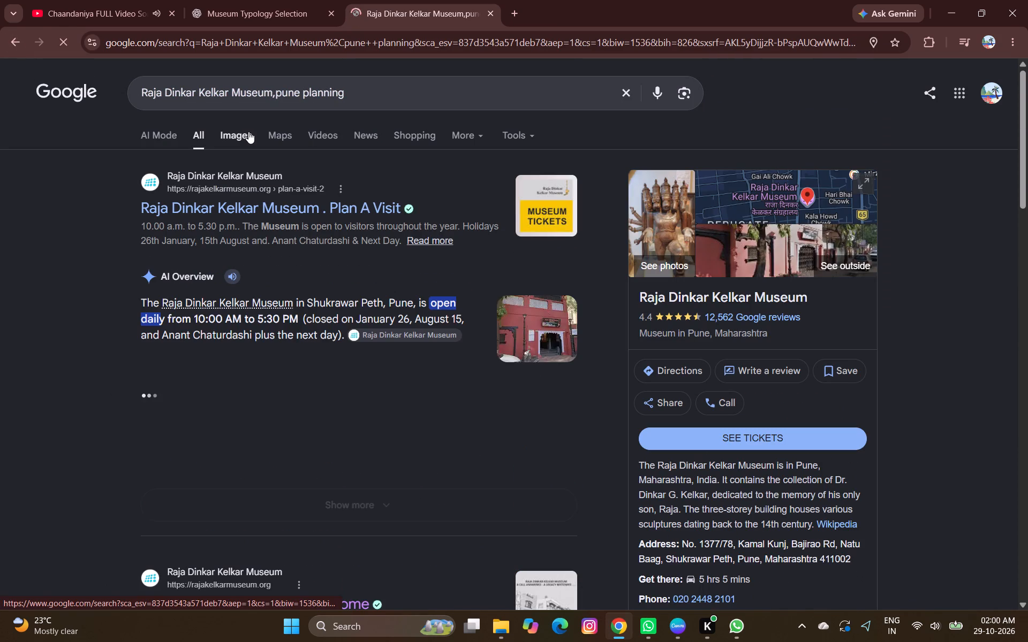
click(248, 132)
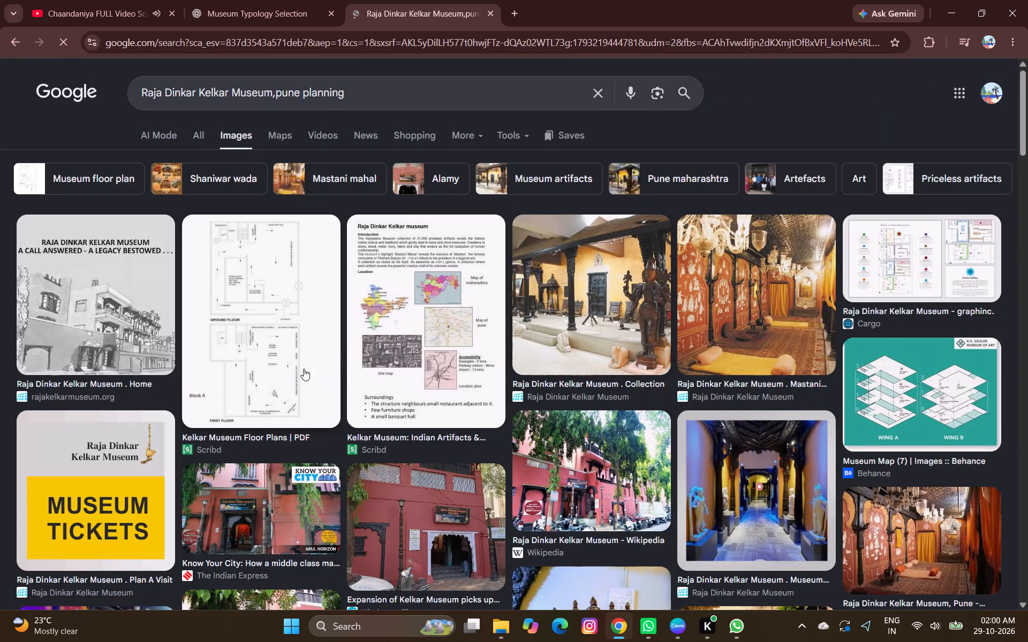
Compare the first museum image previews and open the source page of the "Kelkar Museum Floor Plans" document on Scribd.
click(279, 362)
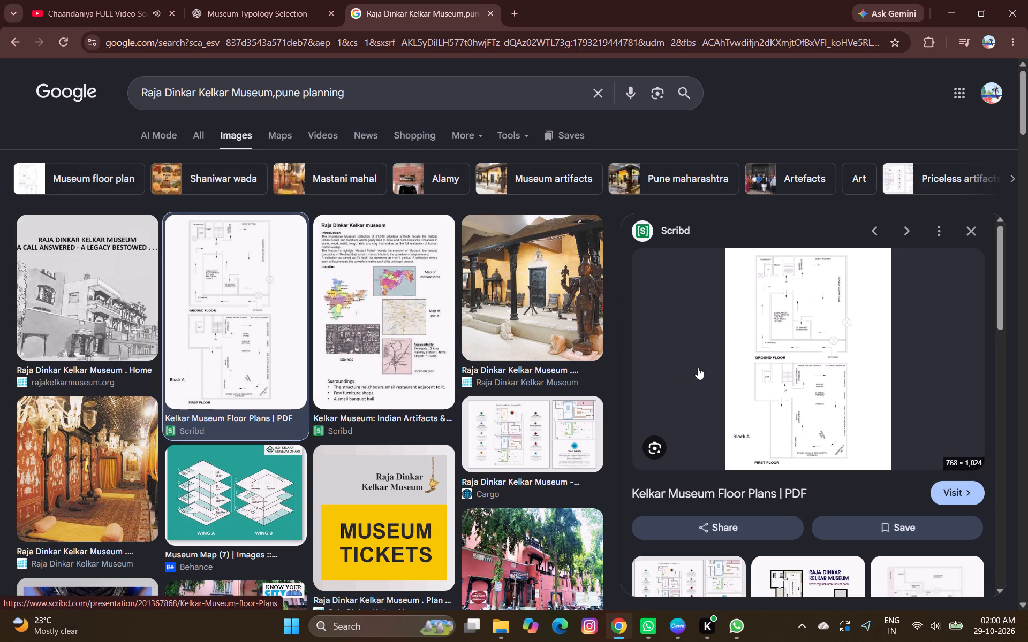
click(119, 307)
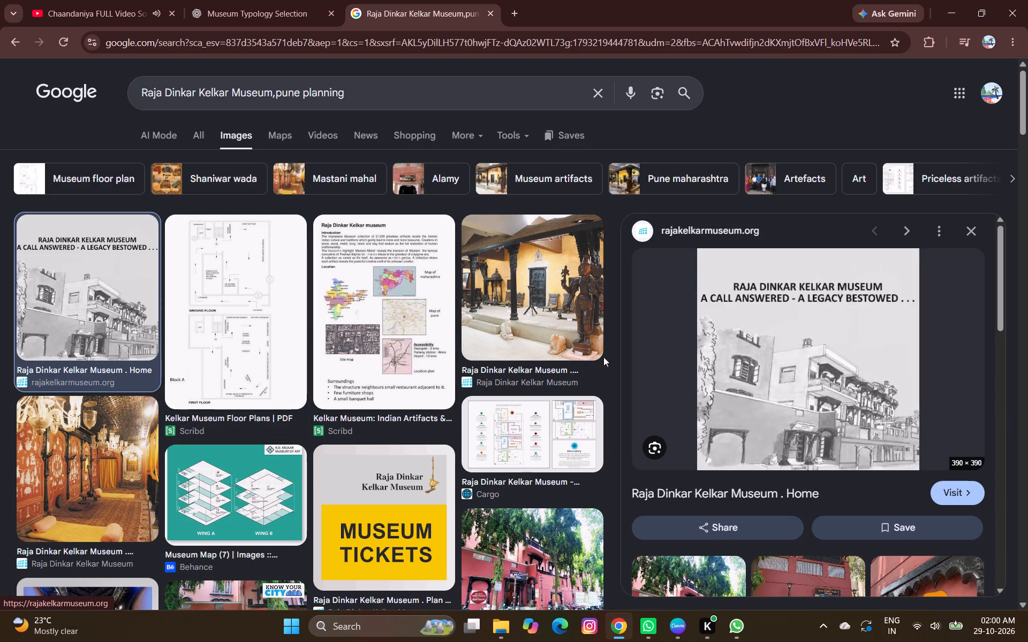
click(265, 320)
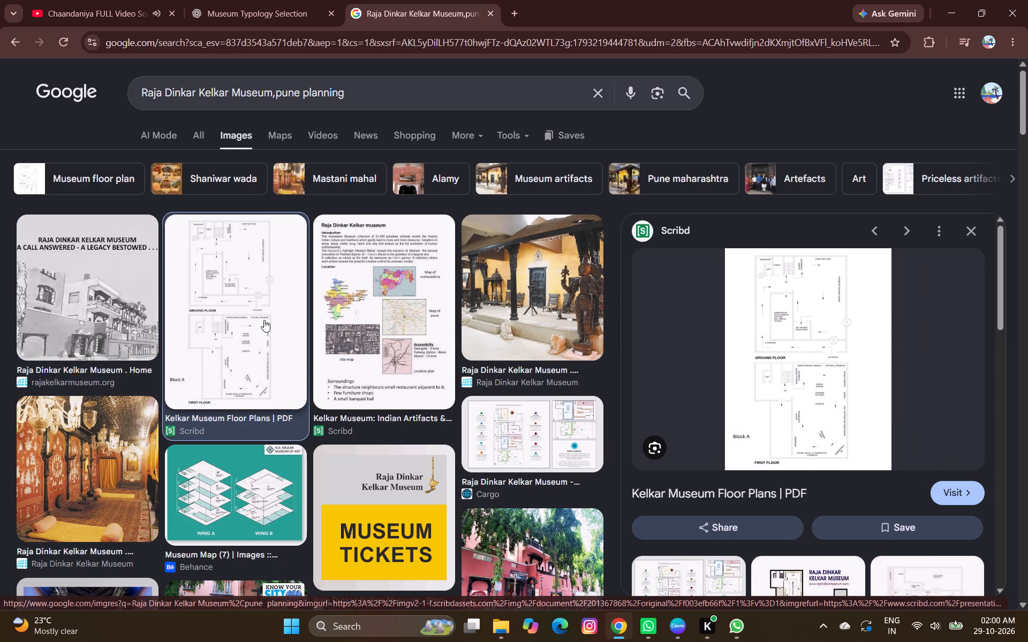
click(422, 337)
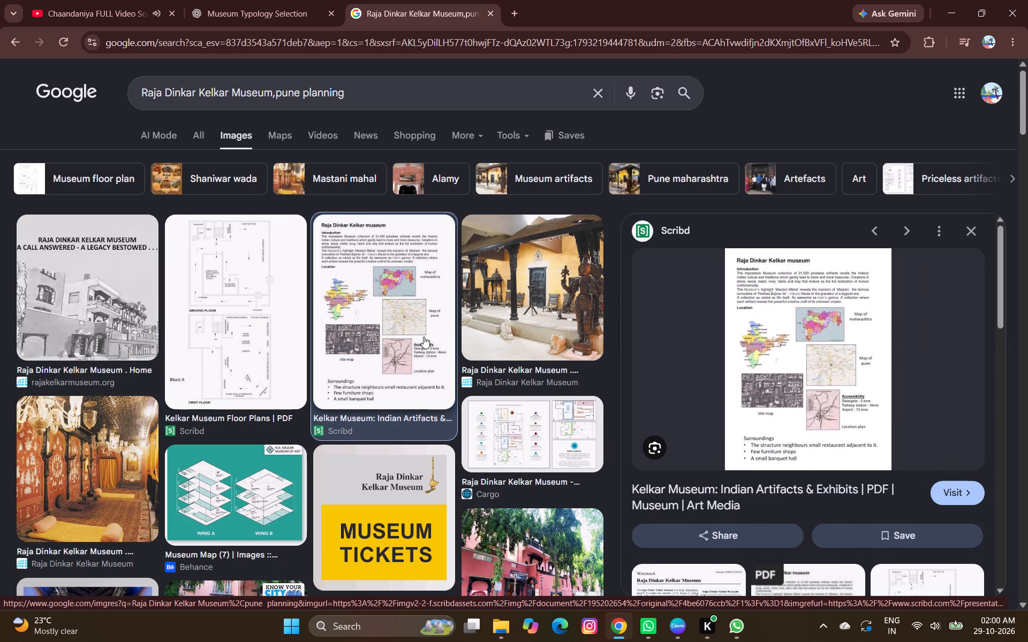
click(286, 329)
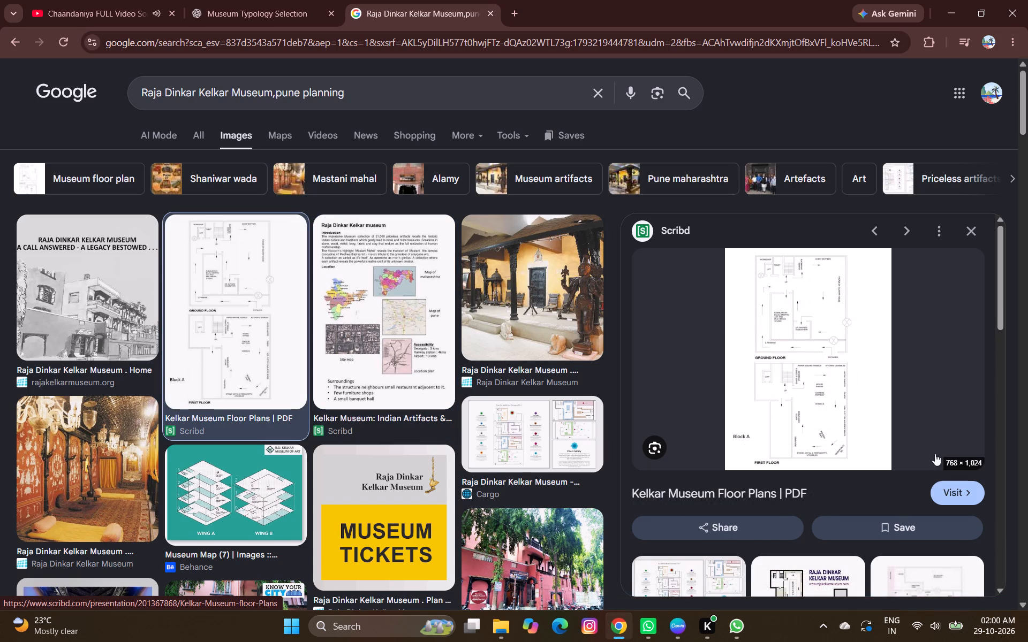
click(954, 493)
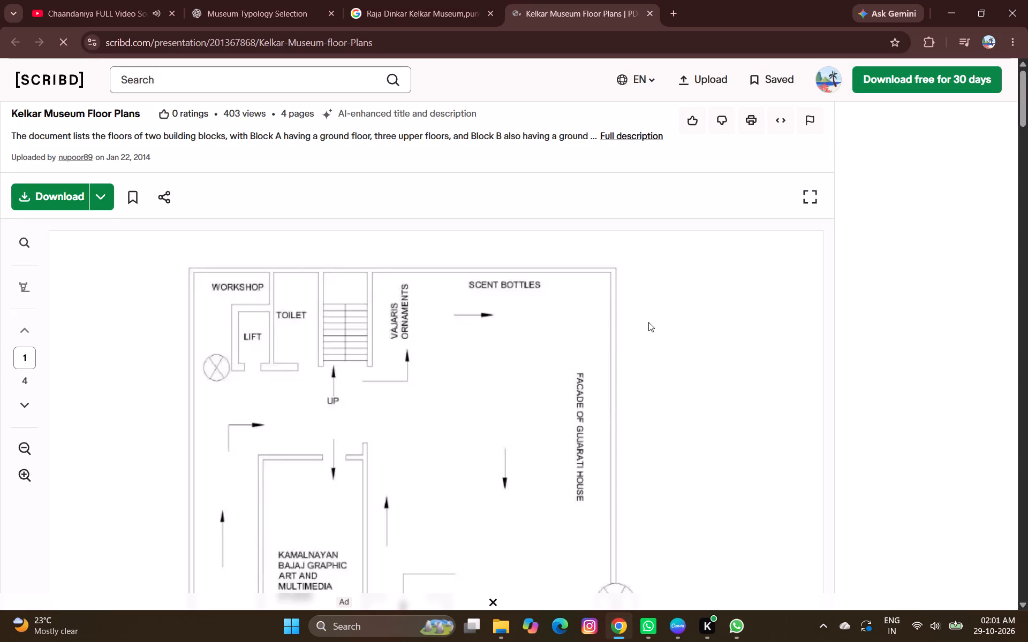
Look through all four pages of the Kelkar Museum Floor Plans document for usable Block A and Block B plans.
scroll(648, 322, down, 12)
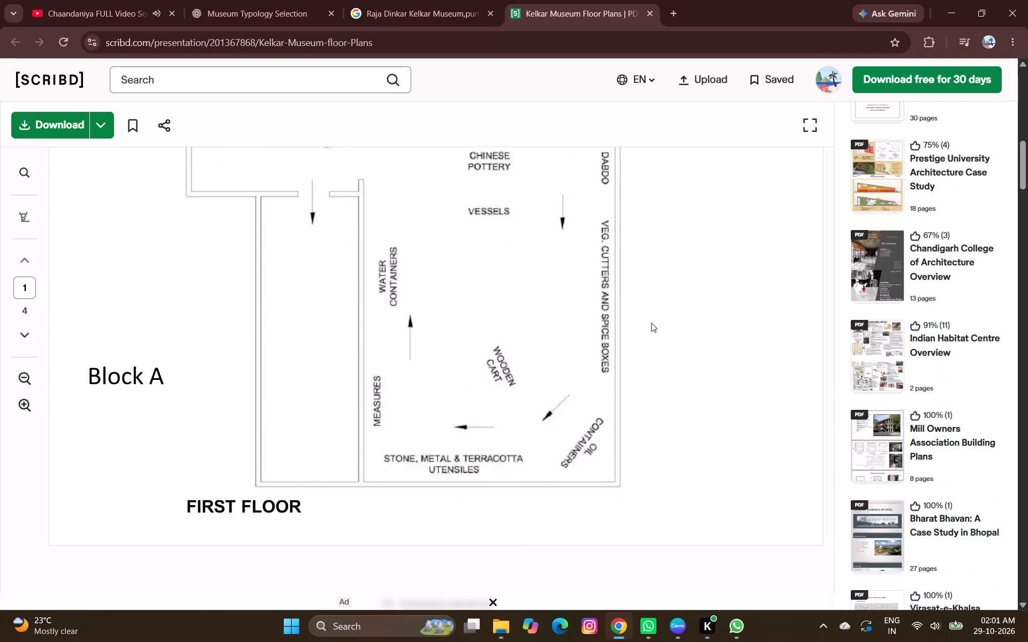
scroll(651, 323, down, 5)
scroll(651, 323, up, 1)
scroll(651, 324, down, 7)
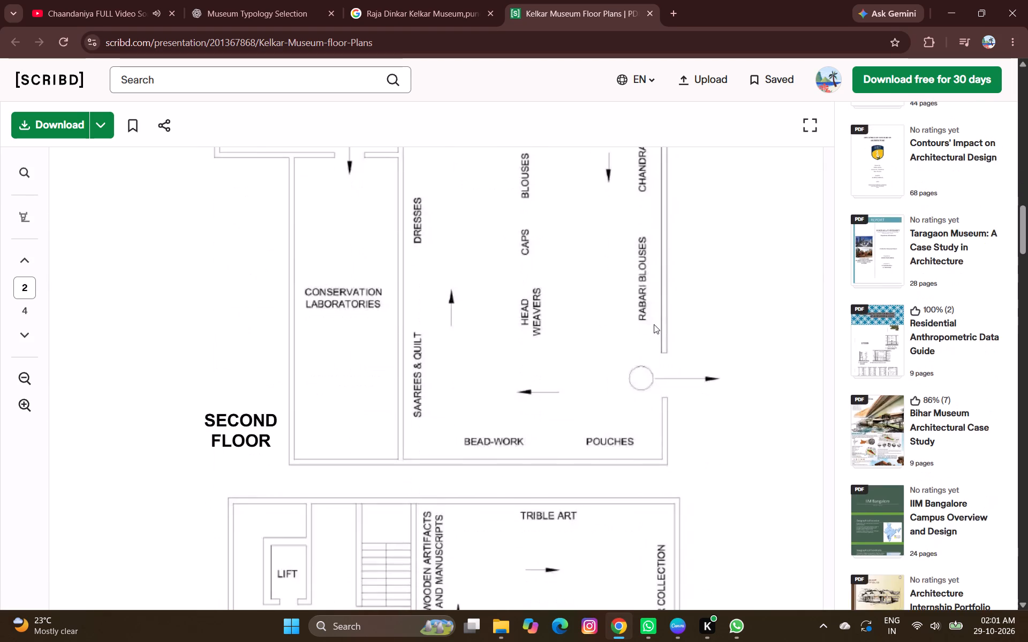
scroll(653, 324, down, 20)
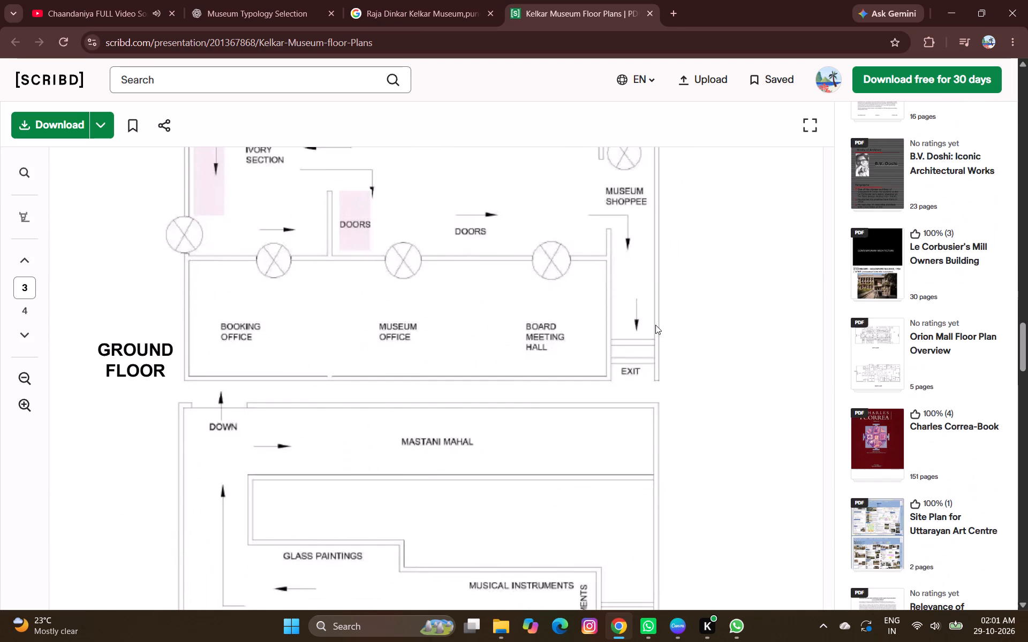
scroll(658, 326, down, 5)
scroll(659, 325, up, 6)
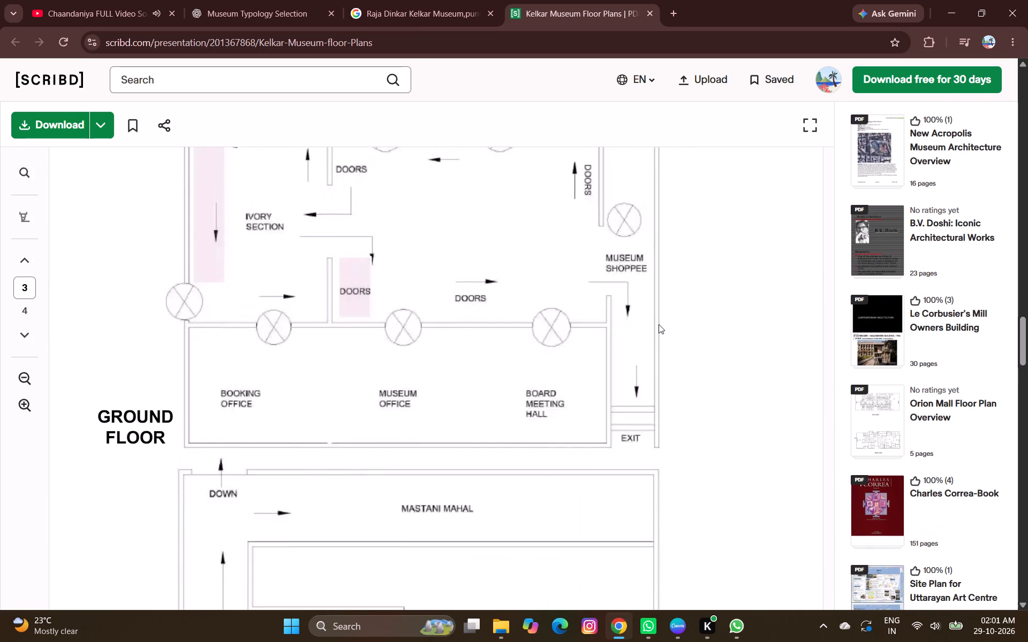
scroll(659, 324, down, 13)
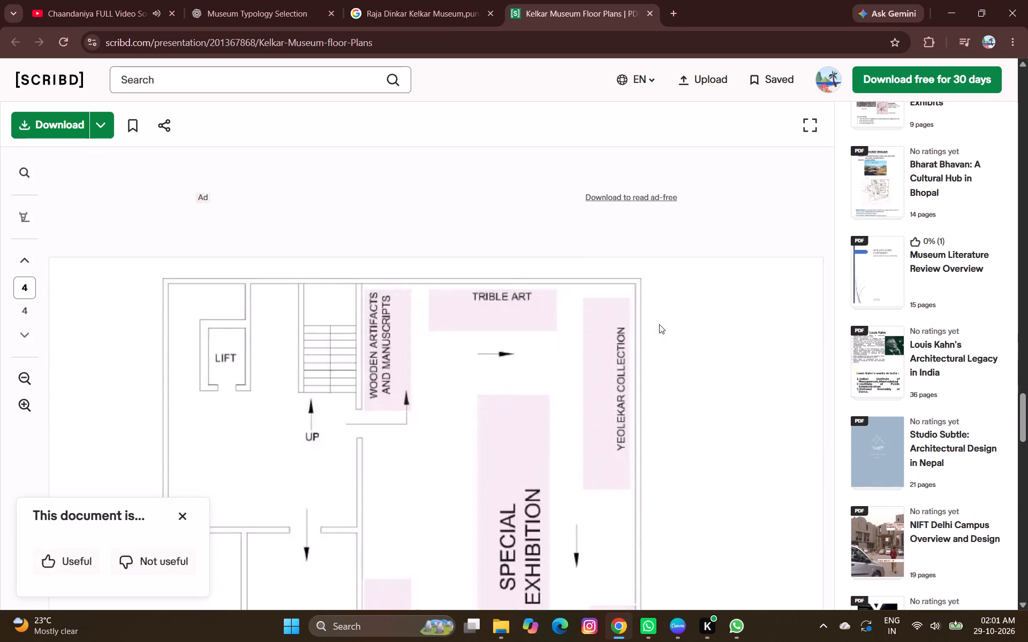
scroll(659, 324, up, 10)
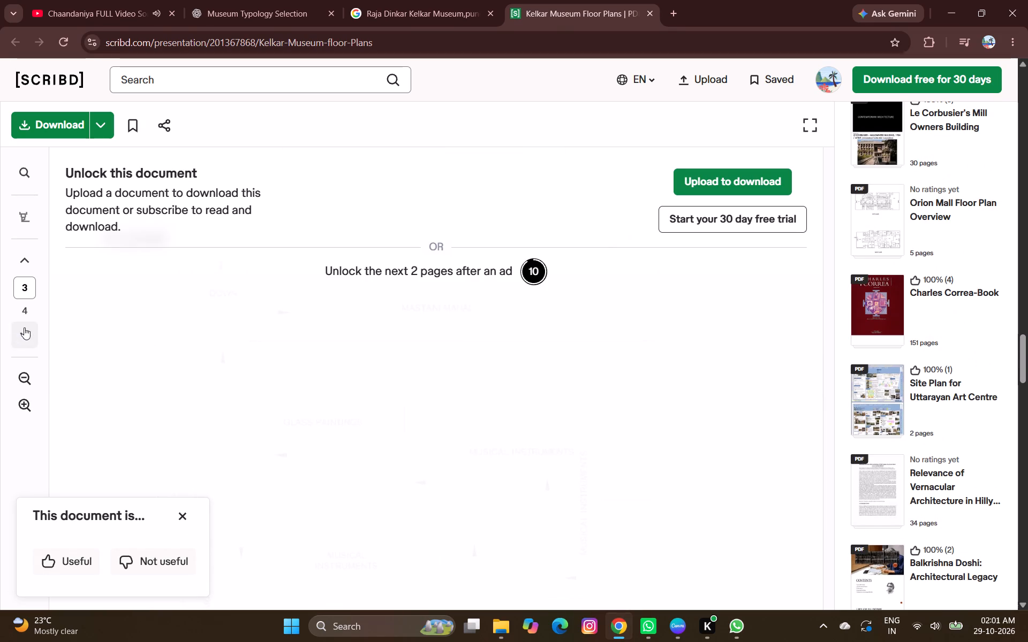
click(18, 331)
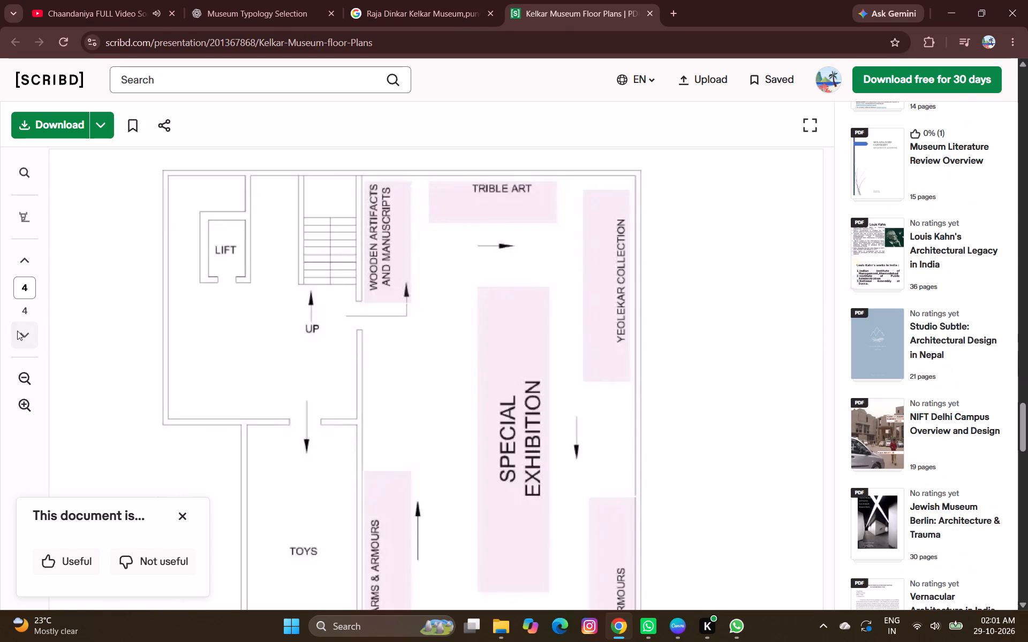
ctrl+scroll(430, 329, down, 4)
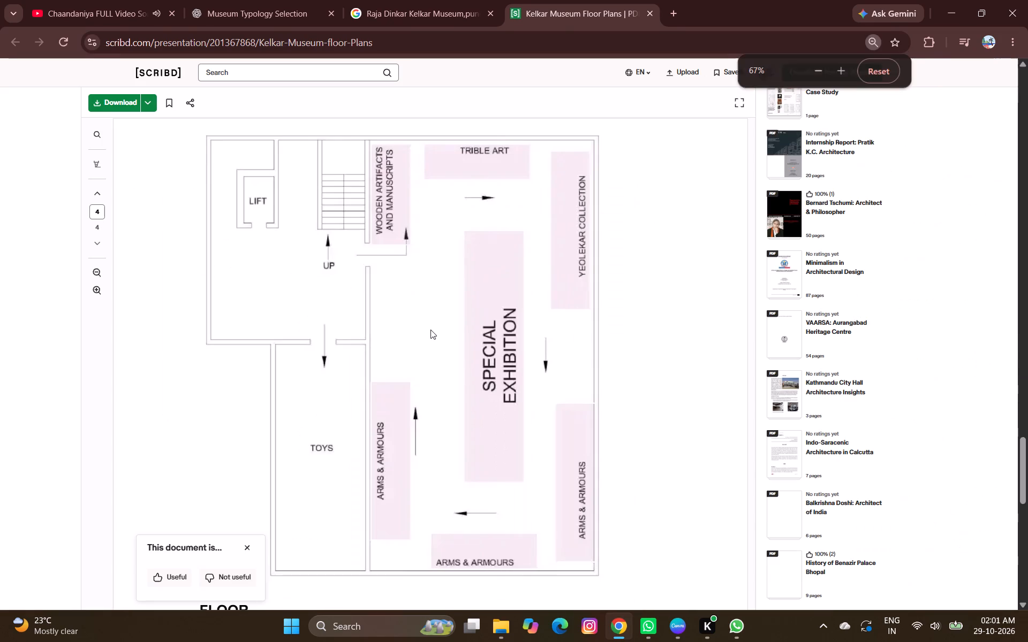
Skip the ad on page 4 to unlock its floor plans.
scroll(430, 330, up, 6)
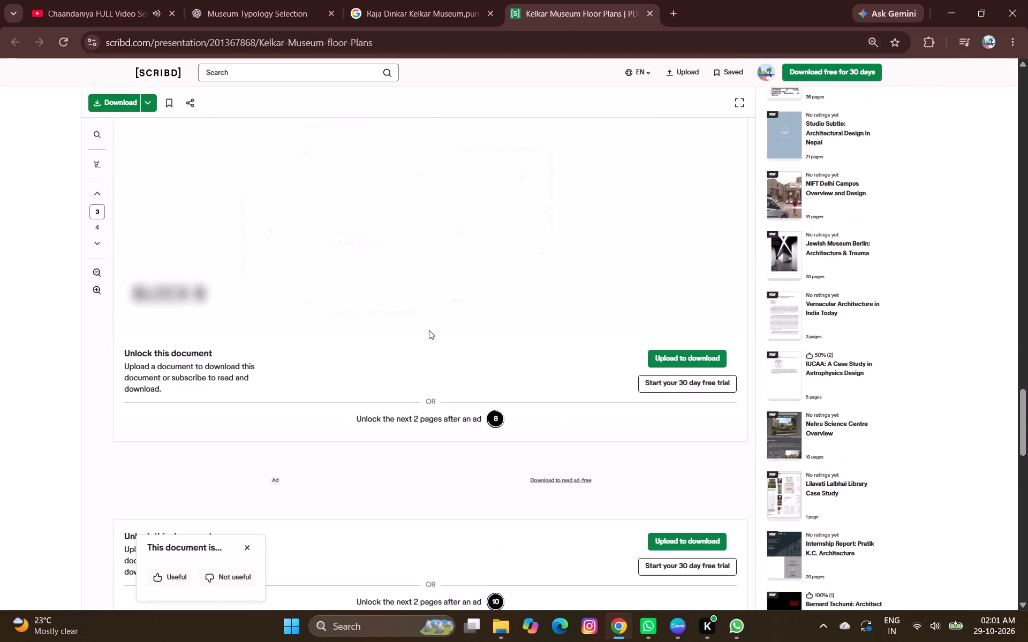
scroll(428, 331, down, 15)
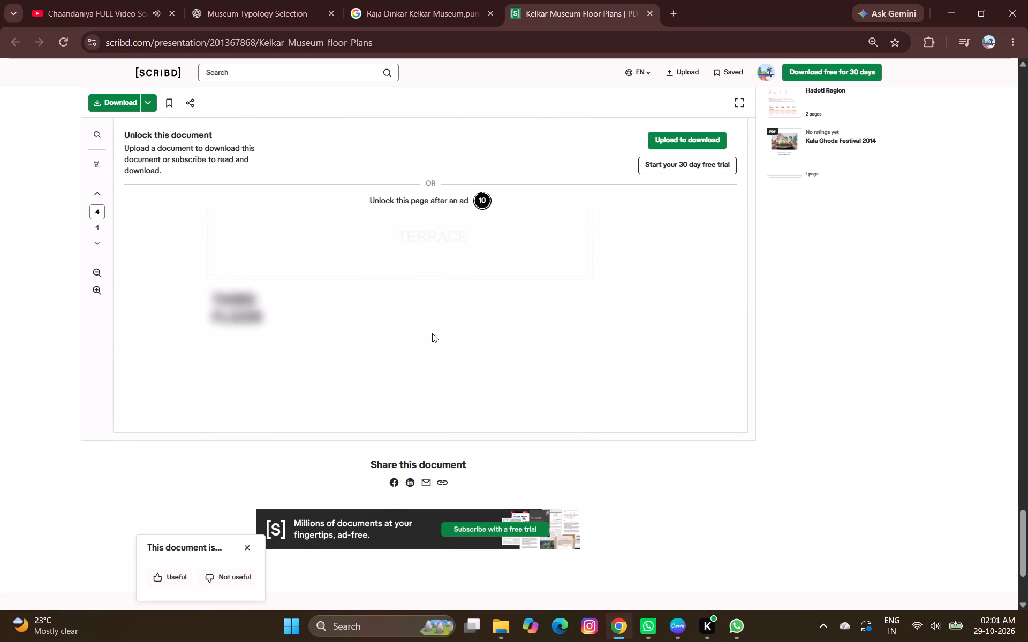
scroll(432, 333, up, 4)
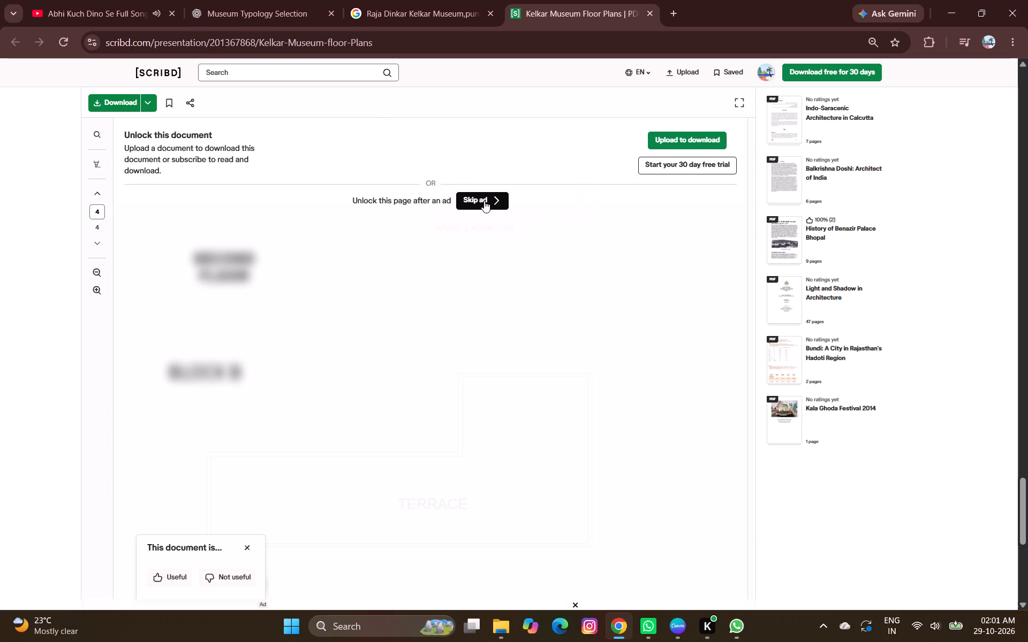
click(483, 201)
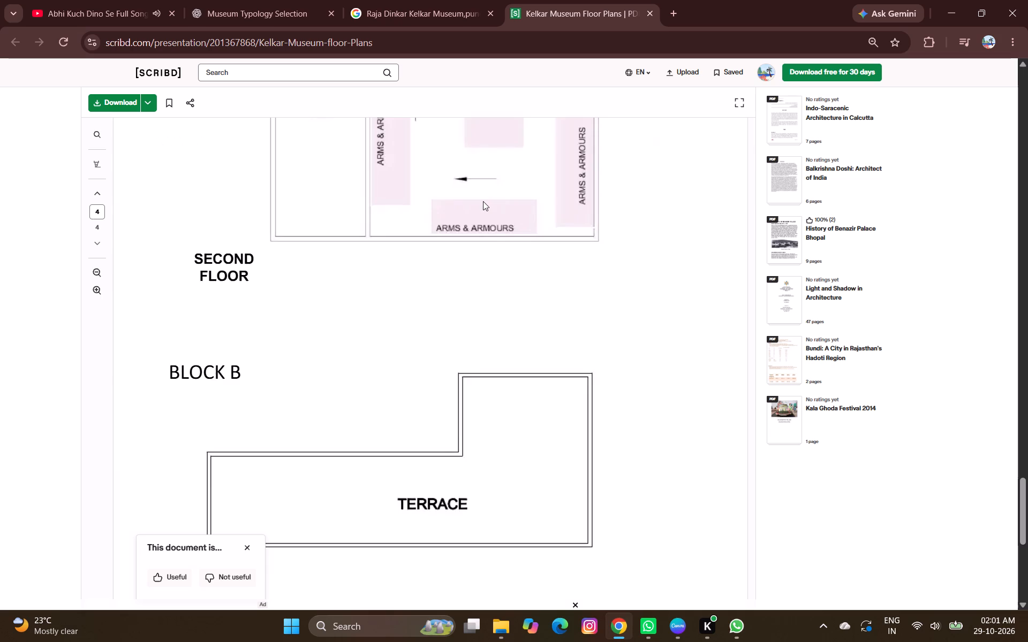
Go back through the document's pages and examine the Block A ground floor and first floor plans on page 1.
scroll(495, 294, up, 13)
scroll(495, 294, down, 2)
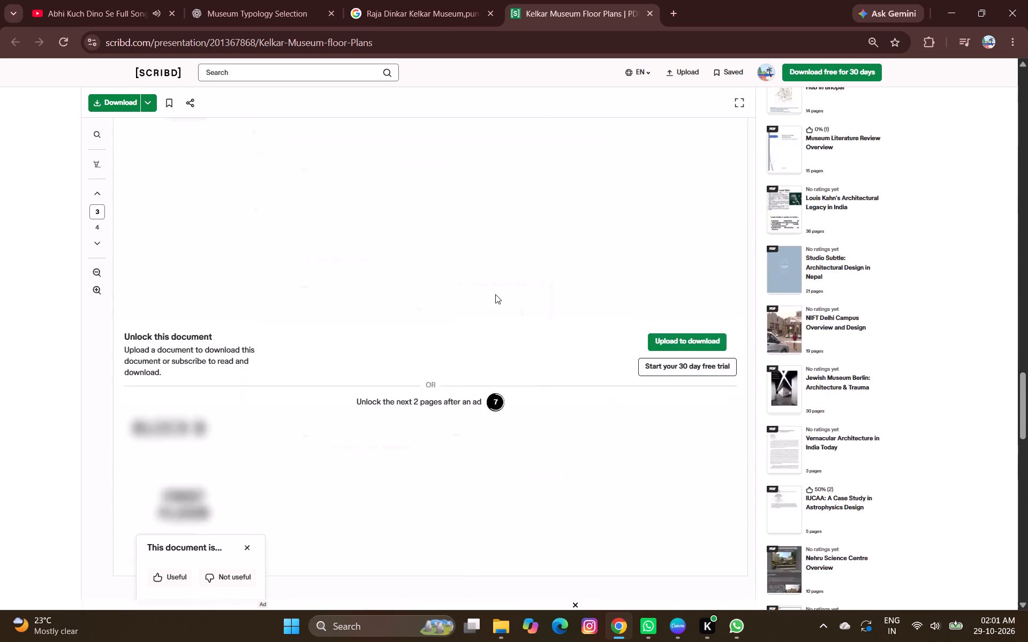
scroll(495, 294, down, 8)
scroll(494, 294, up, 18)
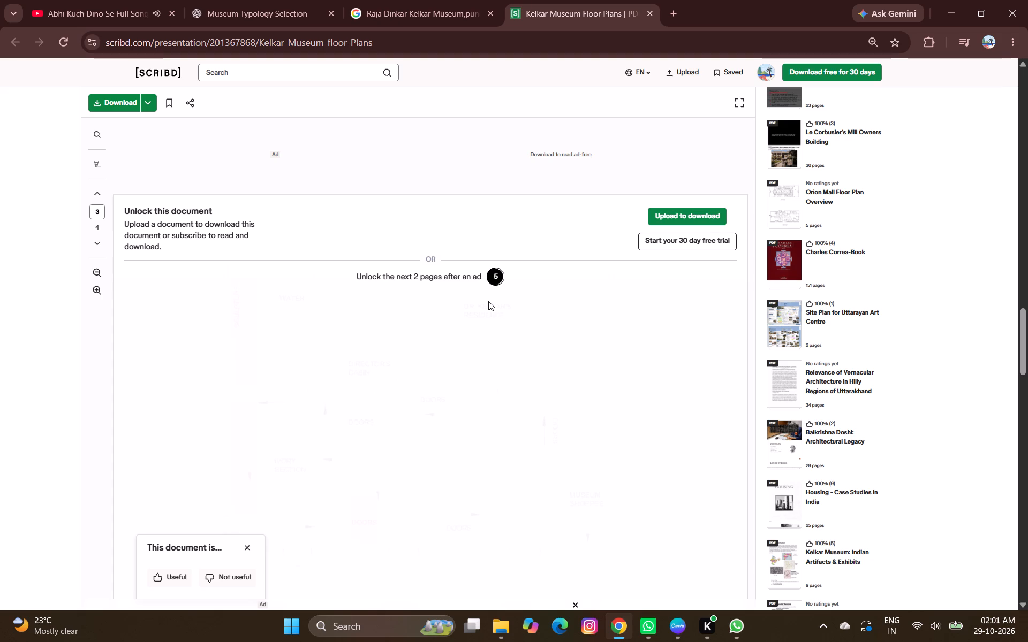
scroll(488, 301, up, 6)
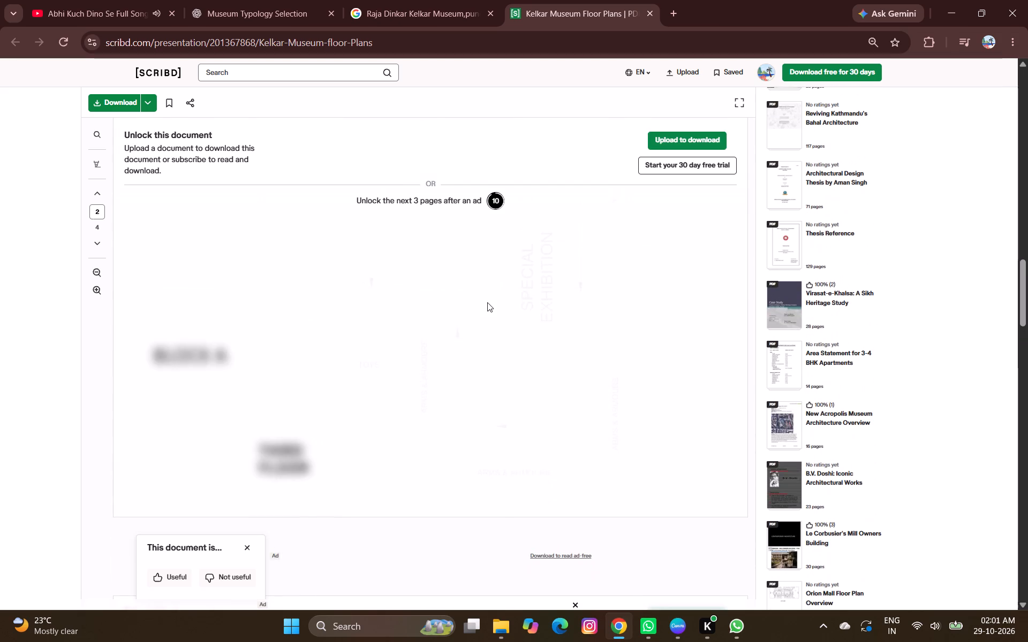
scroll(487, 302, up, 13)
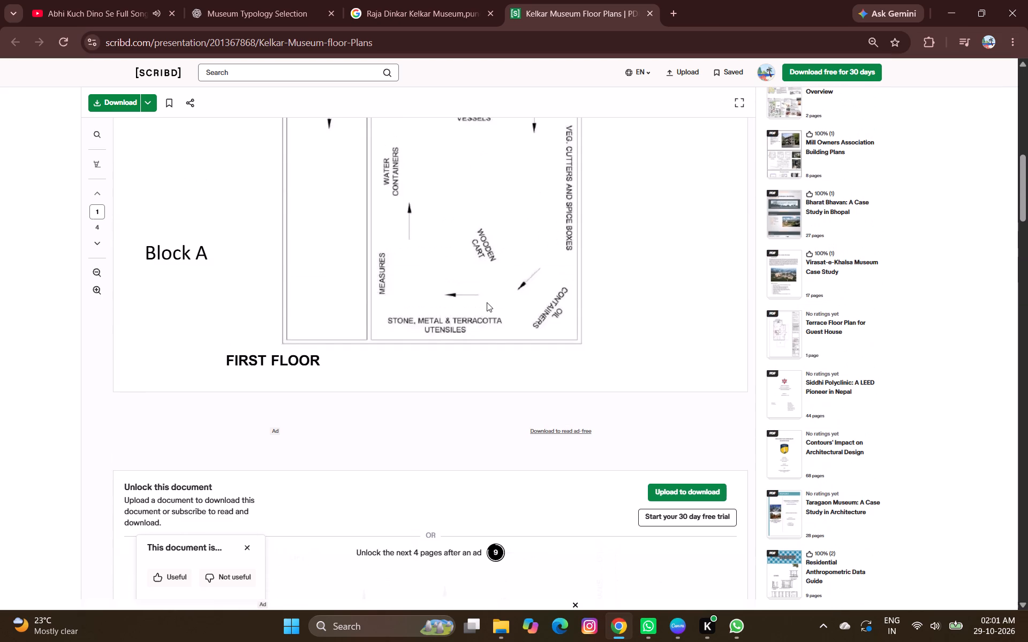
scroll(487, 302, up, 4)
scroll(487, 308, down, 2)
scroll(487, 309, up, 2)
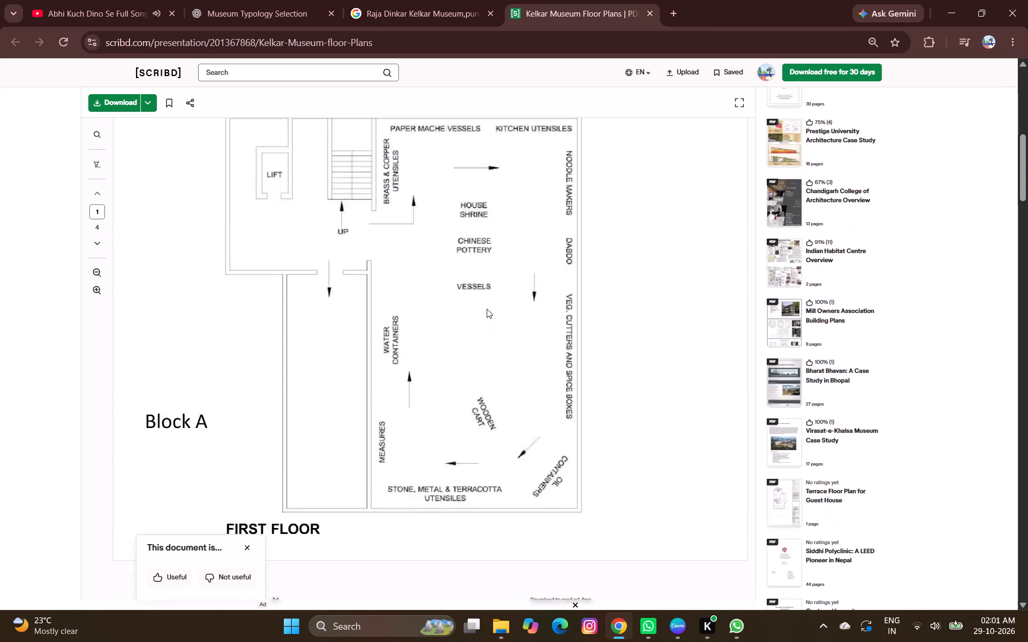
scroll(487, 309, up, 8)
scroll(487, 309, down, 5)
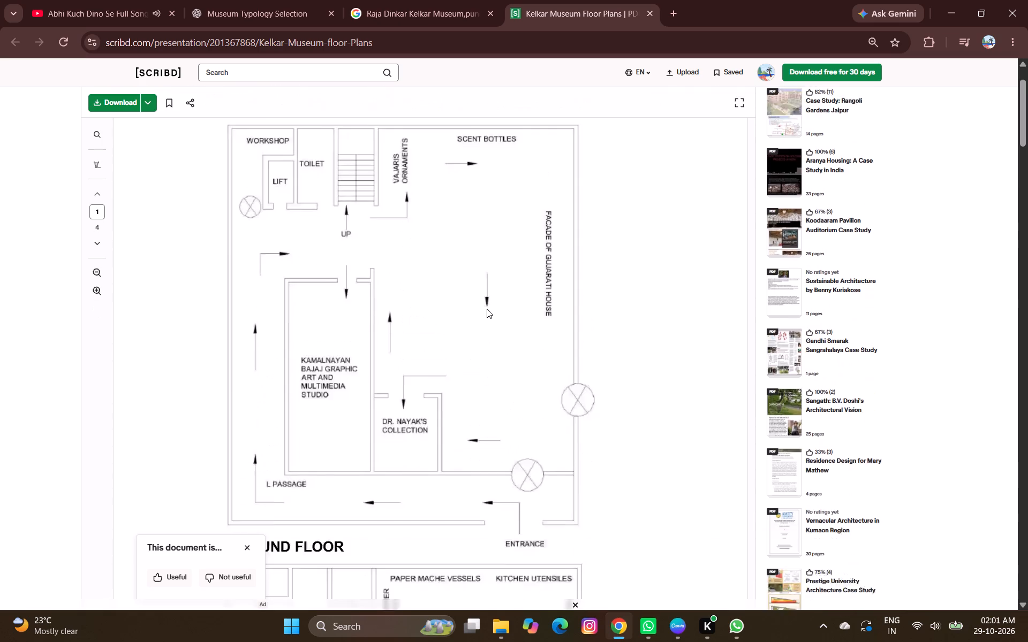
scroll(487, 309, down, 4)
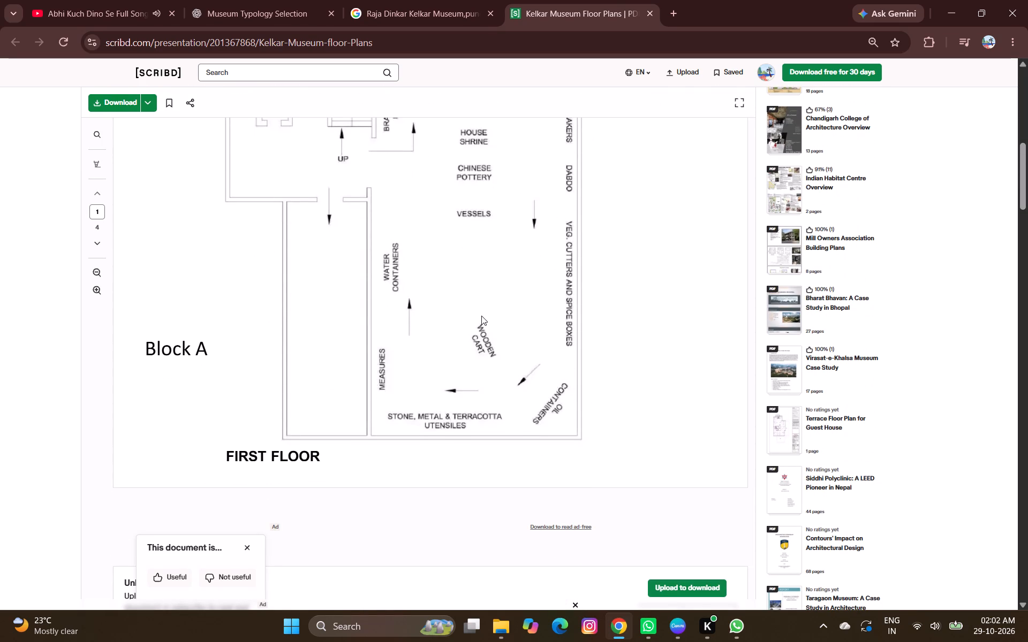
scroll(476, 317, down, 11)
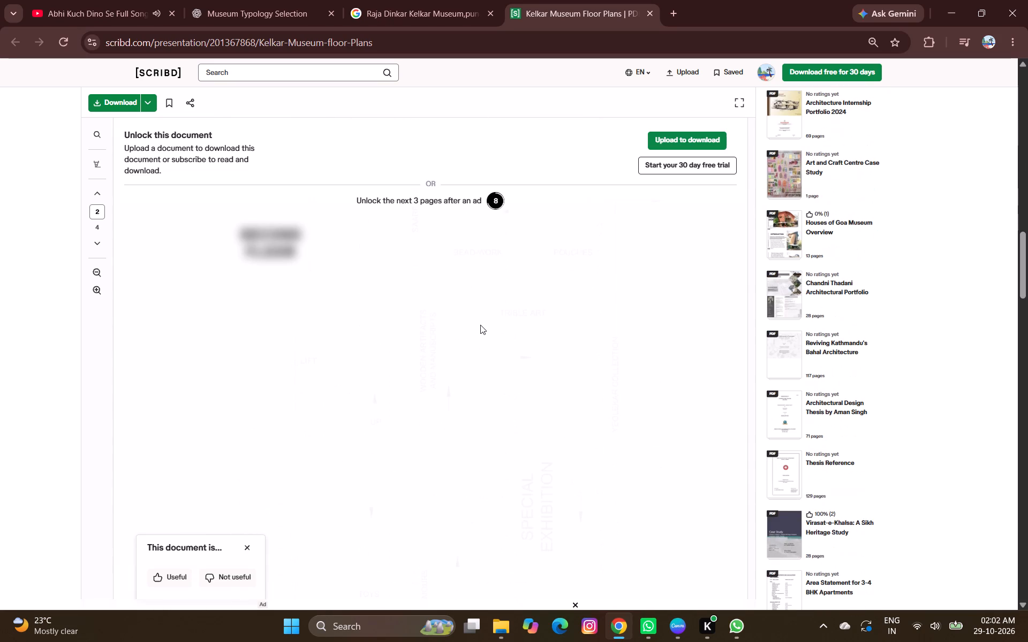
Capture a screen snip of page 1 containing both the Block A ground floor and first floor plans.
scroll(480, 325, up, 13)
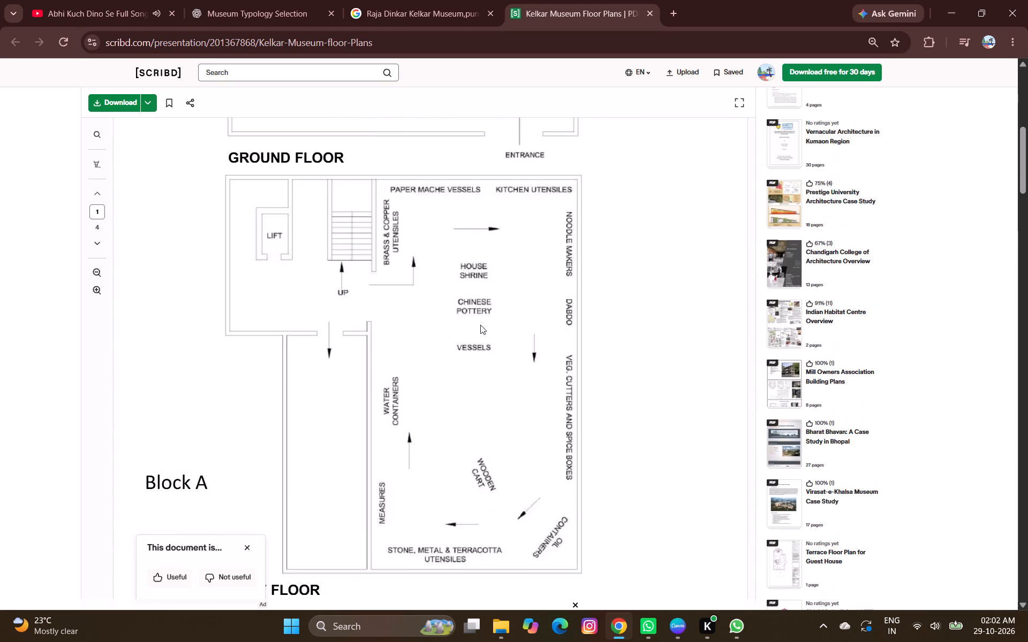
scroll(481, 325, up, 5)
ctrl+scroll(487, 334, down, 4)
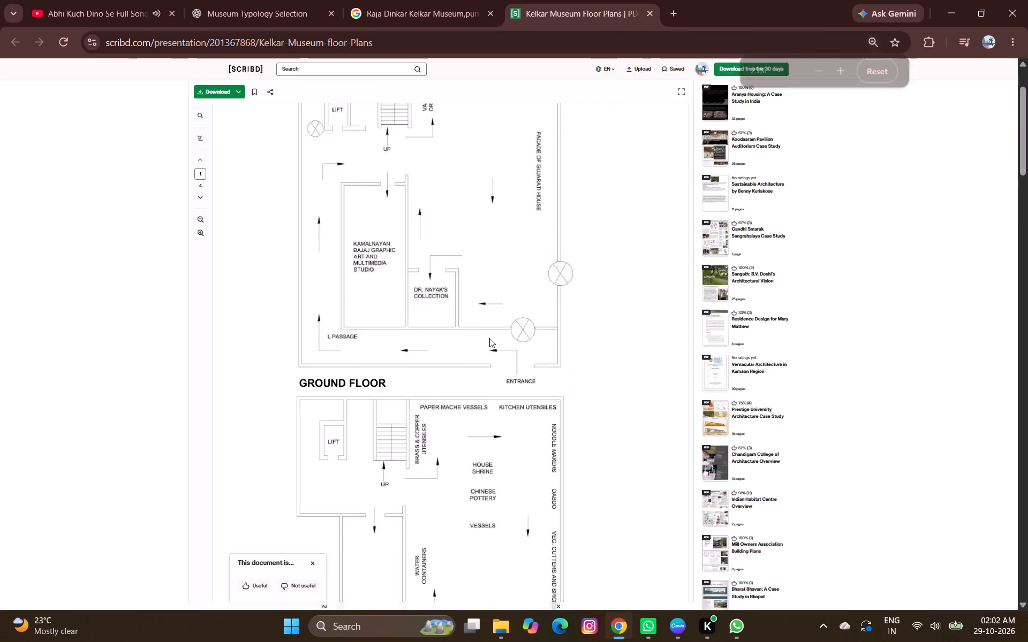
scroll(490, 338, up, 3)
key(Print)
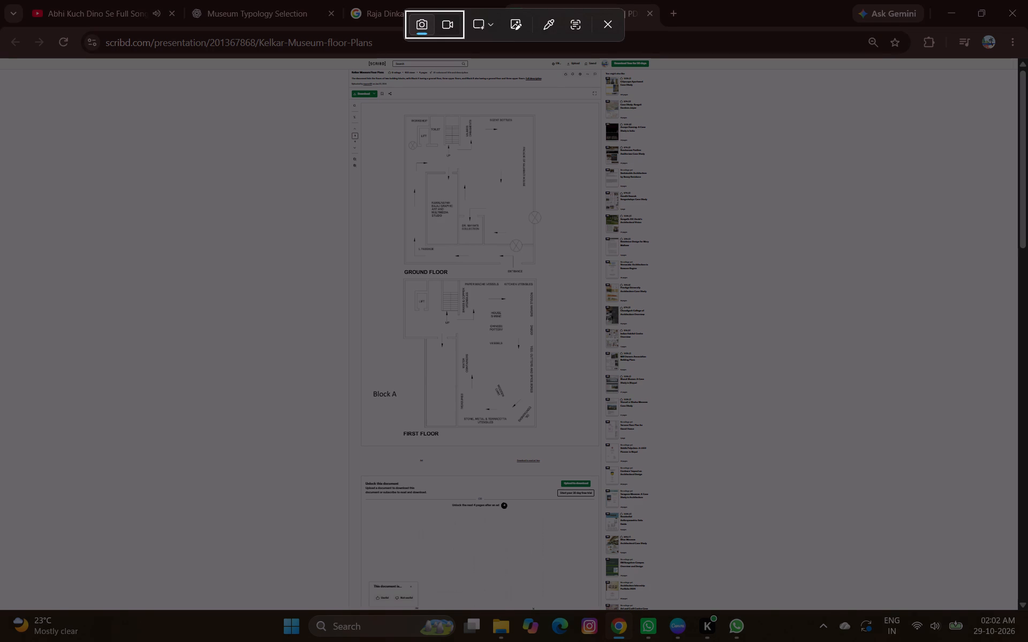
drag(392, 109, 600, 443)
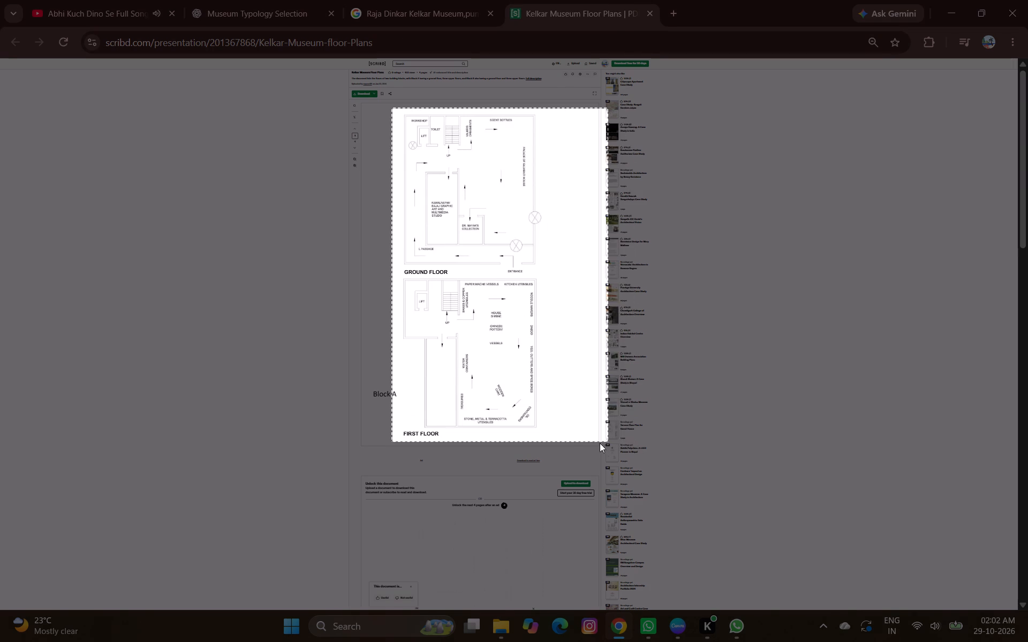
drag(600, 443, 583, 441)
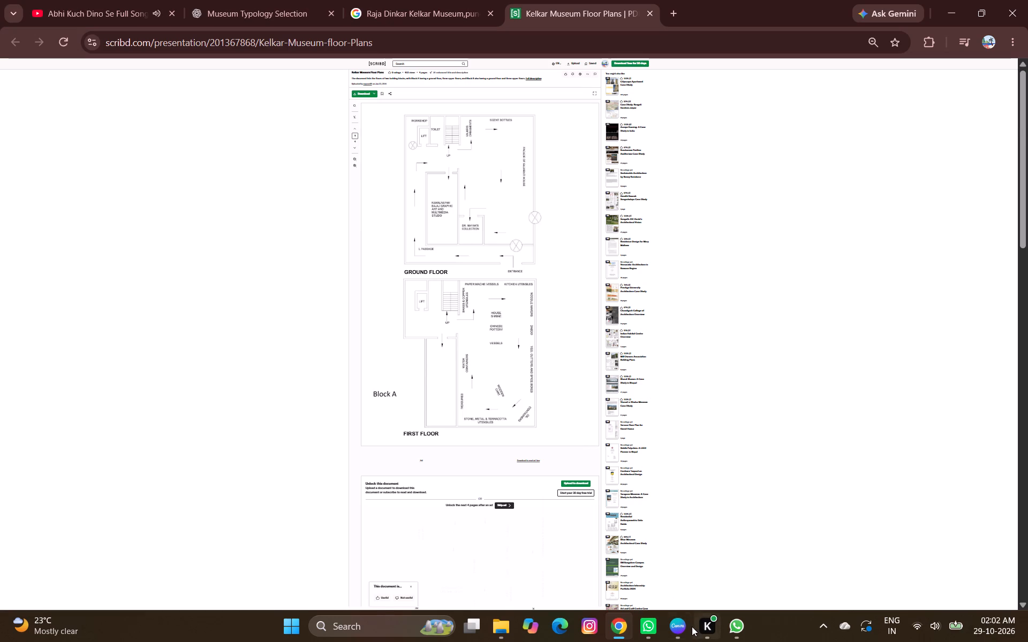
Switch to Canva and paste the captured floor plans onto page 22 as an image.
click(688, 626)
key(ctrl+v)
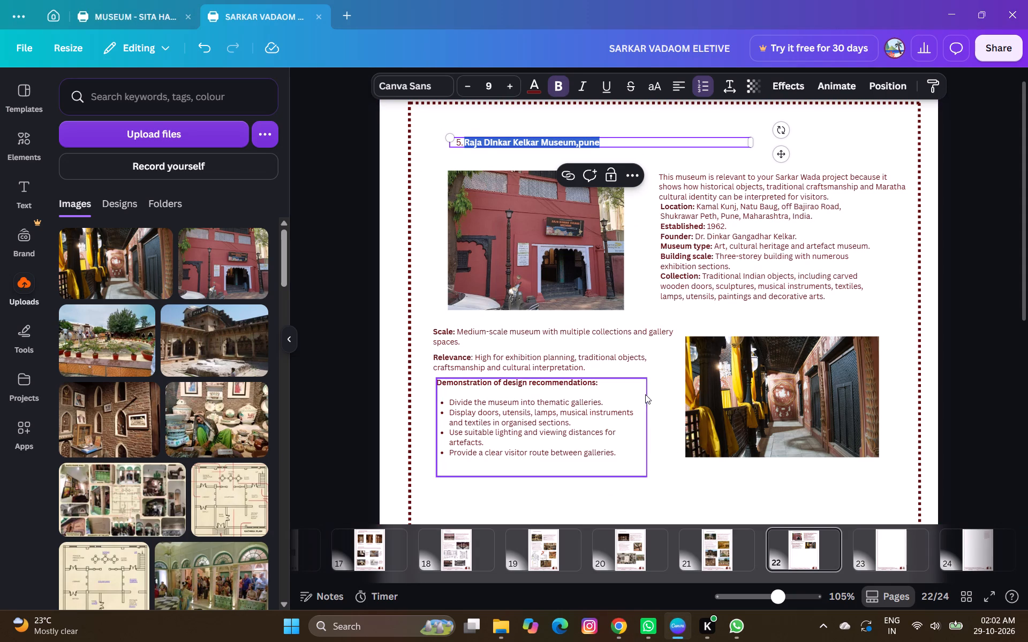
scroll(649, 398, down, 7)
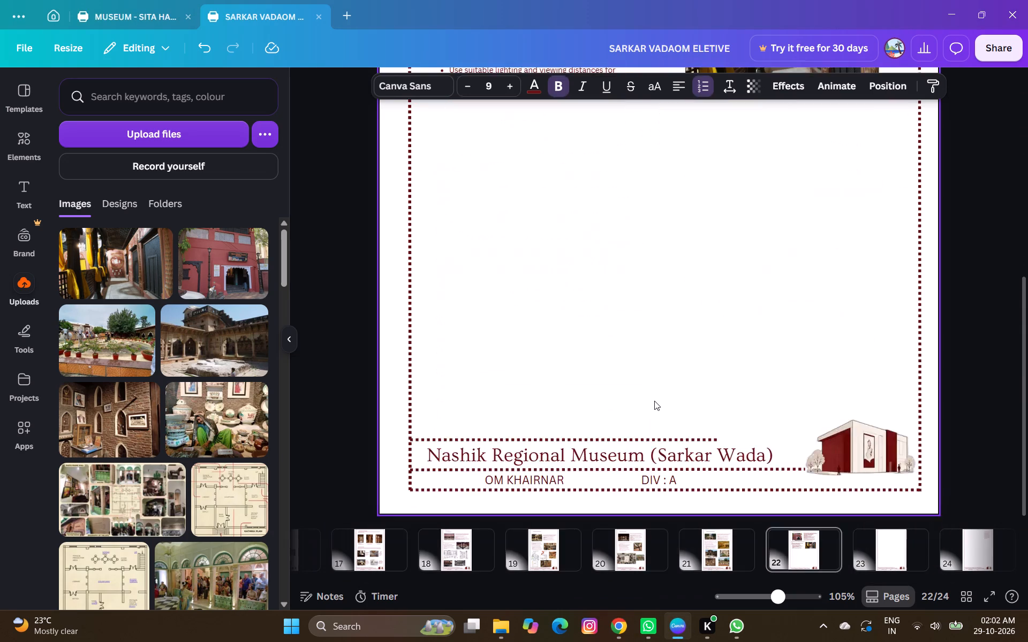
scroll(654, 401, up, 6)
key(Escape)
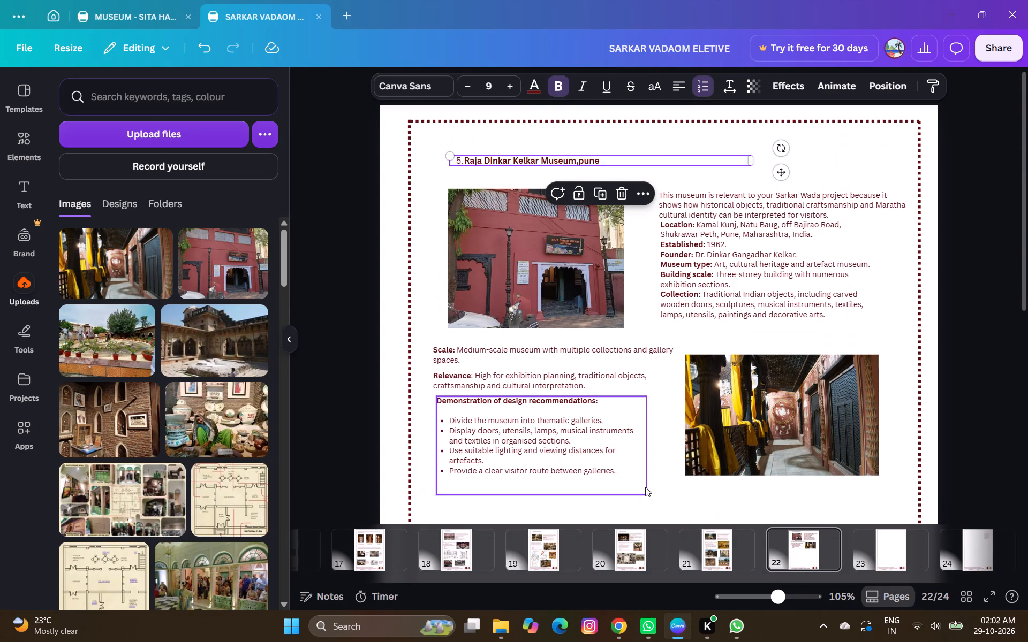
key(ctrl+v)
scroll(649, 433, down, 5)
click(812, 372)
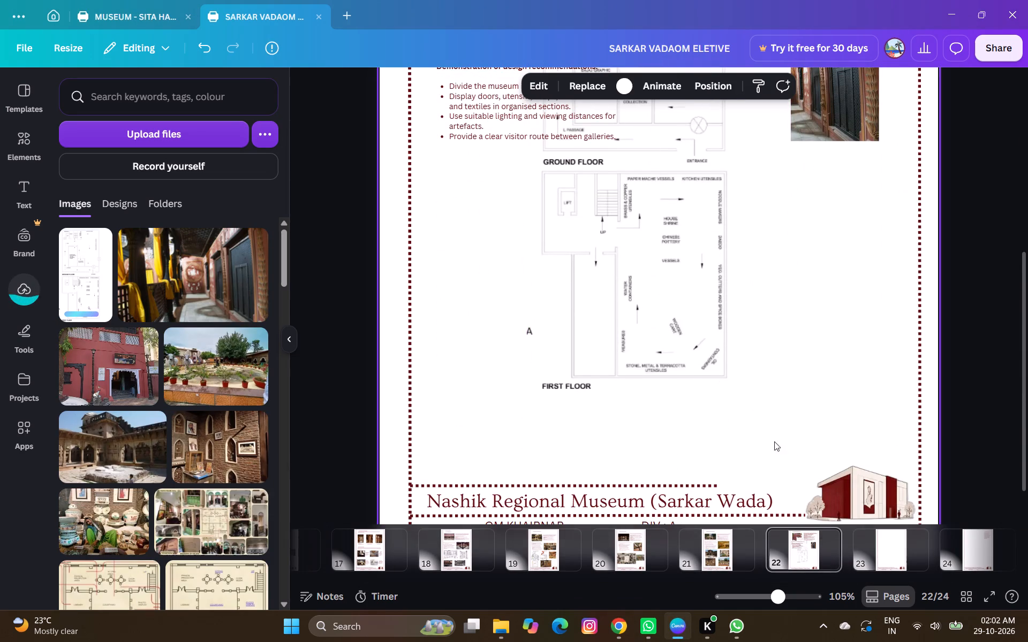
Crop the floor plan image slightly along its bottom and left edges, cutting off the stray letter of the Block A label.
ctrl+scroll(748, 427, down, 4)
click(642, 360)
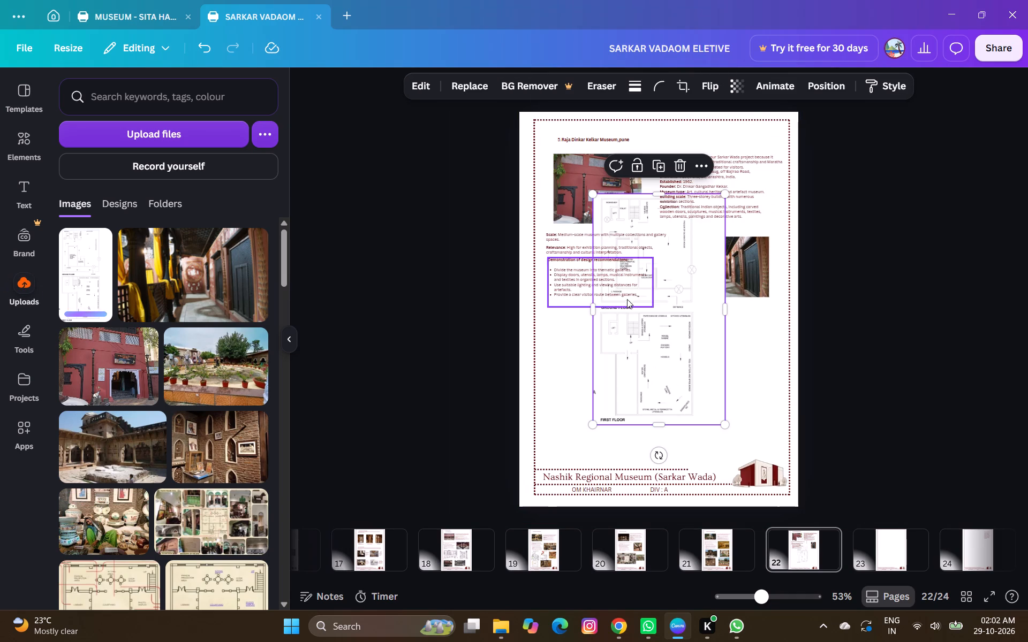
drag(650, 422, 651, 415)
drag(595, 308, 600, 308)
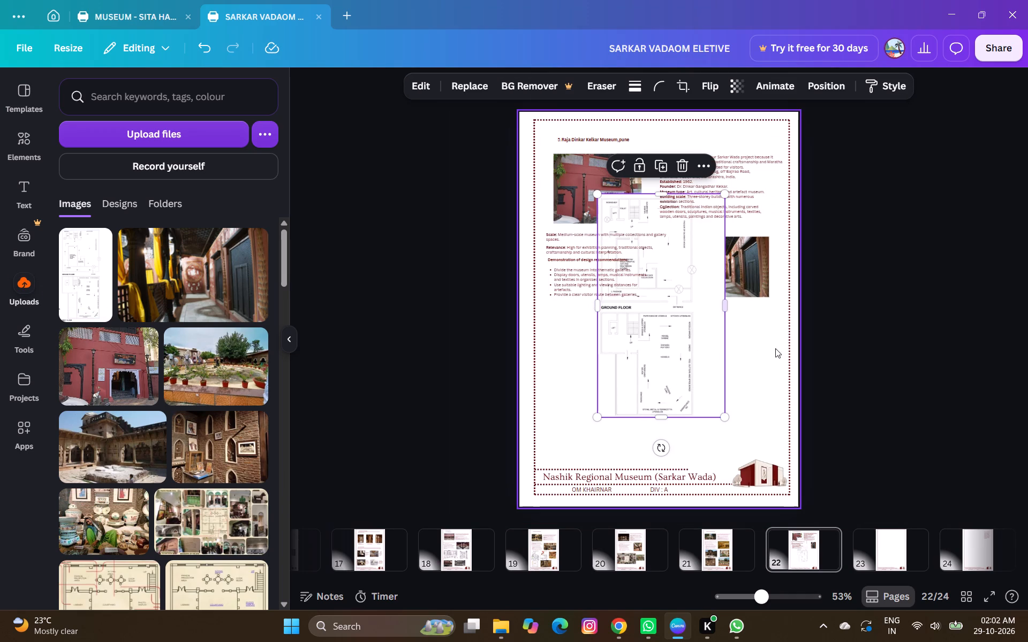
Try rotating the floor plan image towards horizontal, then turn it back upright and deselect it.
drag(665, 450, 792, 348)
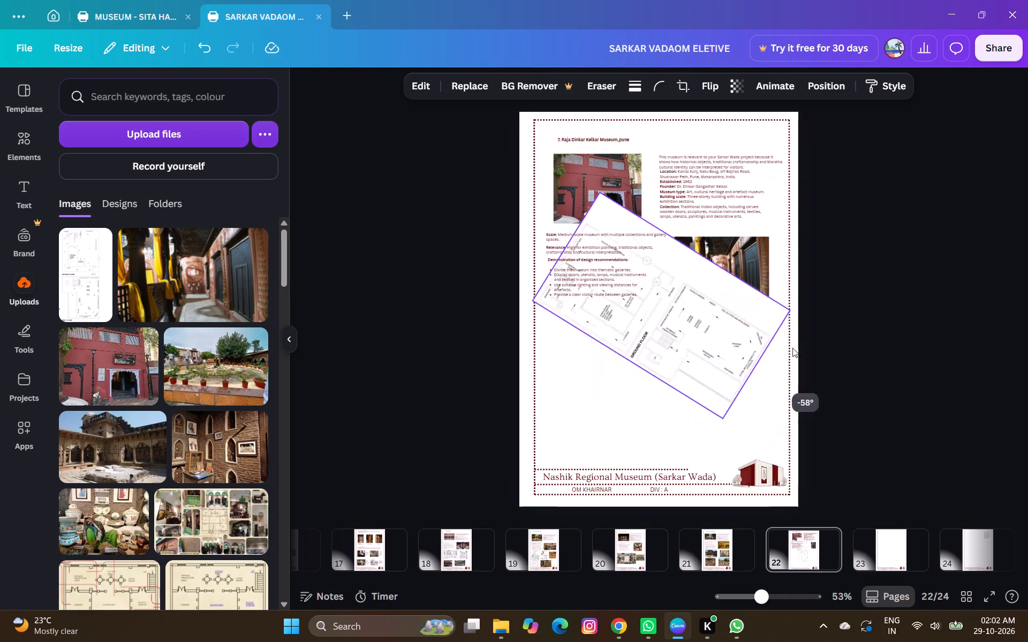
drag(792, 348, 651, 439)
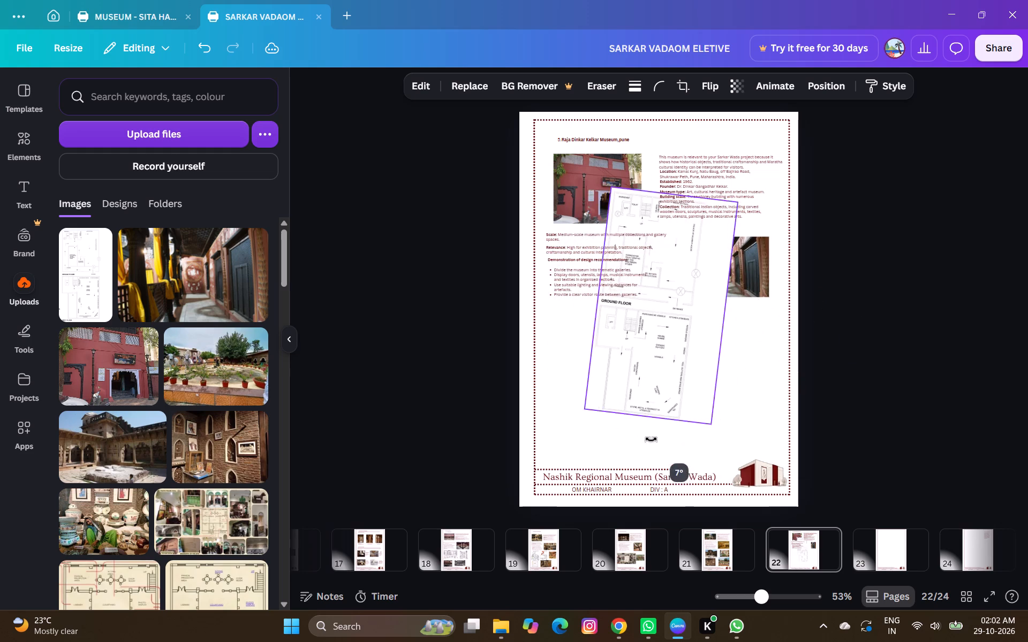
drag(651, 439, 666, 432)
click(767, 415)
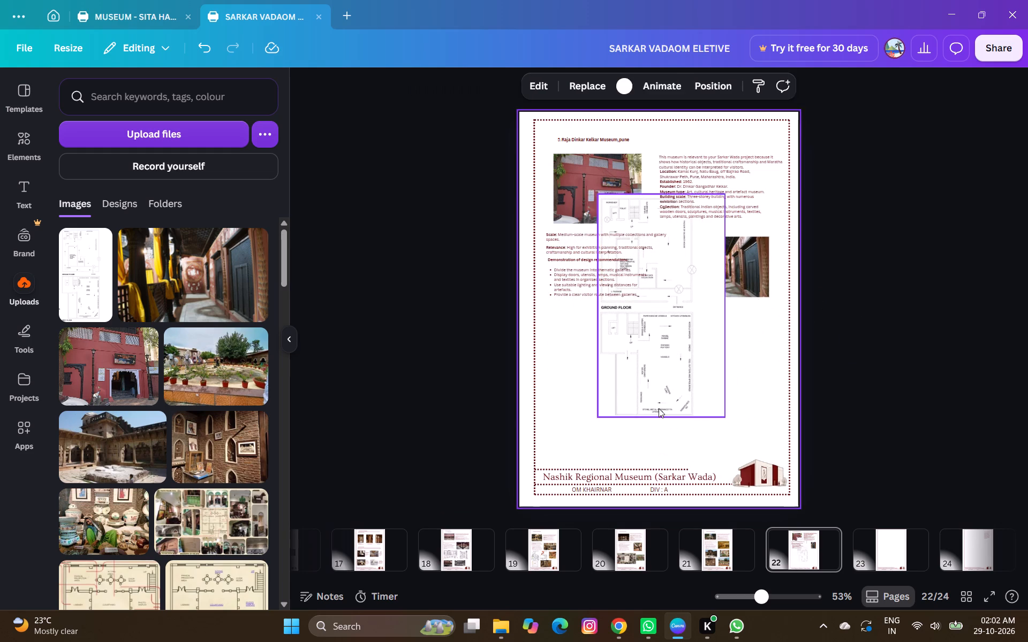
Extend the floor plan image's cropped bottom edge to include the FIRST FLOOR label again.
click(659, 408)
drag(661, 416, 663, 425)
click(697, 457)
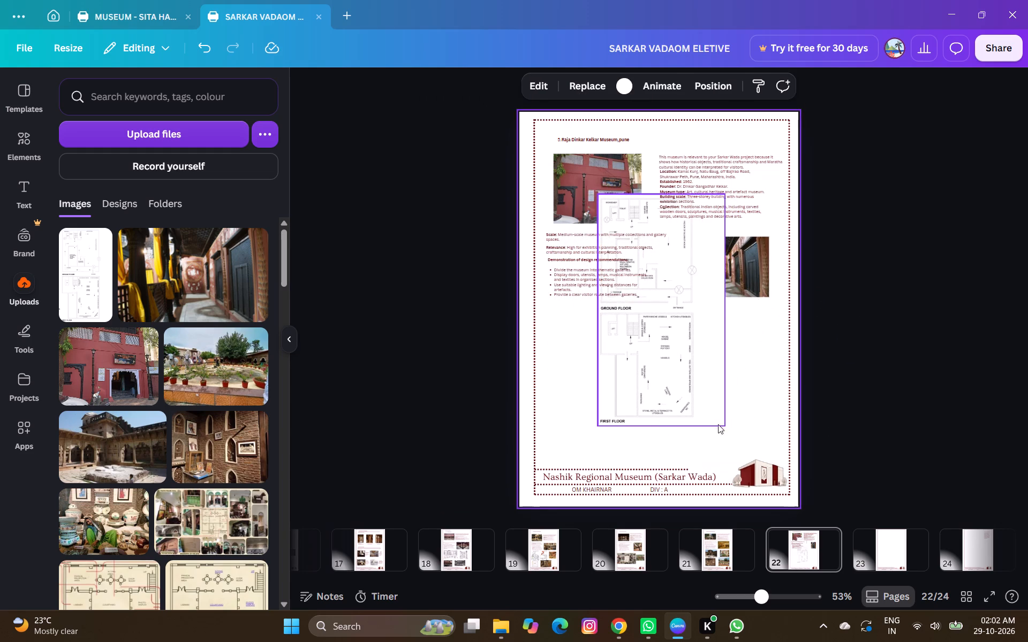
Shrink the floor plan image and place it on page 22 below the design recommendations, along the page's left margin.
click(725, 424)
click(710, 411)
drag(723, 425, 655, 314)
drag(654, 297, 603, 421)
drag(614, 434, 650, 453)
drag(607, 413, 606, 402)
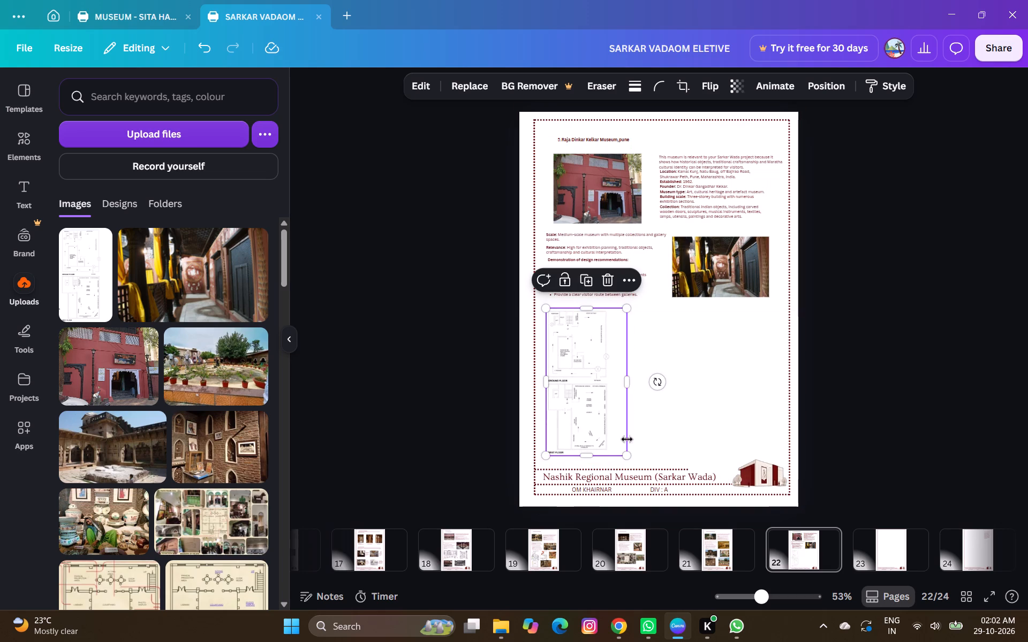
click(629, 458)
click(692, 423)
click(597, 411)
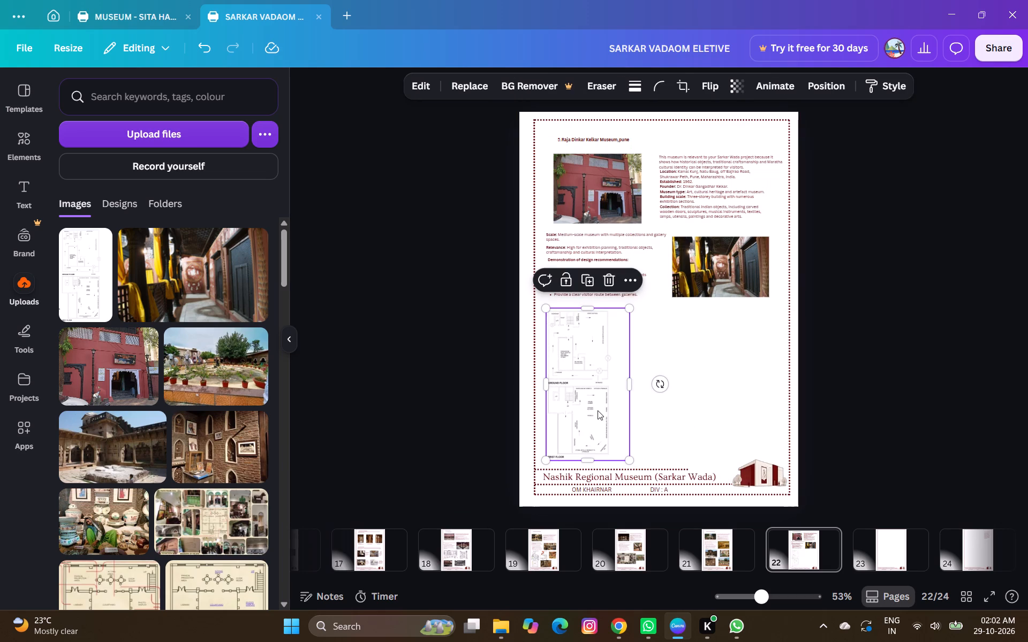
click(685, 411)
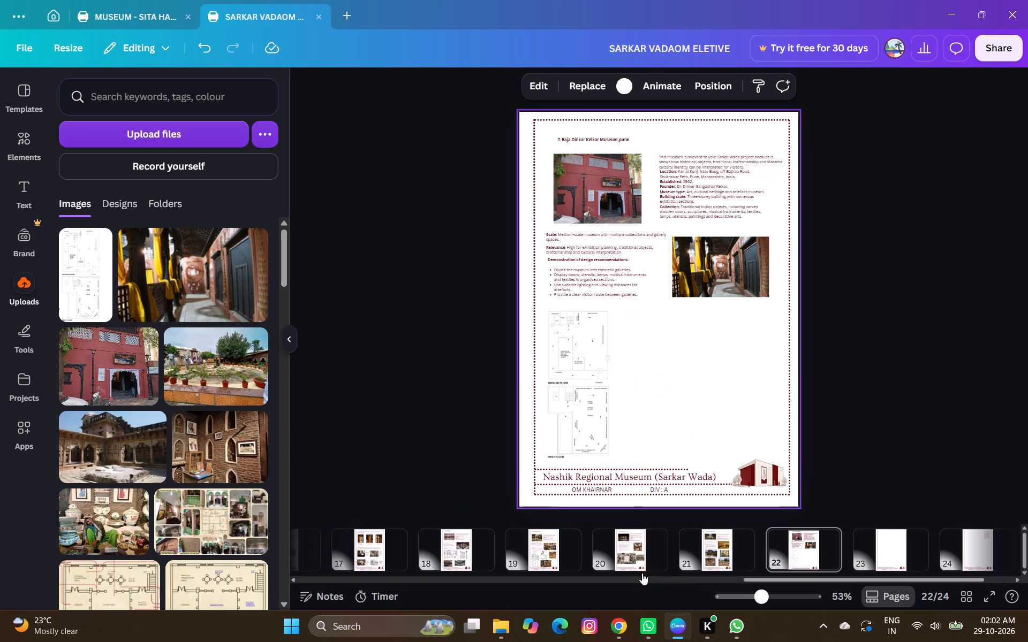
click(631, 626)
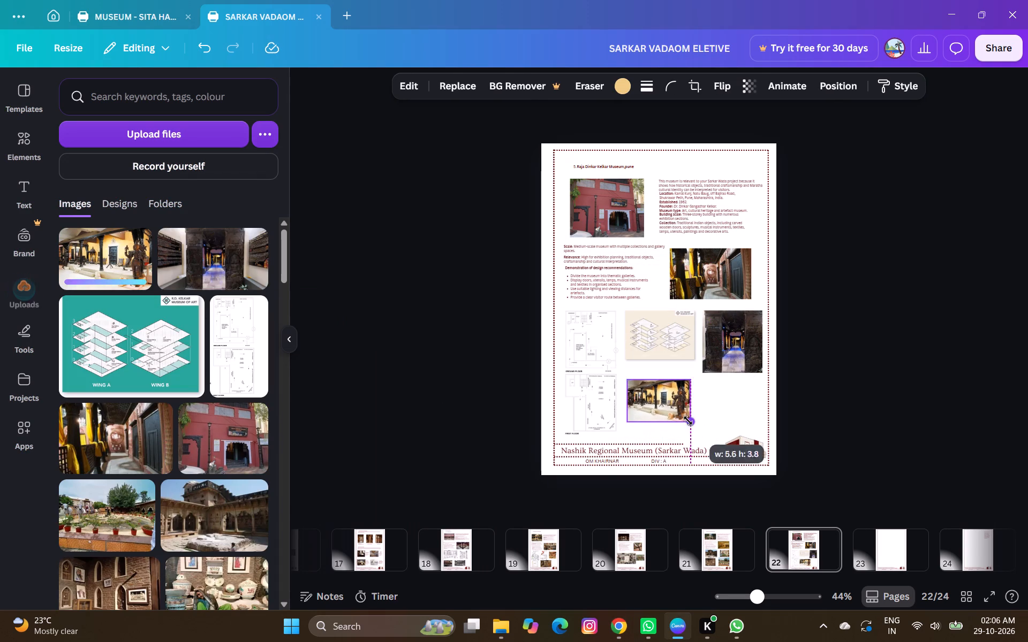
drag(661, 401, 656, 409)
click(691, 429)
click(671, 421)
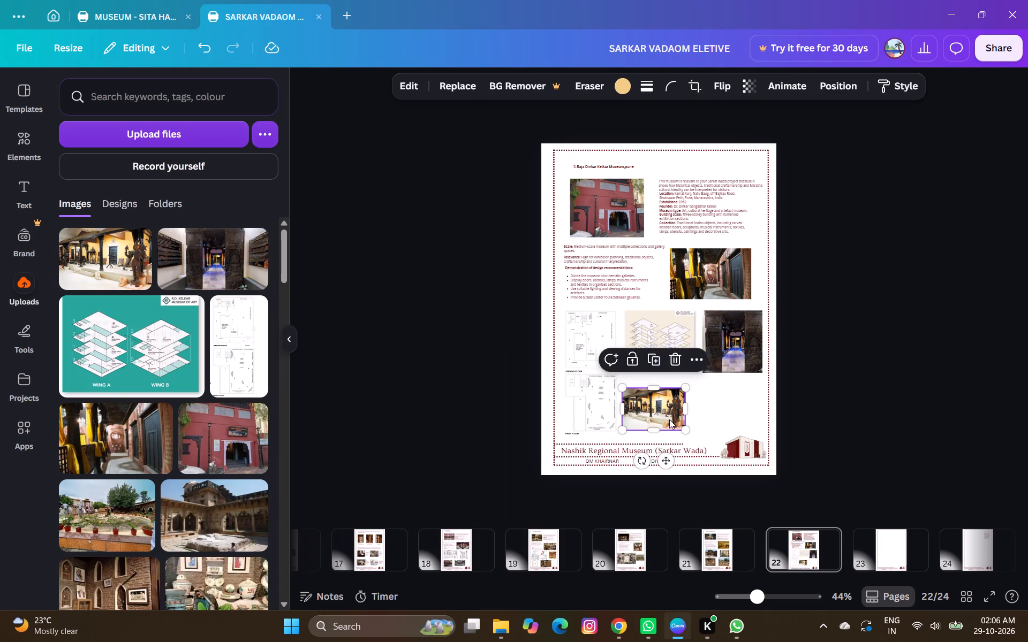
drag(663, 414, 666, 406)
drag(688, 426, 693, 429)
drag(642, 402, 716, 403)
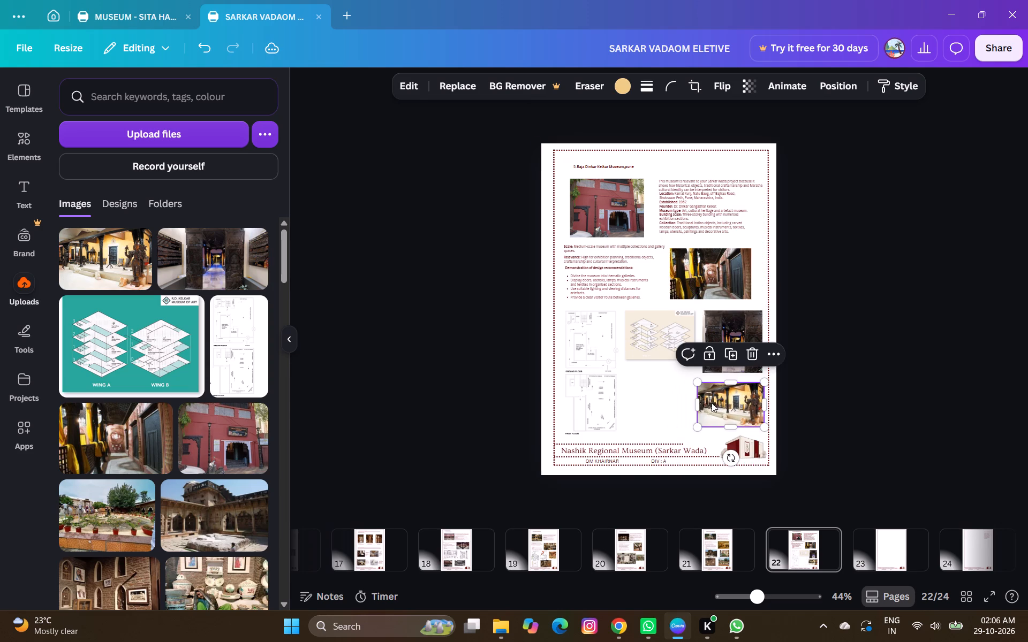
In Chrome, browse the museum photos to image 11 of 11 showing the glass display cases, and copy it.
key(alt+Tab)
click(988, 333)
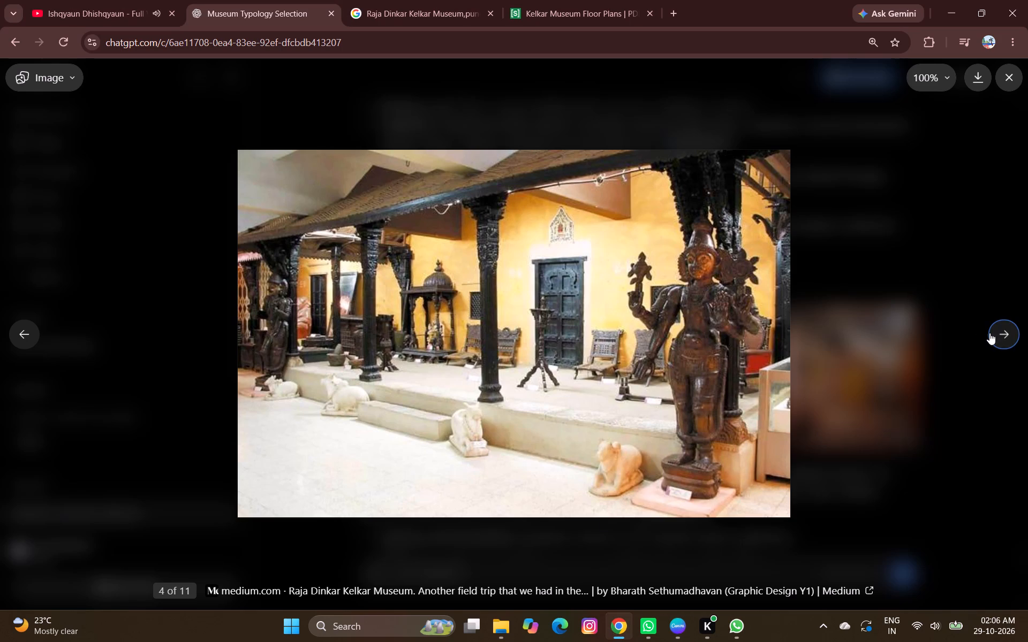
click(989, 333)
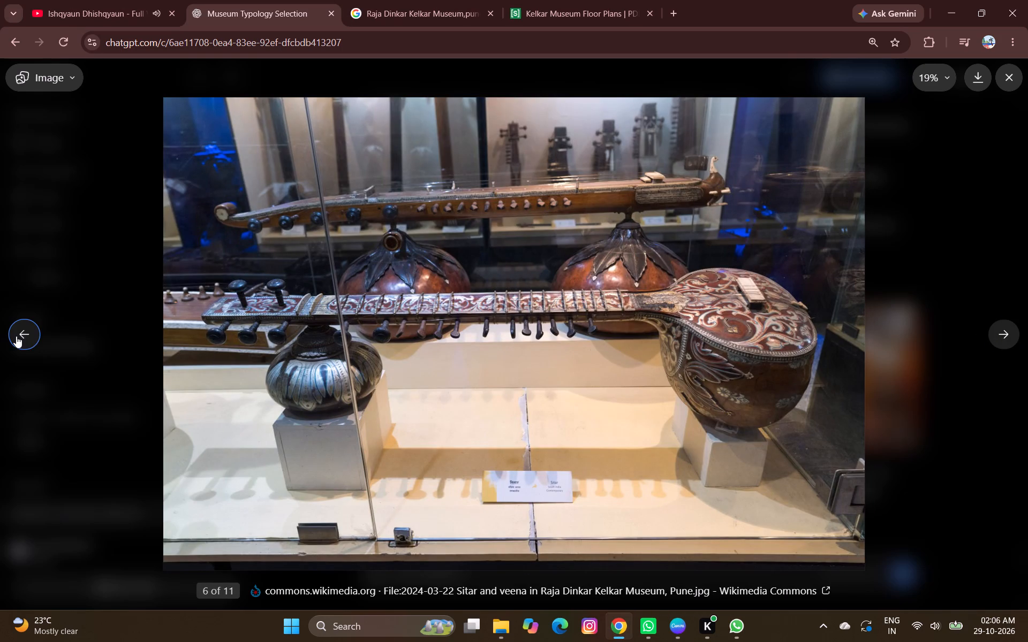
click(16, 336)
click(1008, 347)
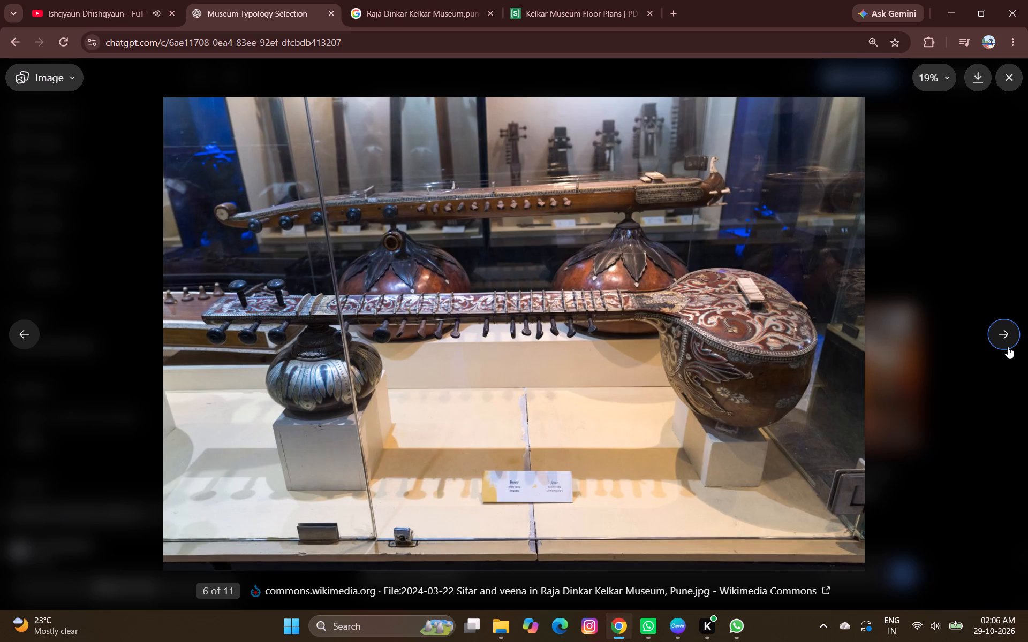
click(1008, 347)
click(1008, 347)
click(1007, 347)
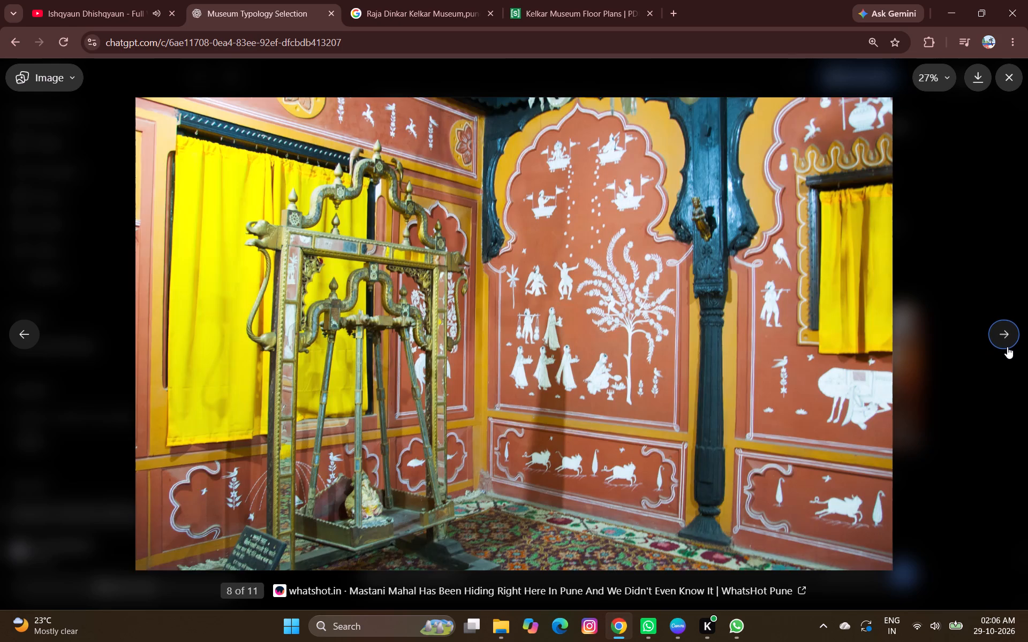
click(1007, 347)
click(1007, 347)
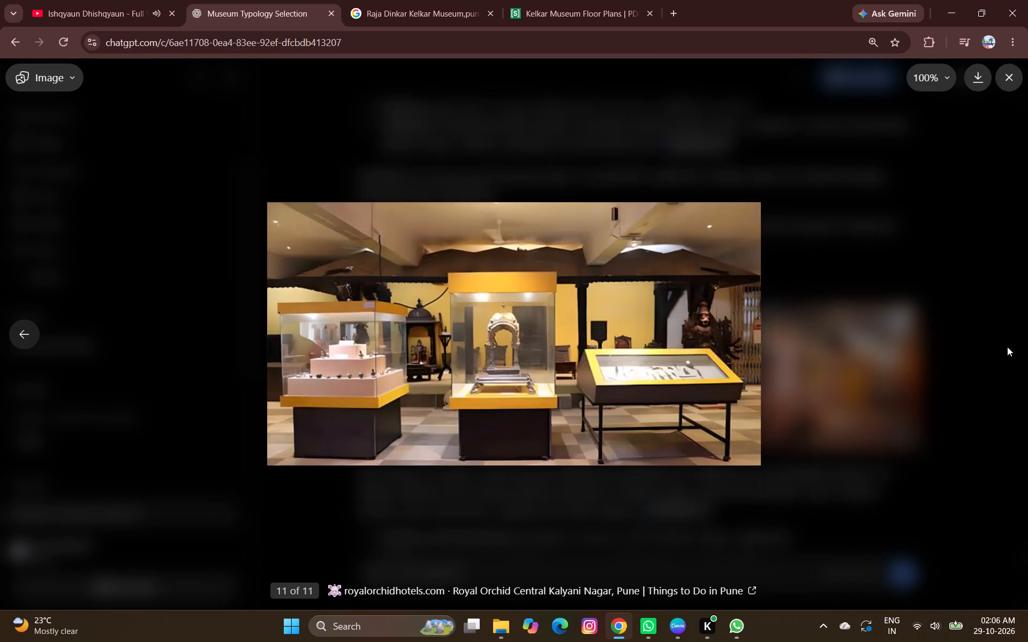
right_click(421, 331)
click(500, 389)
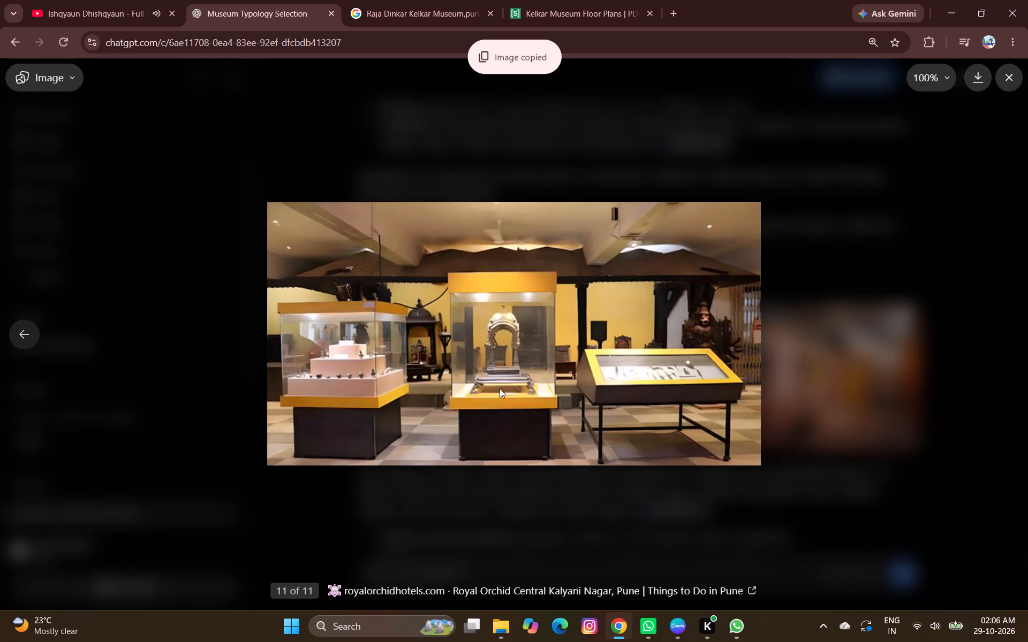
Switch to Canva, paste the display-case photo onto page 22, and fit it at reduced size below the wing map, beside the veranda photo.
key(alt+Tab)
key(ctrl+v)
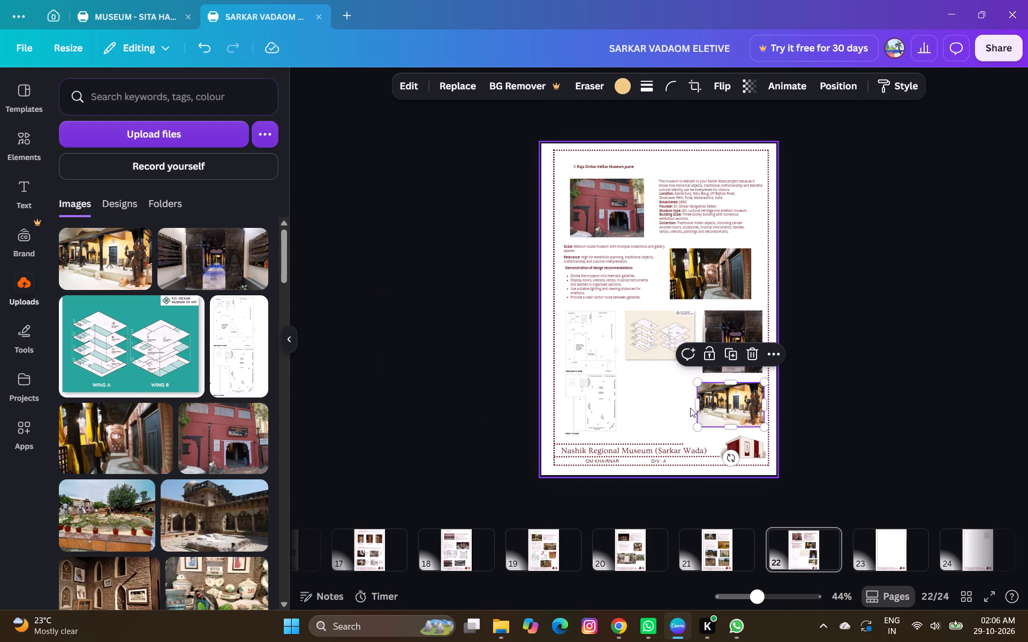
drag(724, 346, 661, 320)
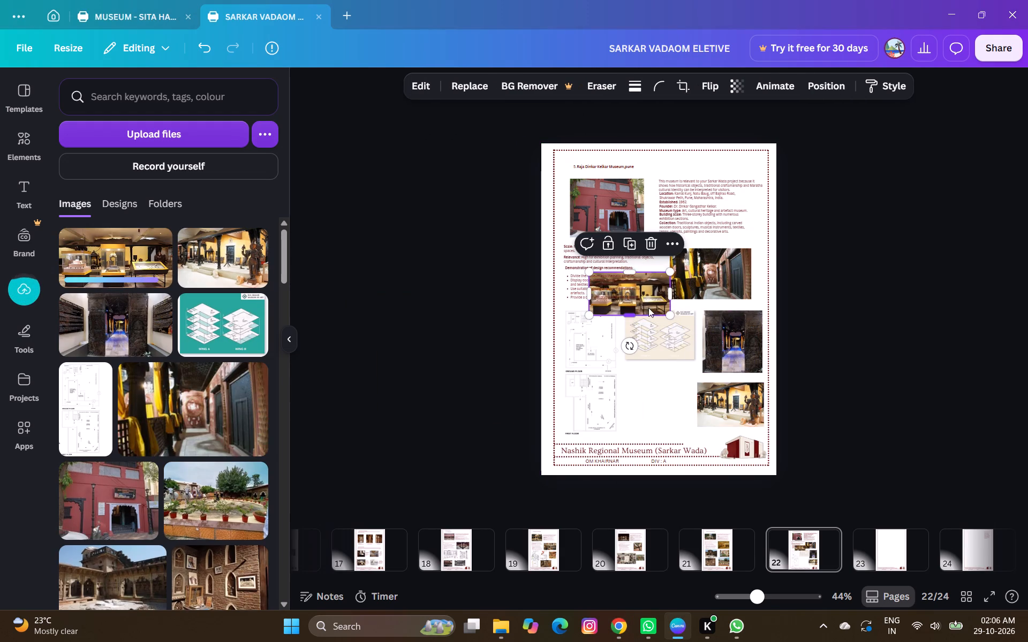
drag(651, 305, 679, 418)
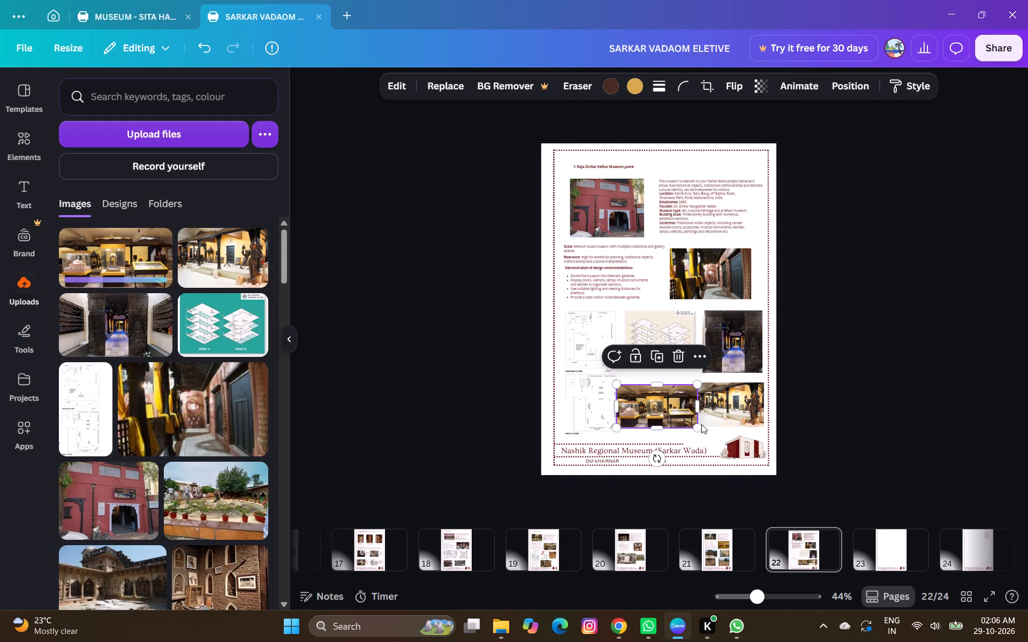
drag(696, 410, 681, 414)
click(609, 400)
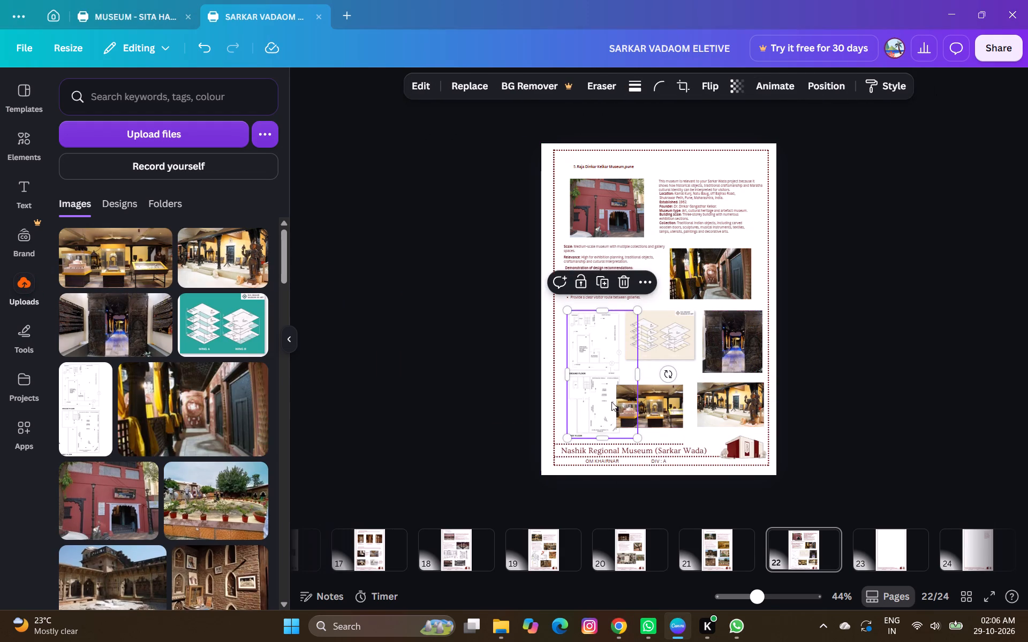
drag(602, 401, 596, 397)
click(660, 408)
drag(660, 408, 666, 401)
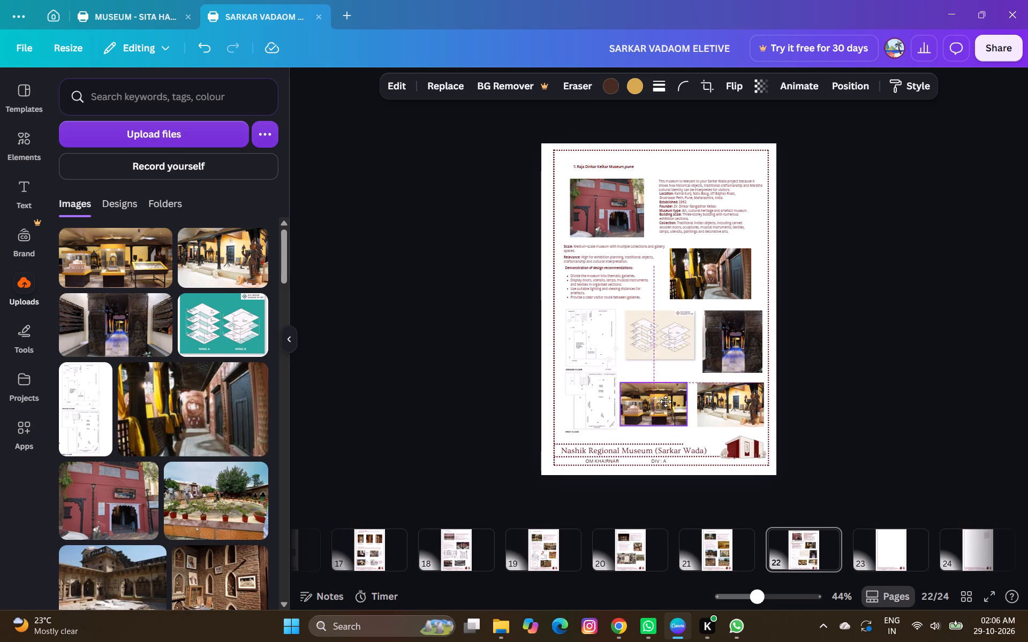
drag(666, 401, 667, 407)
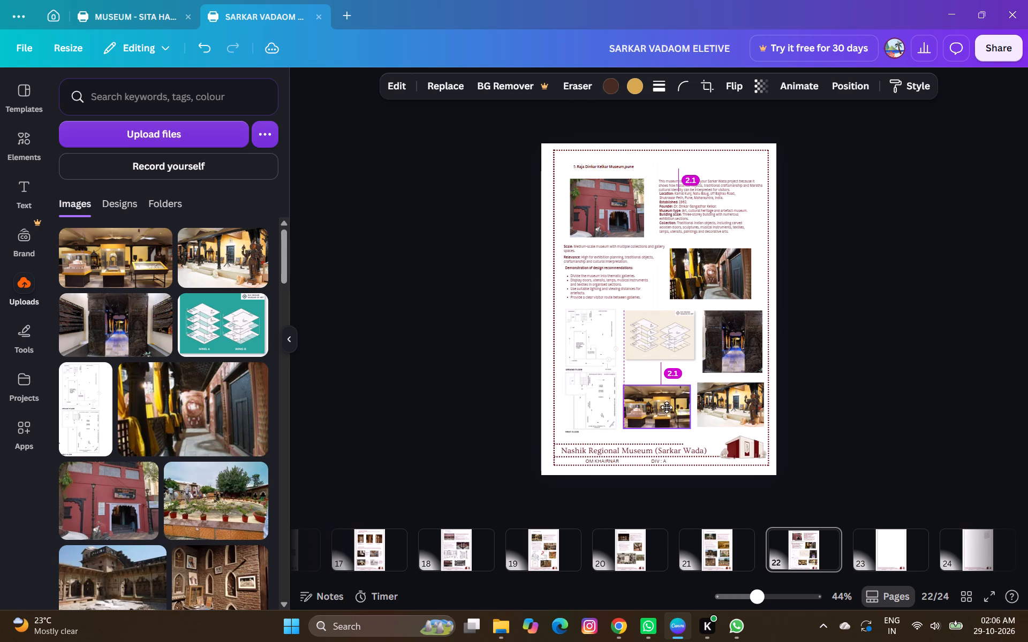
drag(667, 407, 667, 407)
click(837, 370)
Shift the wing map slightly down to balance its spacing above the display-case photo, and save the design.
click(646, 354)
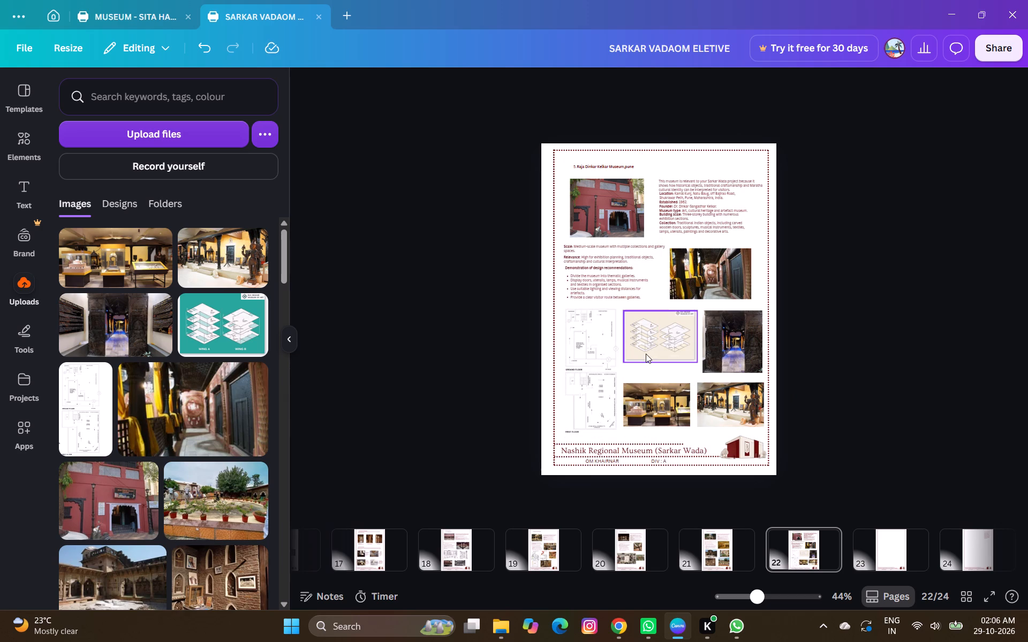
drag(661, 356, 664, 360)
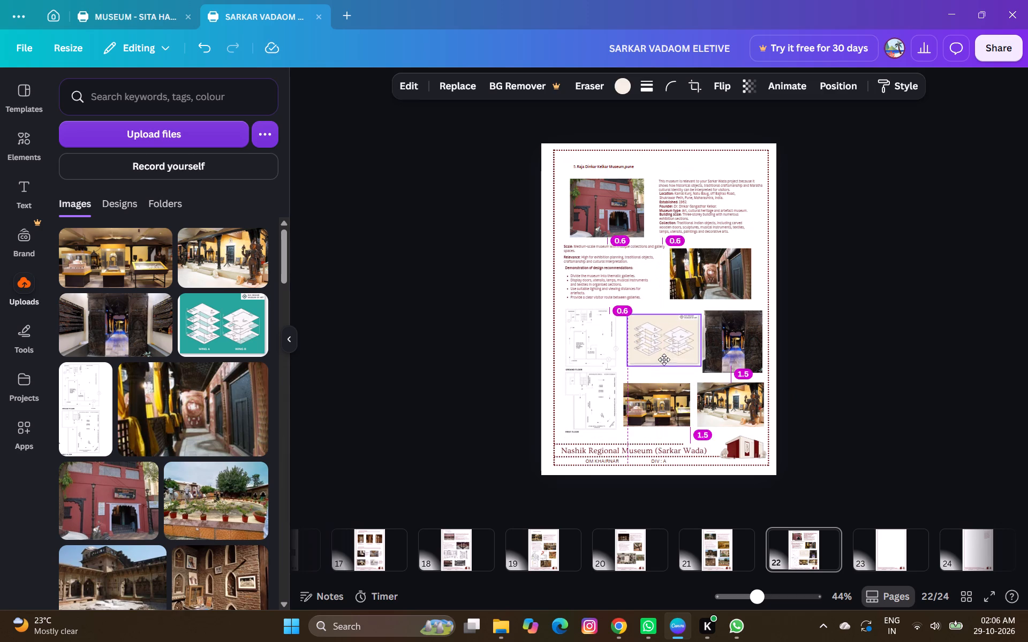
drag(664, 360, 660, 361)
click(805, 363)
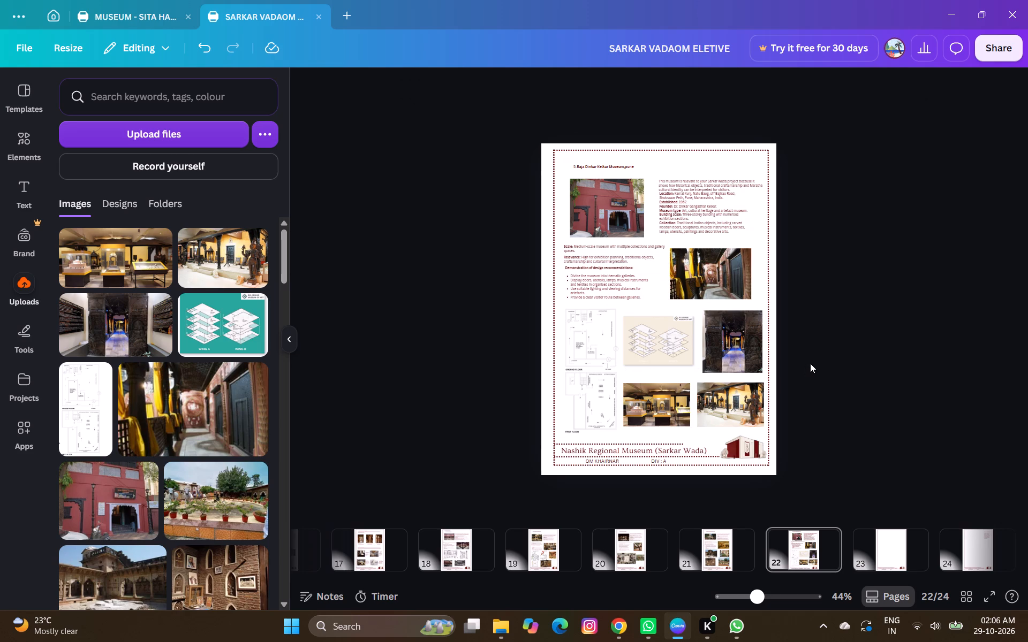
key(ctrl+s)
key(ctrl+s)
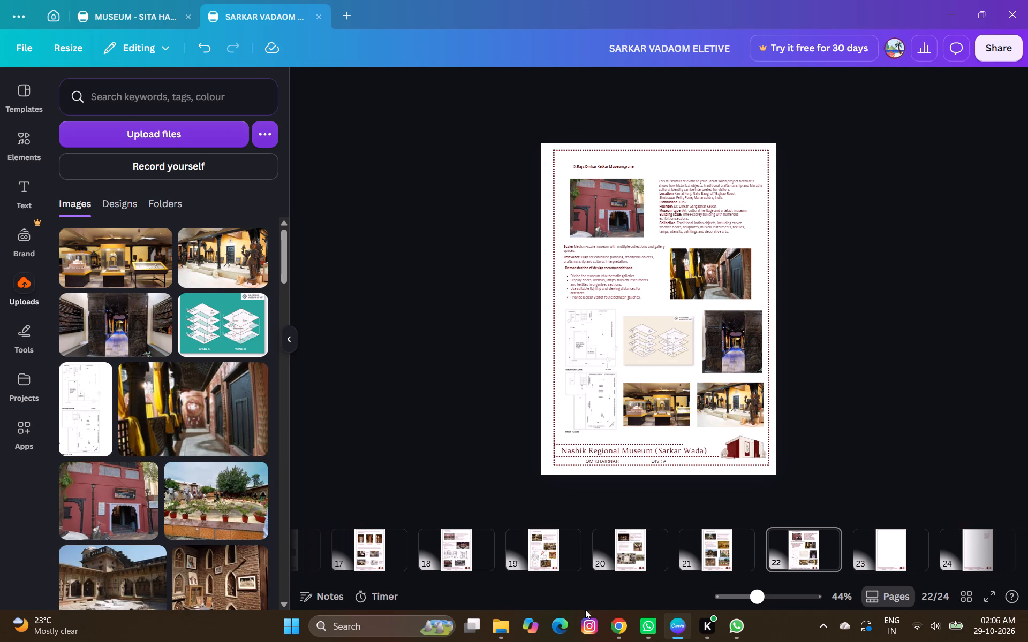
key(ctrl+s)
Switch to the YouTube page in Chrome and play the suggested Dil Ka Kya full video.
click(617, 628)
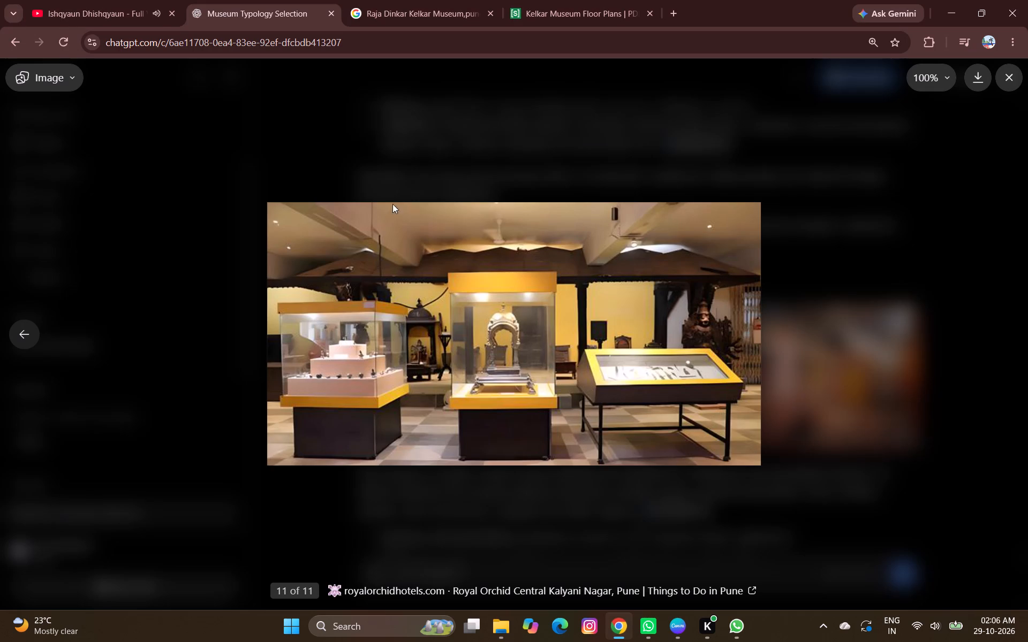
drag(4, 0, 11, 3)
click(101, 14)
click(62, 16)
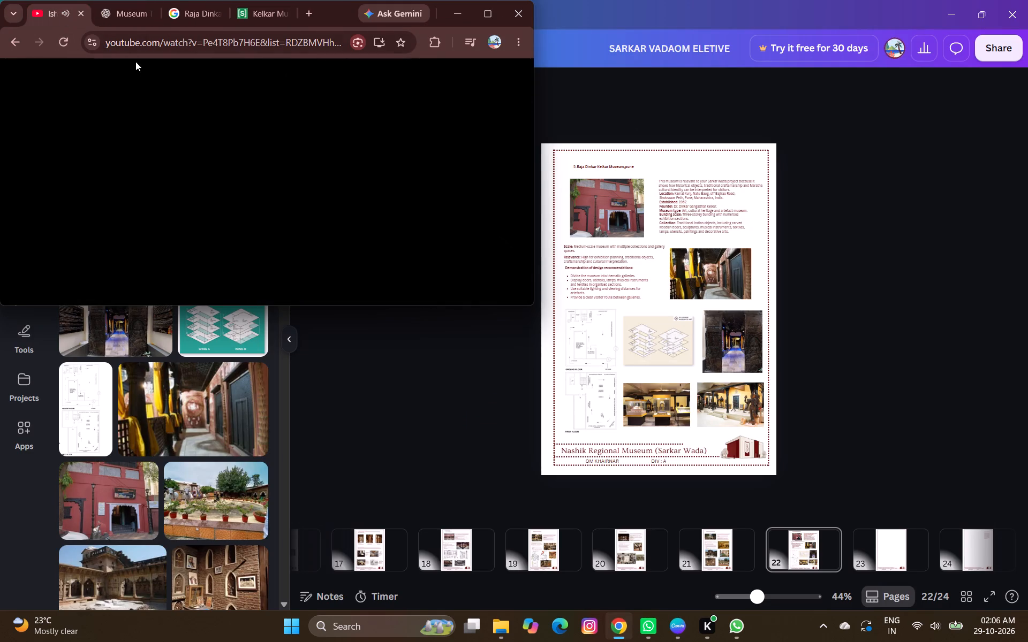
click(495, 15)
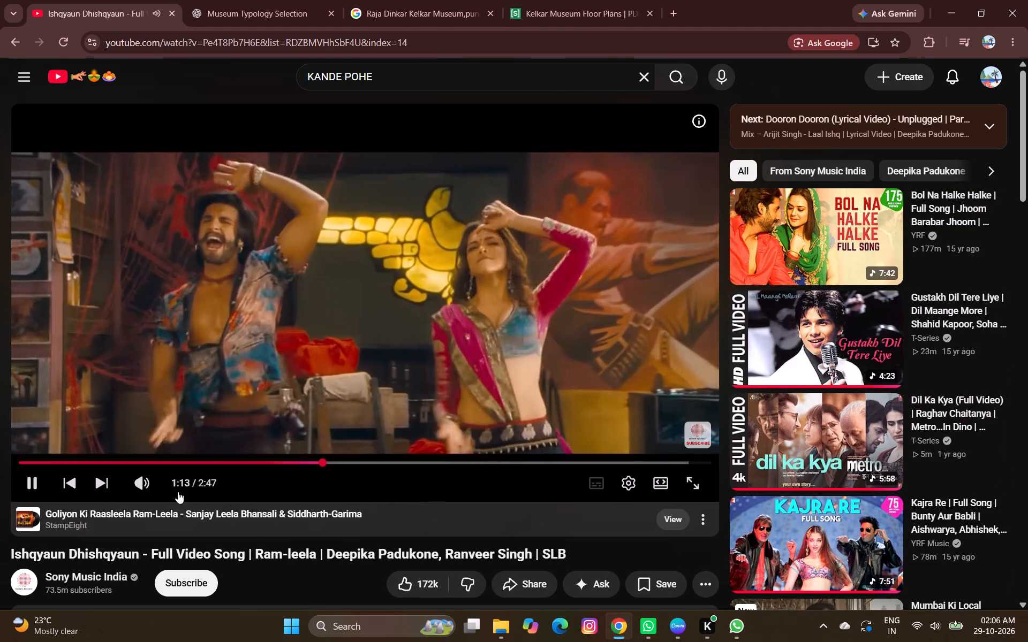
click(834, 463)
Close the Scribd page with the Kelkar Museum floor plans.
click(636, 0)
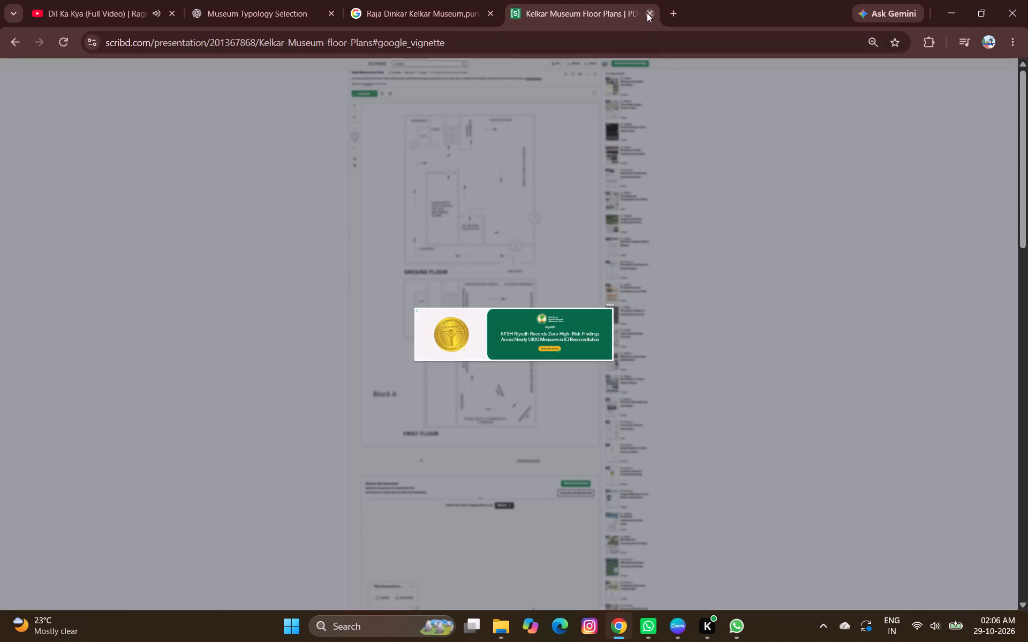
click(647, 12)
Minimise Chrome to return to Canva and save the design again.
click(947, 0)
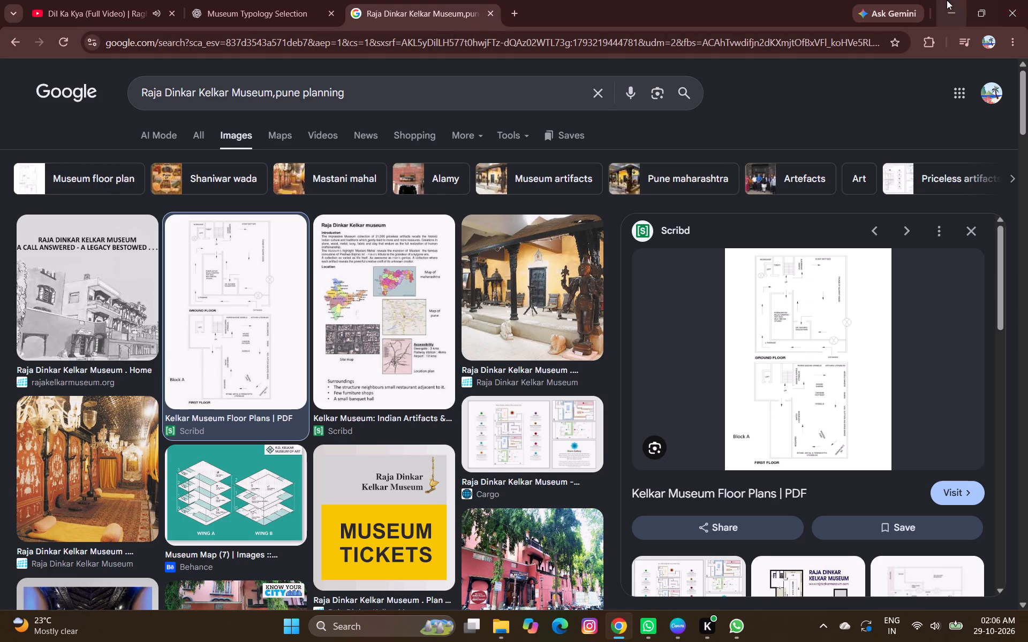
click(870, 373)
double_click(870, 373)
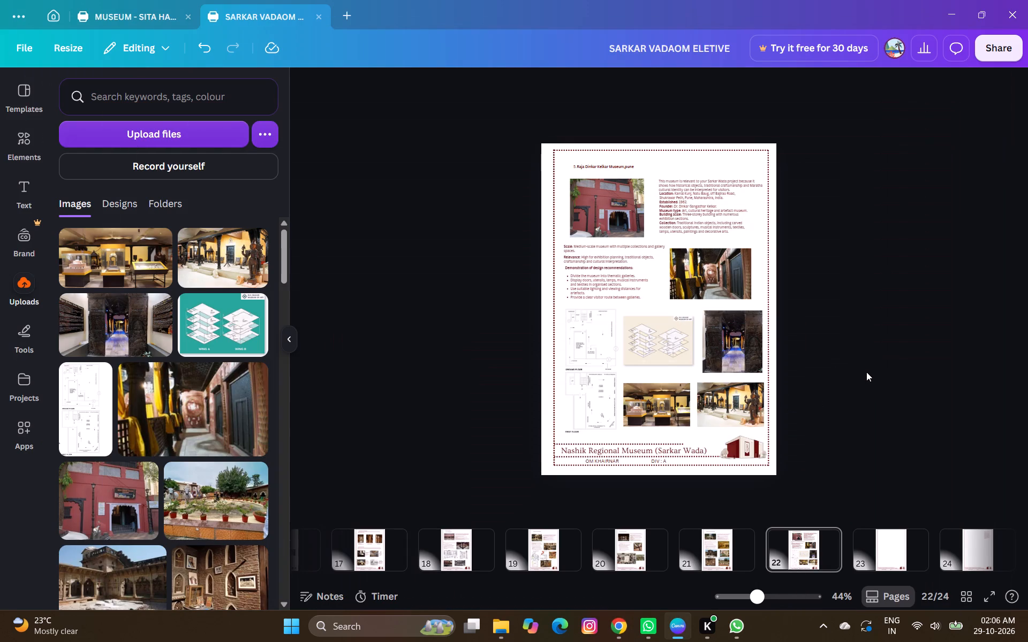
key(ctrl+s)
key(ctrl+s)
Page through the report from the cover to the Raja Dinkar Kelkar Museum page, checking each page's content and layout.
drag(763, 577, 764, 576)
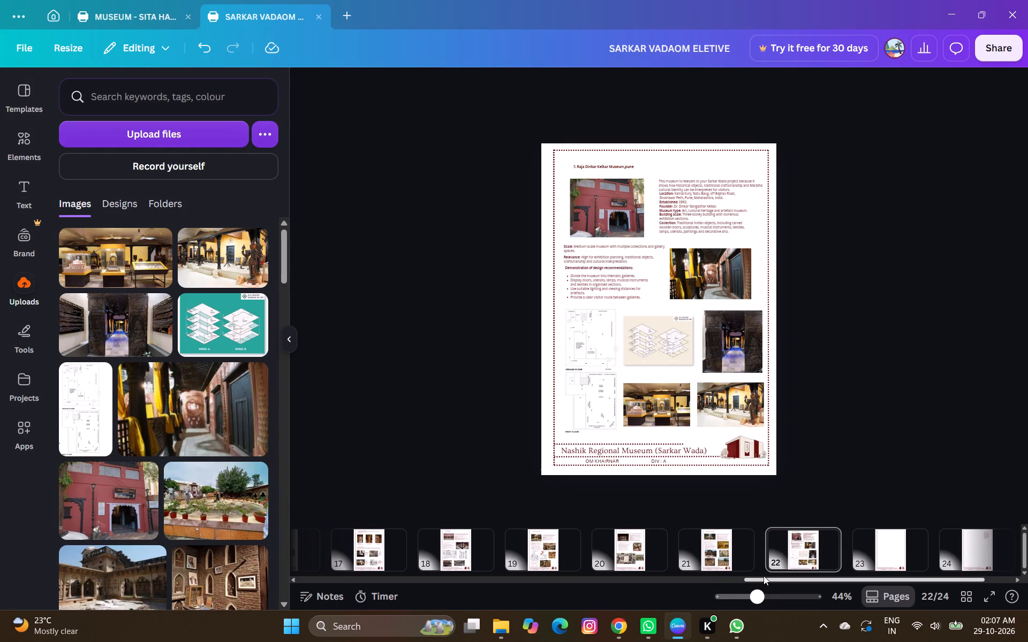
drag(764, 576, 367, 554)
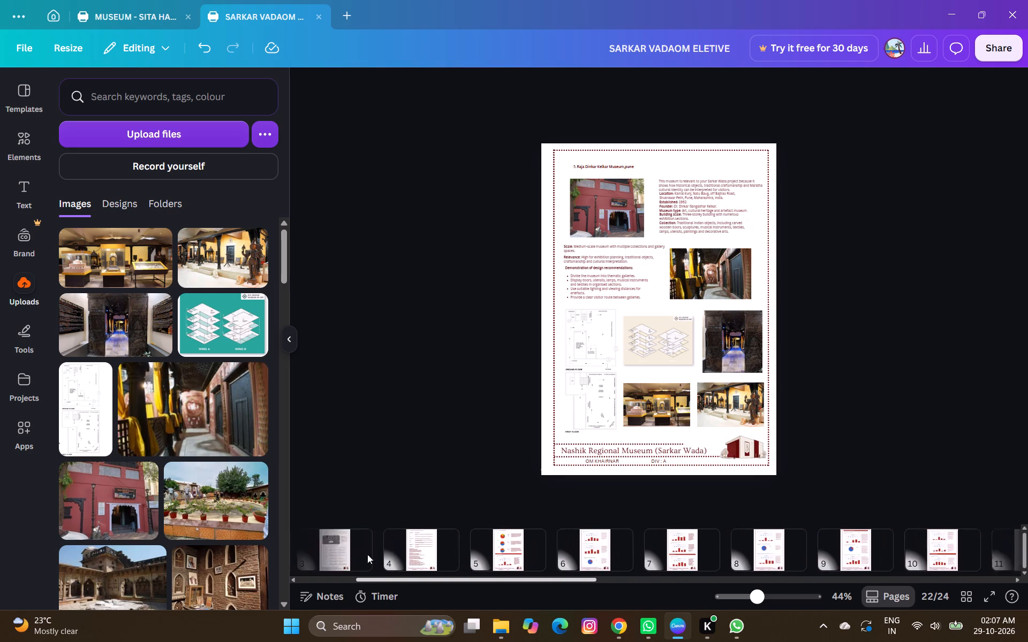
drag(367, 554, 248, 544)
click(330, 556)
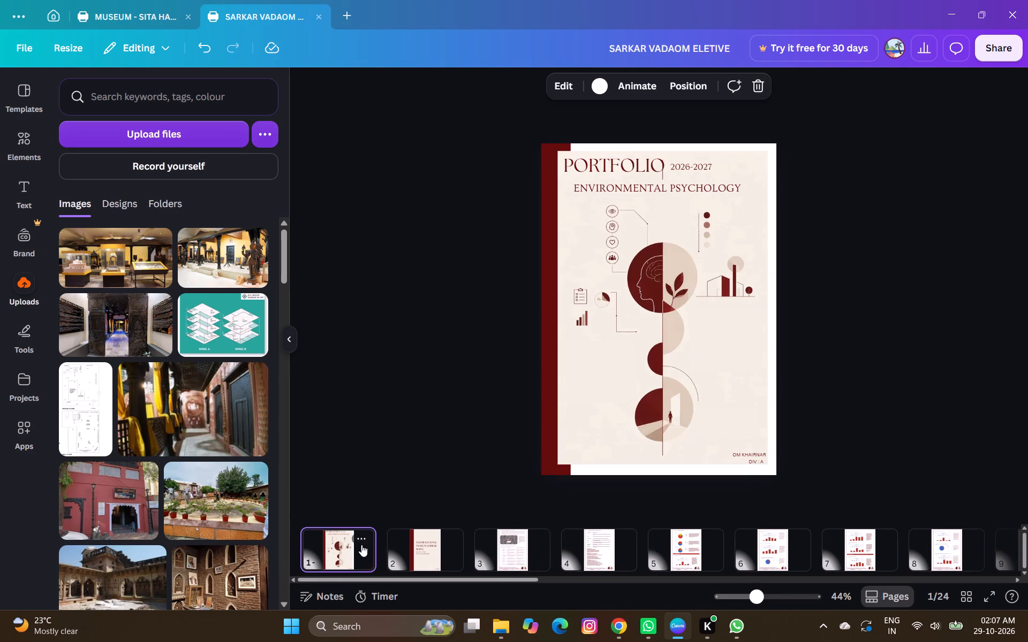
key(Right)
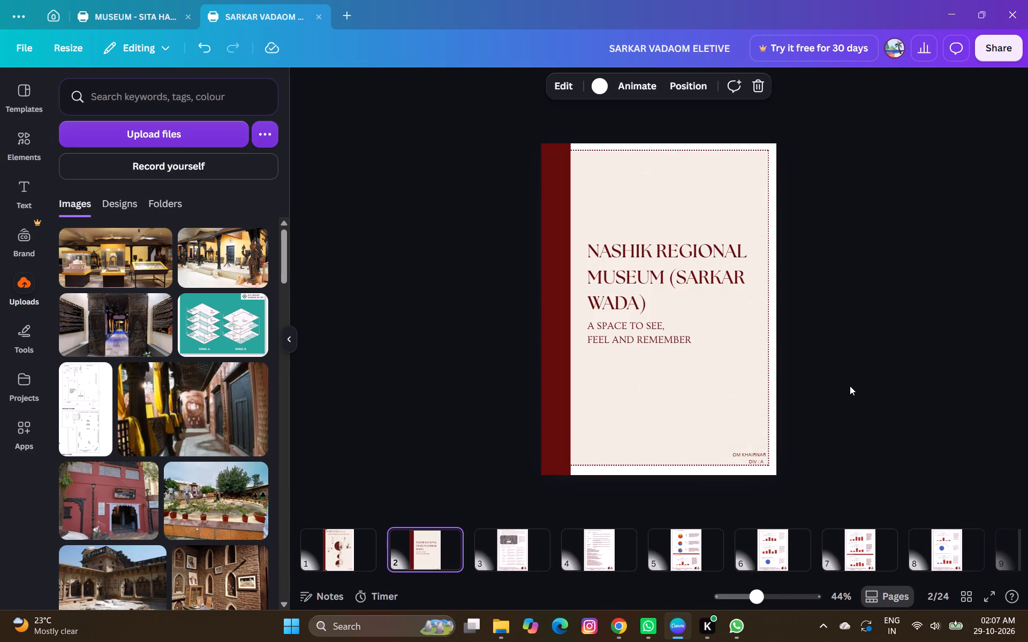
key(Left)
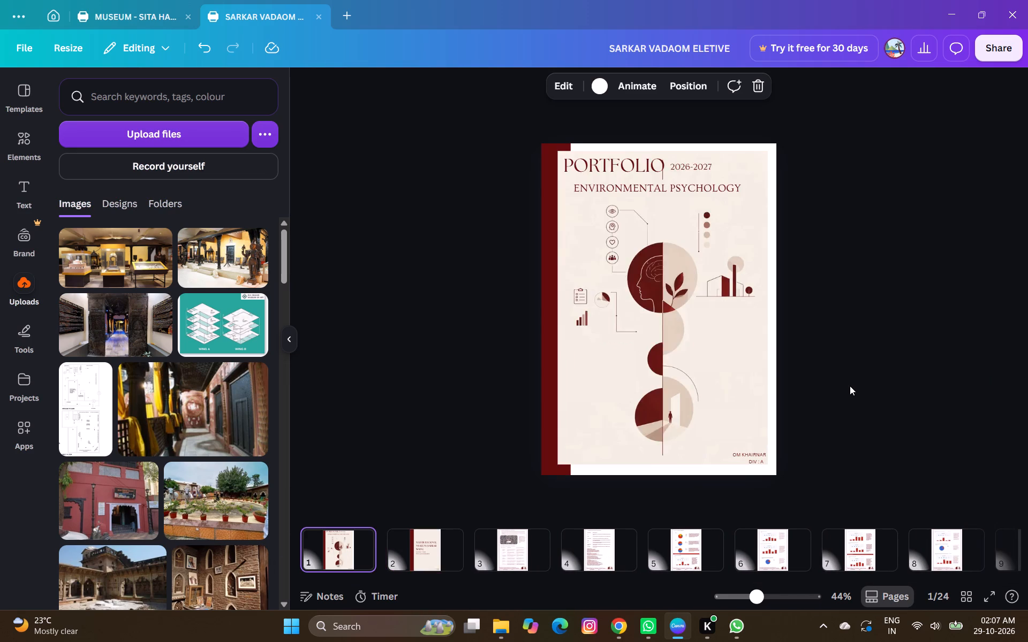
key(Right)
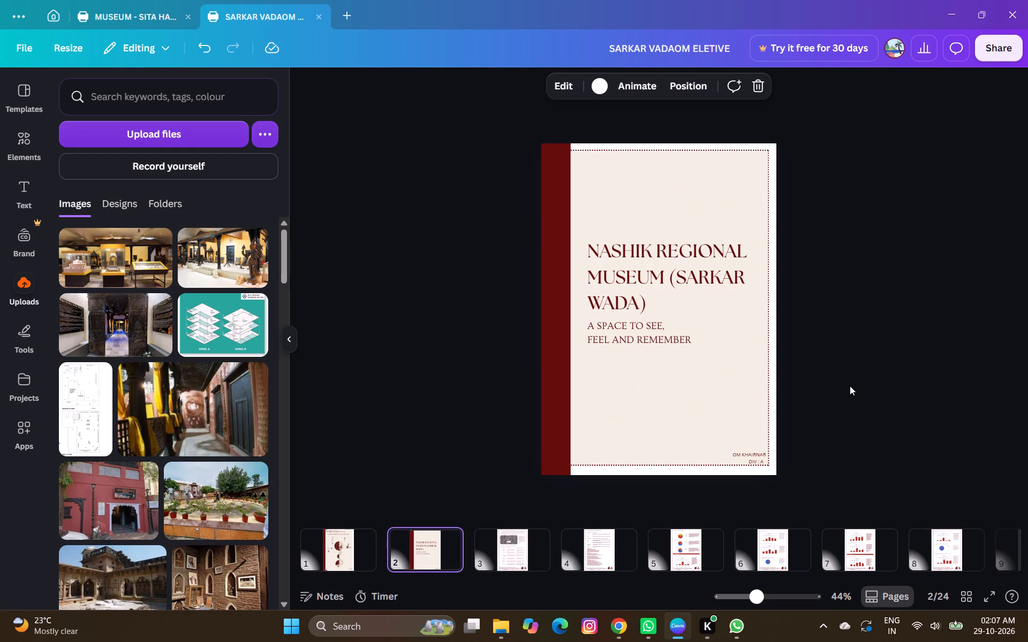
key(Right)
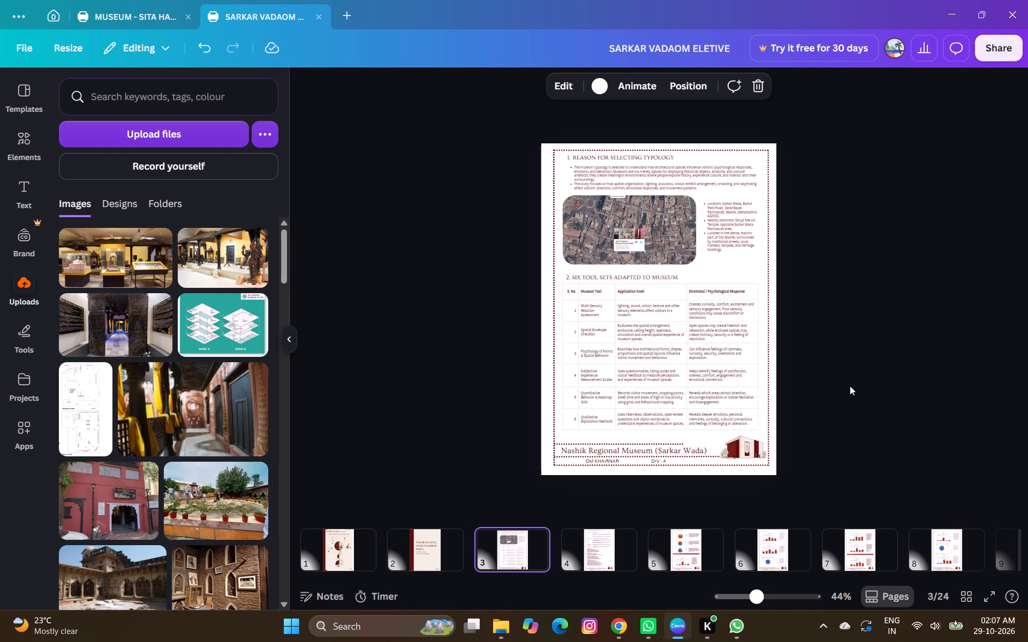
key(Right)
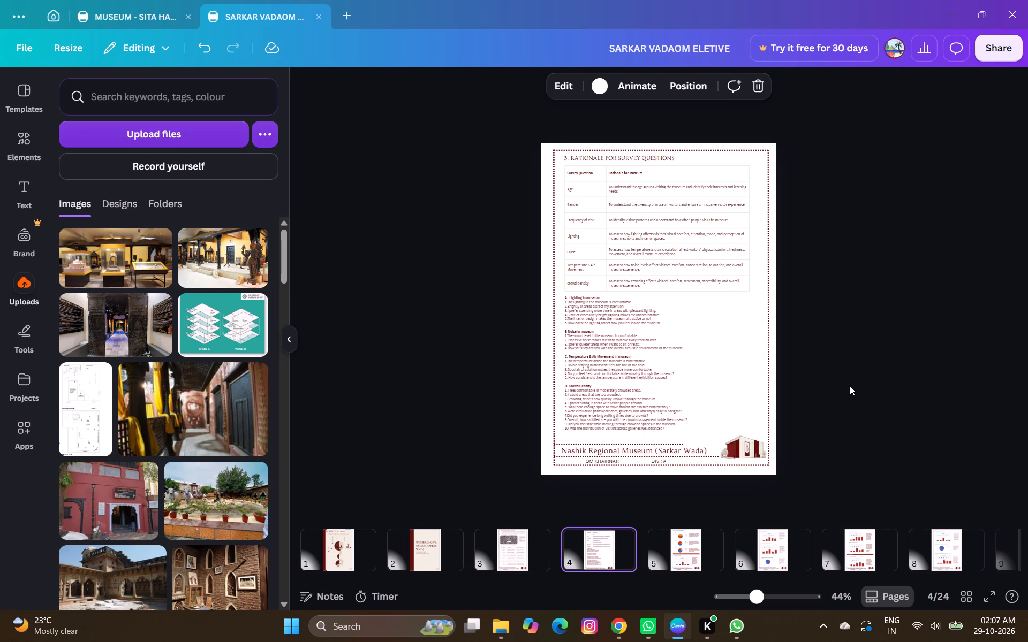
key(Right)
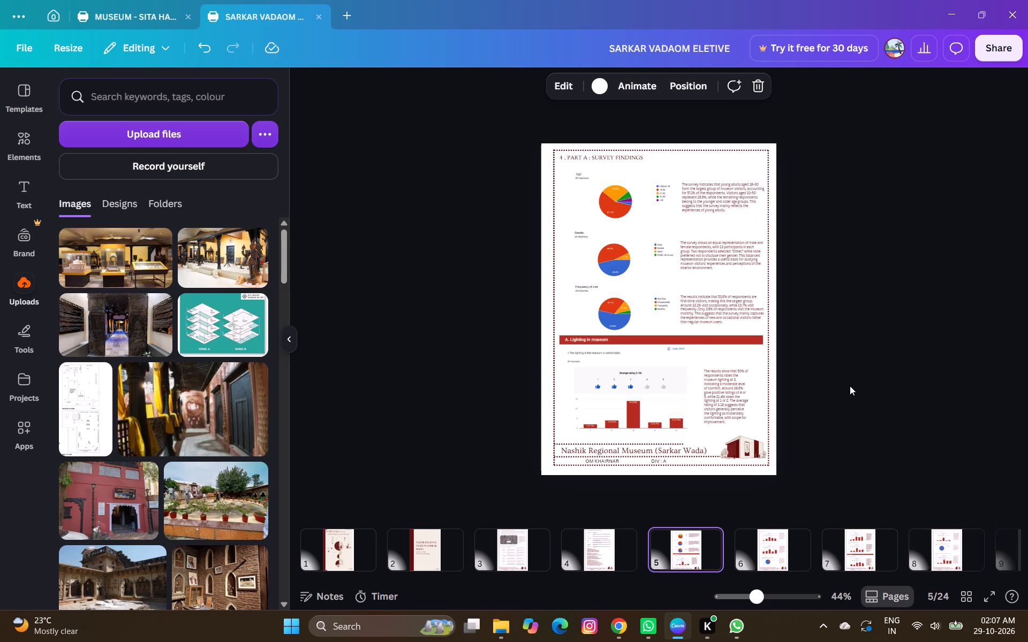
key(Right)
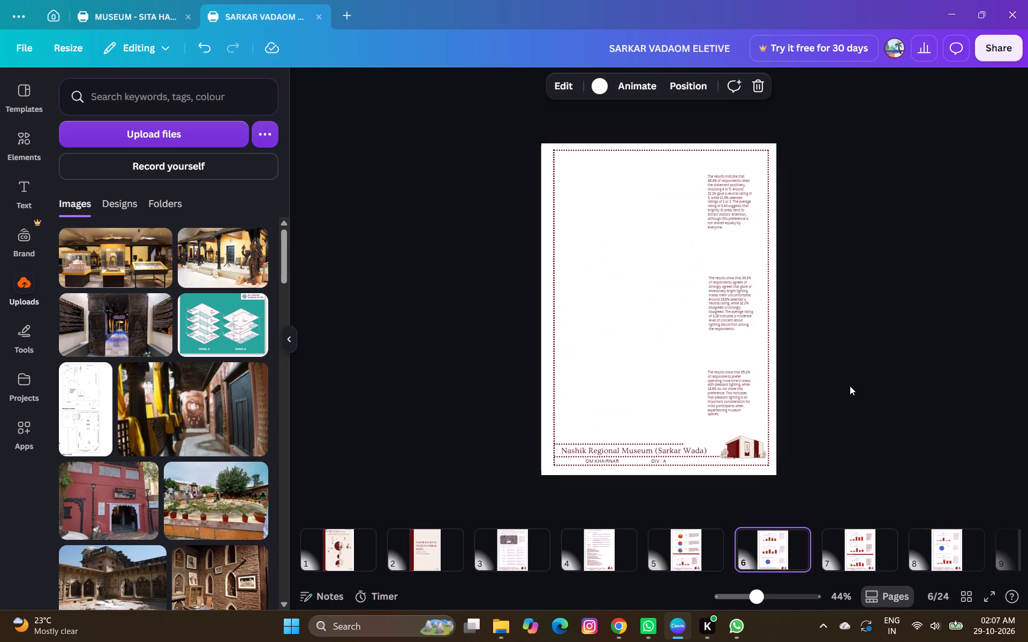
key(Right)
key(Right)
key(Right)
key(Right)
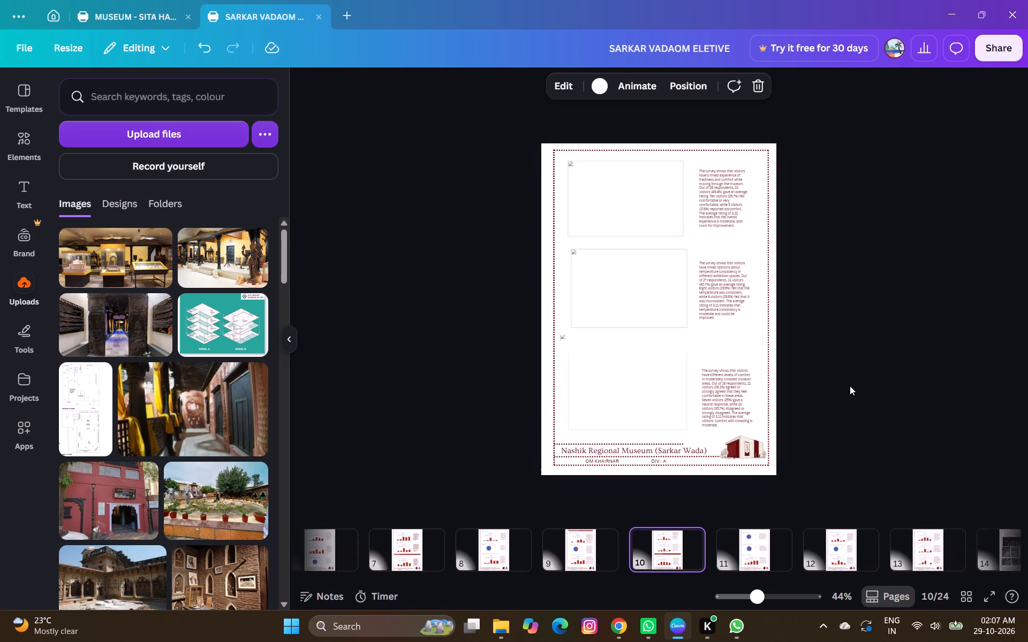
key(Right)
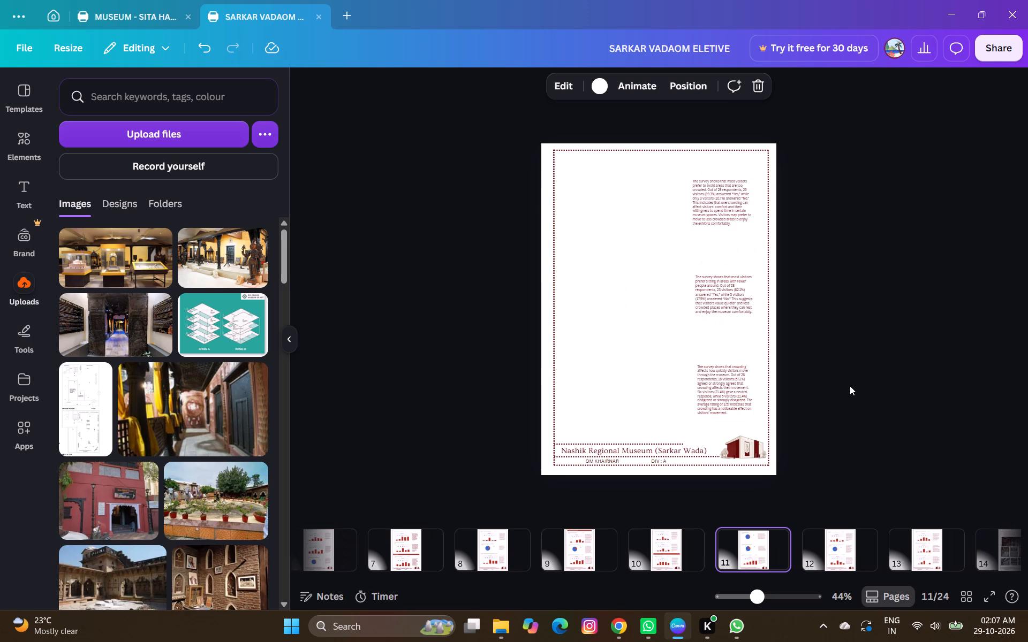
key(Right)
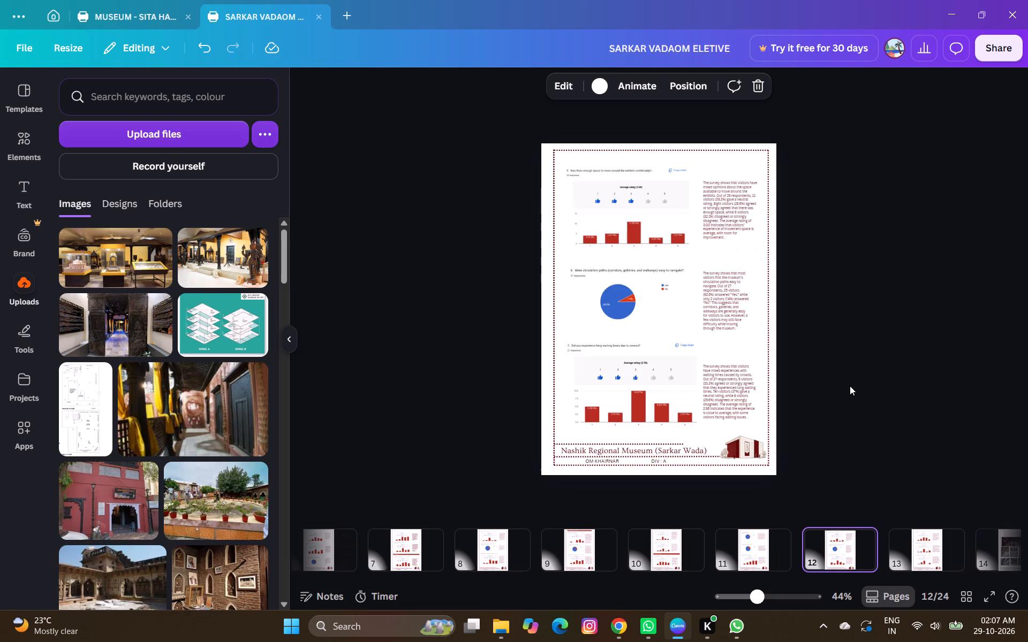
key(Right)
key(Right)
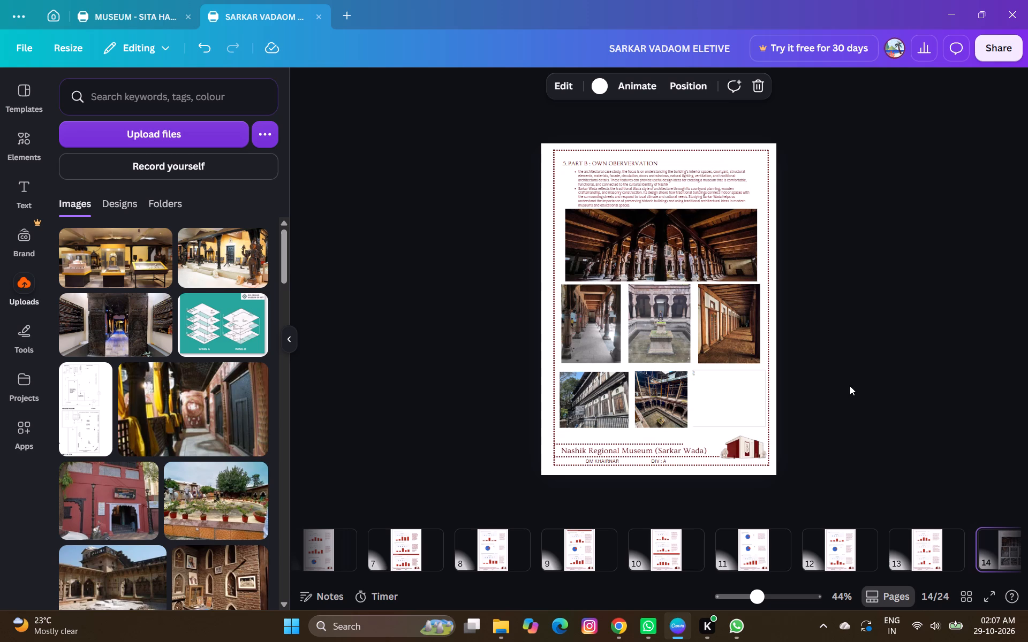
key(Right)
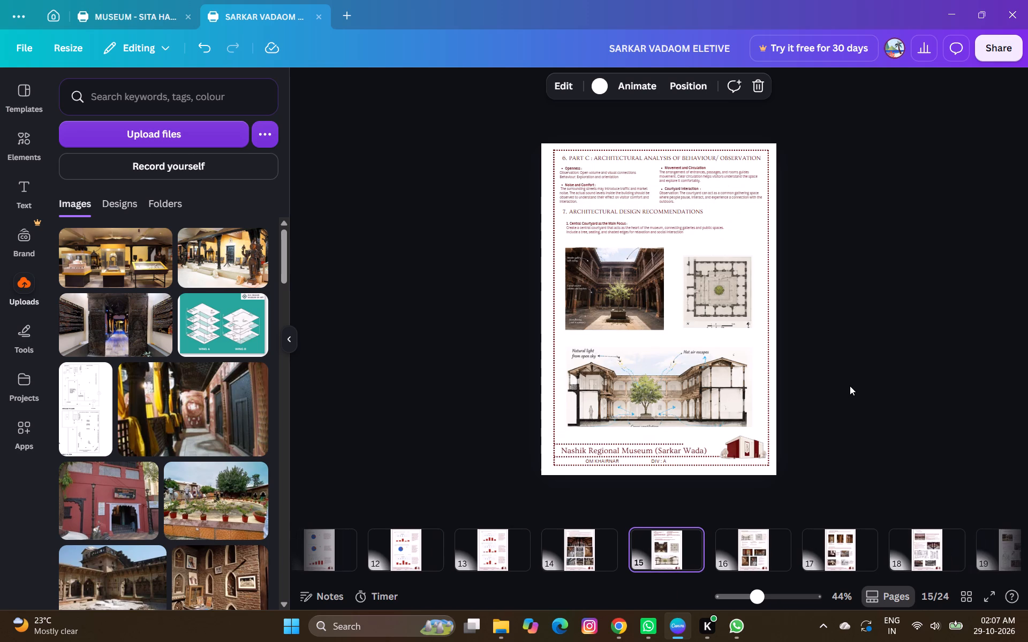
key(Right)
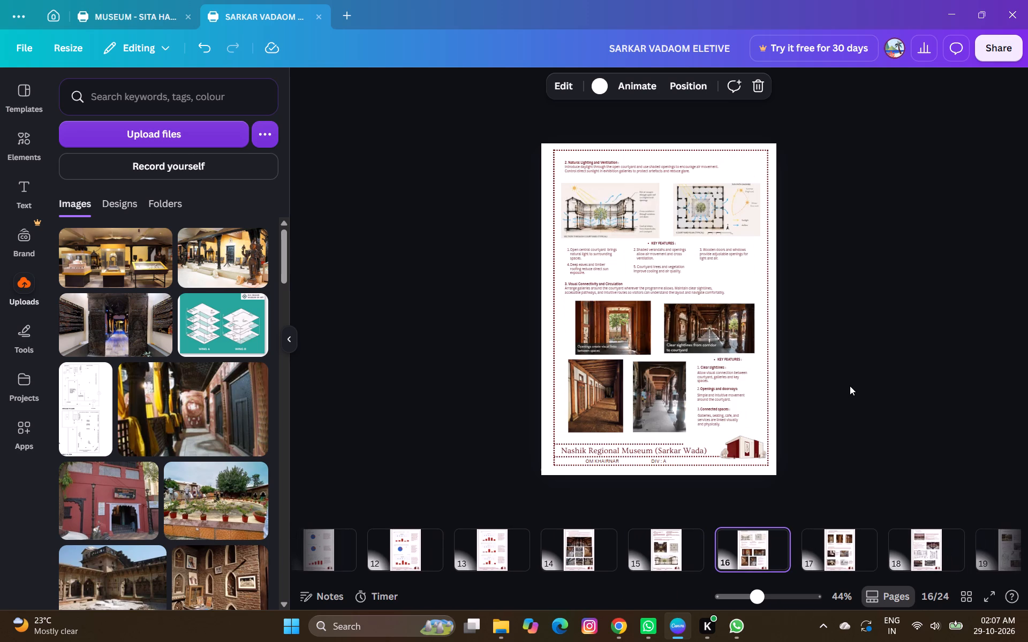
key(Right)
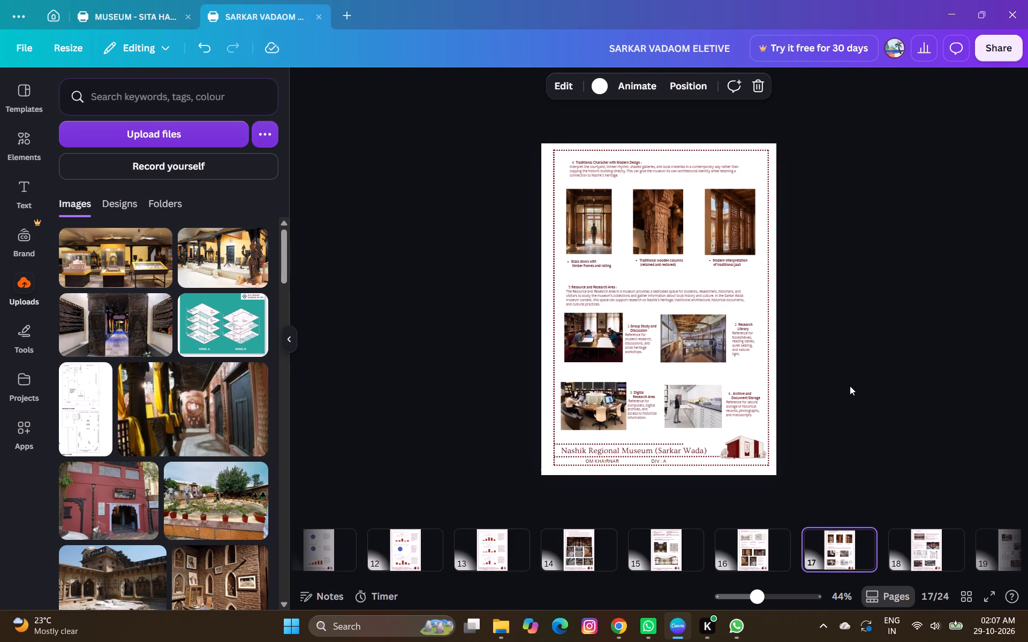
key(Right)
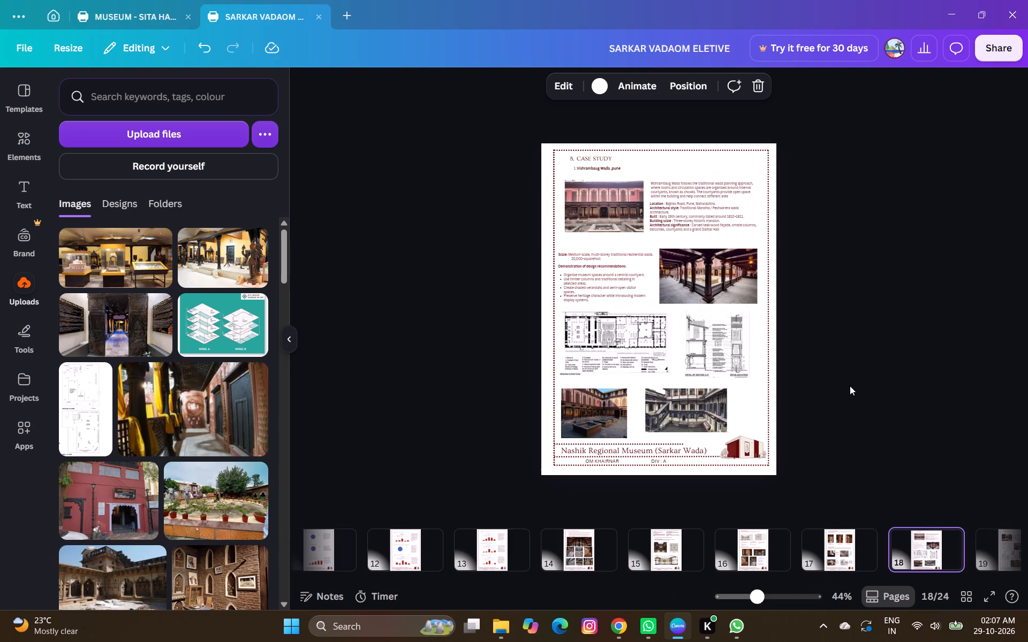
key(Right)
key(Right)
key(Right)
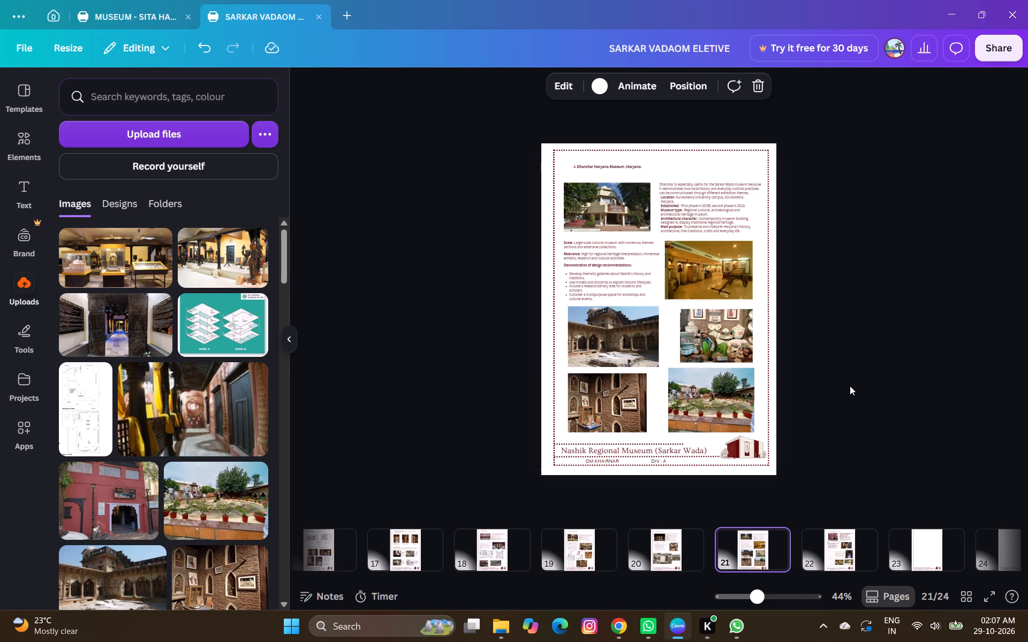
key(Right)
Delete the two leftover pages, 23 and 24, after the Raja Dinkar Kelkar Museum page, and save the design.
key(Right)
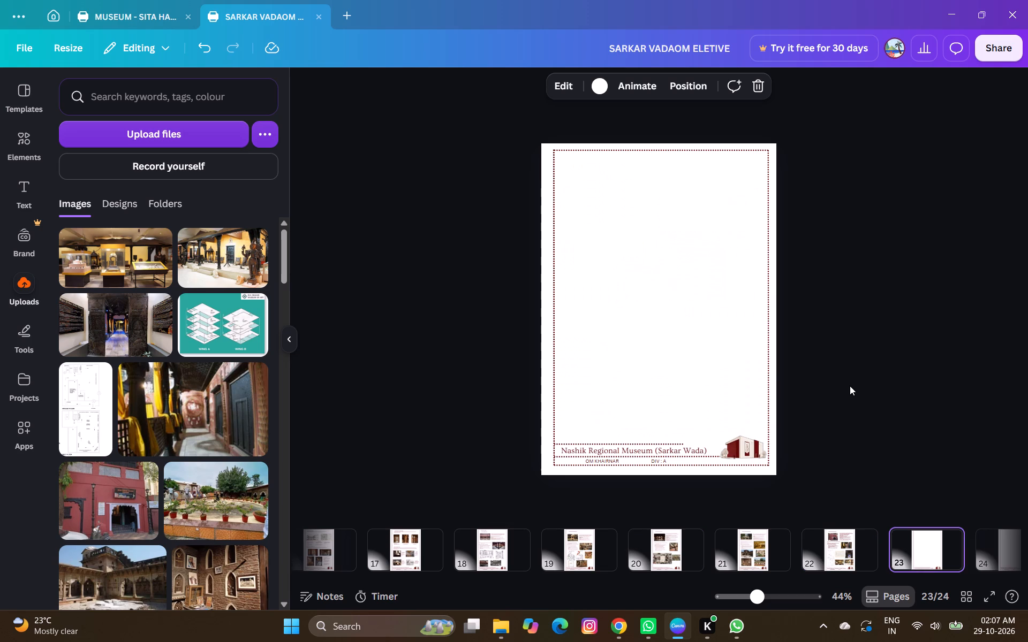
key(Delete)
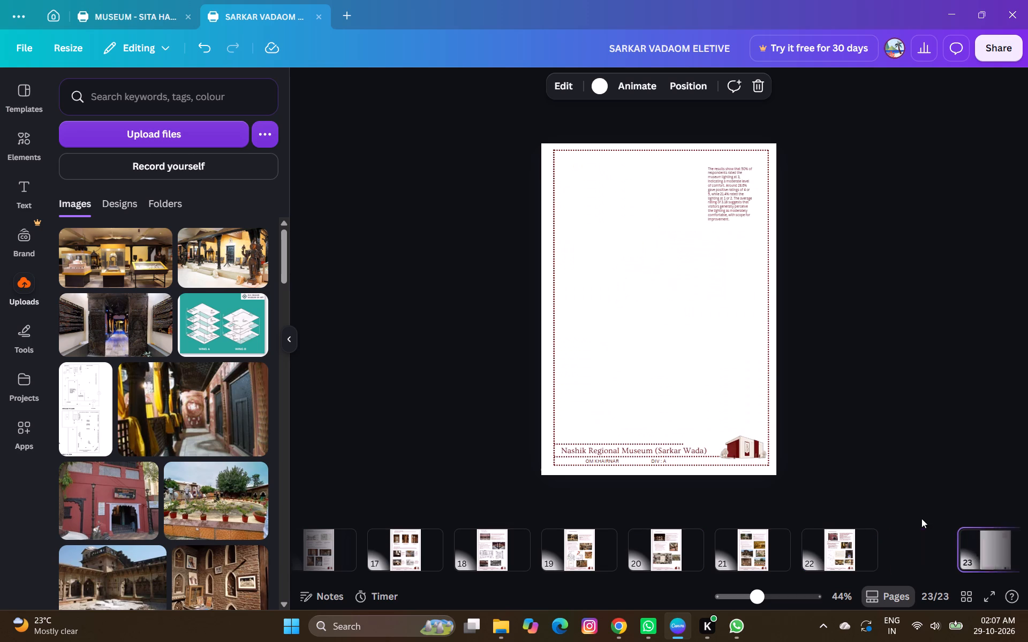
click(933, 555)
key(Delete)
click(894, 384)
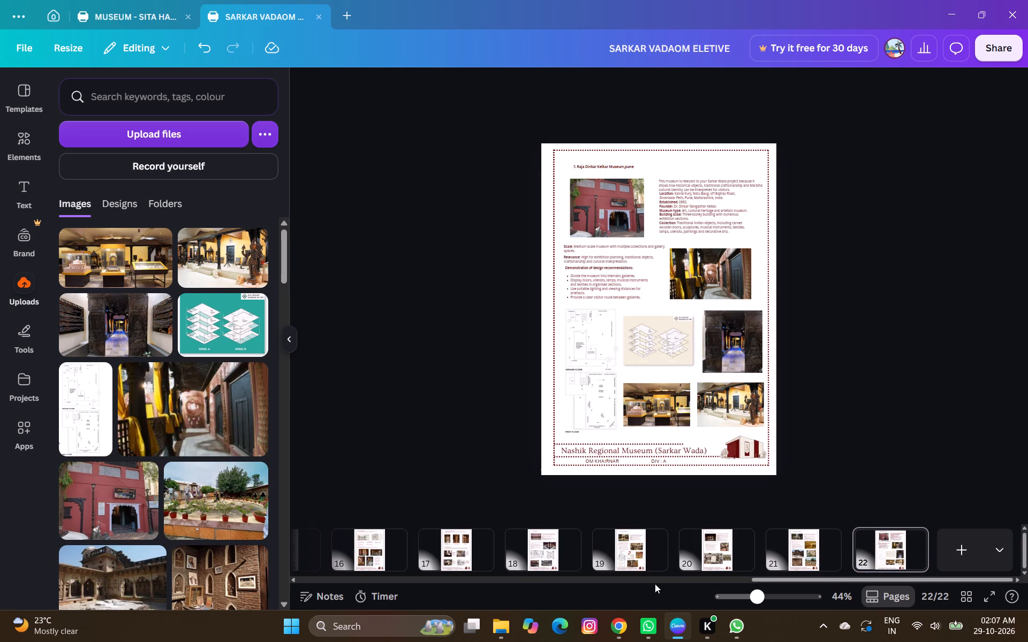
drag(823, 579, 353, 549)
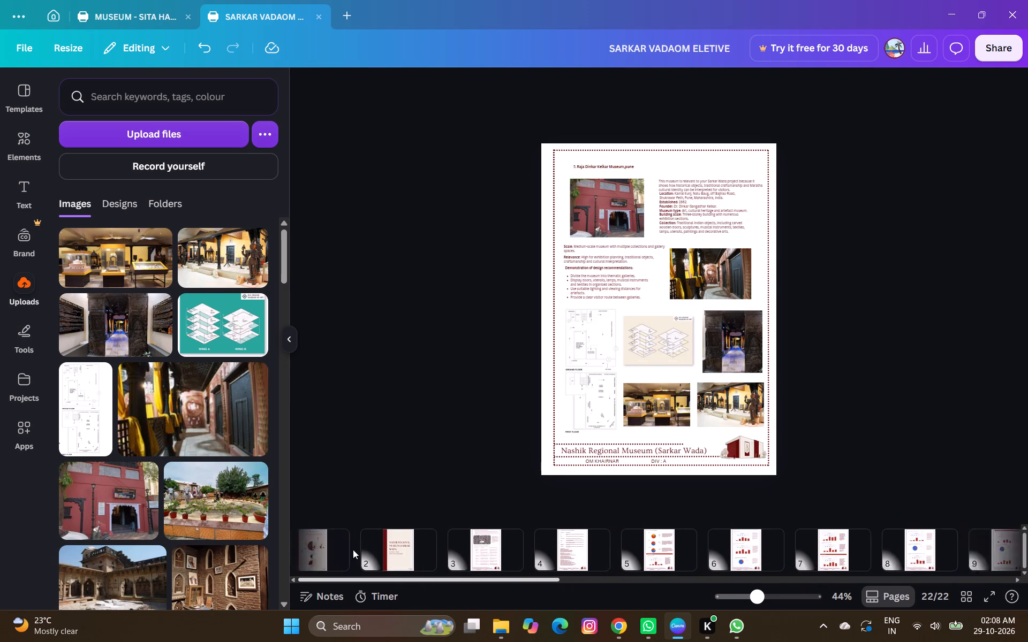
drag(353, 549, 313, 547)
key(ctrl+s)
key(ctrl+s)
Hide the uploaded images and the page thumbnails so the report shows as one continuous run of pages.
click(505, 238)
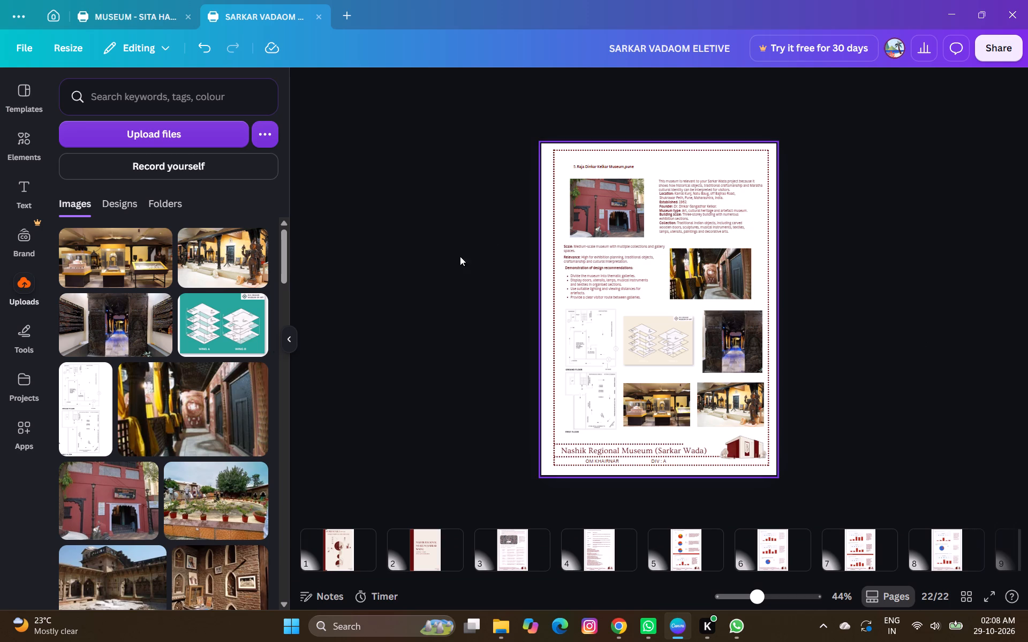
click(301, 343)
click(281, 341)
click(288, 341)
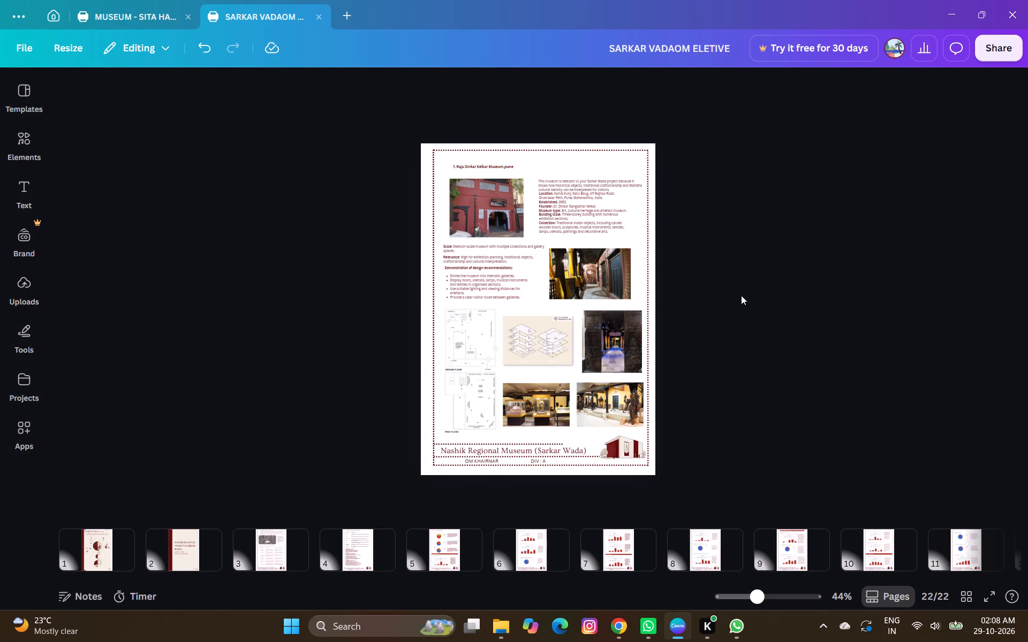
click(880, 597)
Look back through the report from page 22 up to the Environmental Psychology cover, and save the design.
scroll(985, 386, up, 16)
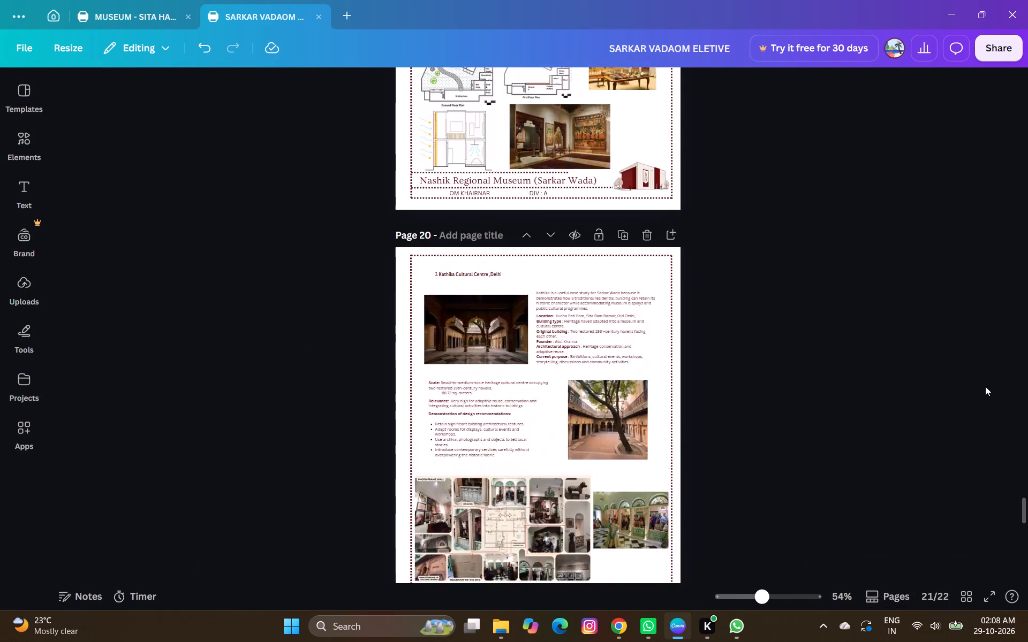
scroll(985, 386, up, 20)
scroll(985, 386, down, 1)
scroll(985, 386, up, 20)
scroll(985, 386, up, 10)
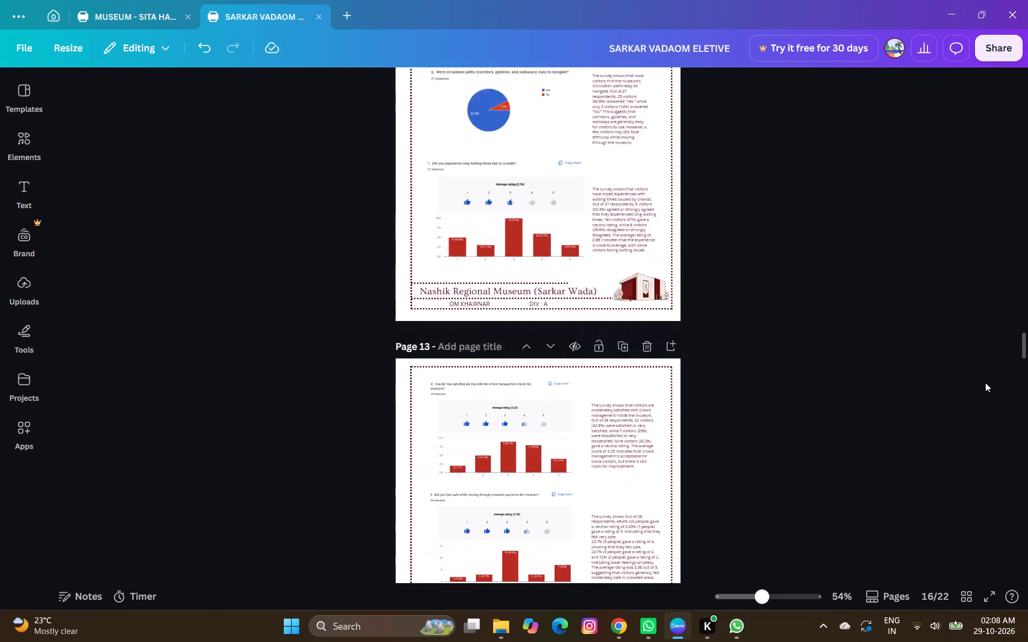
scroll(985, 383, up, 20)
scroll(985, 383, up, 20)
scroll(985, 383, up, 12)
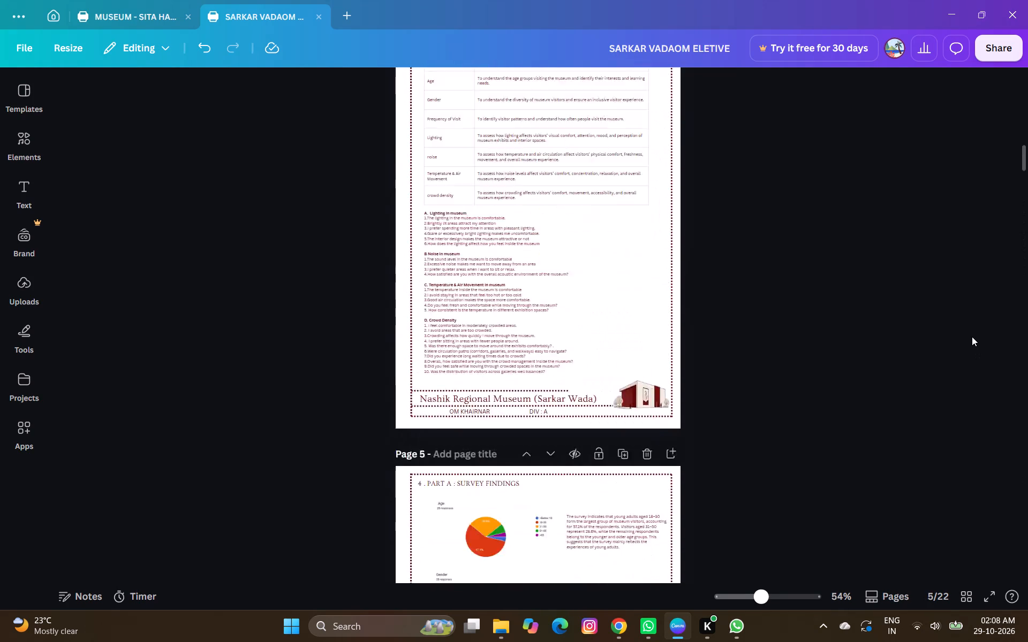
scroll(972, 337, up, 20)
scroll(972, 337, up, 14)
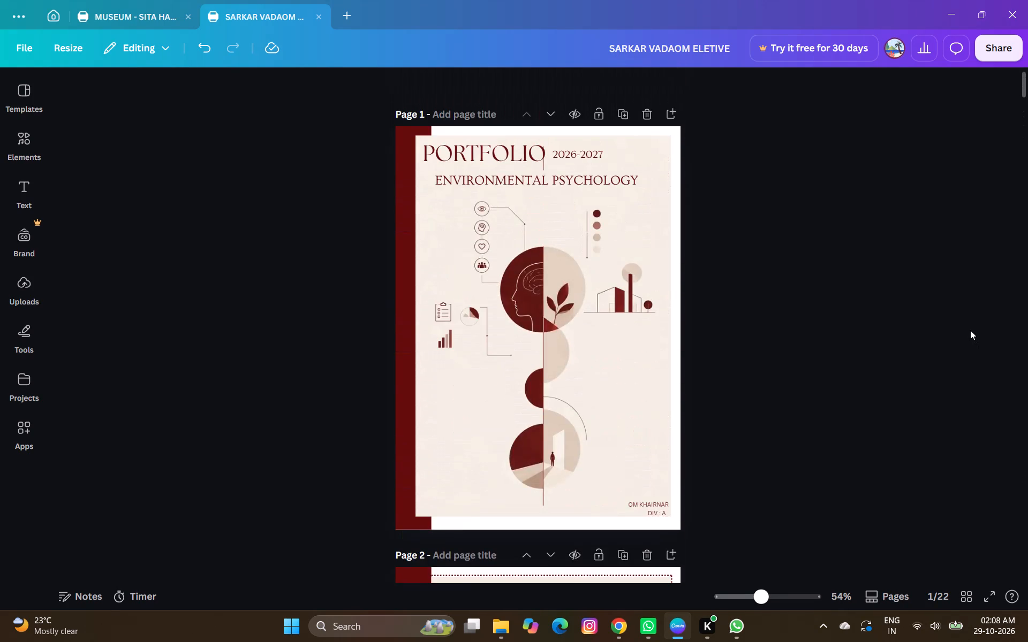
key(ctrl+s)
Switch to the Sita Haran Pradarshini Museum design and examine its comparison table on page 24 and case study on page 23.
click(128, 15)
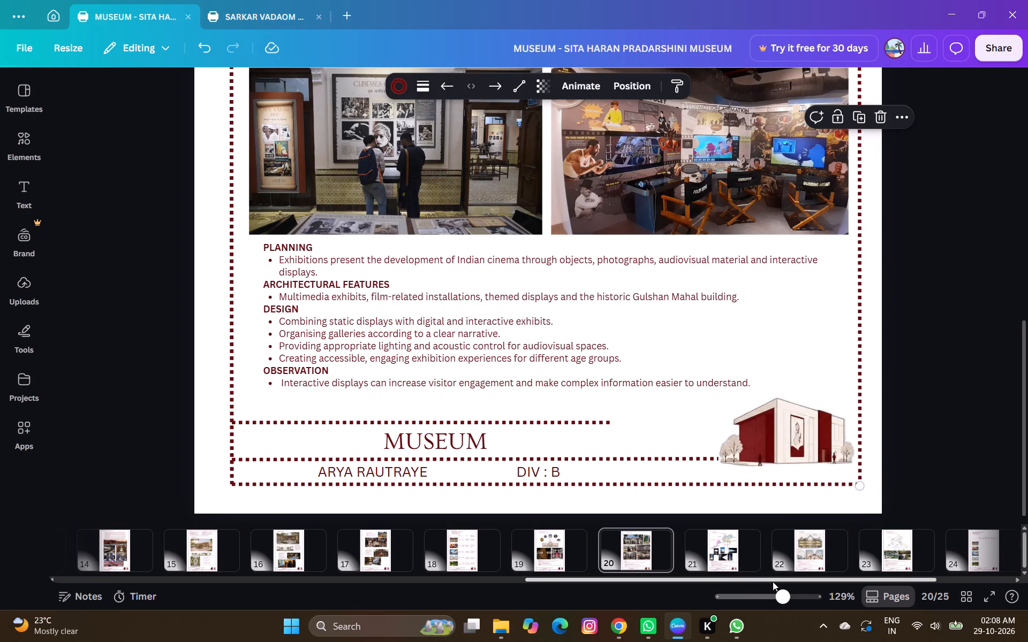
drag(773, 580, 855, 585)
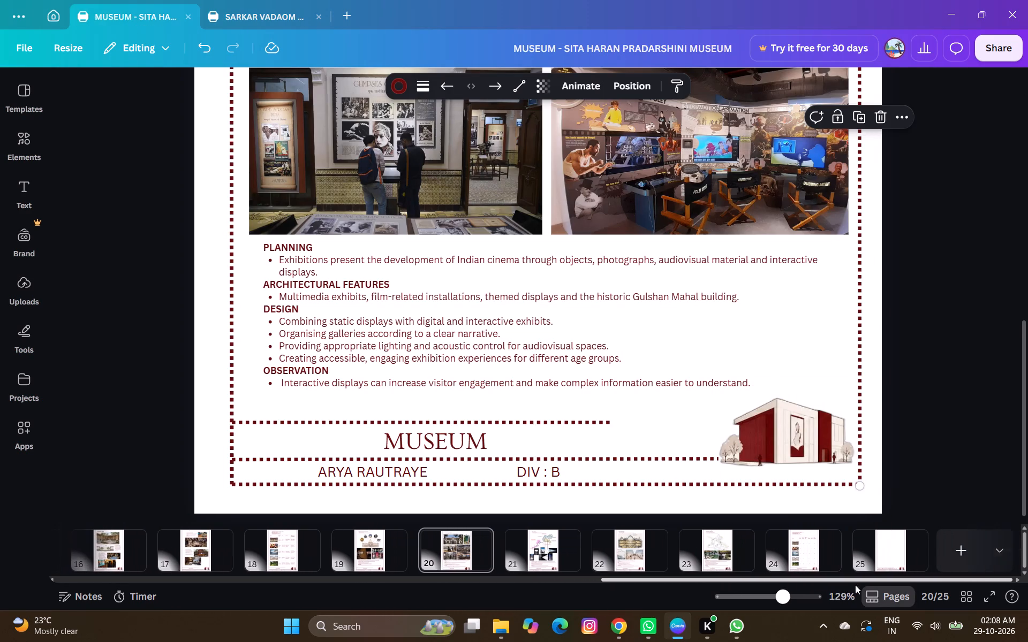
drag(855, 585, 873, 585)
click(816, 556)
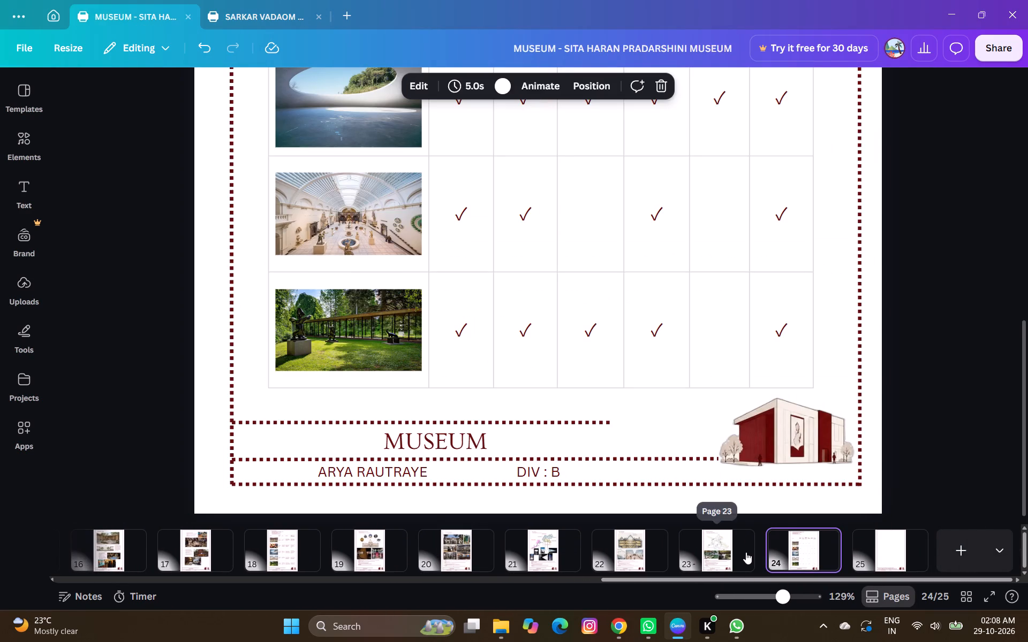
click(743, 551)
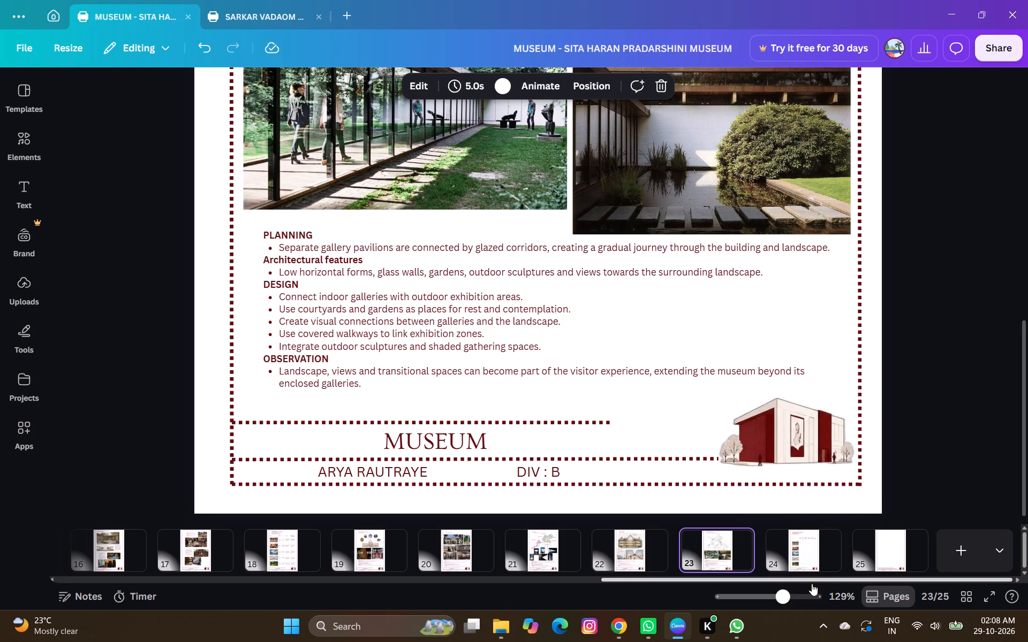
Examine the Louisiana Museum of Modern Art case study on page 23 and the case study comparison table on page 18.
drag(810, 579, 611, 572)
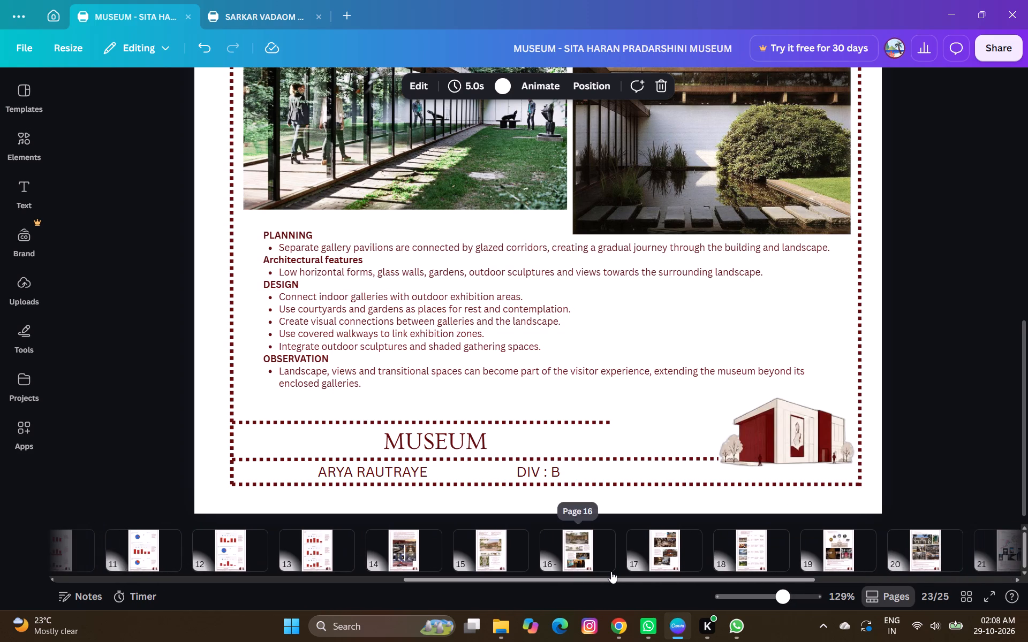
scroll(695, 461, up, 12)
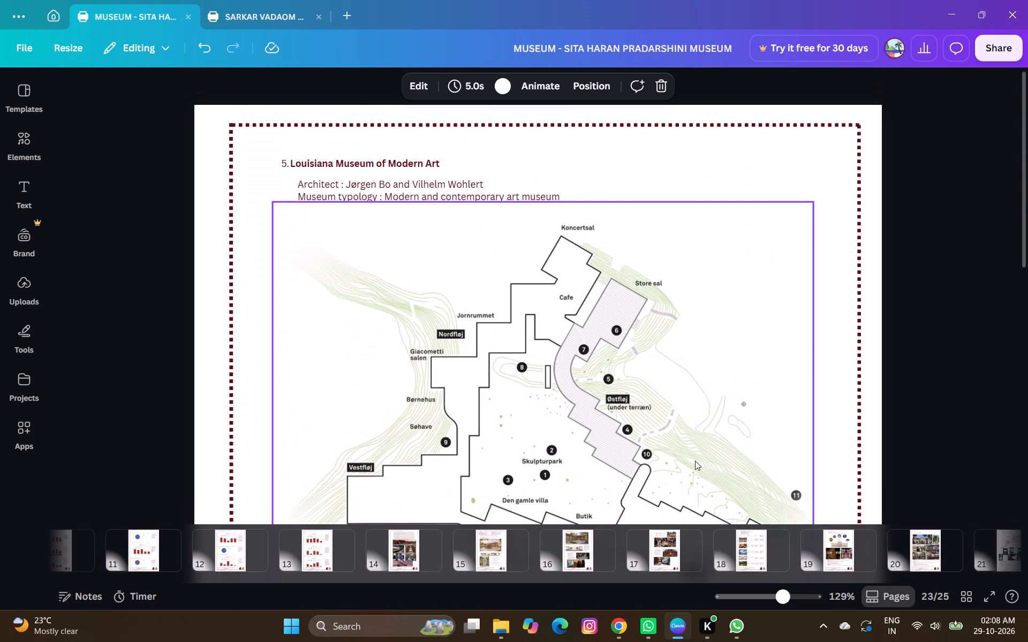
click(752, 564)
drag(756, 579, 763, 580)
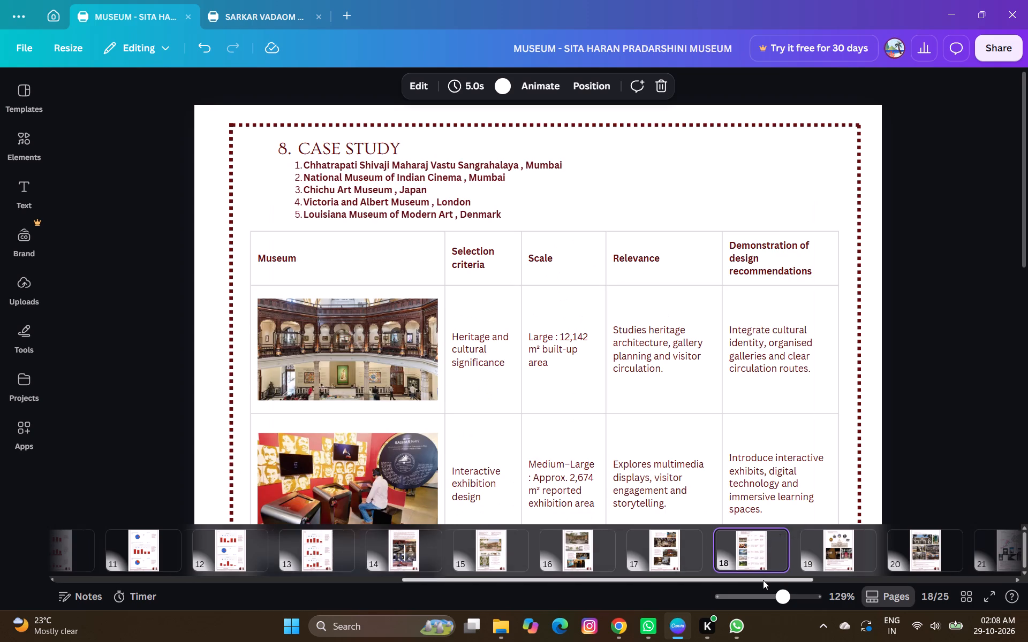
drag(763, 580, 807, 578)
click(261, 0)
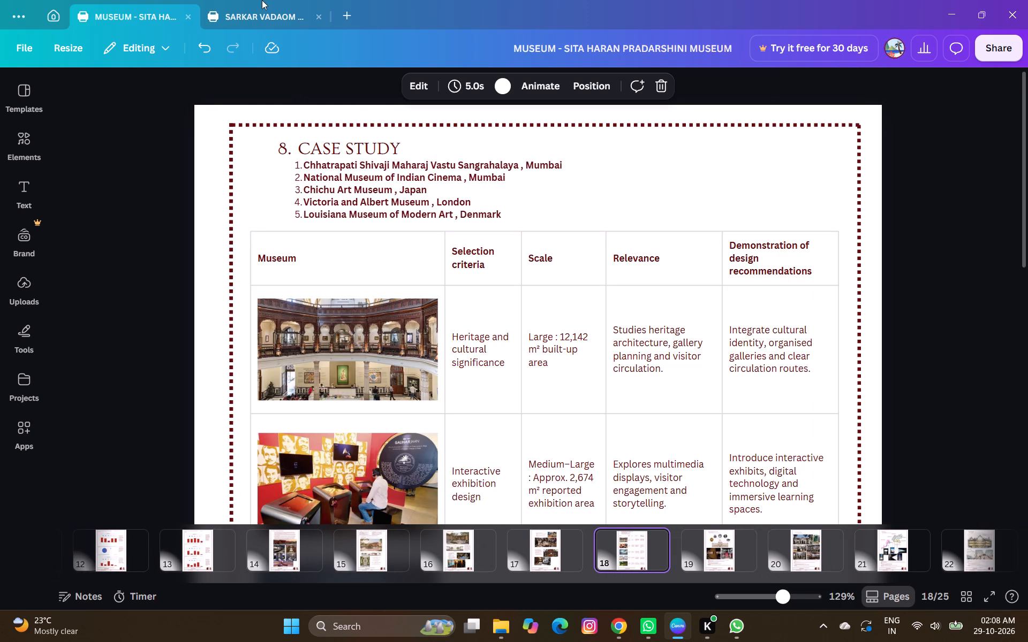
click(261, 12)
click(984, 53)
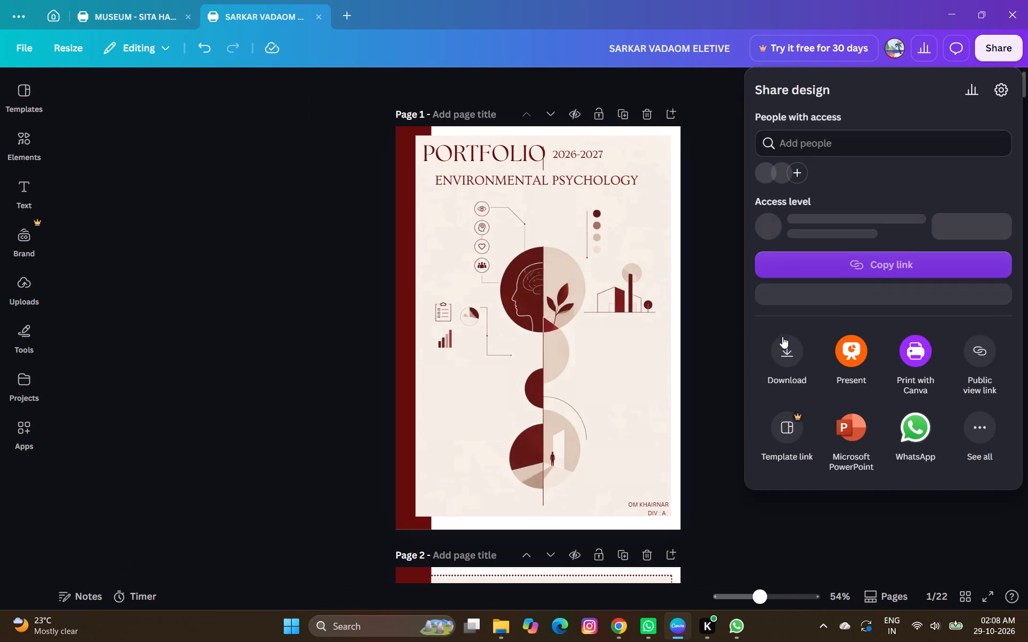
click(783, 350)
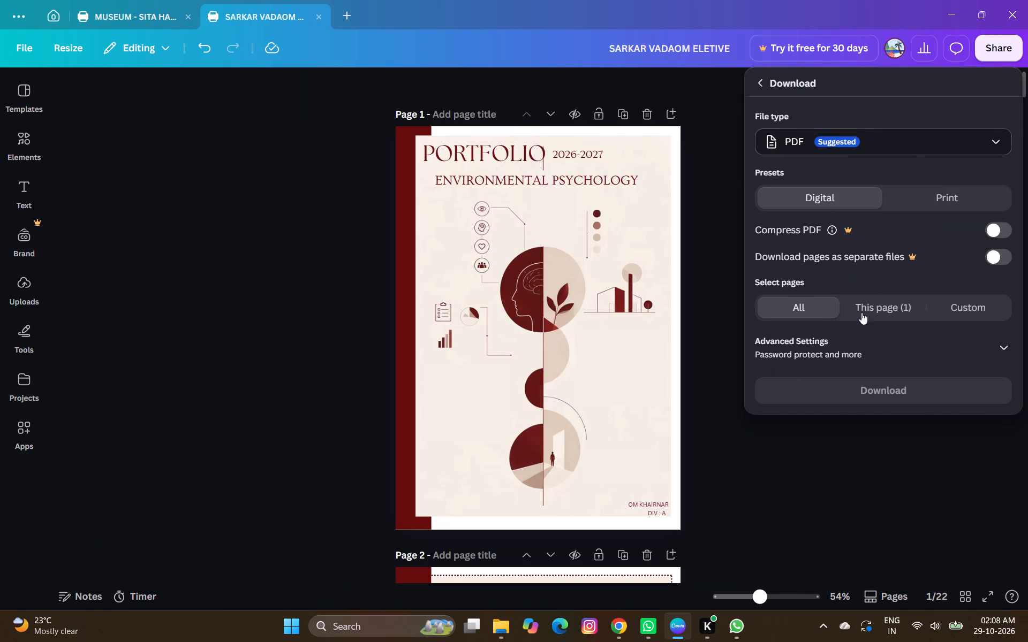